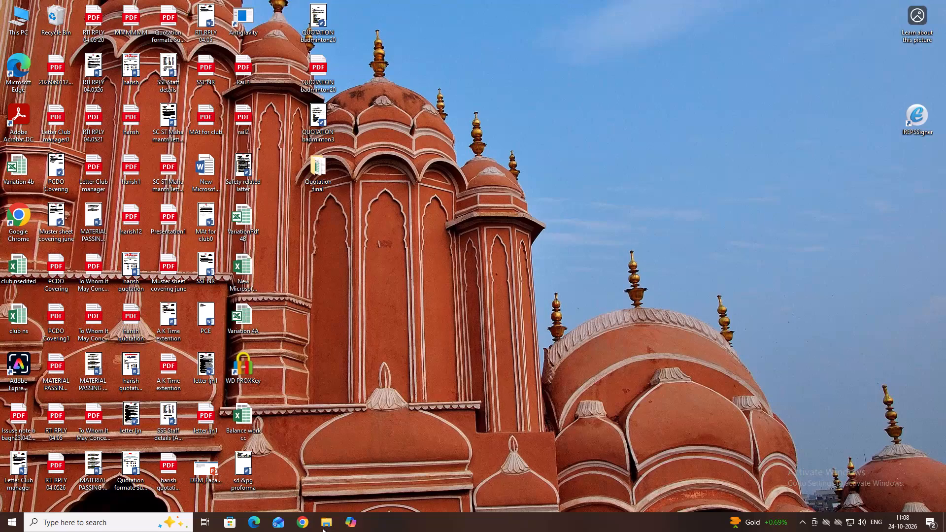
Open the club nsedited123 workbook from the Quotation final folder, look through the badminton court quotation tables on Sheet2, and close it.
{"action": "triple_click", "coordinate": [322, 167]}
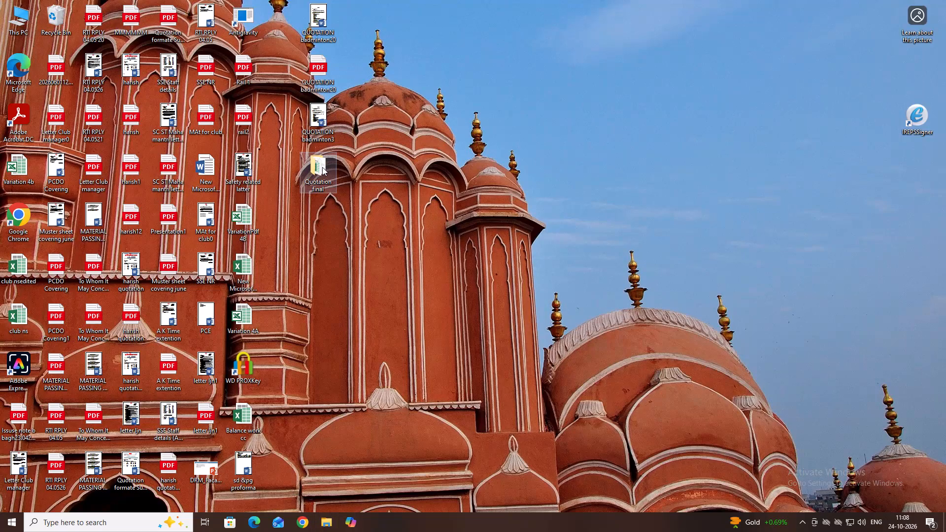
{"action": "double_click", "coordinate": [322, 167]}
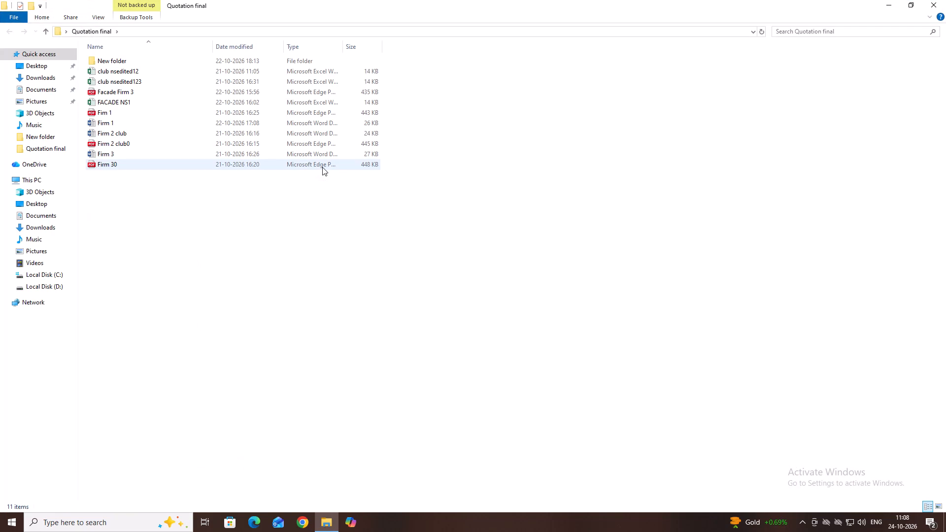
{"action": "double_click", "coordinate": [127, 81]}
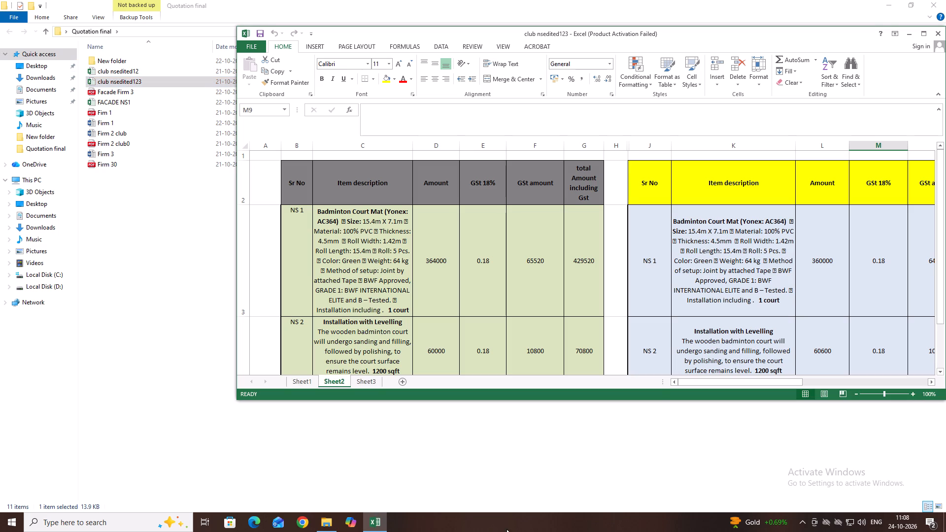
{"action": "scroll", "coordinate": [350, 204], "scroll_direction": "down", "scroll_amount": 1}
{"action": "scroll", "coordinate": [327, 220], "scroll_direction": "up", "scroll_amount": 1}
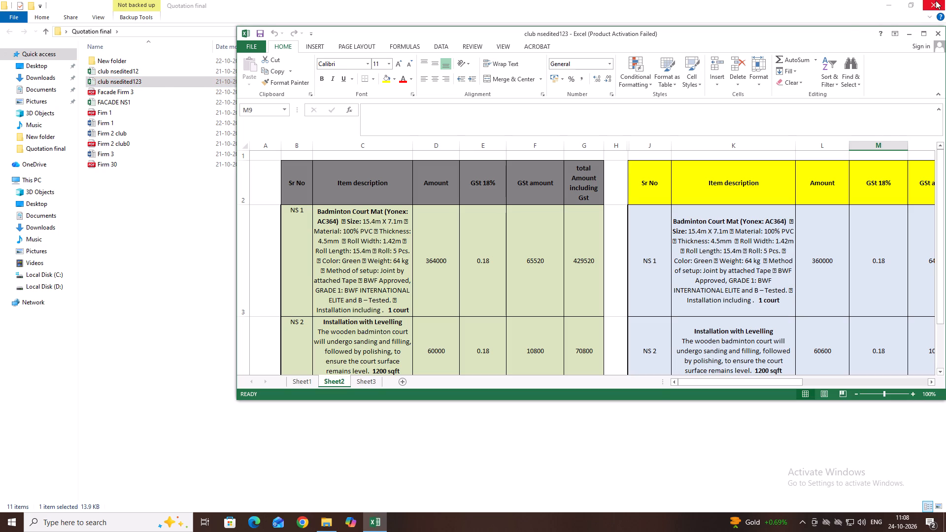
{"action": "left_click", "coordinate": [936, 1]}
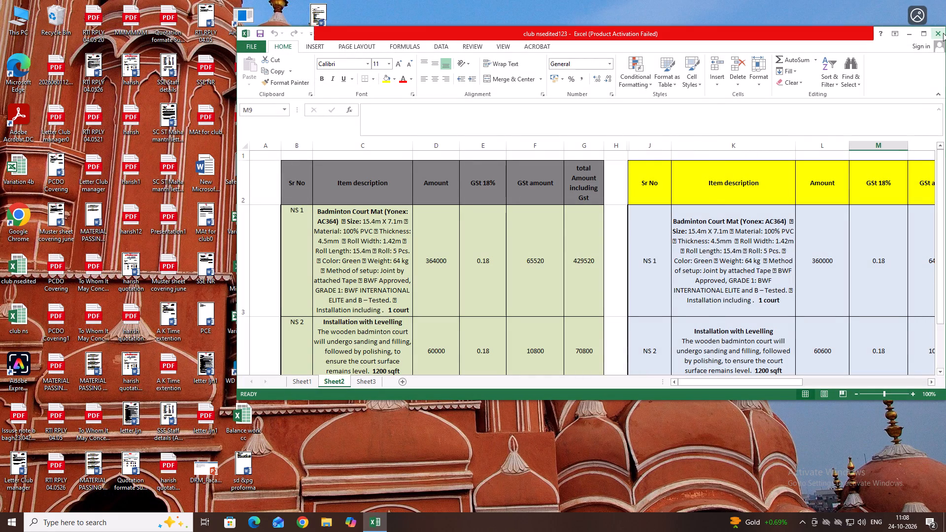
{"action": "left_click", "coordinate": [943, 33]}
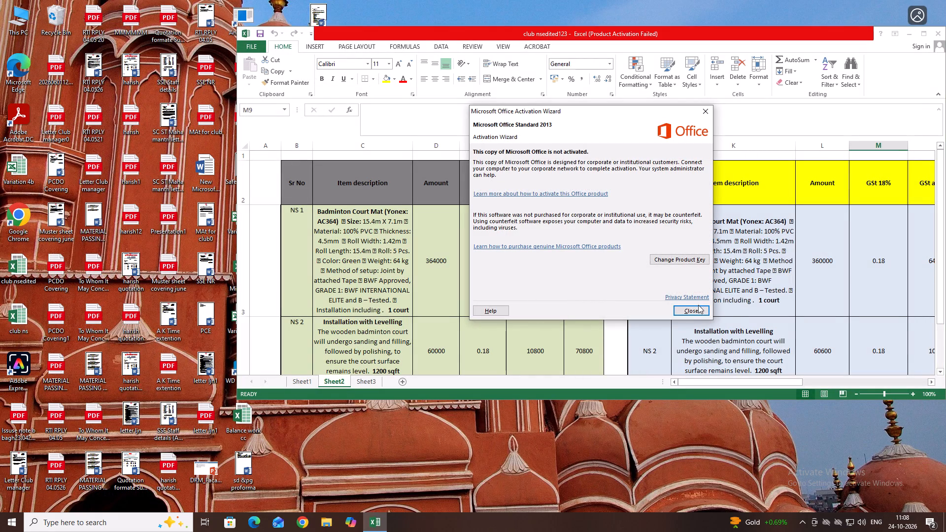
{"action": "left_click", "coordinate": [687, 311]}
{"action": "left_click", "coordinate": [936, 35]}
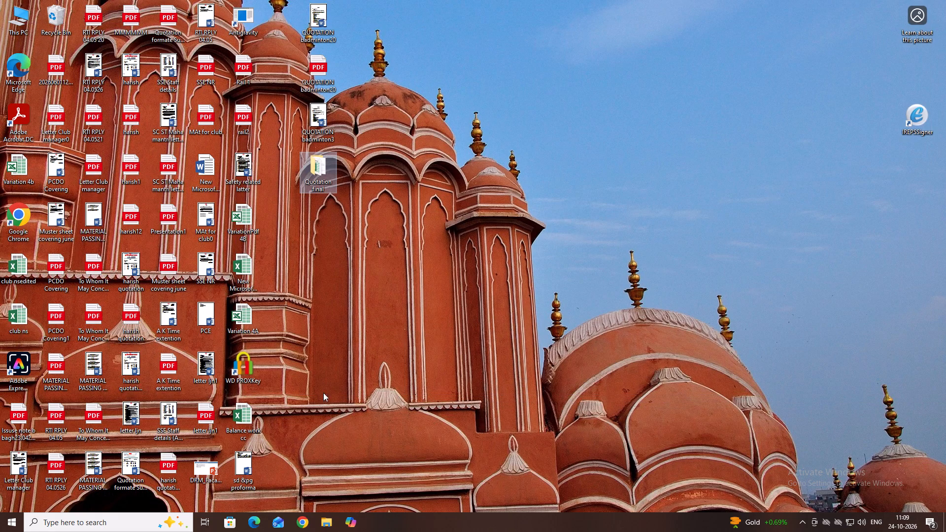
Open the FACADE NS1 workbook from the Quotation final folder and maximize its window.
{"action": "double_click", "coordinate": [320, 172]}
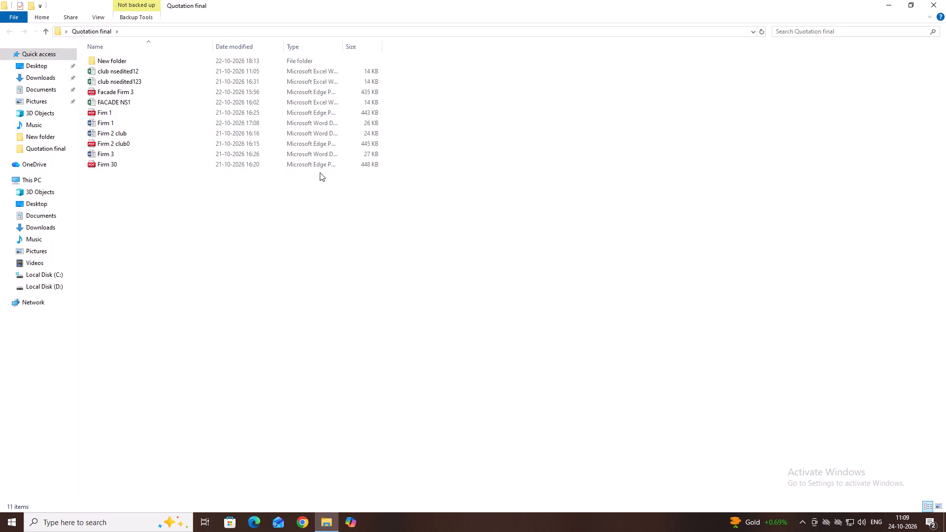
{"action": "left_click", "coordinate": [127, 92]}
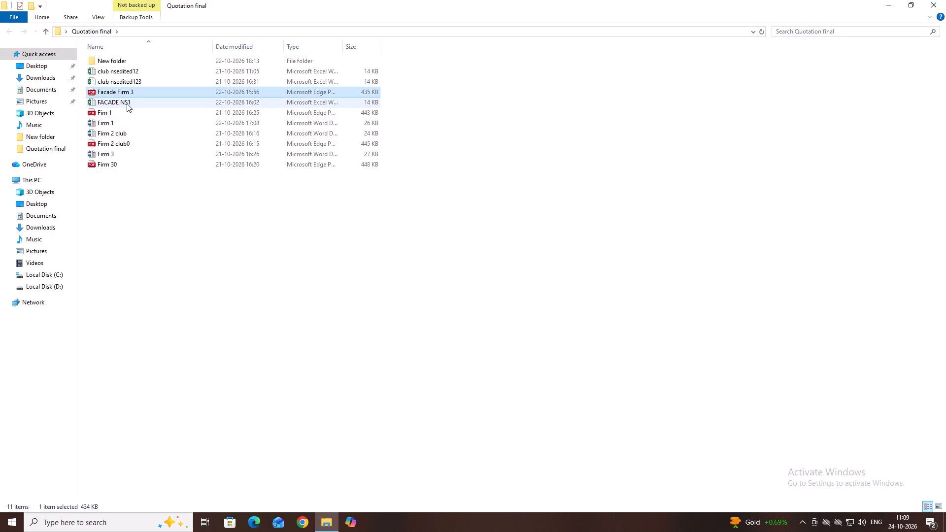
{"action": "double_click", "coordinate": [127, 103]}
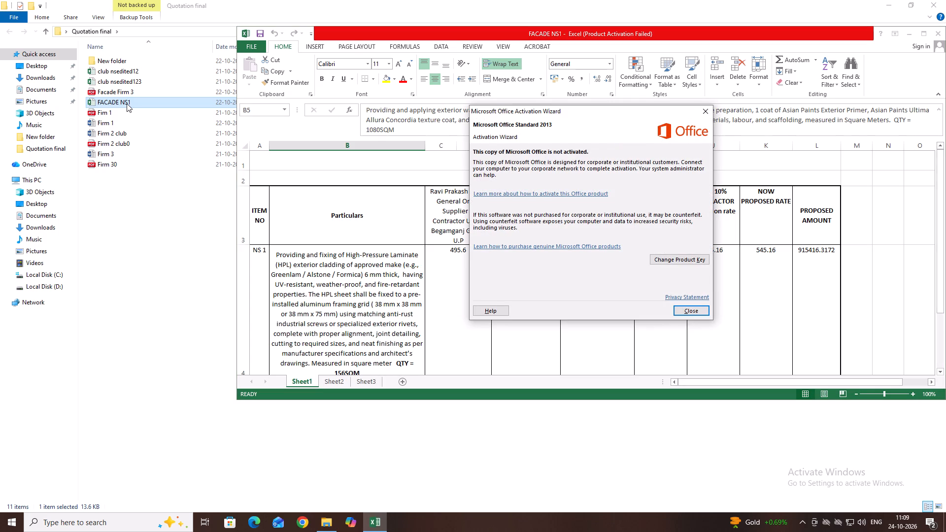
{"action": "left_click", "coordinate": [686, 315]}
{"action": "left_click", "coordinate": [922, 35]}
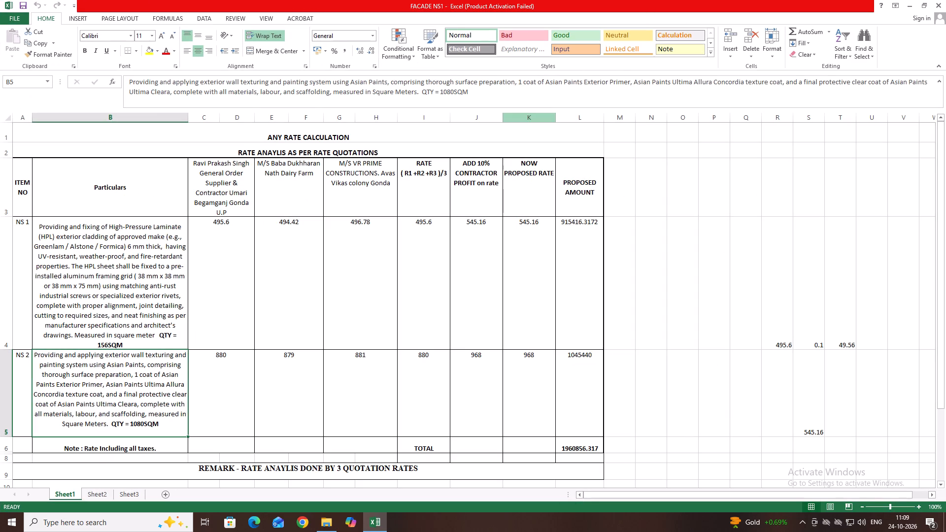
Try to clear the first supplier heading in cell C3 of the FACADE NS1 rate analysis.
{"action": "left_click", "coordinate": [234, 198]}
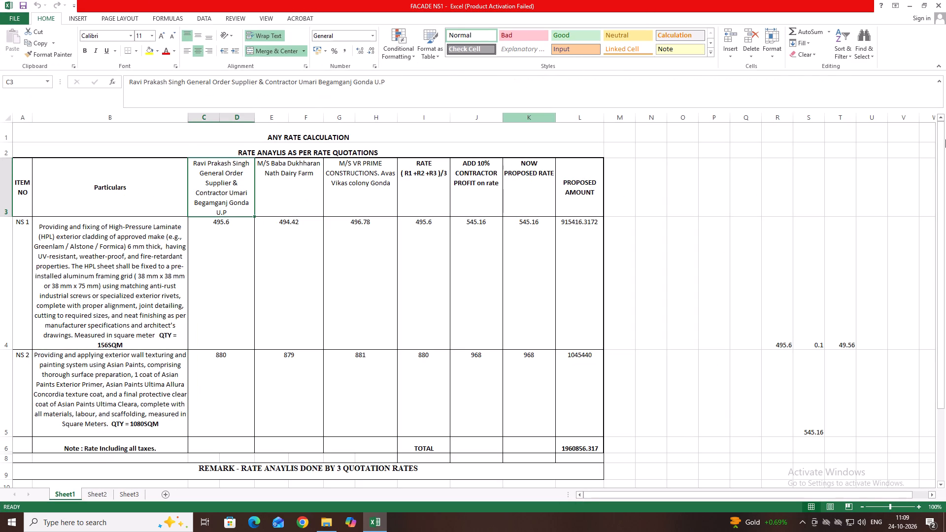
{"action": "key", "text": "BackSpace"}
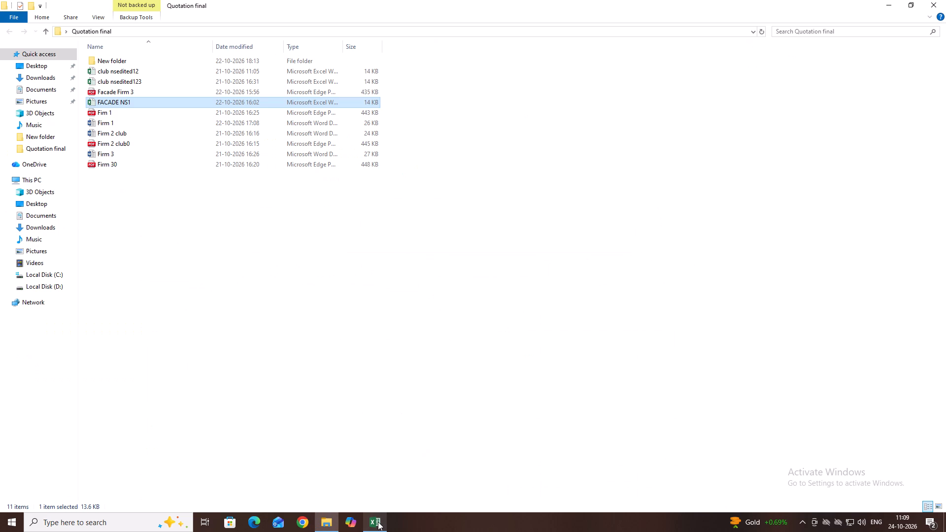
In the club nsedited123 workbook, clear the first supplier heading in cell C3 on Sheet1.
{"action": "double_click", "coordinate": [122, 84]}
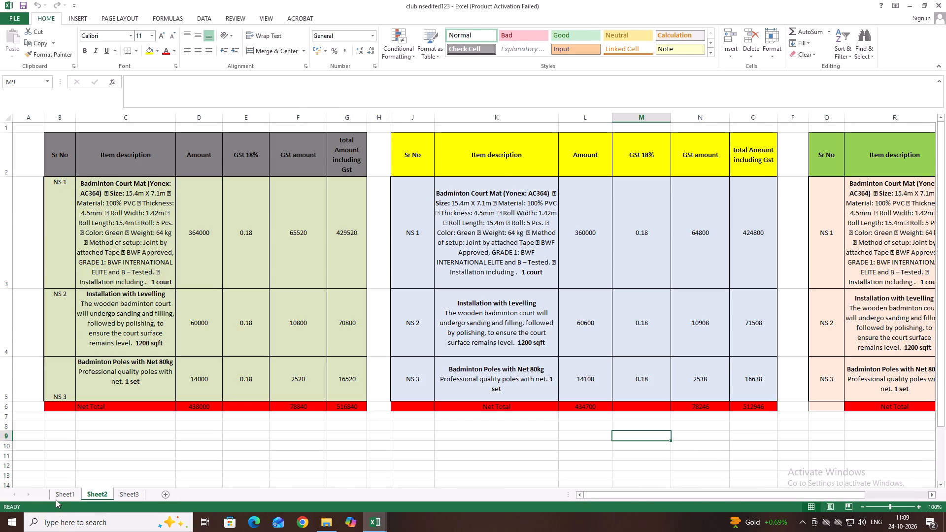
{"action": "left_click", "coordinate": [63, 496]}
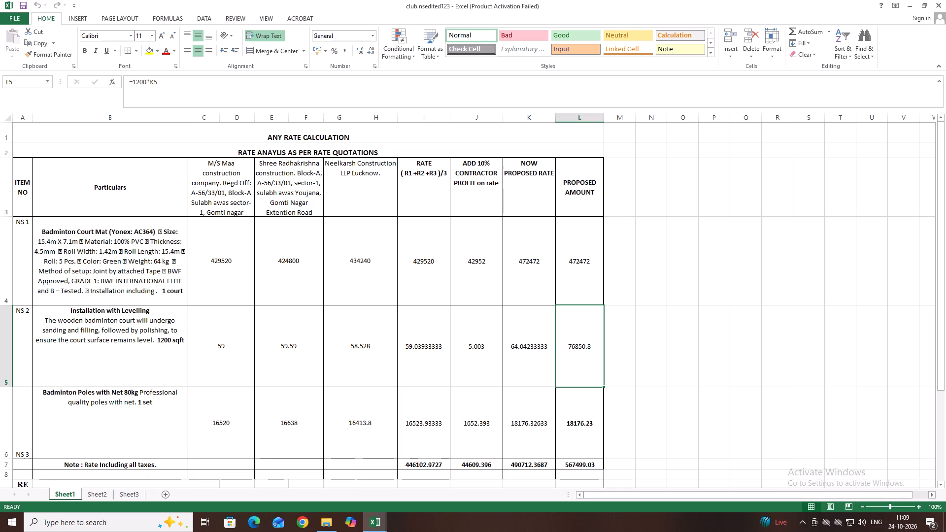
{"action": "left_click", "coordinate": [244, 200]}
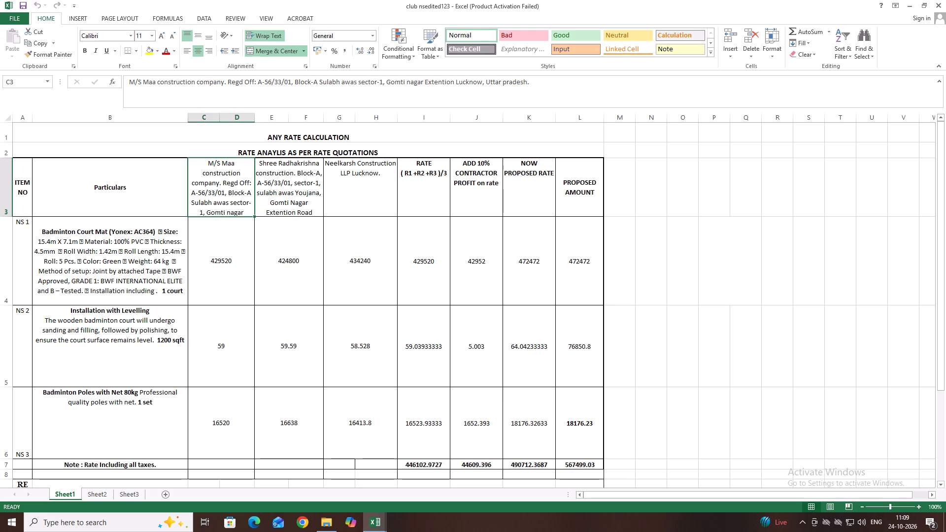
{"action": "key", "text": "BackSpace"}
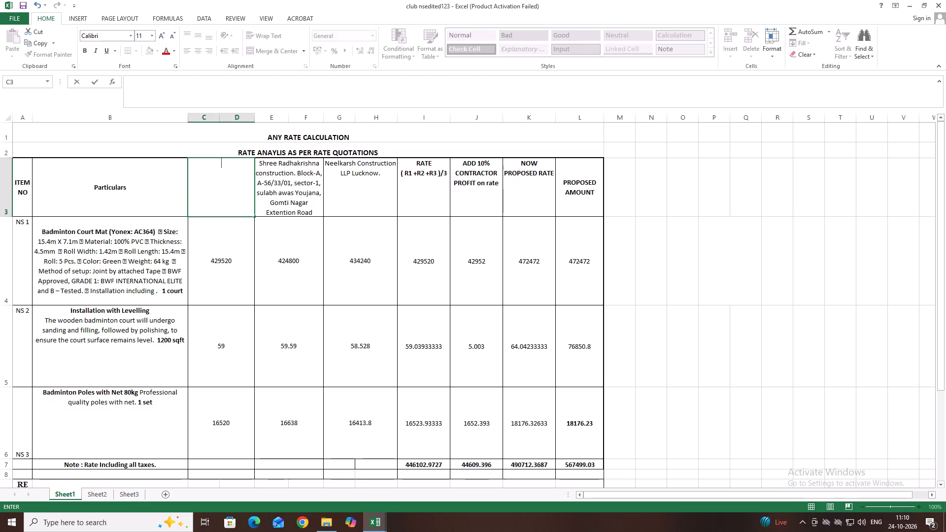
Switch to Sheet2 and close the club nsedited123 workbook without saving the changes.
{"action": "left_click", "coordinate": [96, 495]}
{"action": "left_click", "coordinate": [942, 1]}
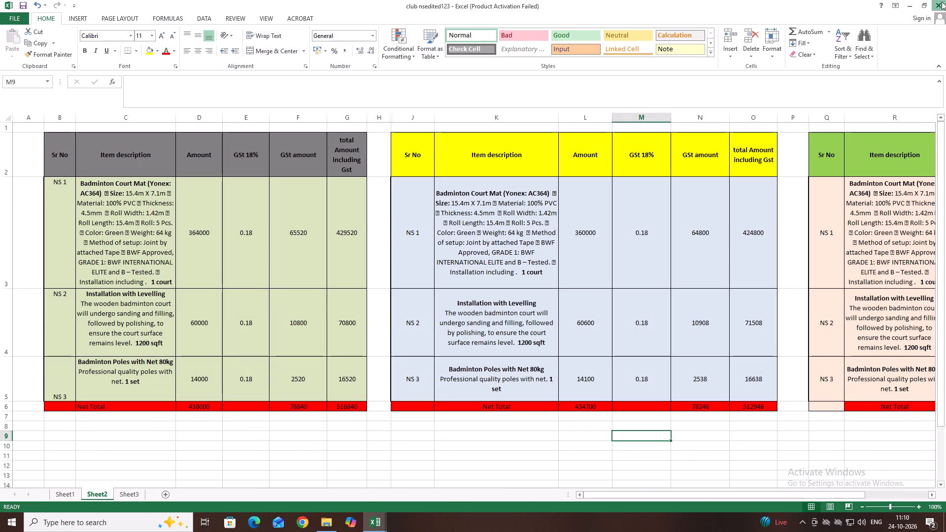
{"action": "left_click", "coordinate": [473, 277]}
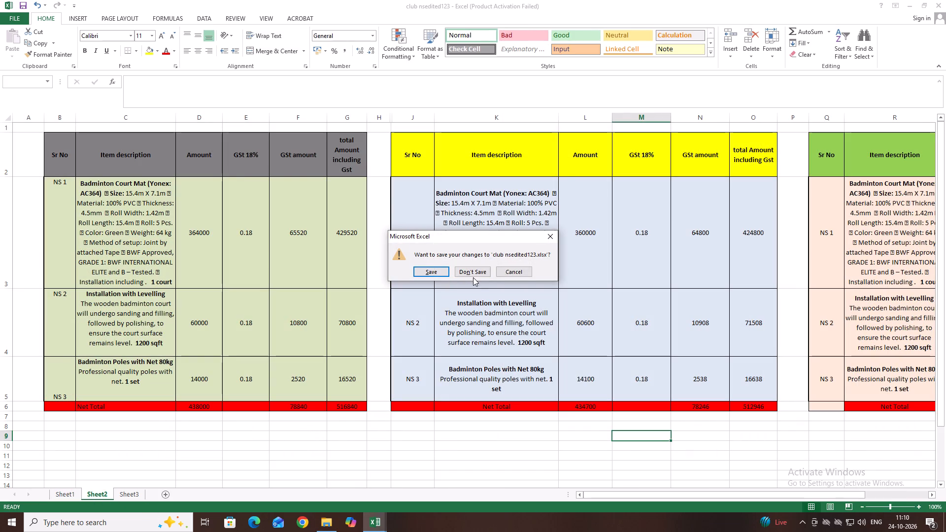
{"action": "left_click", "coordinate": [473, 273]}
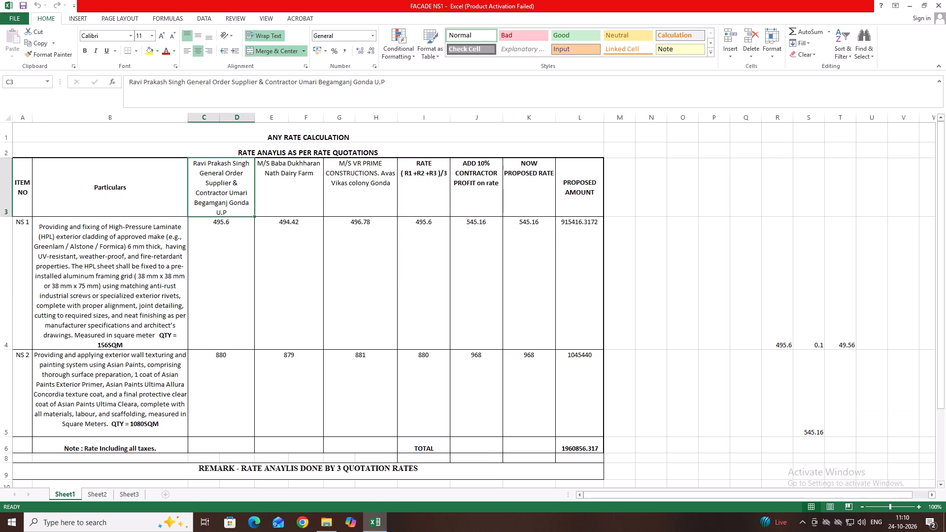
Replace the first supplier heading in cell C3 with the company name "M/s PAPPU INTERIOR".
{"action": "left_click", "coordinate": [245, 191]}
{"action": "key", "text": "BackSpace"}
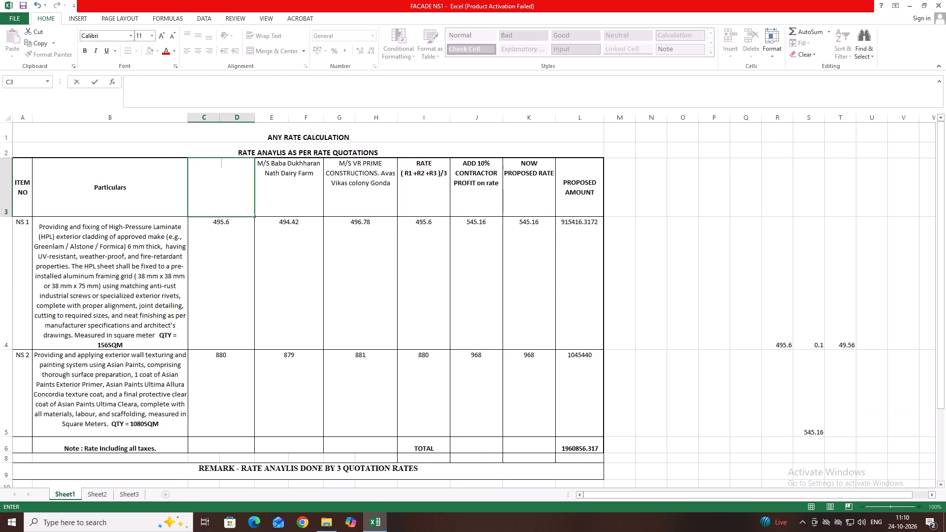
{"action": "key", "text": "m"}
{"action": "key", "text": "BackSpace"}
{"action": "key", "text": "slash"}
{"action": "key", "text": "BackSpace"}
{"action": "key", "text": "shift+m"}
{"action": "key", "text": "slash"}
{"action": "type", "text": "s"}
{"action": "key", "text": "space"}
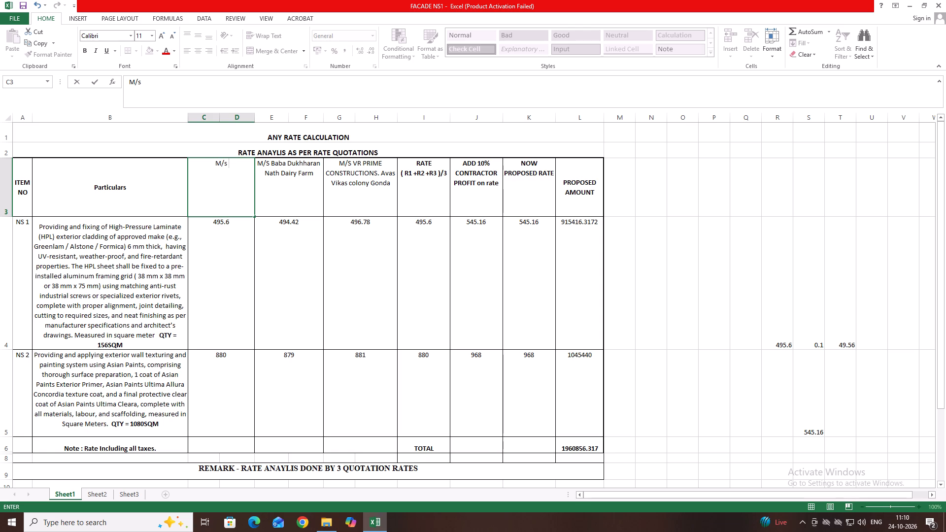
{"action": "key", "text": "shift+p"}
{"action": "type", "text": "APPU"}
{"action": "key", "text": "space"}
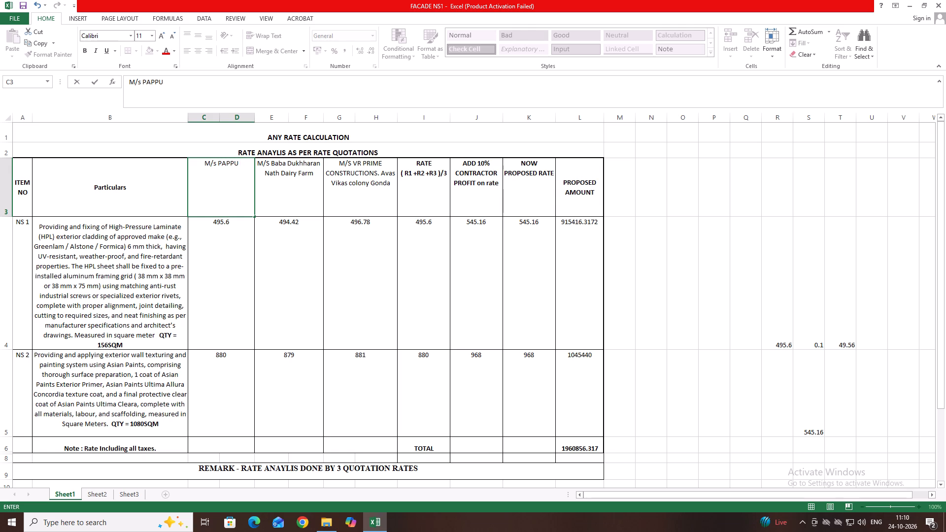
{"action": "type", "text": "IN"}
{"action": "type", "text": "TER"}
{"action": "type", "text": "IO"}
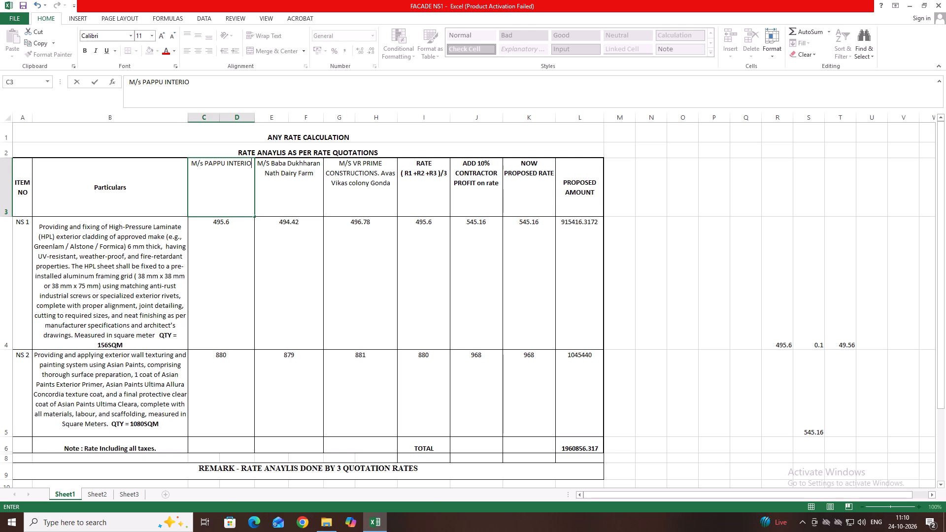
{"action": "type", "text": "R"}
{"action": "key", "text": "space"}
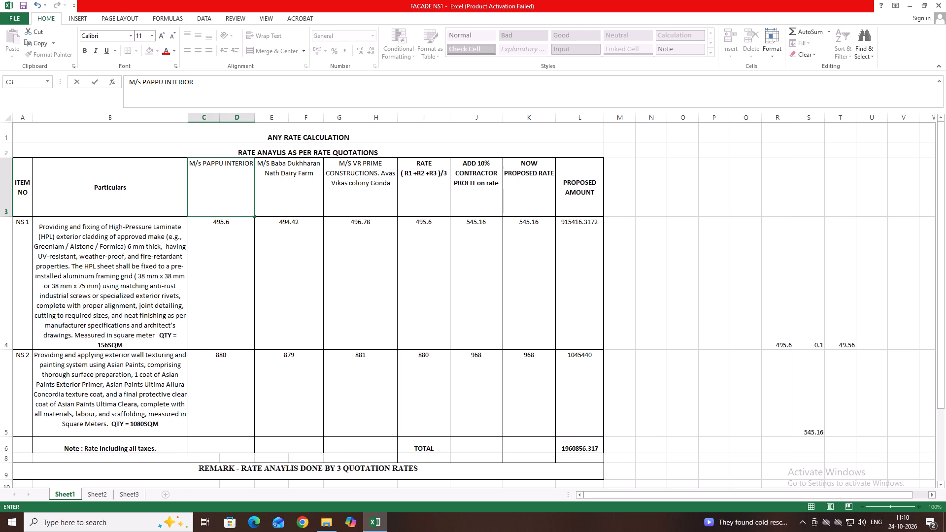
Add the supplier's room number and floor after the company name in cell C3, separated by commas.
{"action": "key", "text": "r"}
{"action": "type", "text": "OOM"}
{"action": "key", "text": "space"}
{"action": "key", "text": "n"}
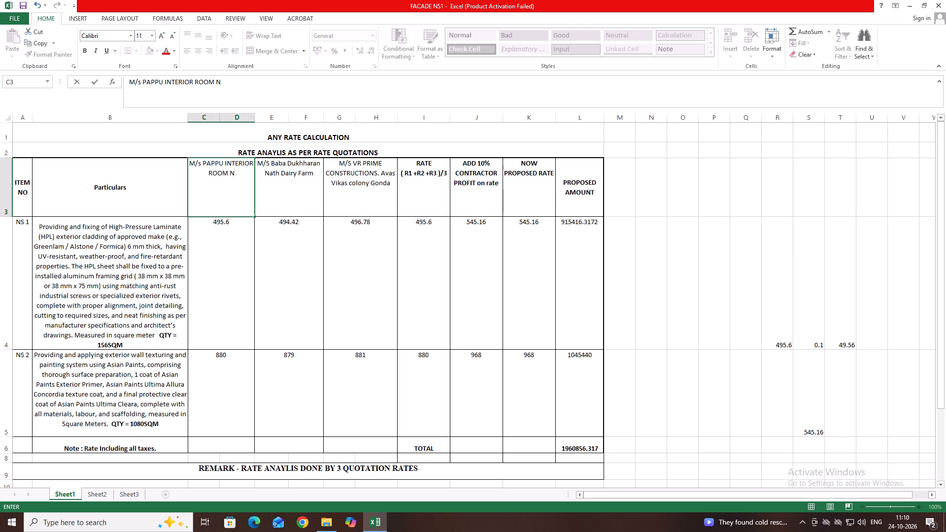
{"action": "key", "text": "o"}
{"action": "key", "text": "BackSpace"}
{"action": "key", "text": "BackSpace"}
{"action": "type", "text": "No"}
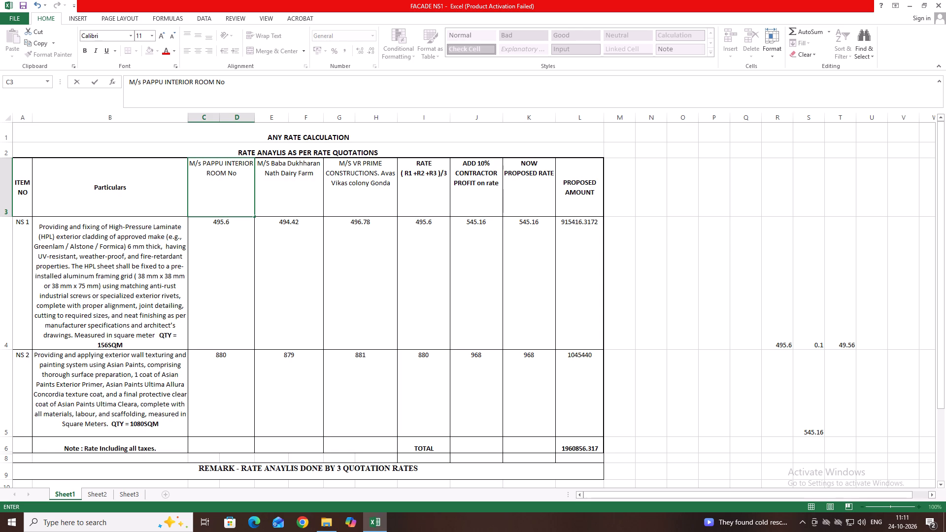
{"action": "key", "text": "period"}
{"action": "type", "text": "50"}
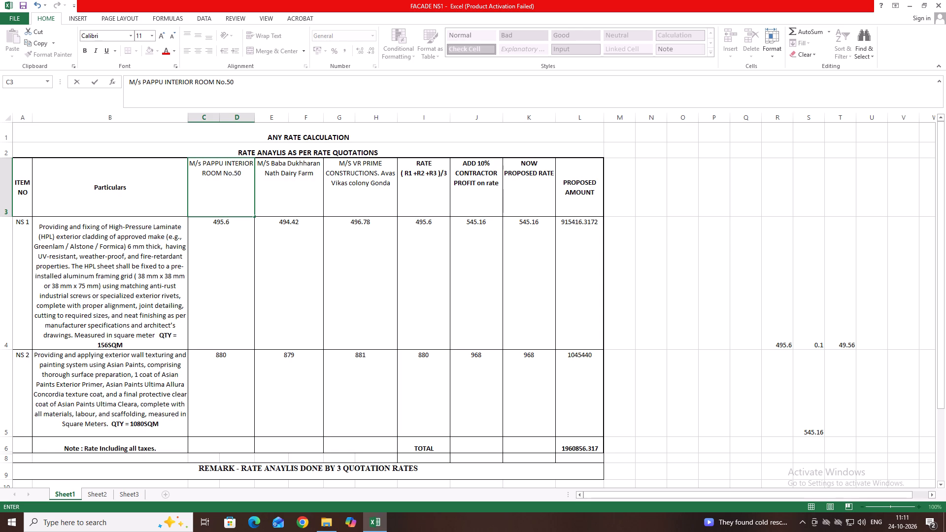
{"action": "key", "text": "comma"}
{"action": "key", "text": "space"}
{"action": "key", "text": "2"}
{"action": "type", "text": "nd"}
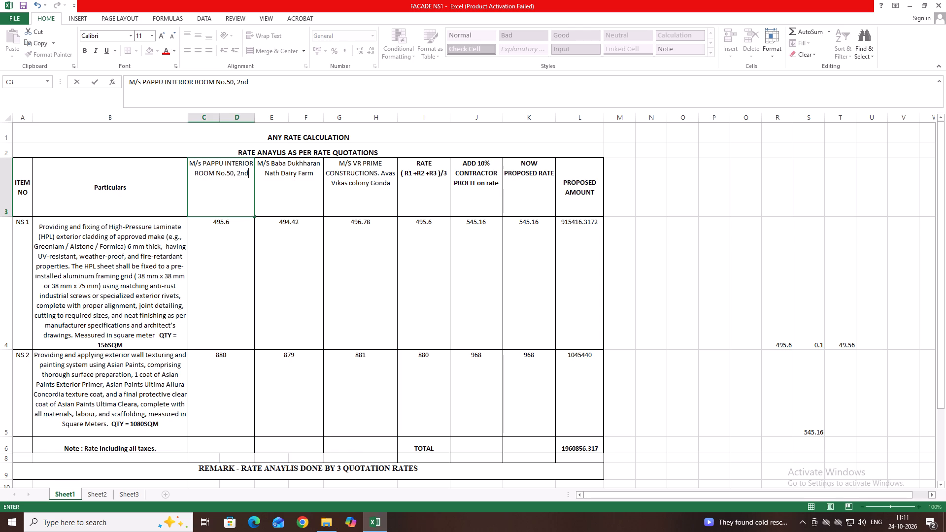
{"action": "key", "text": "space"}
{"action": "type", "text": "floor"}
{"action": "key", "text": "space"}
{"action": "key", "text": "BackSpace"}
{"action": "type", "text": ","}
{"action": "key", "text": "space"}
Append the supplier's building name to the address in cell C3, after the floor.
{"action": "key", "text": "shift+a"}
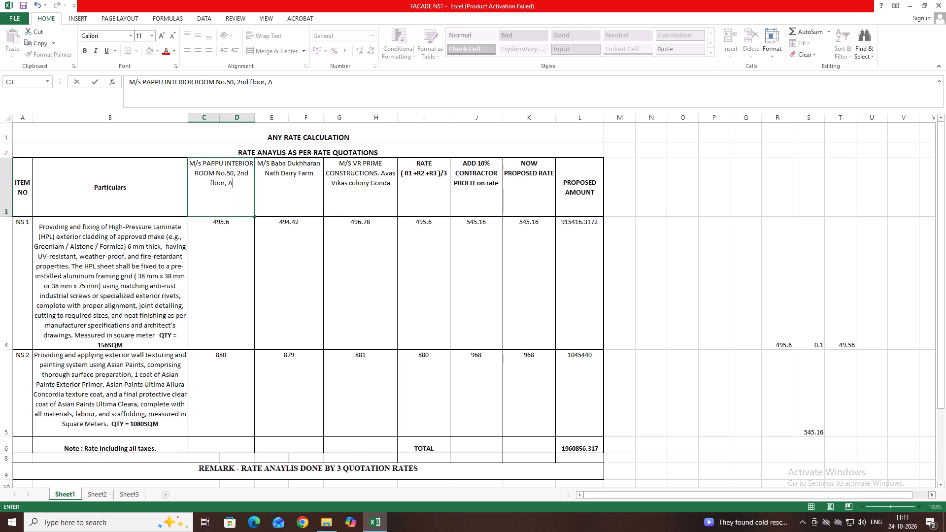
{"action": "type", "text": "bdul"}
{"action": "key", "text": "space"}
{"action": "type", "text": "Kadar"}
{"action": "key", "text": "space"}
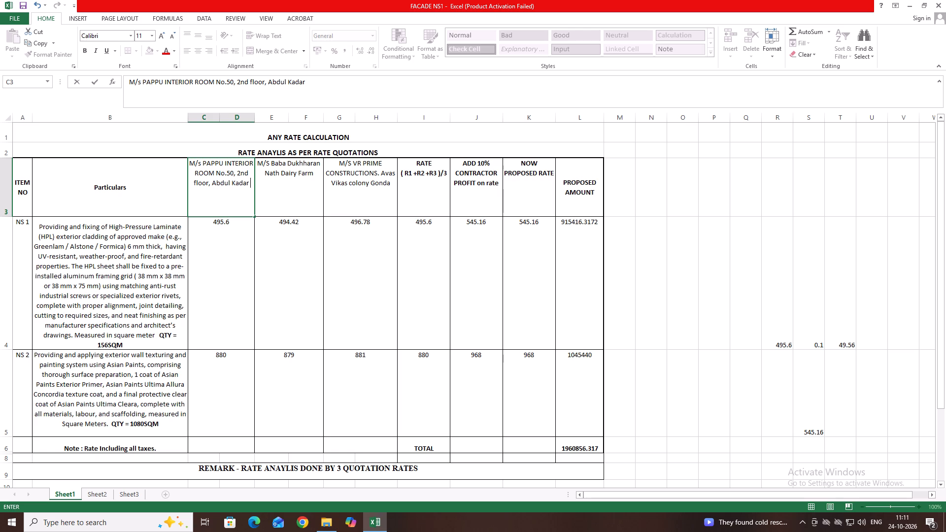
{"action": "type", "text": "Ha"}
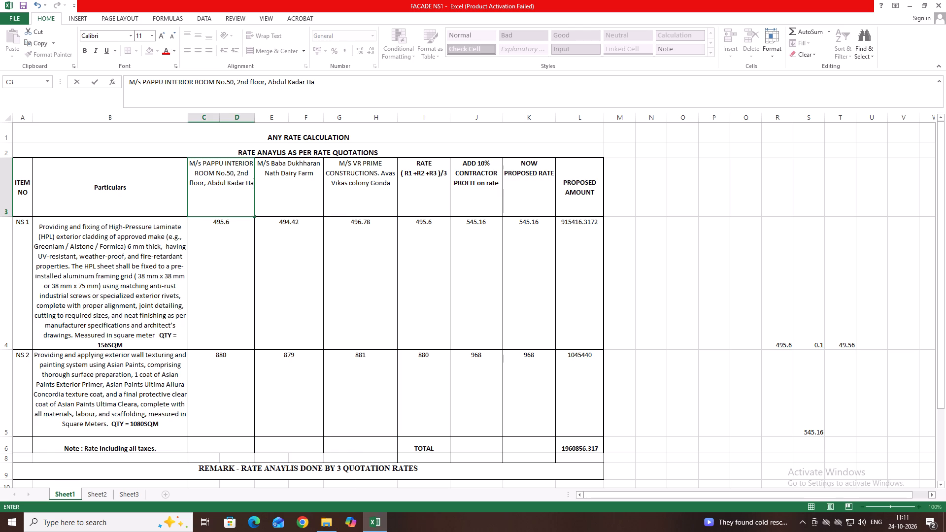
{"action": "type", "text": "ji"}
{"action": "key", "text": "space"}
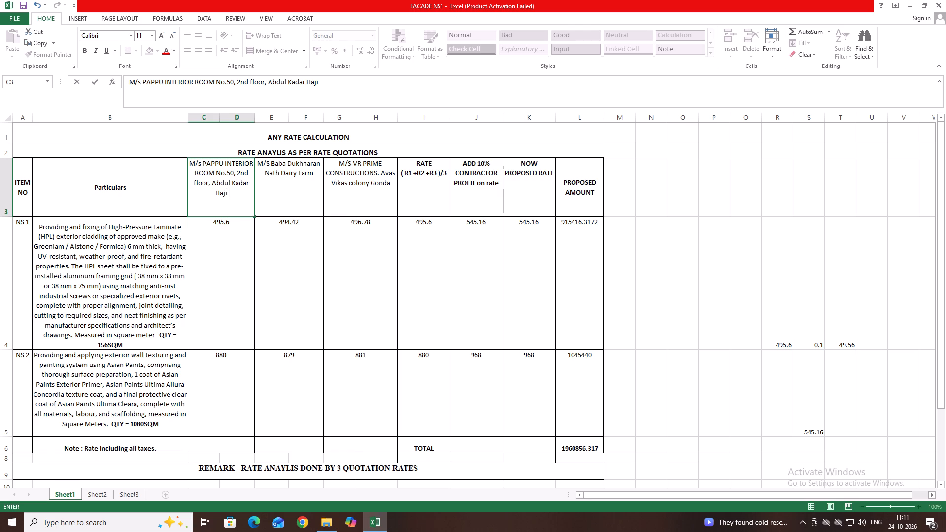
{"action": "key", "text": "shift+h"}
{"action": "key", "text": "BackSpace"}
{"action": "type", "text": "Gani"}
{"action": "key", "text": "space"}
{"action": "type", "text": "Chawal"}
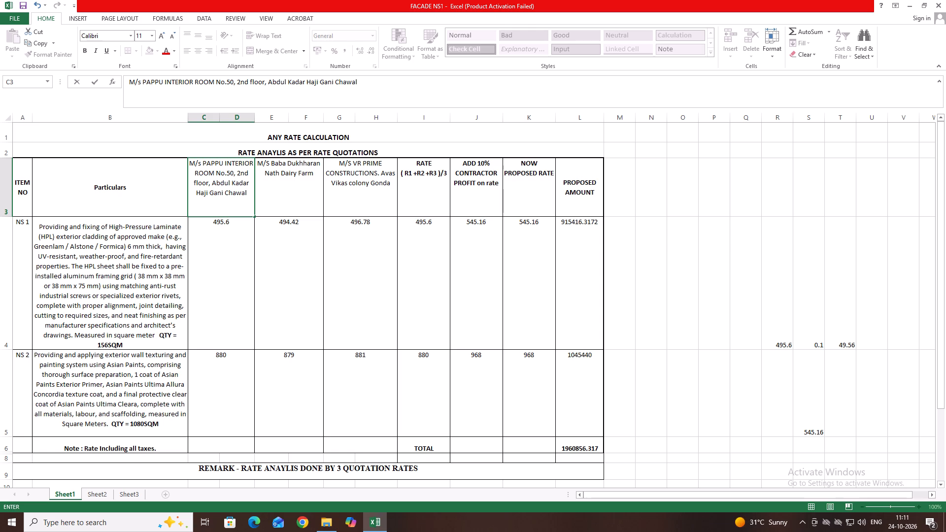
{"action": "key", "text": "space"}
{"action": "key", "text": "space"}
Complete the supplier's address in cell C3 with the locality, its area qualifier in parentheses, and the city, ending with a full stop.
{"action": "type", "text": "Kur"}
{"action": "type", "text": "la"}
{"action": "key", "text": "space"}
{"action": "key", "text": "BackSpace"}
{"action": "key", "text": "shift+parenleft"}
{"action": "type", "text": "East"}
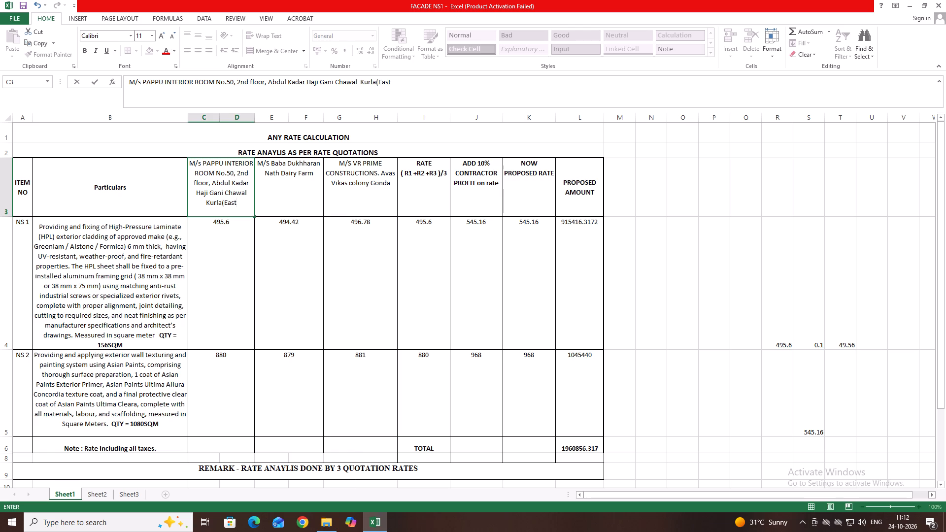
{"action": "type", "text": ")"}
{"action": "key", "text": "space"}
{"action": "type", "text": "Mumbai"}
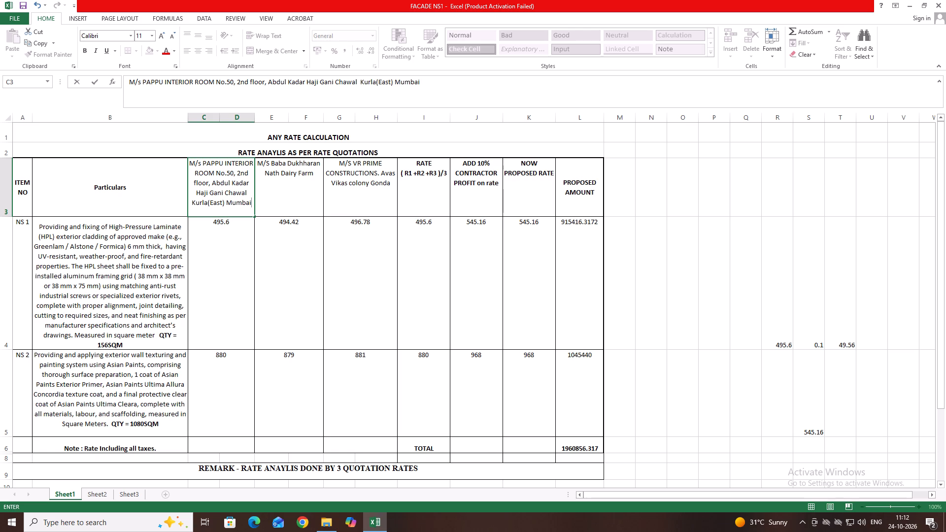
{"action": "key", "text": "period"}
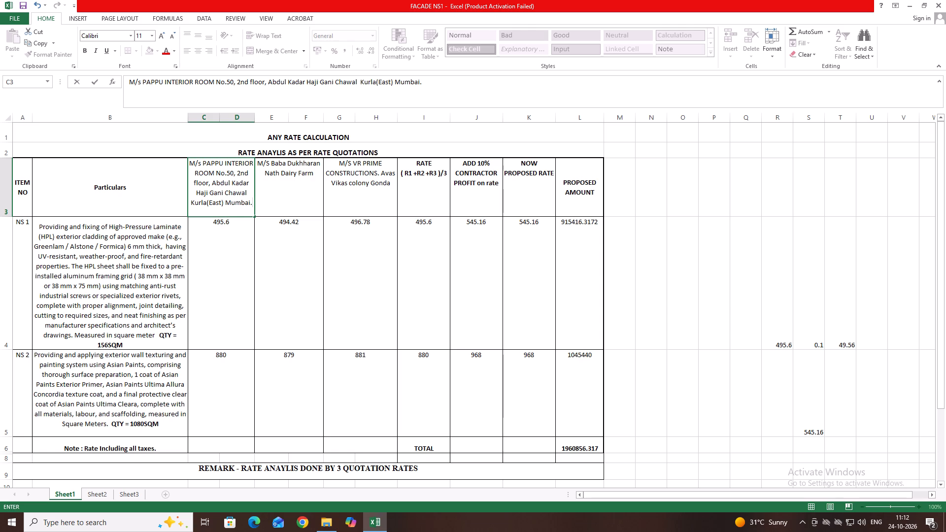
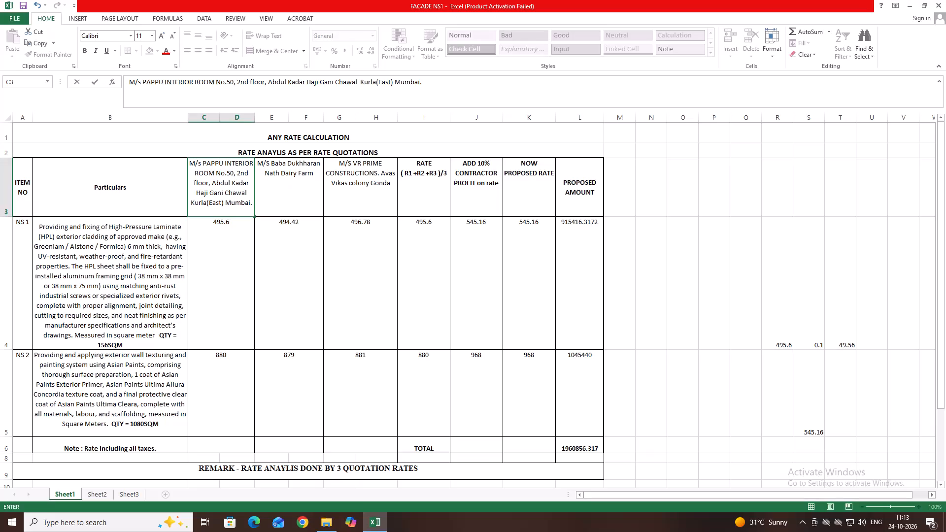
Replace the second supplier heading in cell E3 with the company name "M/s STAR CONSTRUCTION".
{"action": "left_click", "coordinate": [291, 188]}
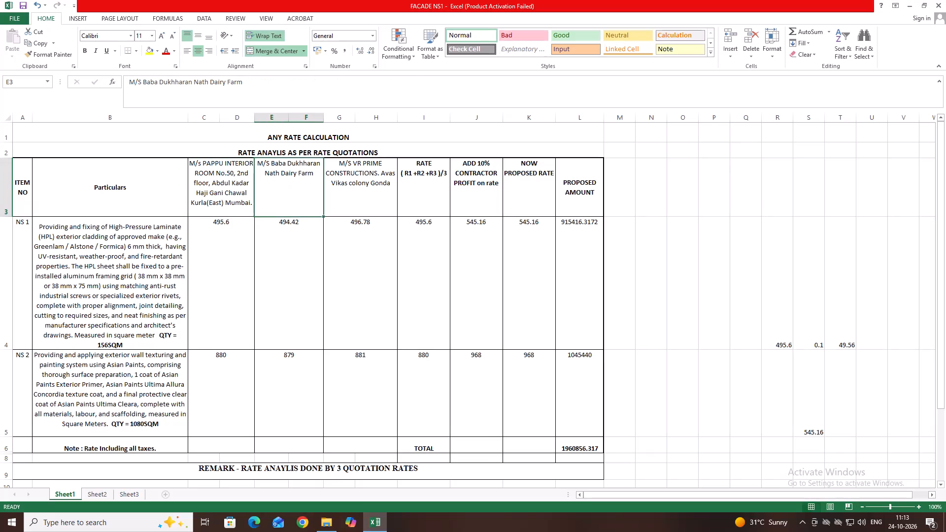
{"action": "key", "text": "BackSpace"}
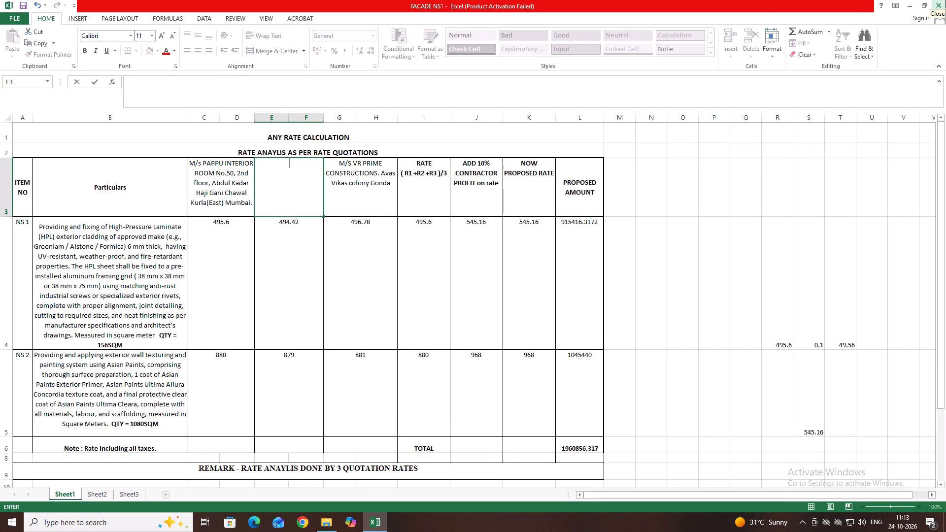
{"action": "key", "text": "shift+m"}
{"action": "type", "text": "/s"}
{"action": "key", "text": "space"}
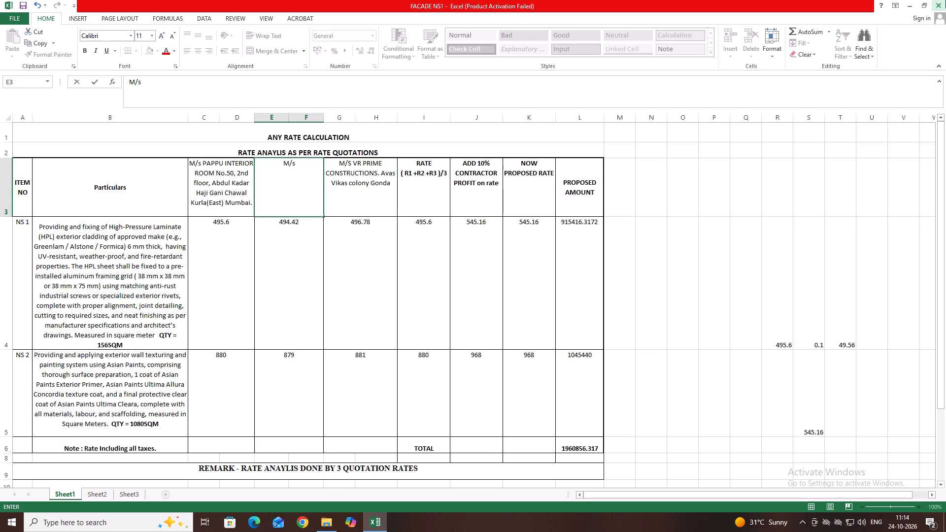
{"action": "type", "text": "STAR"}
{"action": "key", "text": "space"}
{"action": "type", "text": "CONSTRUCTION"}
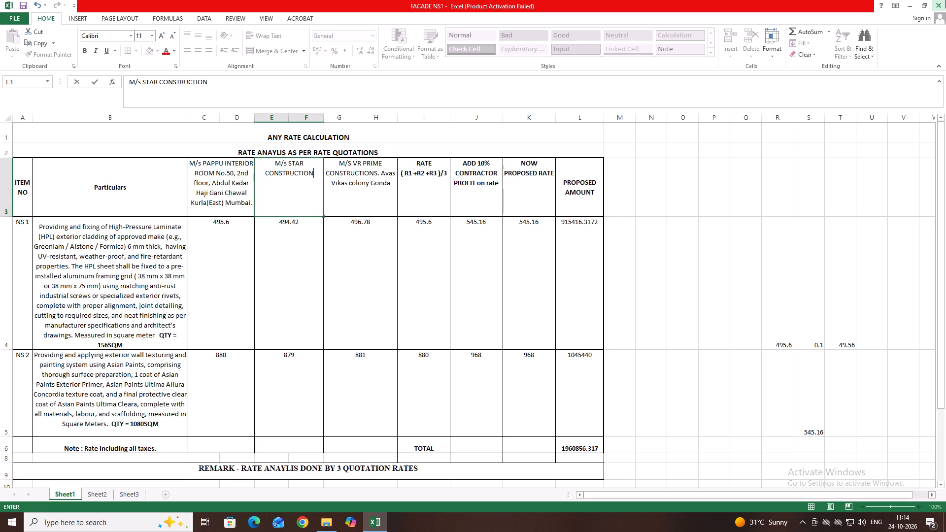
Add the supplier's village as a single word after the company name in cell E3, separated by a comma.
{"action": "type", "text": ","}
{"action": "key", "text": "space"}
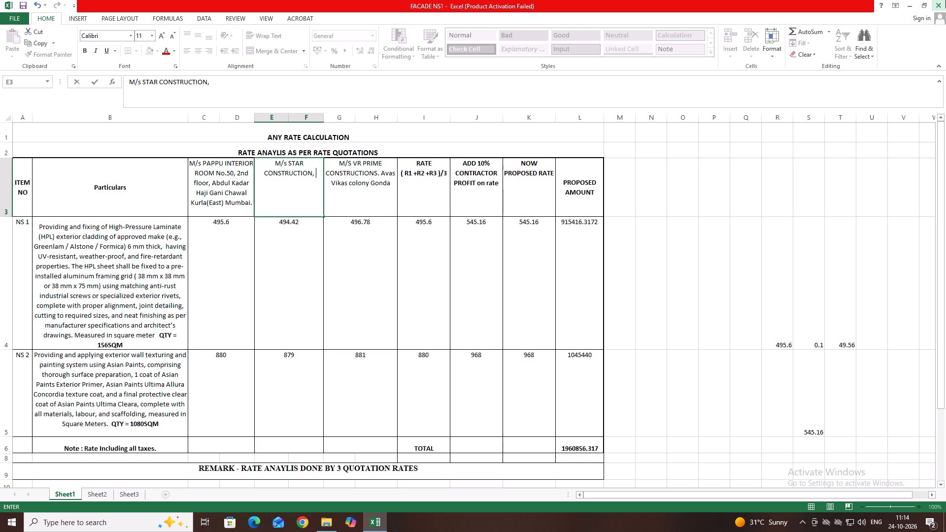
{"action": "type", "text": "Gha"}
{"action": "type", "text": "nshyam"}
{"action": "key", "text": "space"}
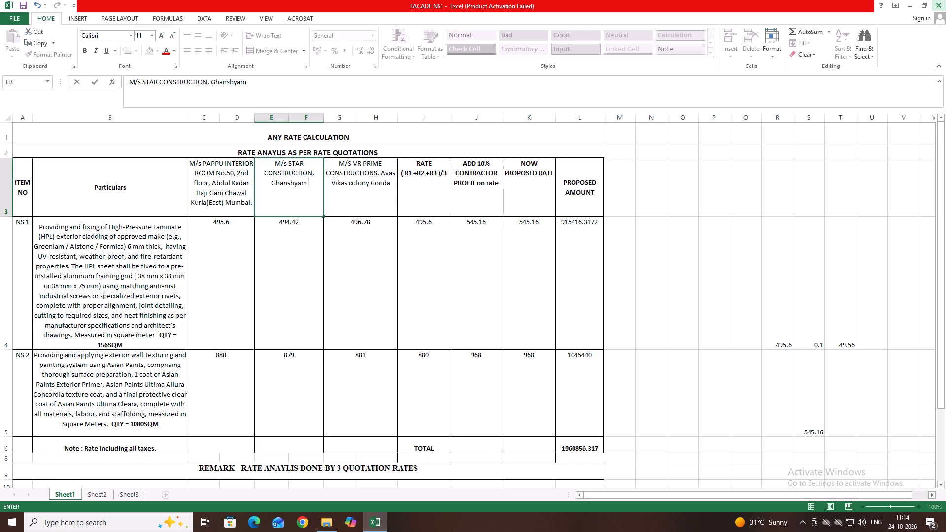
{"action": "type", "text": "pur"}
{"action": "key", "text": "space"}
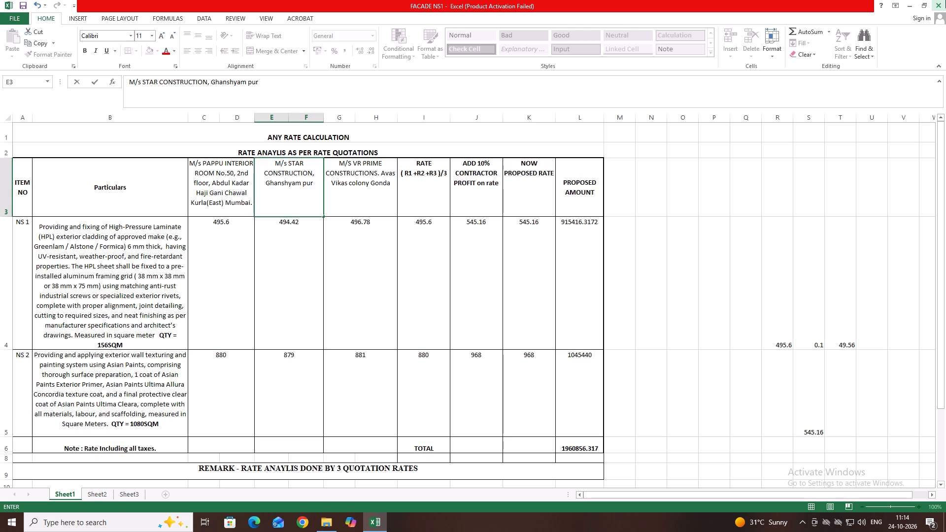
{"action": "type", "text": "kskori"}
{"action": "key", "text": "BackSpace"}
{"action": "key", "text": "BackSpace"}
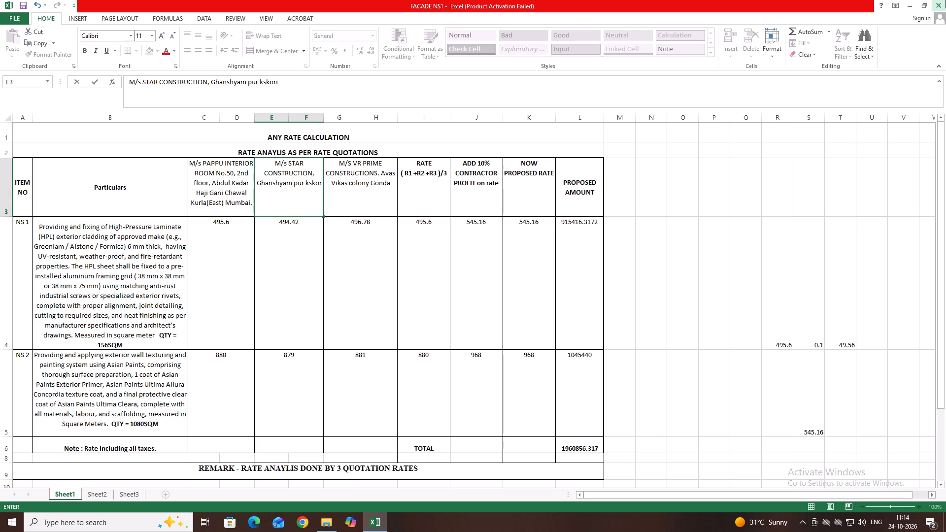
{"action": "key", "text": "BackSpace"}
{"action": "key", "text": "BackSpace"}
{"action": "key", "text": "BackSpace"}
{"action": "key", "text": "BackSpace"}
{"action": "key", "text": "BackSpace"}
{"action": "key", "text": "BackSpace"}
{"action": "key", "text": "BackSpace"}
{"action": "key", "text": "BackSpace"}
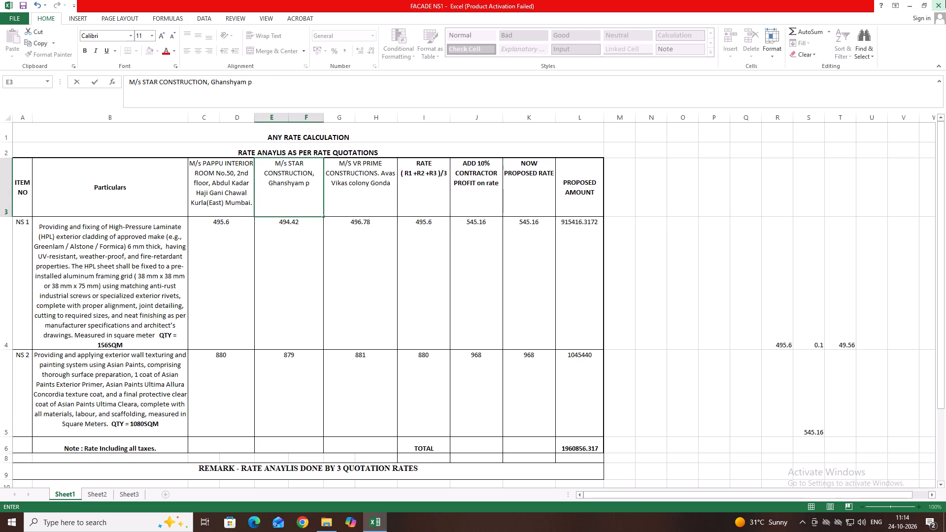
{"action": "key", "text": "BackSpace"}
{"action": "type", "text": "pur"}
Complete the supplier's address in cell E3 with the town, the city and the state abbreviation, separating village, town and city with commas.
{"action": "type", "text": ","}
{"action": "key", "text": "space"}
{"action": "type", "text": "kakori"}
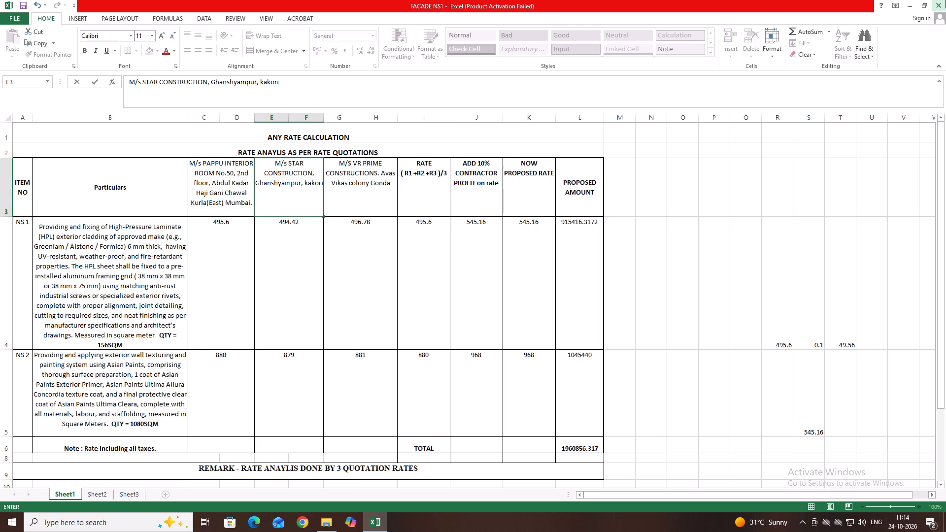
{"action": "key", "text": "comma"}
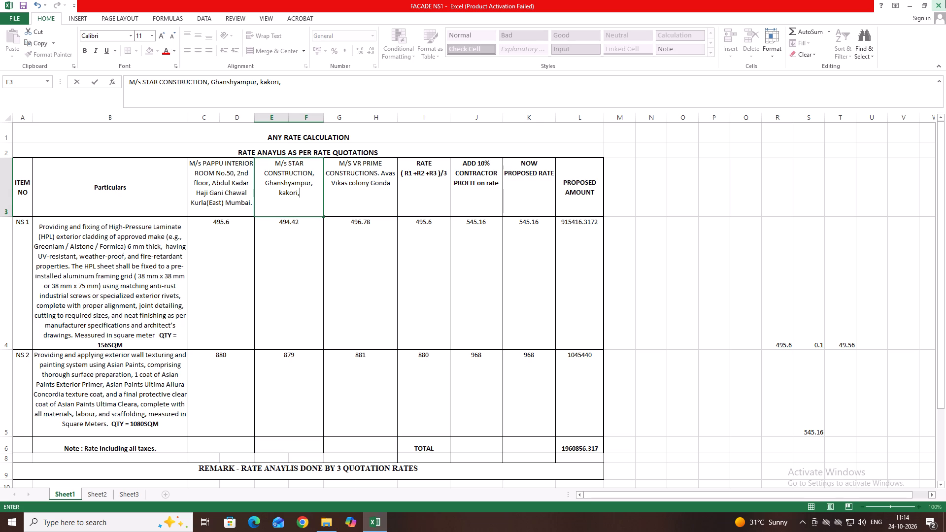
{"action": "type", "text": "Lucknoe"}
{"action": "key", "text": "BackSpace"}
{"action": "type", "text": "w"}
{"action": "key", "text": "space"}
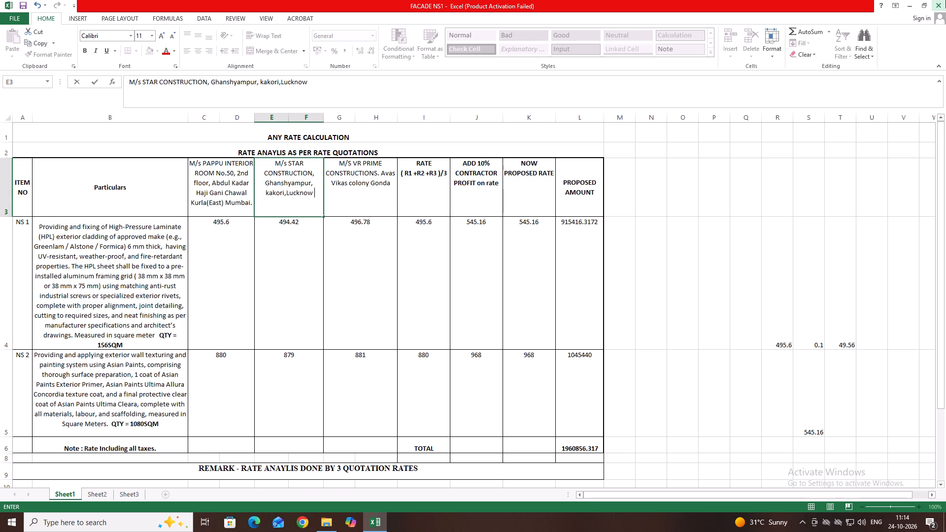
{"action": "type", "text": "U.P."}
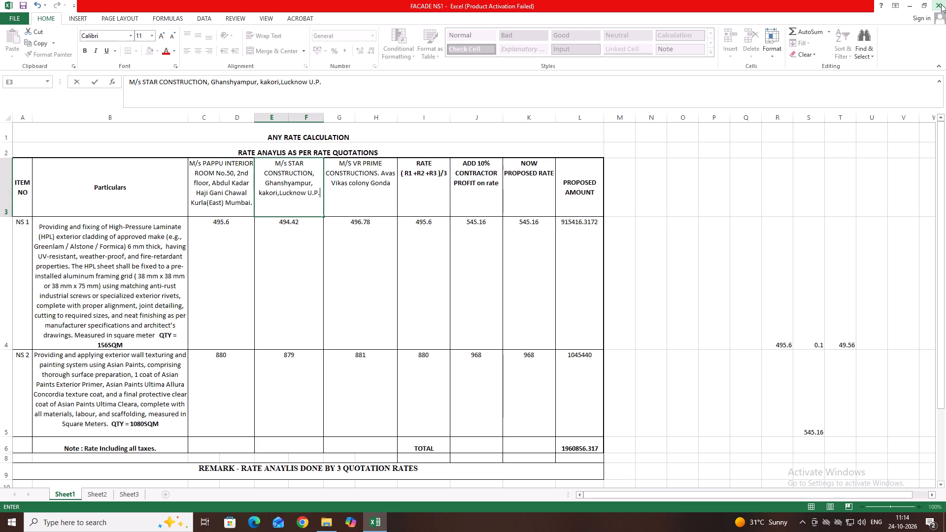
Replace the third supplier heading in cell G3 with the company name "M/S NEELKARSH CONSTRUCTION LLP".
{"action": "left_click", "coordinate": [373, 185]}
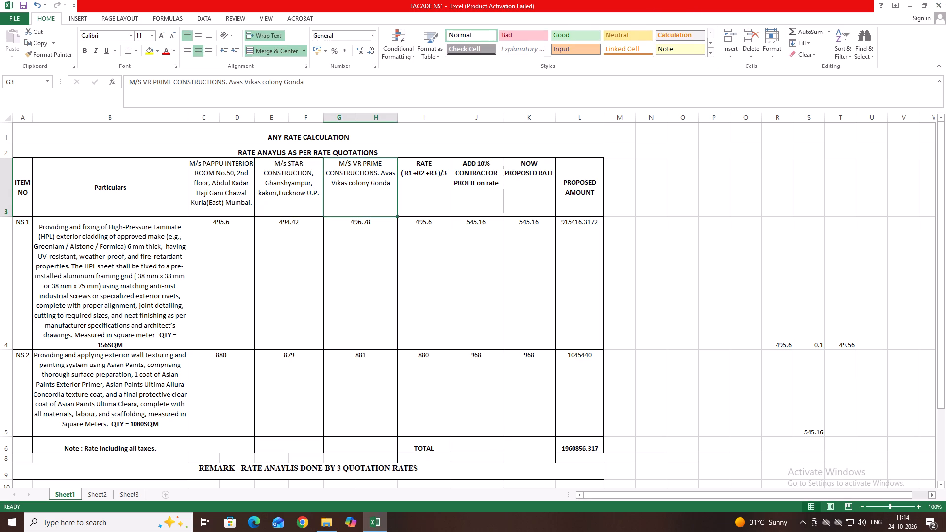
{"action": "key", "text": "BackSpace"}
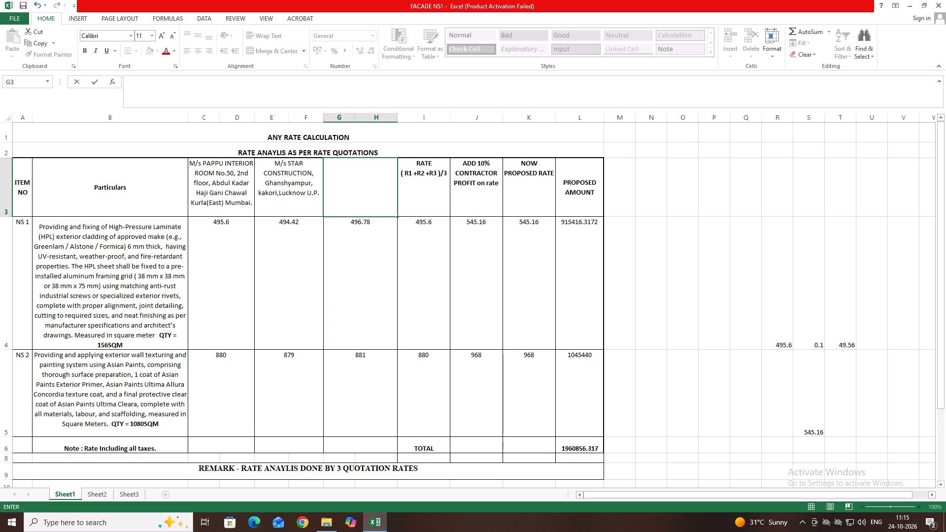
{"action": "key", "text": "shift+m"}
{"action": "key", "text": "slash"}
{"action": "key", "text": "shift+s"}
{"action": "key", "text": "space"}
{"action": "type", "text": "n"}
{"action": "key", "text": "BackSpace"}
{"action": "type", "text": "NEELKARSH"}
{"action": "key", "text": "space"}
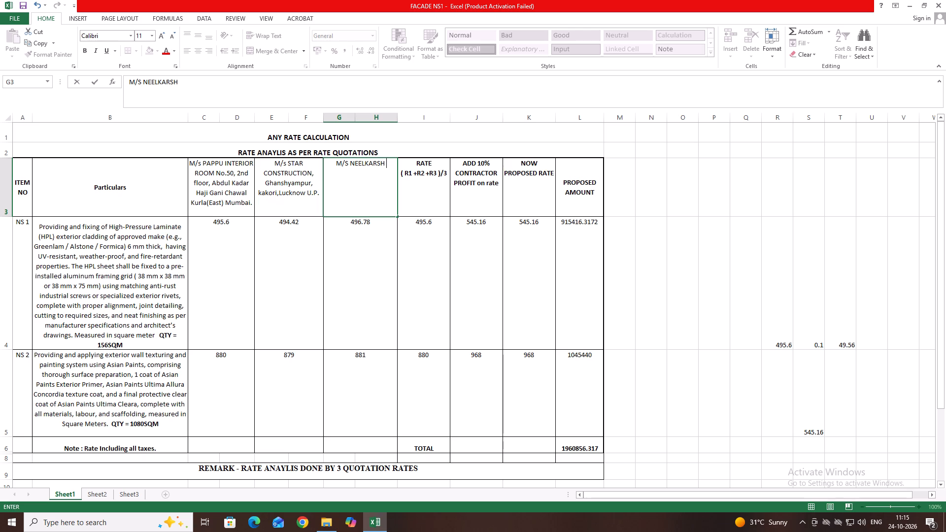
{"action": "type", "text": "CONSTRUCTION"}
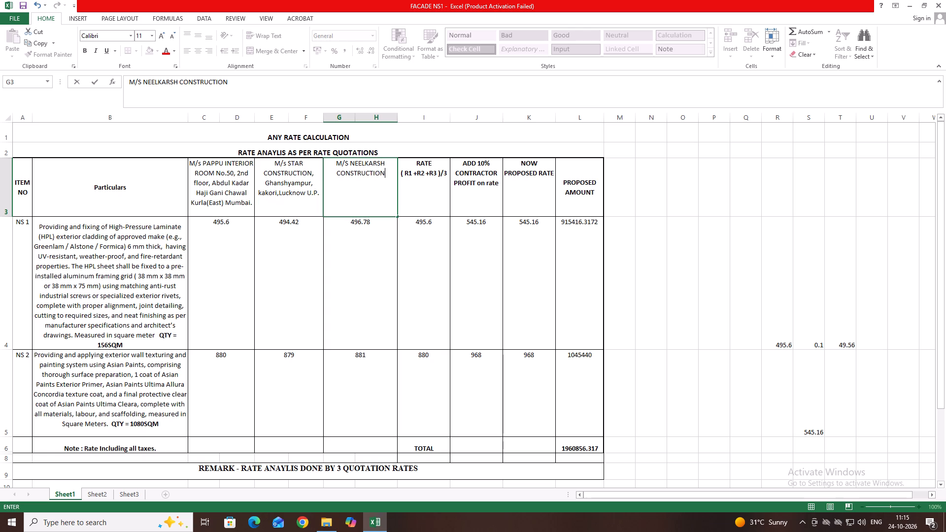
{"action": "key", "text": "space"}
{"action": "type", "text": "LLP"}
{"action": "key", "text": "space"}
Append the supplier's locality and city in capitals after the company name in cell G3, ending with a full stop.
{"action": "type", "text": "HA"}
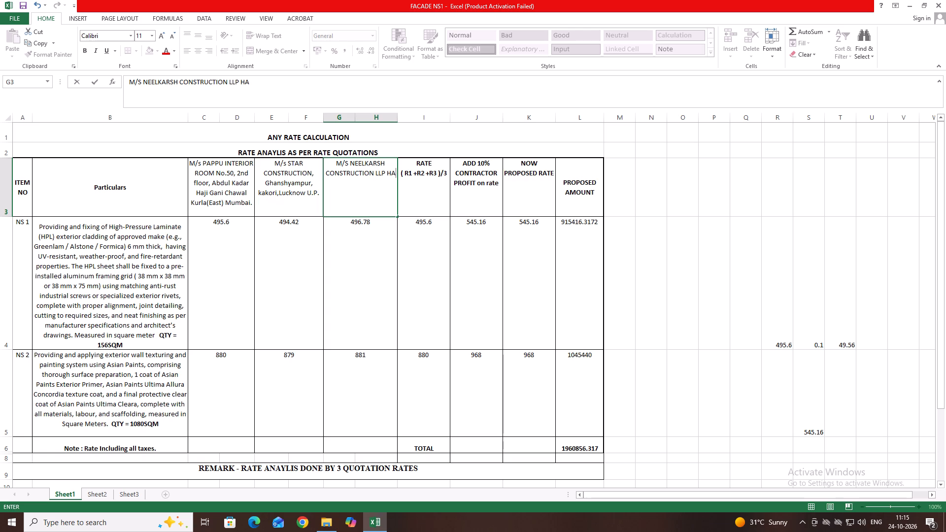
{"action": "key", "text": "BackSpace"}
{"action": "key", "text": "BackSpace"}
{"action": "type", "text": "MAHANAGAR"}
{"action": "key", "text": "space"}
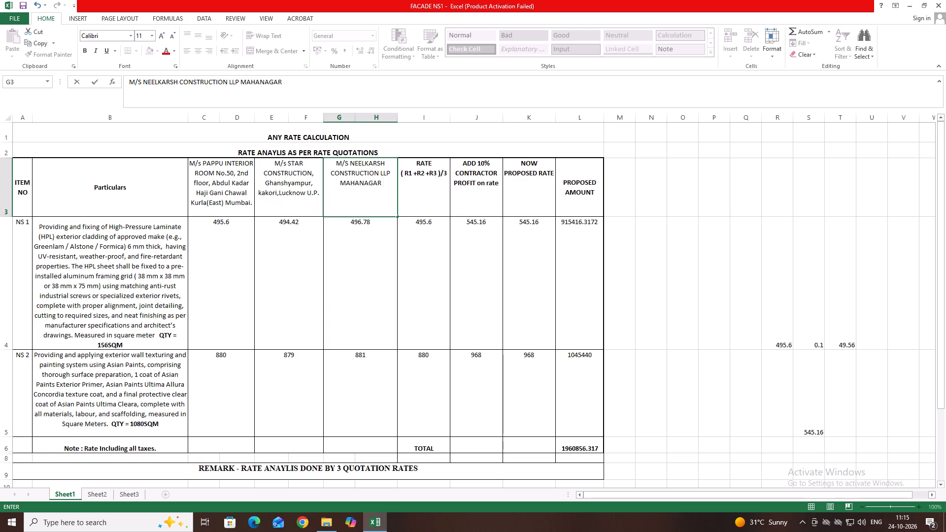
{"action": "type", "text": "LUCKNOW"}
{"action": "key", "text": "period"}
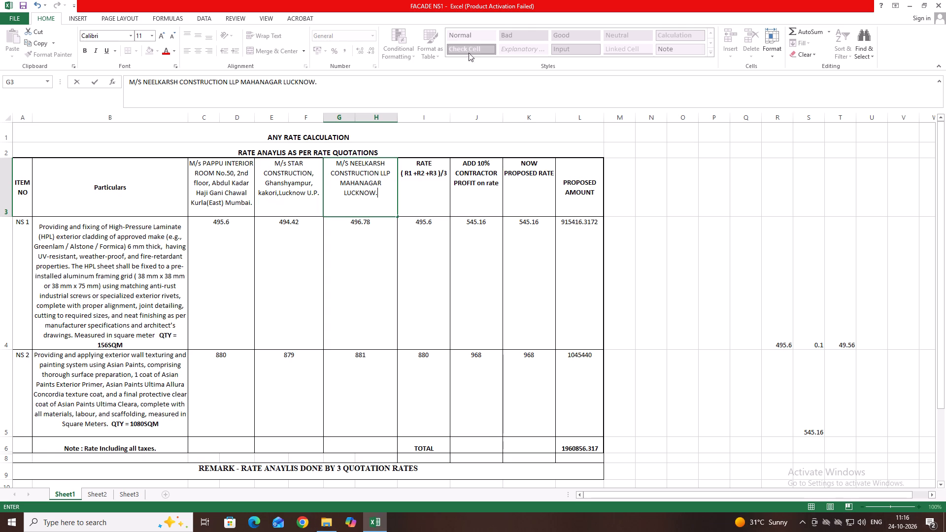
Save the rate analysis workbook with the updated supplier headings.
{"action": "key", "text": "ctrl+s"}
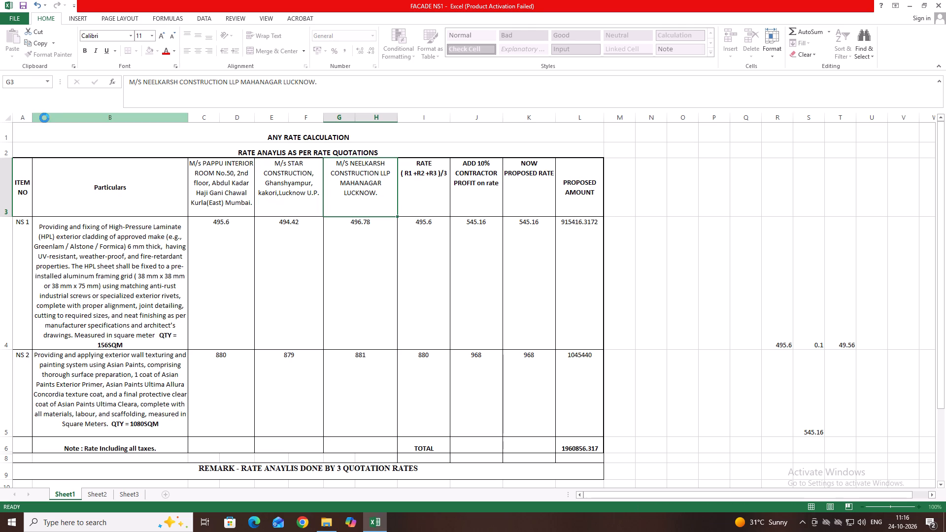
{"action": "left_click", "coordinate": [890, 253]}
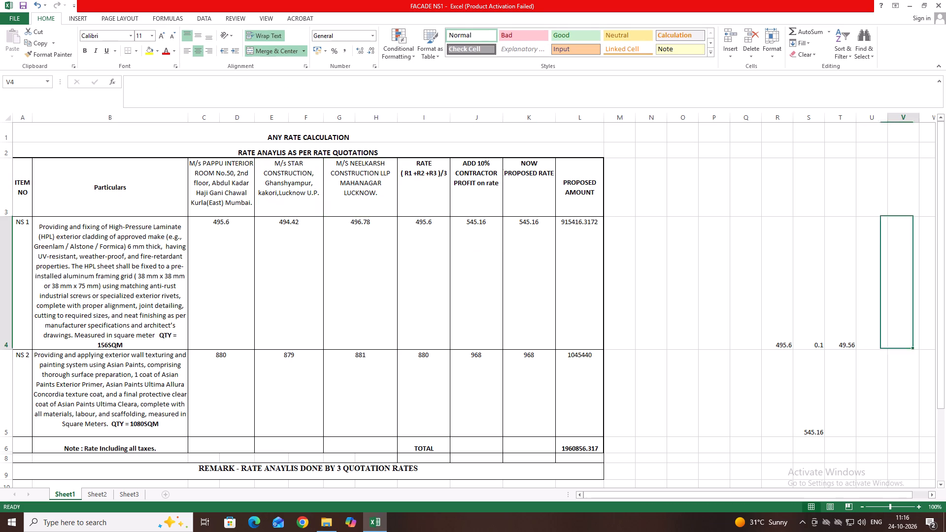
{"action": "key", "text": "ctrl+s"}
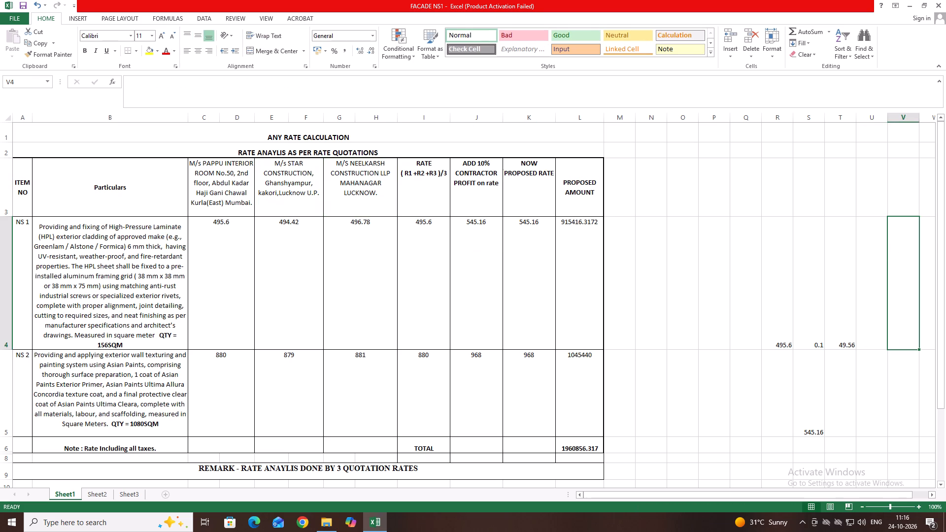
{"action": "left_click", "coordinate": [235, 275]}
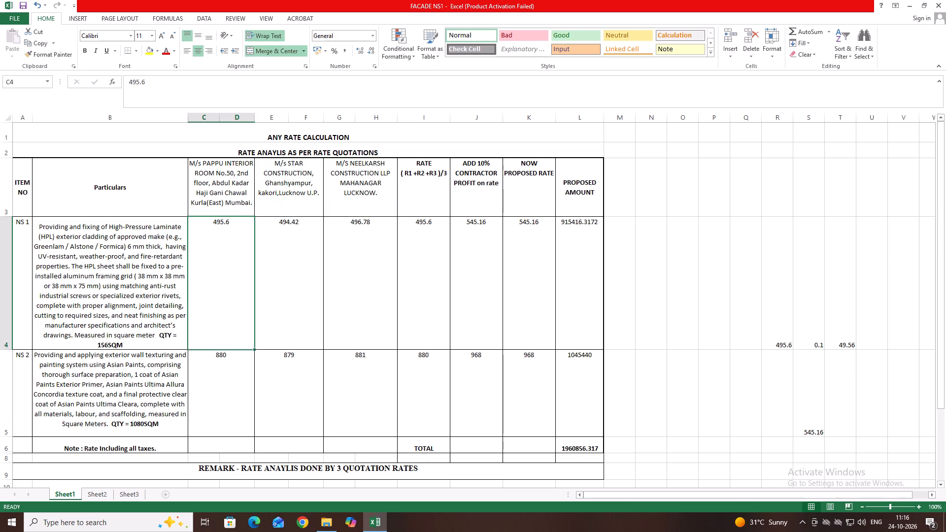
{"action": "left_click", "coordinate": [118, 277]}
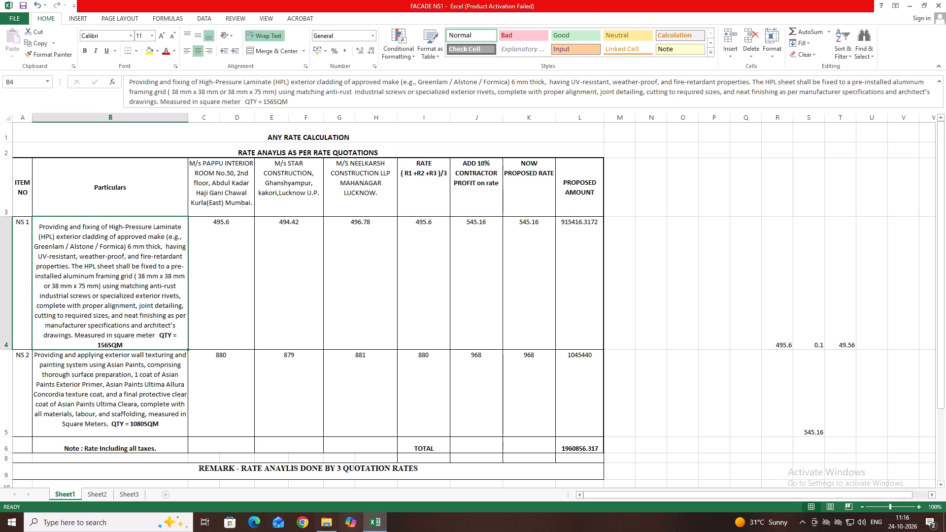
Switch to Chrome, maximize its window and open the Chatwait dashboard from the Chatwait extension.
{"action": "double_click", "coordinate": [299, 525]}
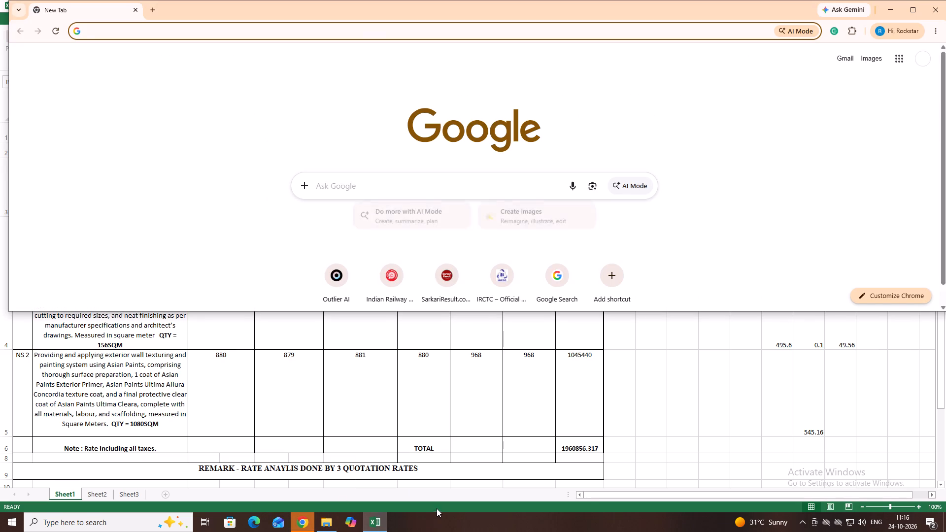
{"action": "left_click", "coordinate": [910, 7]}
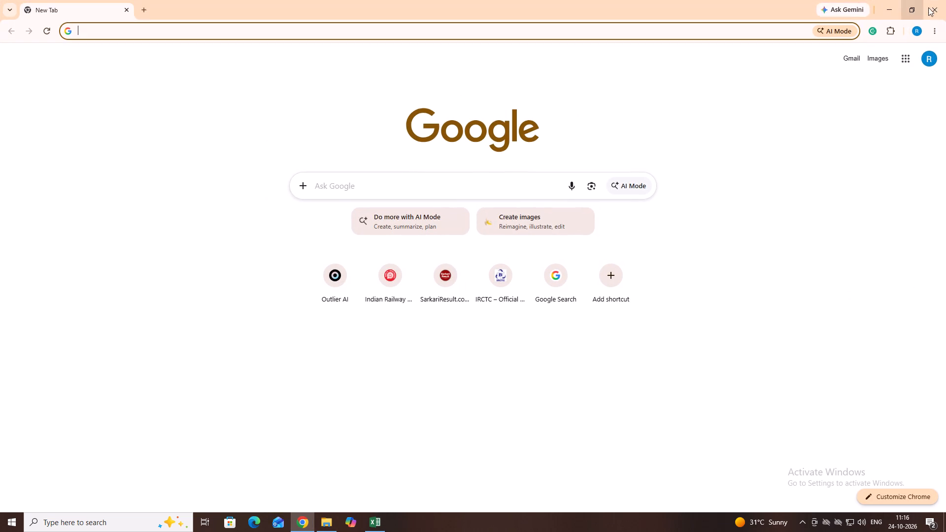
{"action": "left_click", "coordinate": [872, 33]}
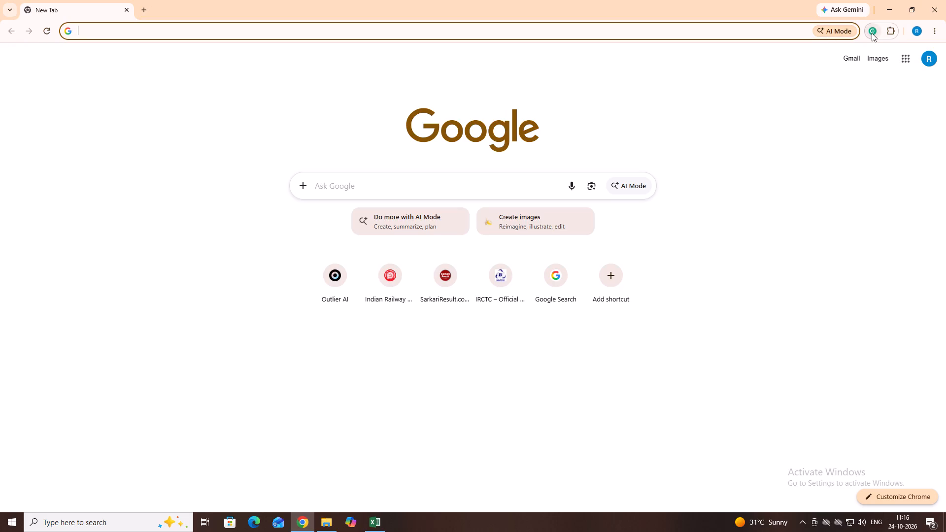
{"action": "left_click", "coordinate": [798, 231]}
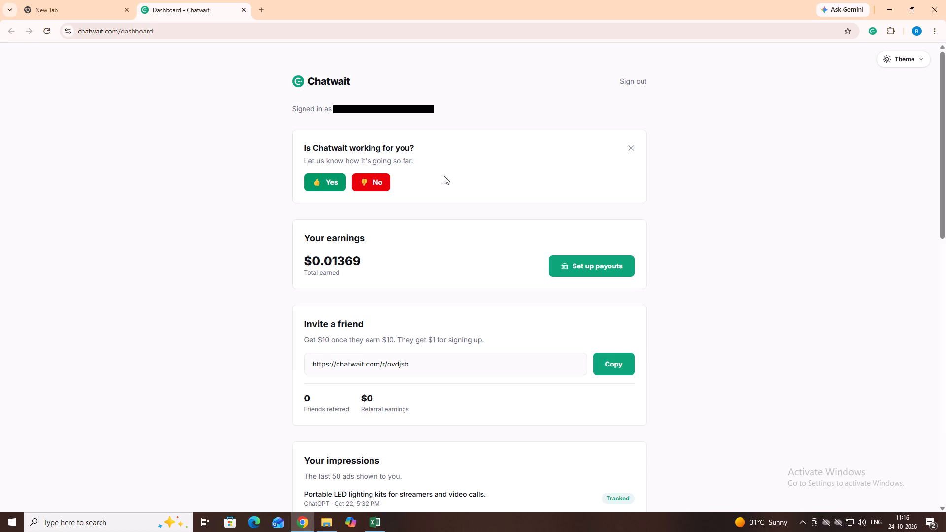
Answer Yes to whether Chatwait is working, view its Chrome Web Store reviews page and close that page.
{"action": "left_click", "coordinate": [330, 178]}
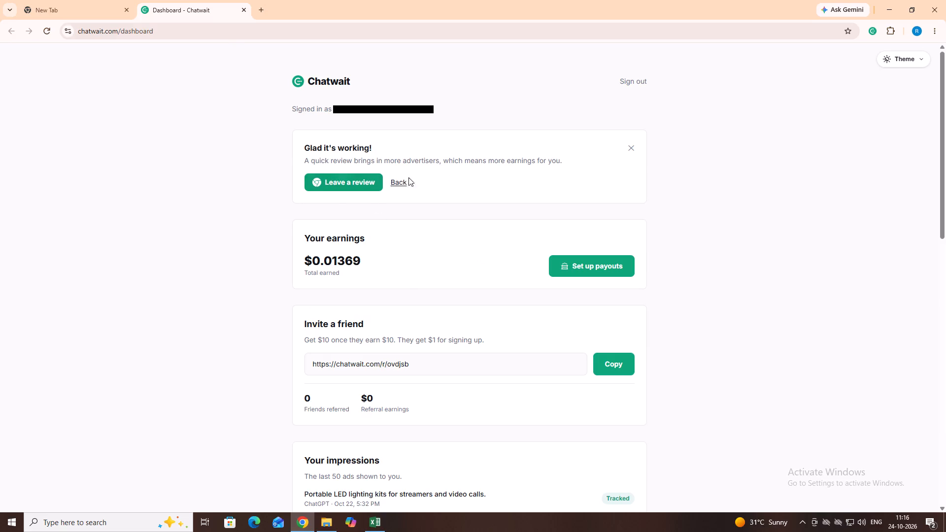
{"action": "left_click", "coordinate": [404, 181]}
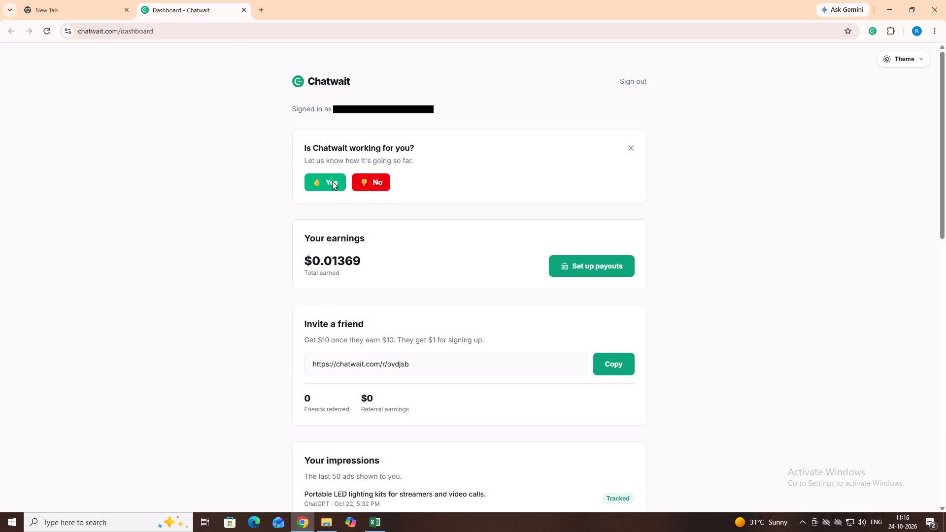
{"action": "left_click", "coordinate": [332, 181]}
{"action": "left_click", "coordinate": [331, 178]}
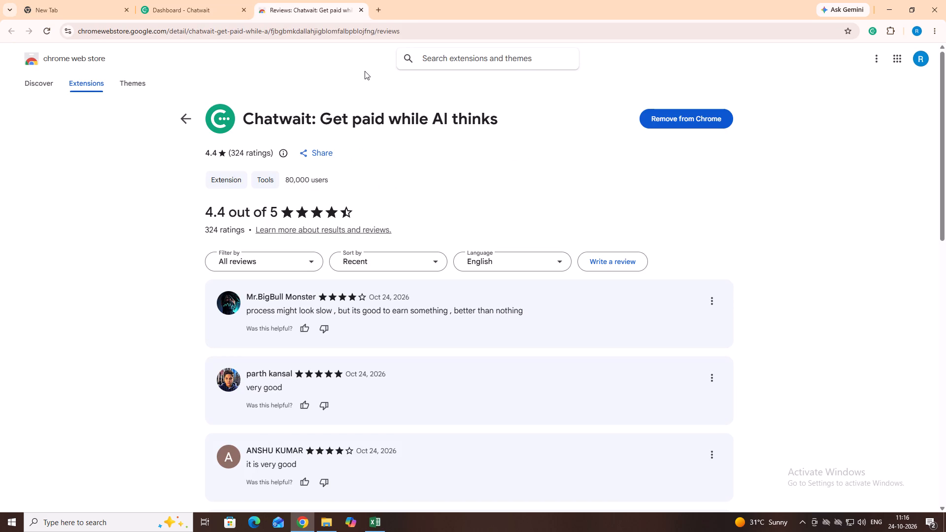
{"action": "left_click", "coordinate": [361, 10]}
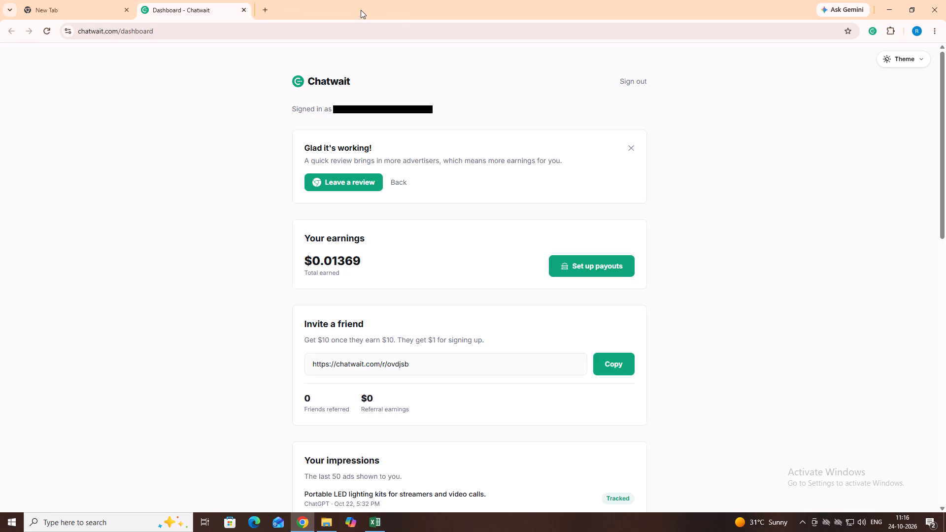
{"action": "scroll", "coordinate": [336, 261], "scroll_direction": "down", "scroll_amount": 1}
{"action": "scroll", "coordinate": [336, 261], "scroll_direction": "up", "scroll_amount": 1}
{"action": "scroll", "coordinate": [336, 261], "scroll_direction": "down", "scroll_amount": 1}
{"action": "scroll", "coordinate": [378, 329], "scroll_direction": "up", "scroll_amount": 1}
{"action": "scroll", "coordinate": [383, 422], "scroll_direction": "down", "scroll_amount": 1}
{"action": "scroll", "coordinate": [383, 422], "scroll_direction": "up", "scroll_amount": 1}
{"action": "scroll", "coordinate": [383, 422], "scroll_direction": "down", "scroll_amount": 1}
{"action": "scroll", "coordinate": [383, 416], "scroll_direction": "up", "scroll_amount": 1}
{"action": "scroll", "coordinate": [386, 408], "scroll_direction": "down", "scroll_amount": 3}
{"action": "scroll", "coordinate": [423, 429], "scroll_direction": "up", "scroll_amount": 1}
{"action": "scroll", "coordinate": [422, 429], "scroll_direction": "down", "scroll_amount": 1}
{"action": "scroll", "coordinate": [422, 429], "scroll_direction": "up", "scroll_amount": 1}
{"action": "scroll", "coordinate": [422, 429], "scroll_direction": "down", "scroll_amount": 1}
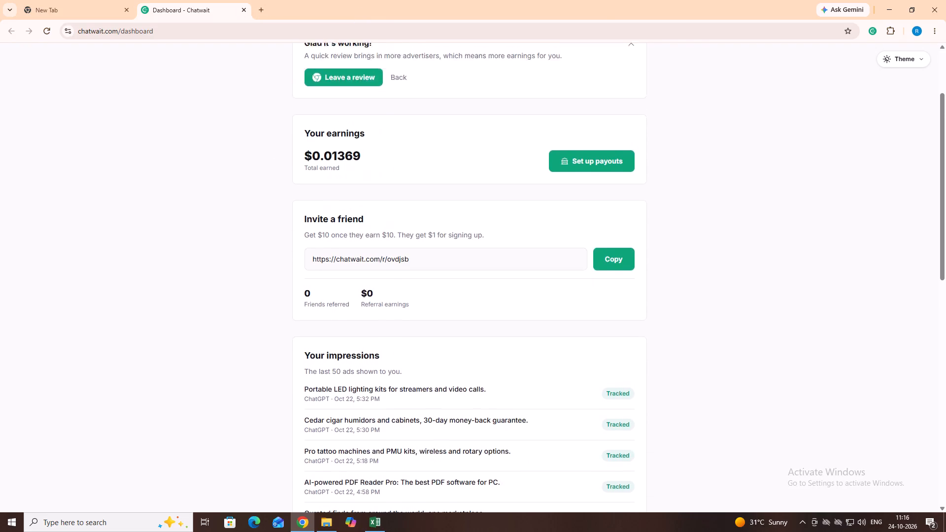
{"action": "scroll", "coordinate": [420, 428], "scroll_direction": "up", "scroll_amount": 1}
{"action": "scroll", "coordinate": [420, 428], "scroll_direction": "down", "scroll_amount": 1}
{"action": "scroll", "coordinate": [420, 428], "scroll_direction": "up", "scroll_amount": 1}
{"action": "scroll", "coordinate": [420, 428], "scroll_direction": "down", "scroll_amount": 1}
{"action": "scroll", "coordinate": [420, 428], "scroll_direction": "up", "scroll_amount": 1}
{"action": "scroll", "coordinate": [371, 425], "scroll_direction": "down", "scroll_amount": 1}
{"action": "scroll", "coordinate": [368, 426], "scroll_direction": "up", "scroll_amount": 1}
{"action": "scroll", "coordinate": [367, 427], "scroll_direction": "down", "scroll_amount": 1}
{"action": "scroll", "coordinate": [366, 428], "scroll_direction": "up", "scroll_amount": 1}
{"action": "scroll", "coordinate": [366, 428], "scroll_direction": "down", "scroll_amount": 3}
{"action": "scroll", "coordinate": [366, 429], "scroll_direction": "up", "scroll_amount": 1}
{"action": "scroll", "coordinate": [384, 440], "scroll_direction": "down", "scroll_amount": 1}
{"action": "scroll", "coordinate": [384, 440], "scroll_direction": "up", "scroll_amount": 1}
{"action": "scroll", "coordinate": [384, 440], "scroll_direction": "down", "scroll_amount": 3}
{"action": "scroll", "coordinate": [382, 435], "scroll_direction": "up", "scroll_amount": 1}
{"action": "scroll", "coordinate": [382, 435], "scroll_direction": "down", "scroll_amount": 1}
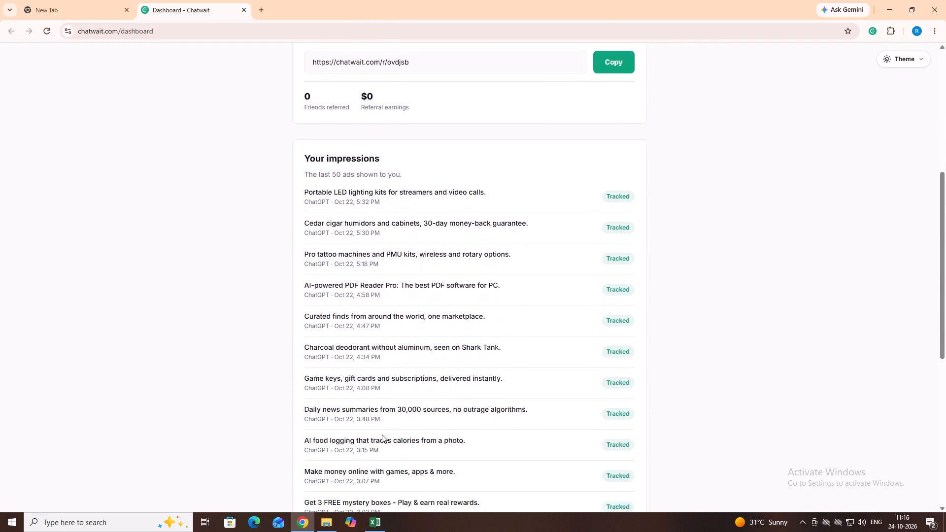
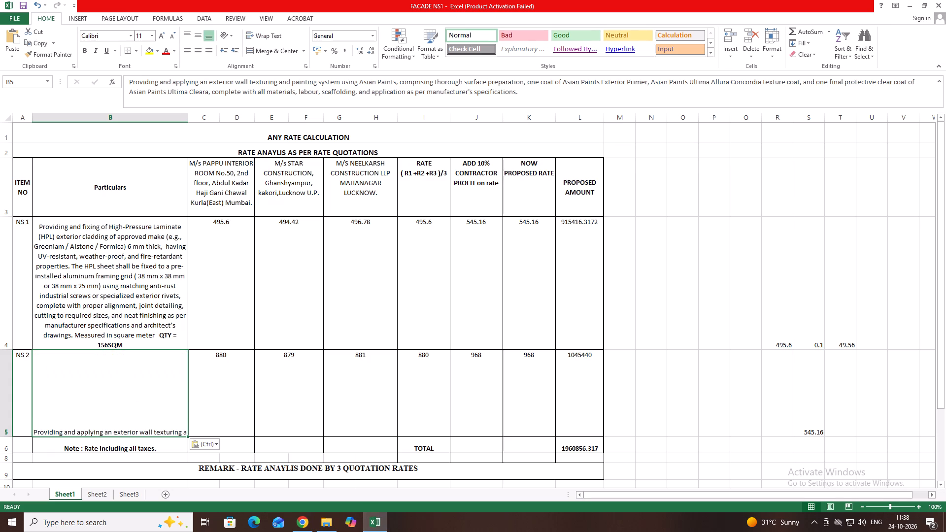
{"action": "left_click", "coordinate": [269, 35]}
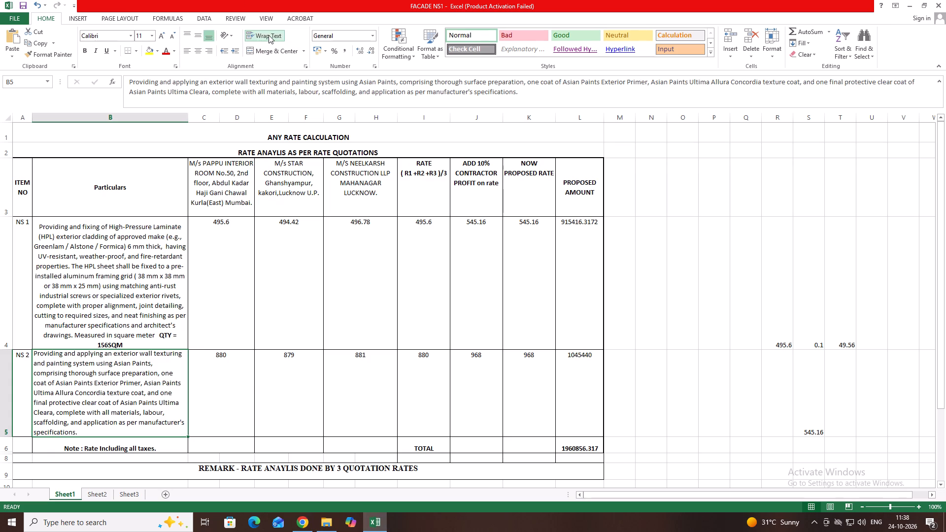
{"action": "left_click", "coordinate": [116, 387]}
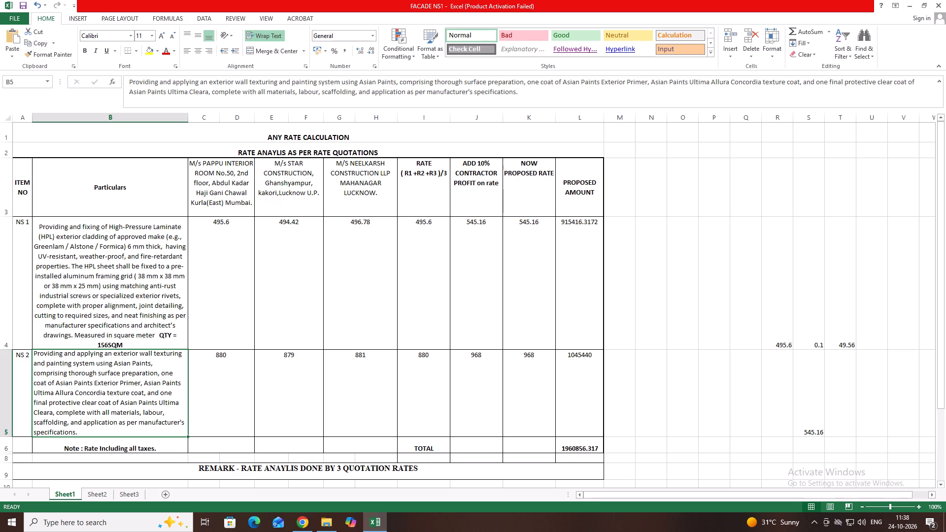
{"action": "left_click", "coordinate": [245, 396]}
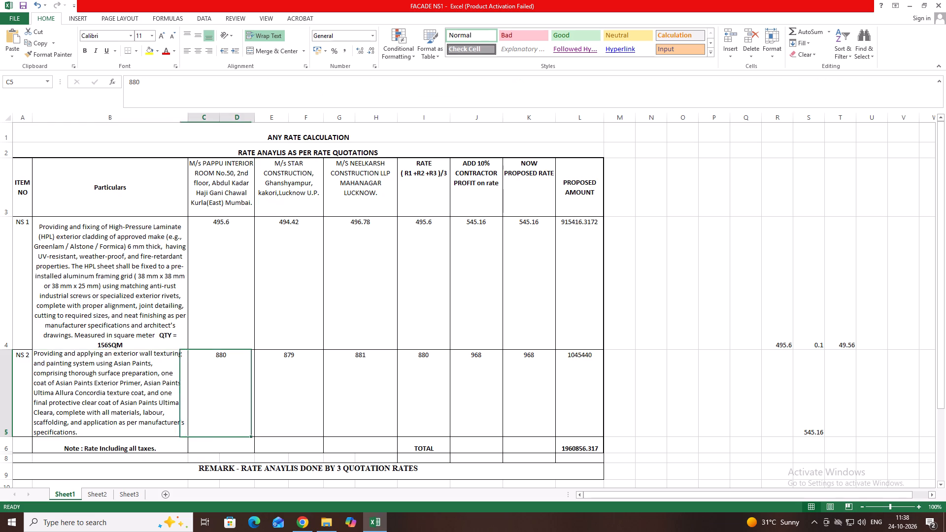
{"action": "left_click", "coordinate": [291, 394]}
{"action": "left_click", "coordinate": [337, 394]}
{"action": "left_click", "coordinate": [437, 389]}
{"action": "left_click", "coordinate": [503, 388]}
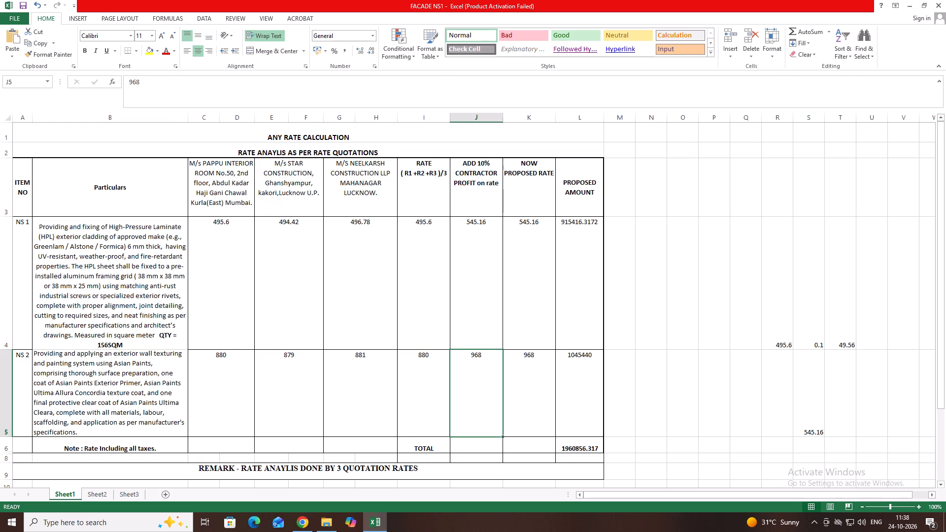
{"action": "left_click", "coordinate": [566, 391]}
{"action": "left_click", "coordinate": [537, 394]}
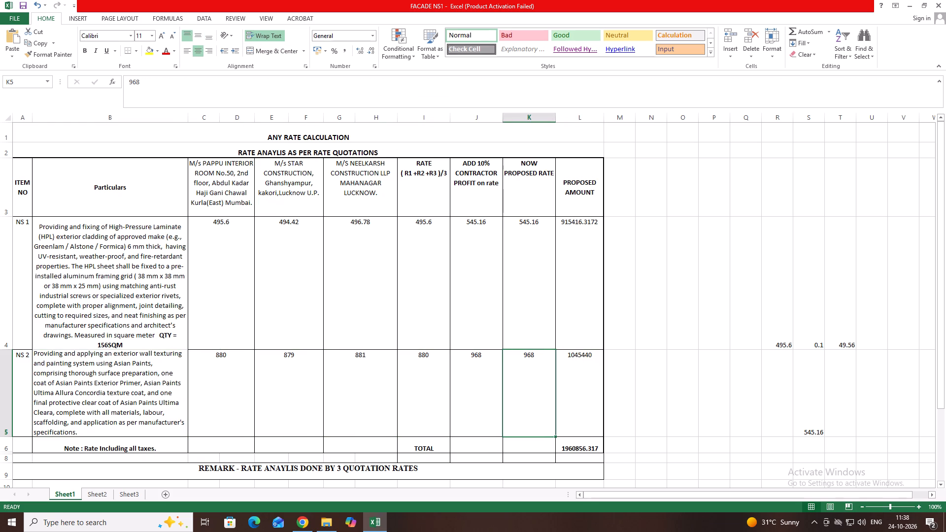
On Sheet2, clear the descriptions of items 1 and 2 in the green table, cells C8 and C9.
{"action": "left_click", "coordinate": [107, 492]}
{"action": "left_click", "coordinate": [88, 306]}
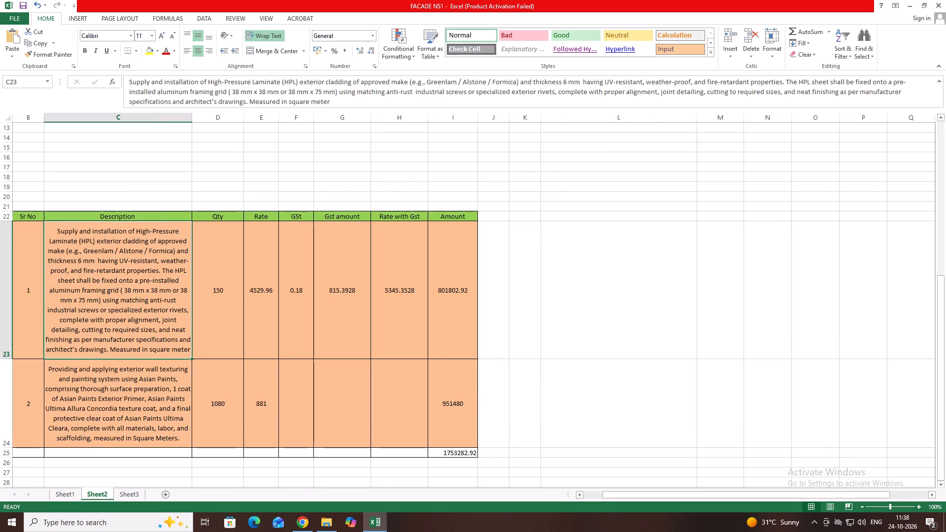
{"action": "scroll", "coordinate": [113, 343], "scroll_direction": "up", "scroll_amount": 13}
{"action": "left_click", "coordinate": [127, 303]}
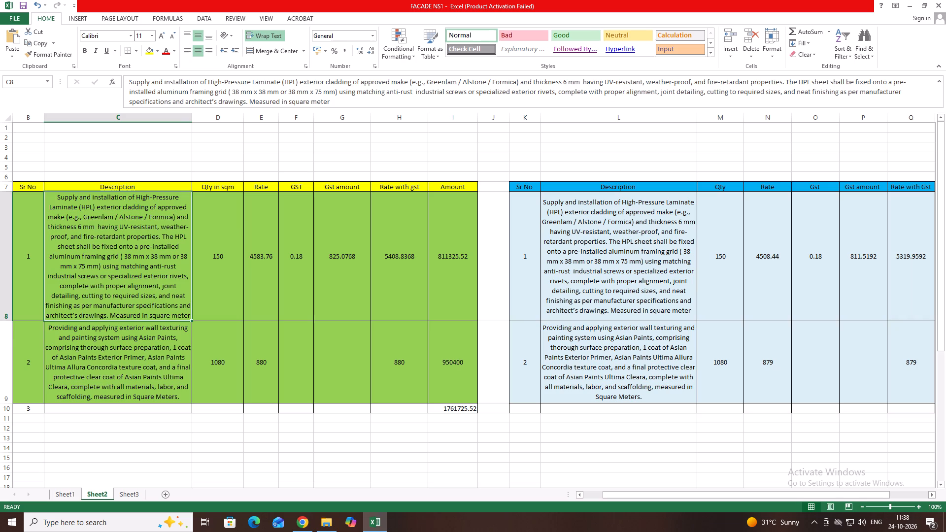
{"action": "key", "text": "BackSpace"}
{"action": "left_click", "coordinate": [141, 373]}
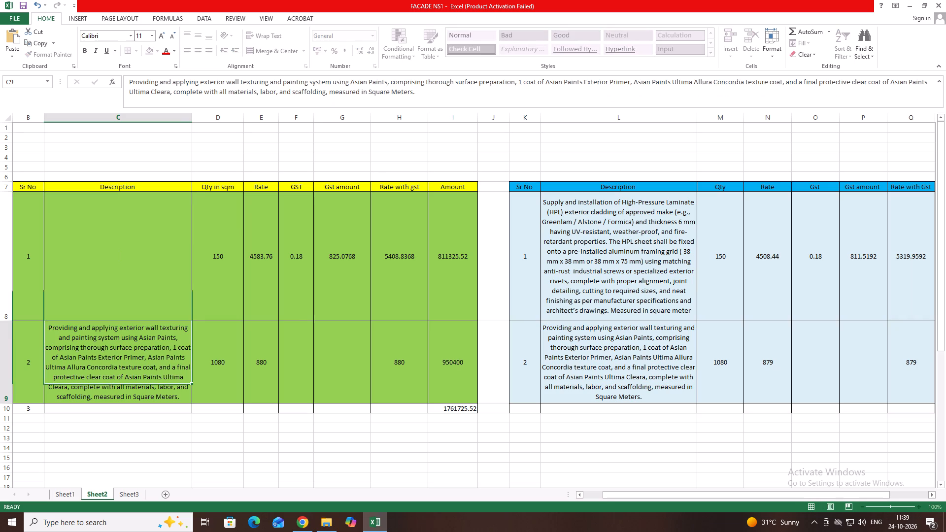
{"action": "key", "text": "BackSpace"}
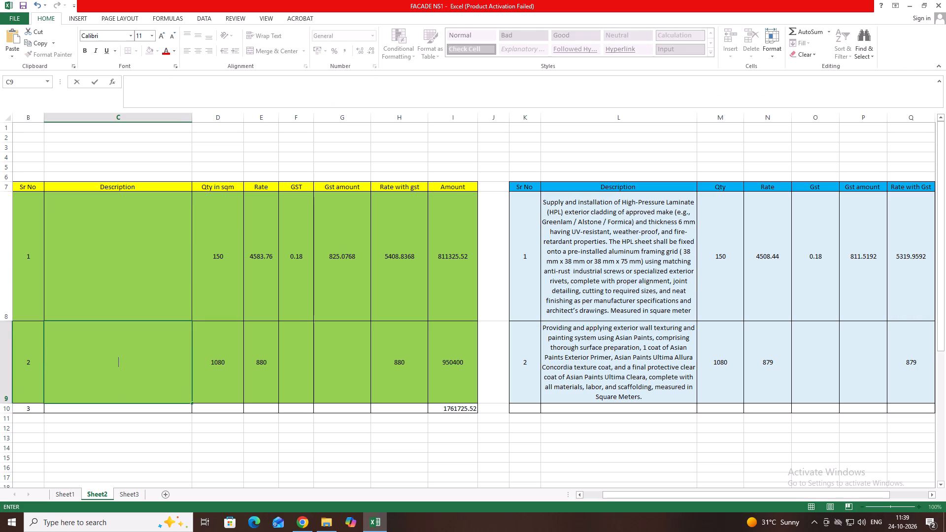
{"action": "left_click", "coordinate": [226, 282]}
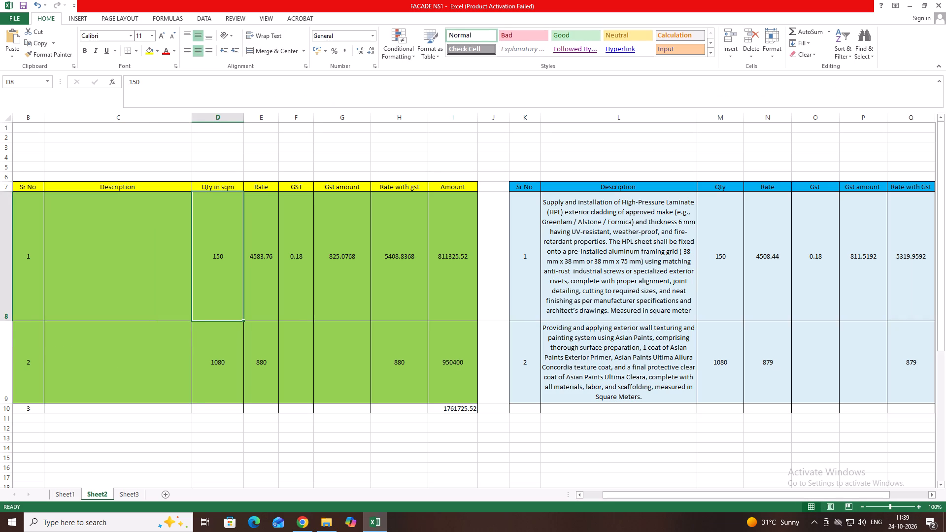
Clear the green table's rate, GST, GST amount, rate with GST and amount values for both items, range E8:I9.
{"action": "left_click", "coordinate": [259, 275]}
{"action": "left_click", "coordinate": [300, 276]}
{"action": "left_click", "coordinate": [340, 276]}
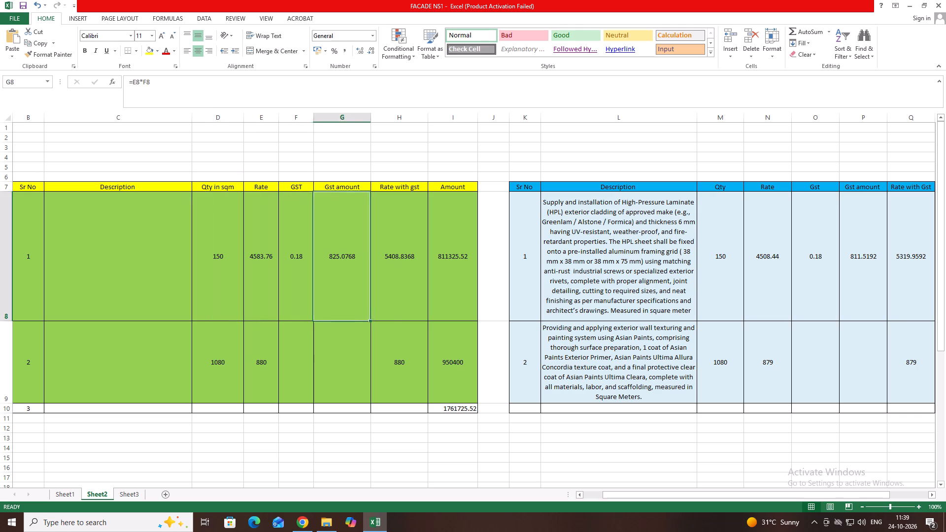
{"action": "left_click", "coordinate": [417, 272]}
{"action": "left_click", "coordinate": [466, 272]}
{"action": "left_click", "coordinate": [259, 276]}
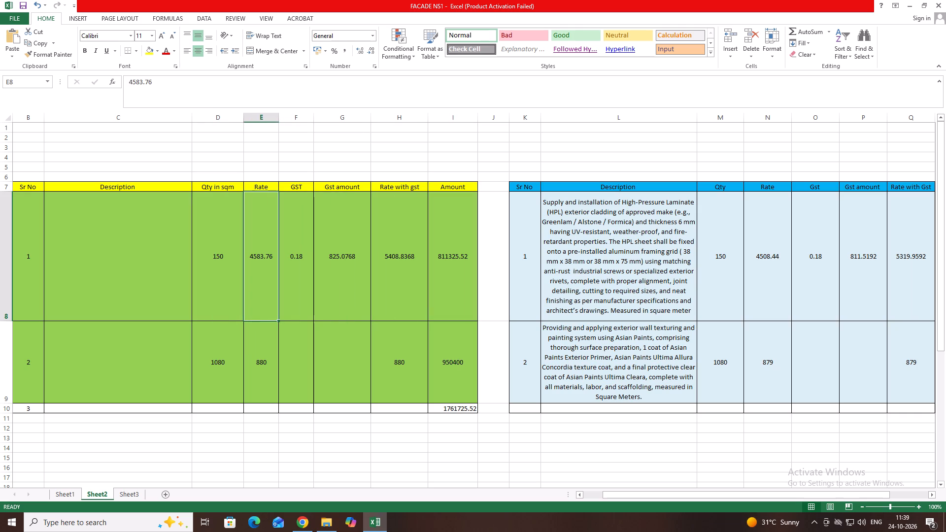
{"action": "left_click_drag", "start_coordinate": [266, 247], "coordinate": [455, 372]}
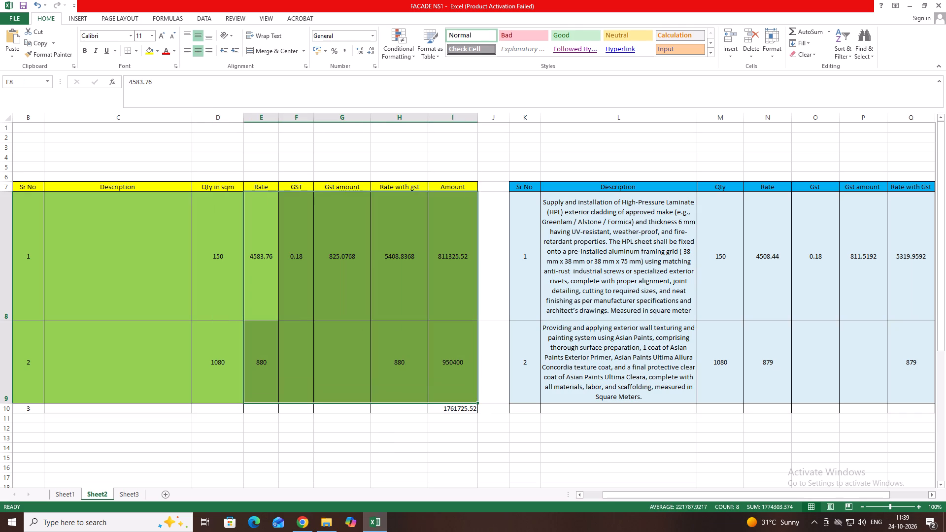
{"action": "key", "text": "Delete"}
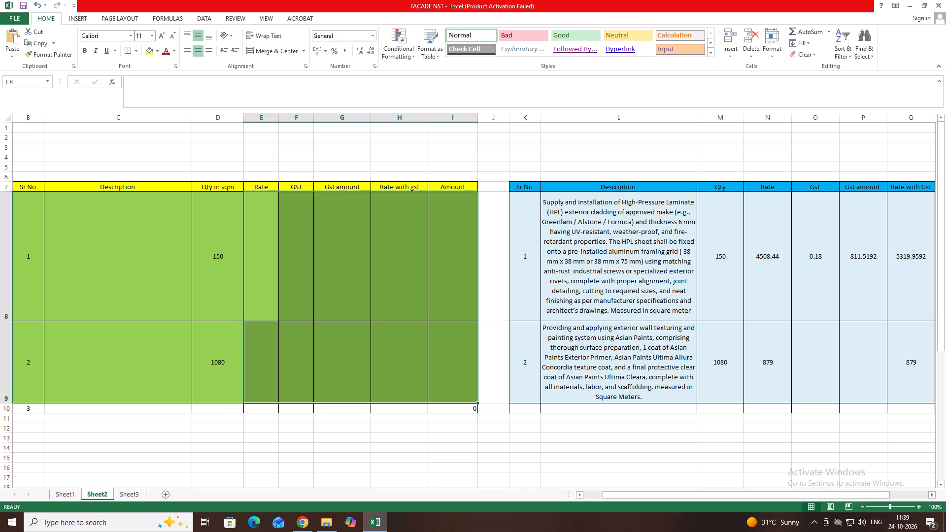
Clear the blue table's descriptions, quantities, rates and GST values for both items, range L8:Q9.
{"action": "left_click_drag", "start_coordinate": [559, 200], "coordinate": [918, 404]}
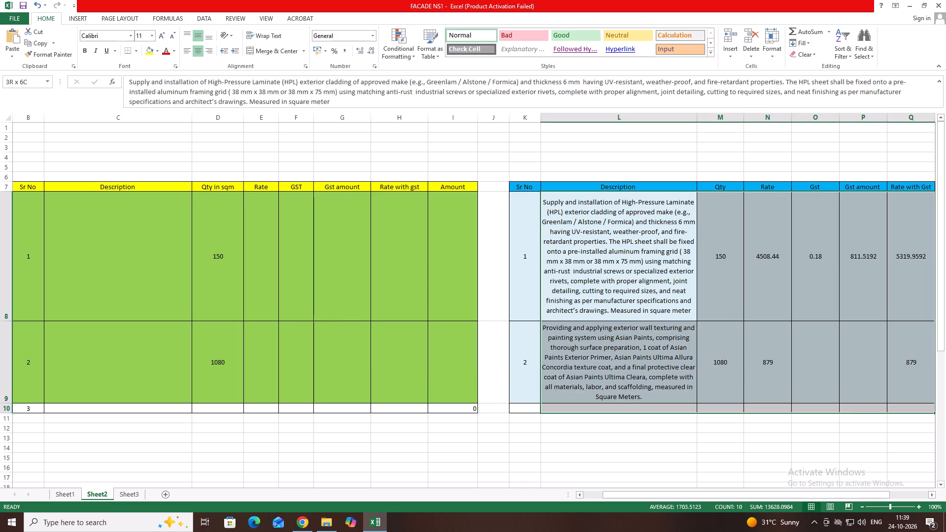
{"action": "left_click_drag", "start_coordinate": [918, 404], "coordinate": [919, 401]}
{"action": "left_click", "coordinate": [919, 401]}
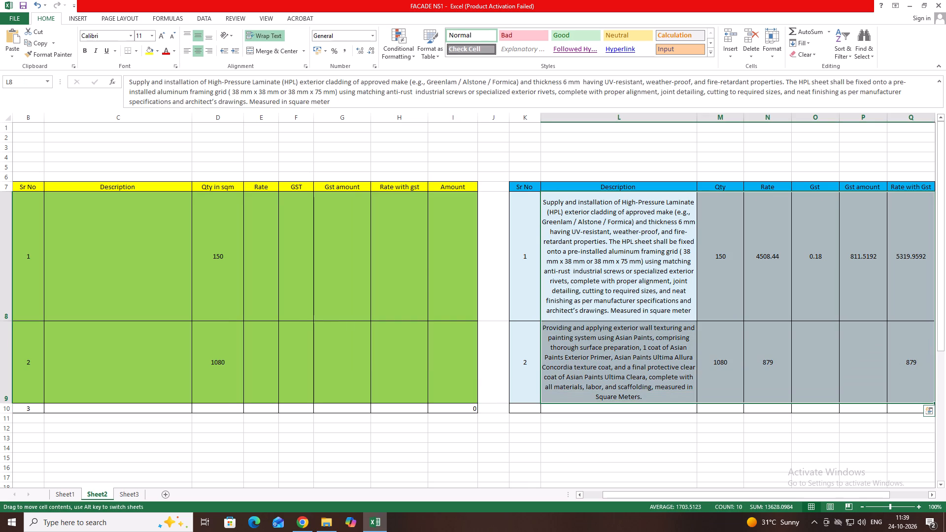
{"action": "key", "text": "Delete"}
Clear the orange table's descriptions, quantities, rates, GST values, amounts and total row, range C23:I25.
{"action": "scroll", "coordinate": [413, 321], "scroll_direction": "up", "scroll_amount": 1}
{"action": "scroll", "coordinate": [413, 321], "scroll_direction": "down", "scroll_amount": 1}
{"action": "scroll", "coordinate": [413, 321], "scroll_direction": "up", "scroll_amount": 1}
{"action": "scroll", "coordinate": [413, 321], "scroll_direction": "down", "scroll_amount": 2}
{"action": "scroll", "coordinate": [211, 439], "scroll_direction": "down", "scroll_amount": 2}
{"action": "scroll", "coordinate": [211, 439], "scroll_direction": "up", "scroll_amount": 1}
{"action": "scroll", "coordinate": [211, 439], "scroll_direction": "down", "scroll_amount": 1}
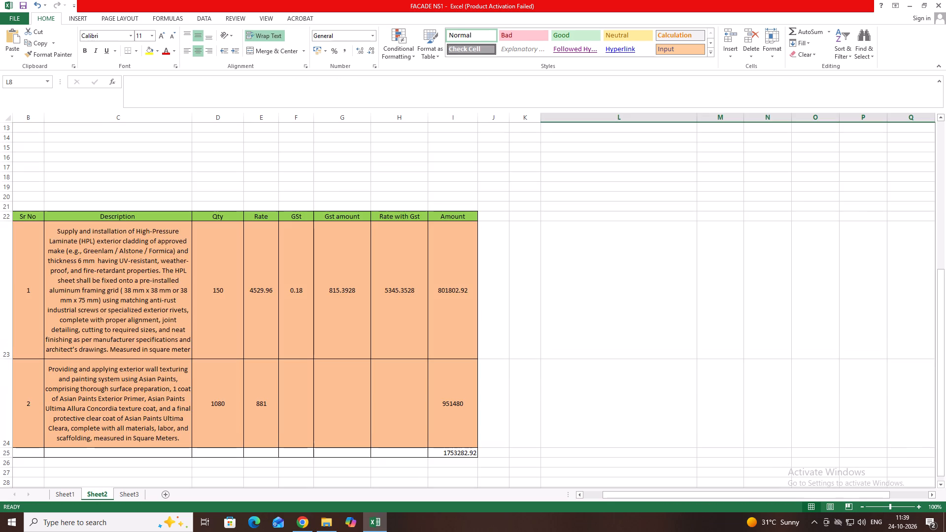
{"action": "left_click_drag", "start_coordinate": [58, 233], "coordinate": [447, 396]}
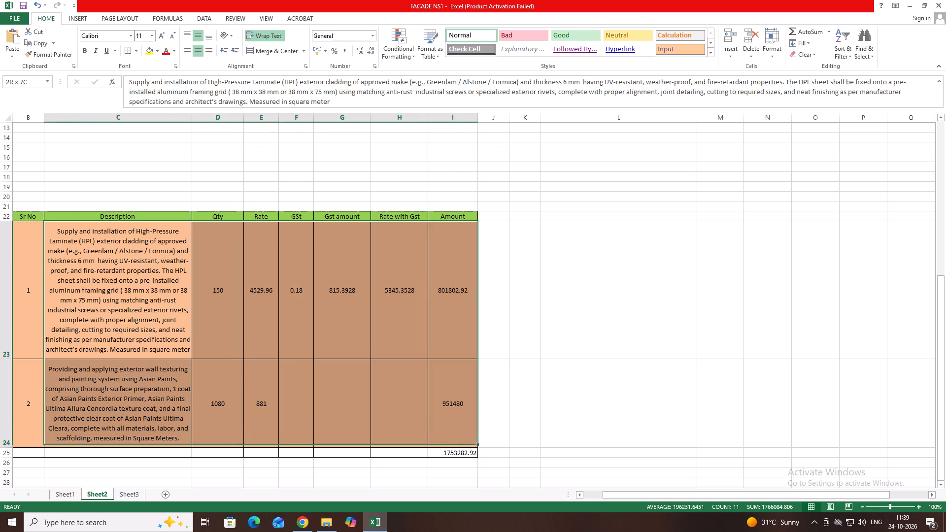
{"action": "left_click_drag", "start_coordinate": [447, 396], "coordinate": [457, 451]}
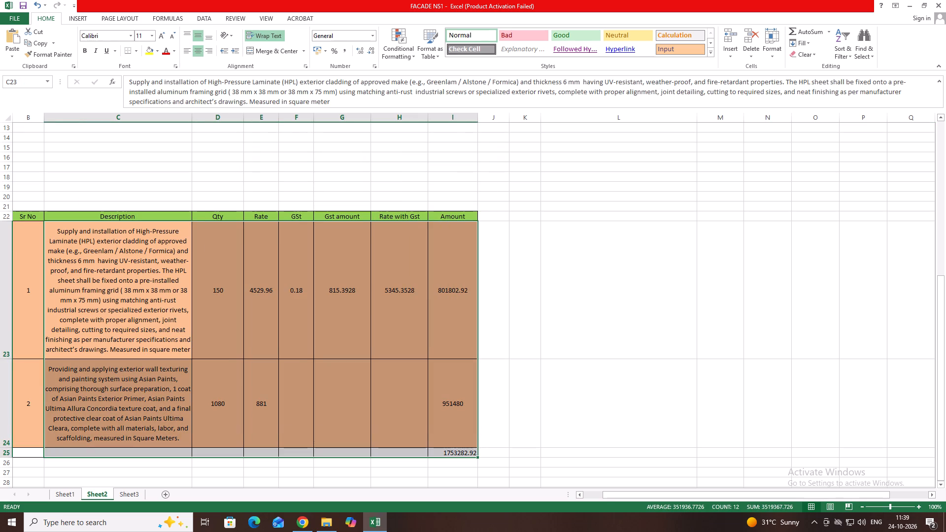
{"action": "key", "text": "Delete"}
Clear the green table's quantities for items 1 and 2, cells D8 and D9.
{"action": "scroll", "coordinate": [91, 297], "scroll_direction": "up", "scroll_amount": 3}
{"action": "scroll", "coordinate": [91, 297], "scroll_direction": "down", "scroll_amount": 1}
{"action": "scroll", "coordinate": [91, 297], "scroll_direction": "up", "scroll_amount": 2}
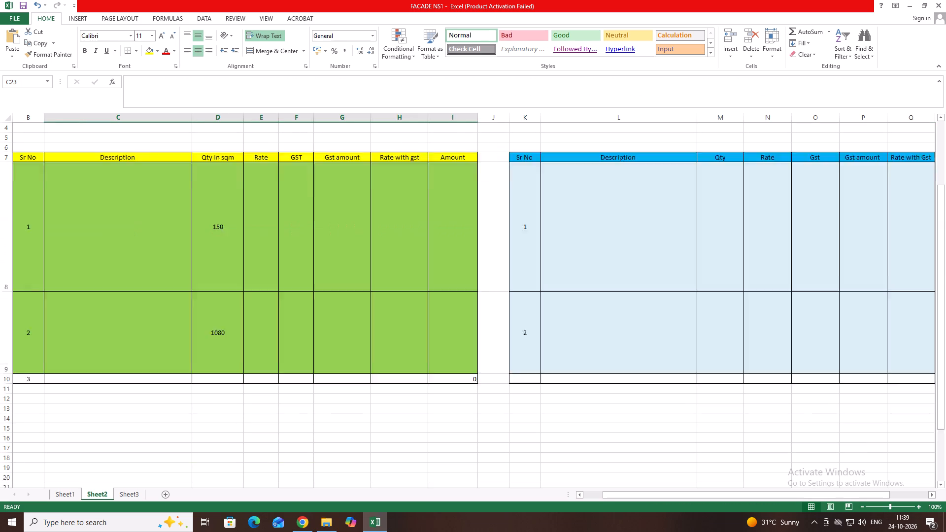
{"action": "scroll", "coordinate": [91, 297], "scroll_direction": "up", "scroll_amount": 2}
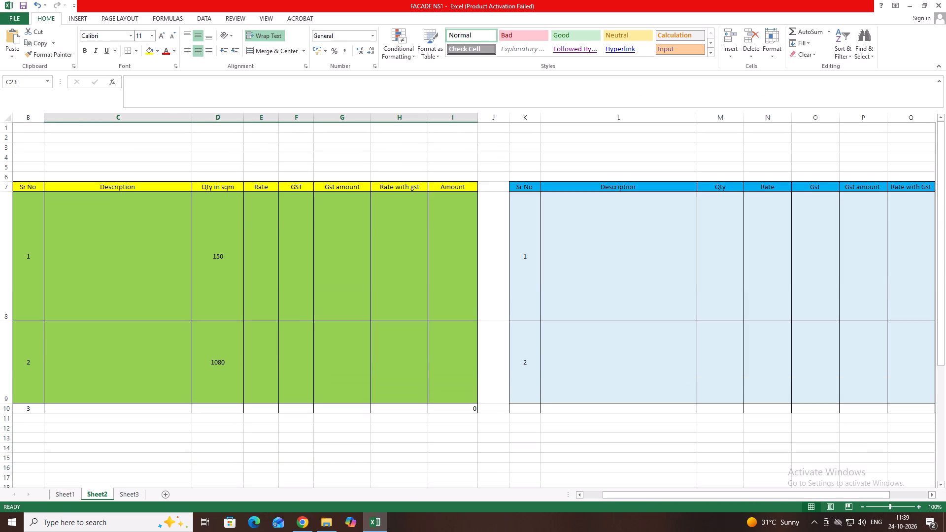
{"action": "left_click_drag", "start_coordinate": [197, 231], "coordinate": [434, 401]}
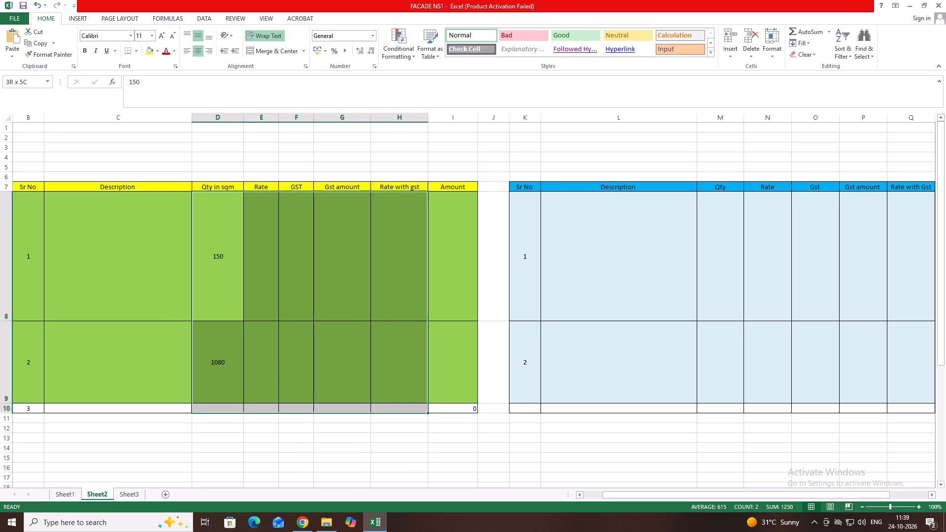
{"action": "left_click_drag", "start_coordinate": [434, 401], "coordinate": [446, 408]}
{"action": "key", "text": "BackSpace"}
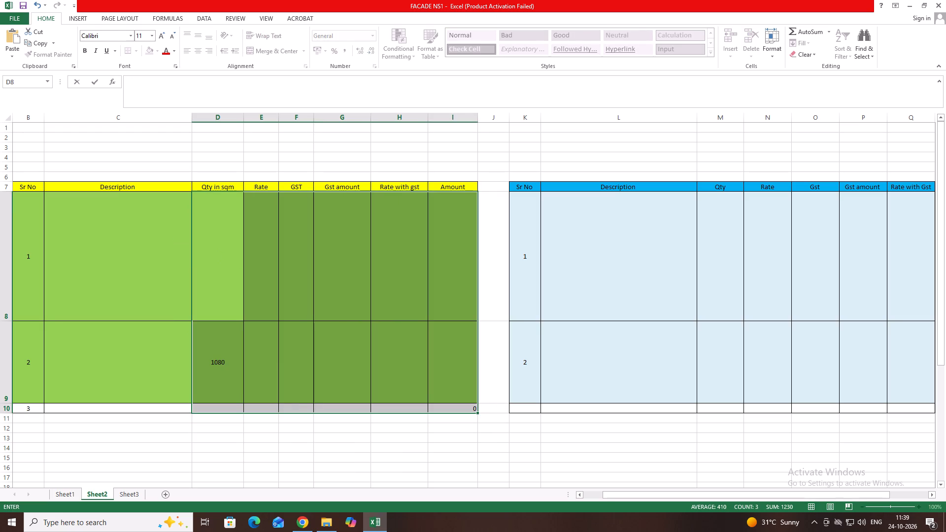
{"action": "key", "text": "Delete"}
{"action": "left_click", "coordinate": [216, 373]}
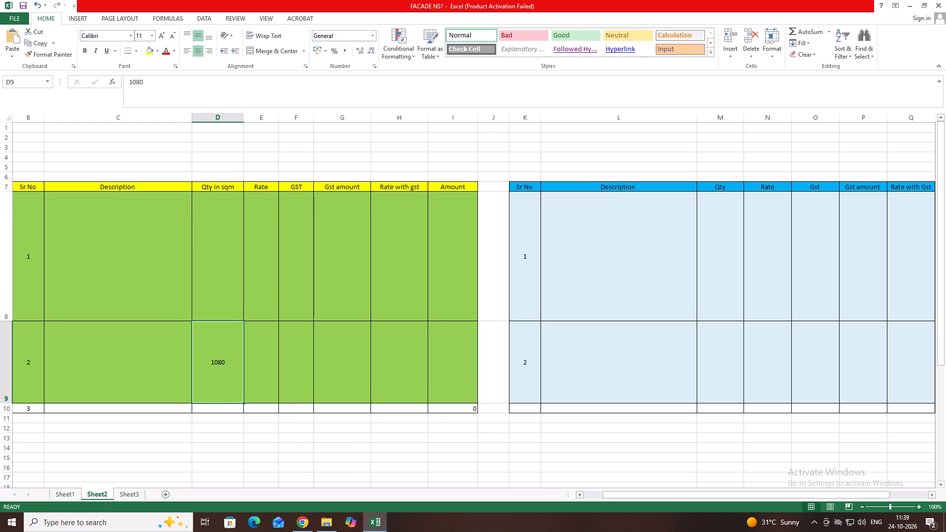
{"action": "key", "text": "BackSpace"}
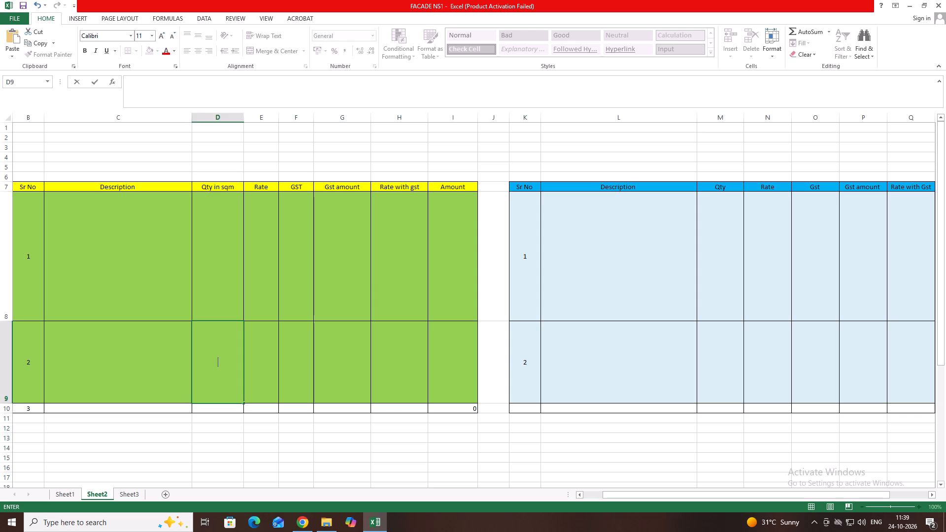
{"action": "left_click", "coordinate": [126, 268]}
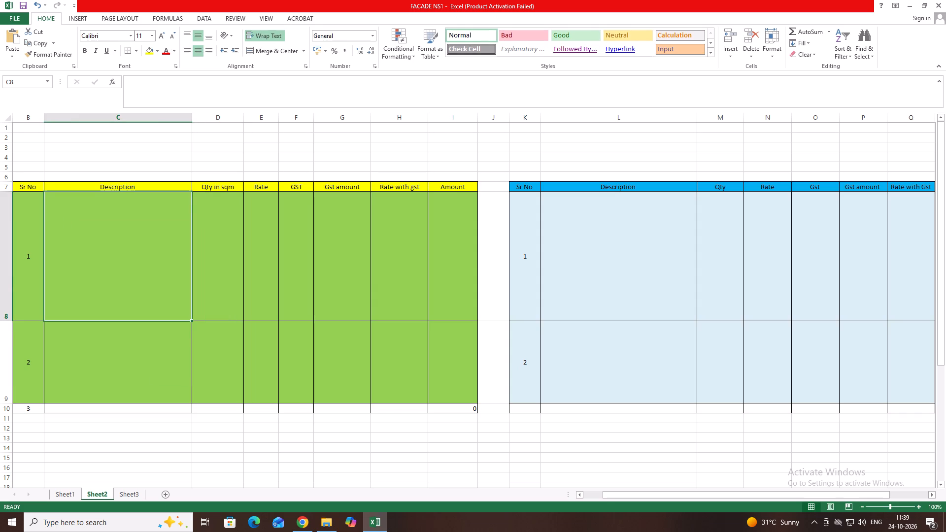
Narrow column C until it is only slightly wider than its Description heading.
{"action": "left_click_drag", "start_coordinate": [194, 111], "coordinate": [127, 116]}
{"action": "left_click_drag", "start_coordinate": [127, 116], "coordinate": [123, 116]}
{"action": "left_click_drag", "start_coordinate": [193, 118], "coordinate": [187, 118]}
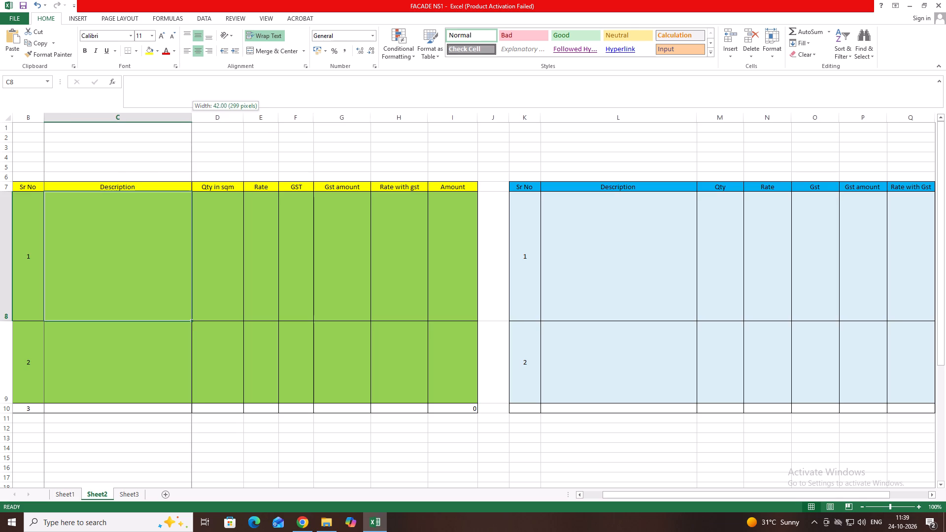
{"action": "left_click_drag", "start_coordinate": [187, 118], "coordinate": [93, 123]}
In the green table's header row, clear the Qty in sqm heading in D7 and replace the Description heading in C7 with QTY.
{"action": "left_click", "coordinate": [70, 187]}
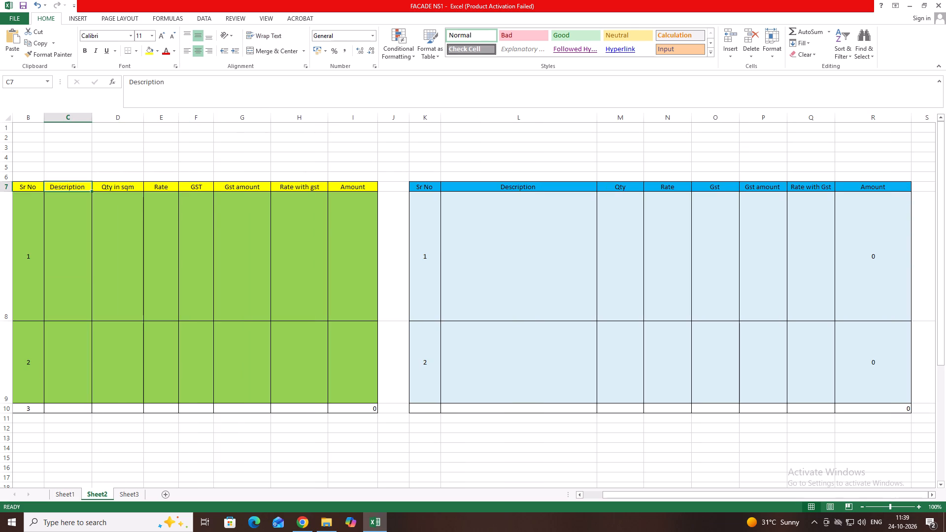
{"action": "key", "text": "BackSpace"}
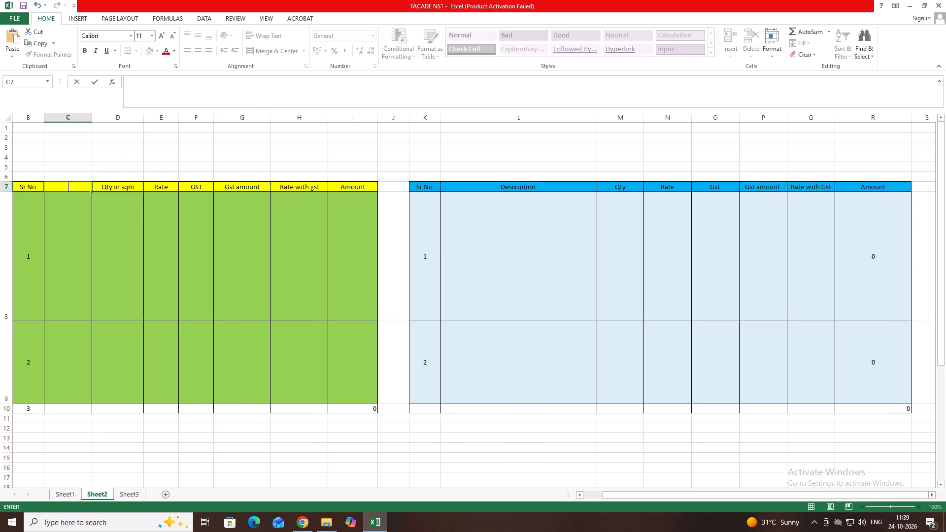
{"action": "left_click", "coordinate": [121, 192]}
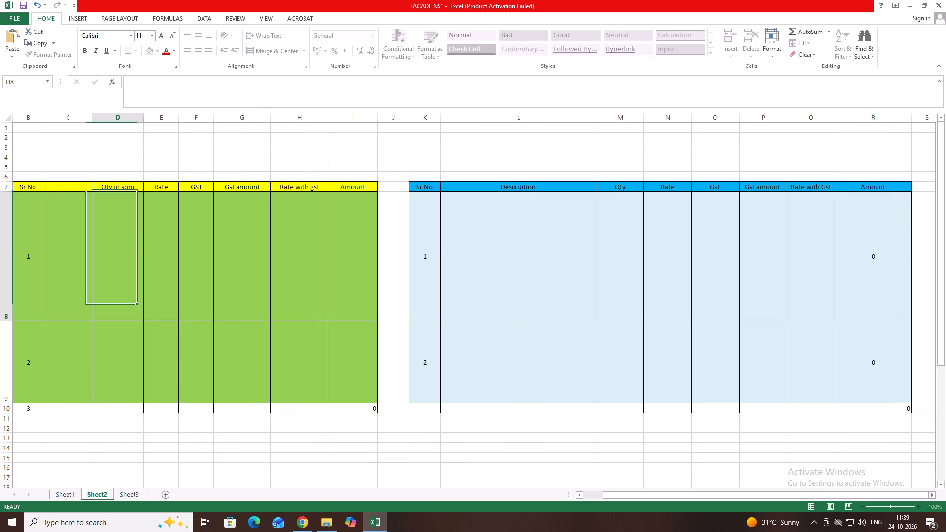
{"action": "left_click", "coordinate": [121, 186]}
{"action": "key", "text": "BackSpace"}
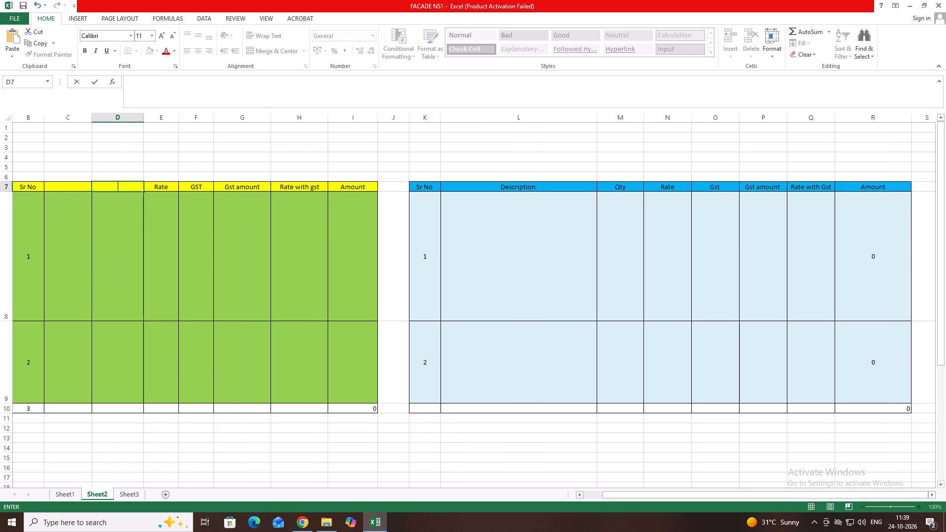
{"action": "left_click", "coordinate": [63, 184]}
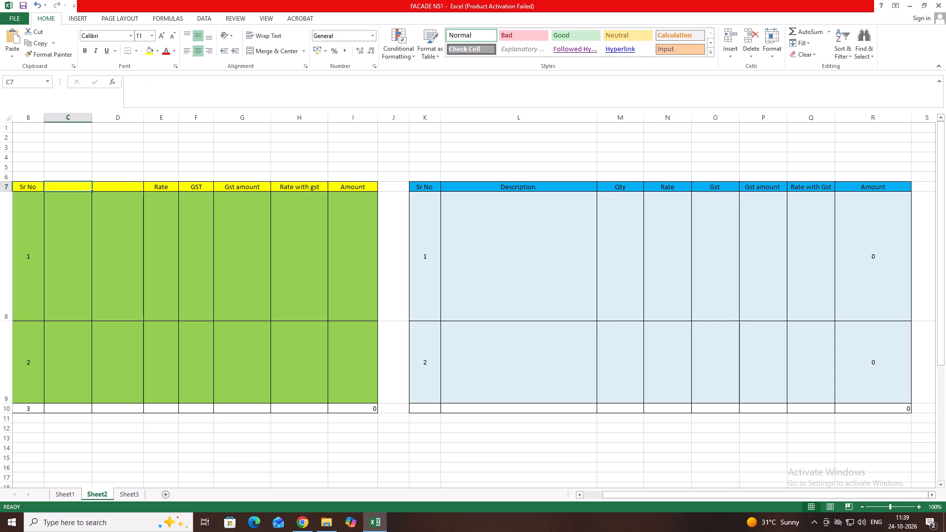
{"action": "type", "text": "qTY"}
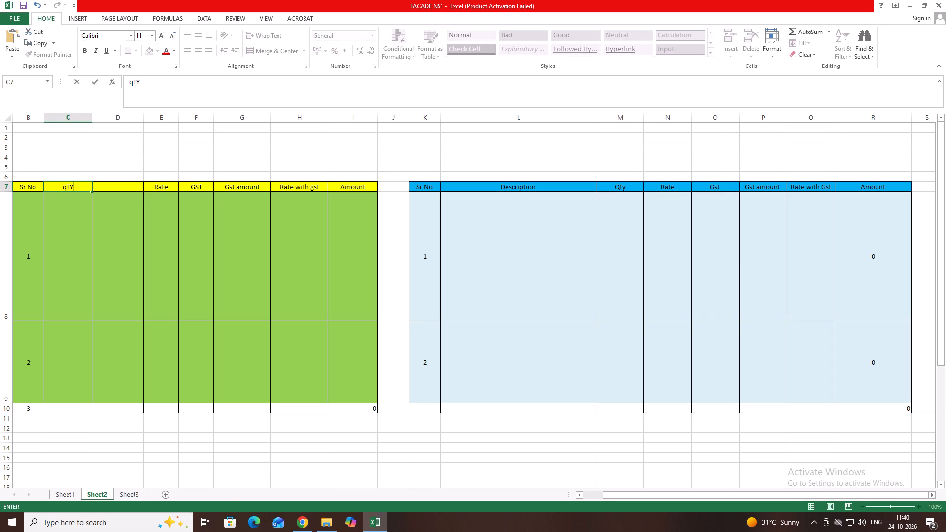
{"action": "left_click", "coordinate": [74, 186]}
{"action": "key", "text": "BackSpace"}
{"action": "key", "text": "BackSpace"}
{"action": "key", "text": "BackSpace"}
{"action": "type", "text": "QTY"}
Set the green table's header cell D7 to RATE and replace the heading in E7 with GST.
{"action": "left_click", "coordinate": [120, 186]}
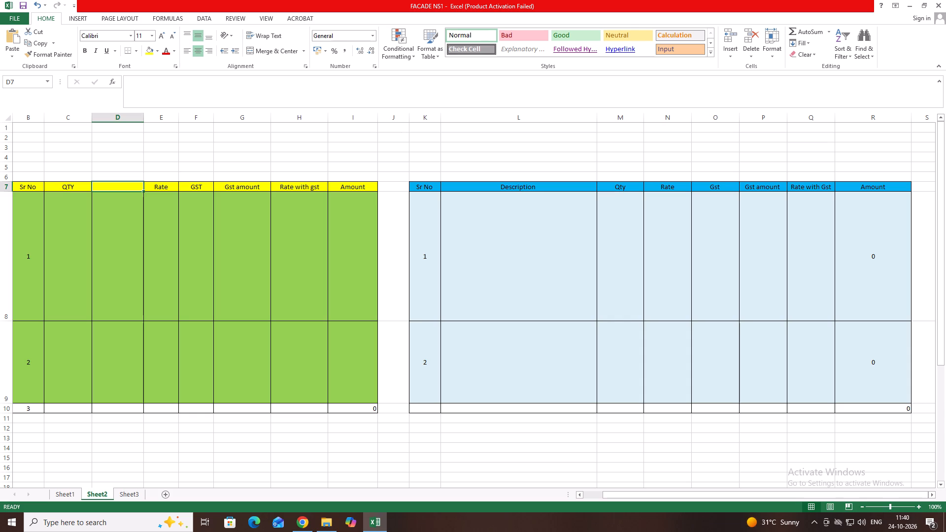
{"action": "type", "text": "RATE"}
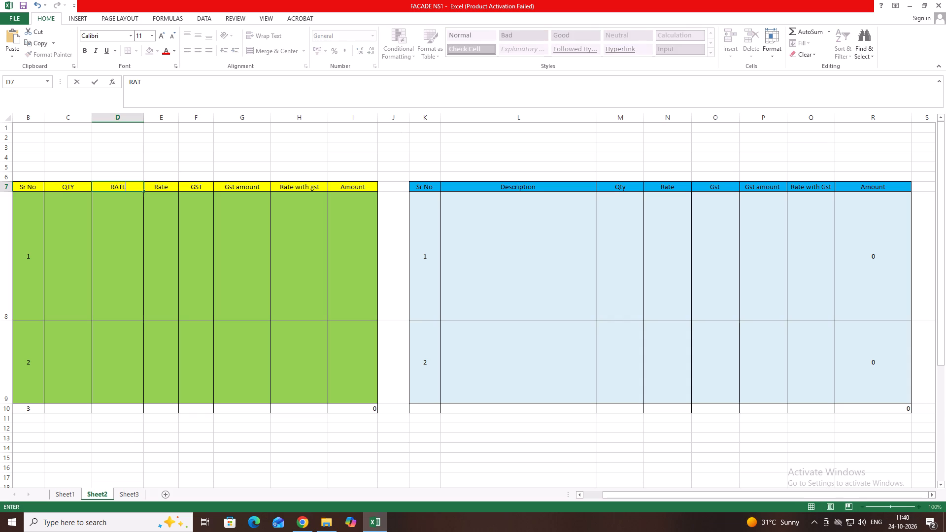
{"action": "left_click", "coordinate": [160, 192]}
{"action": "left_click", "coordinate": [164, 188]}
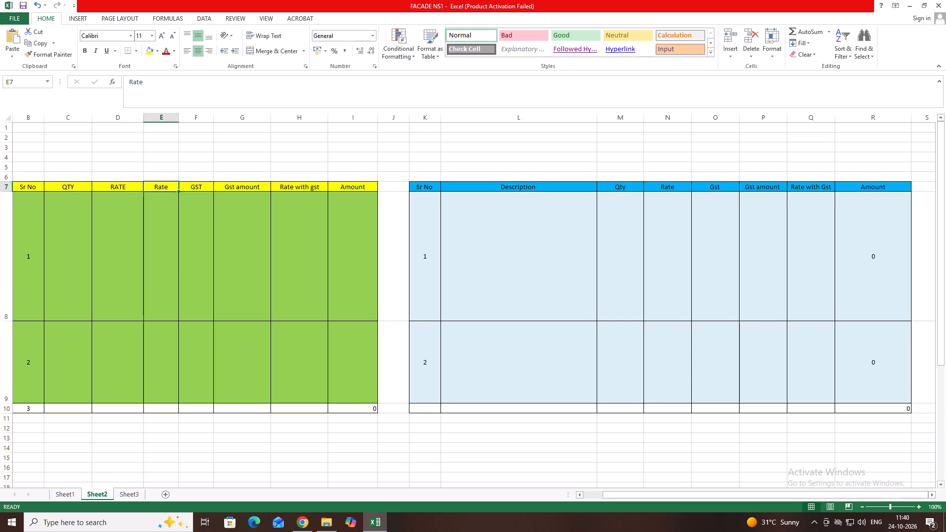
{"action": "key", "text": "BackSpace"}
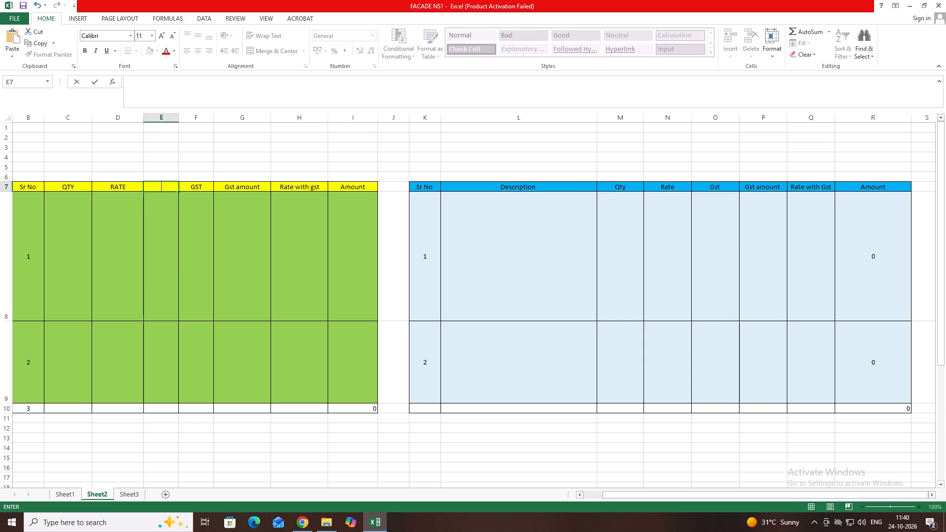
{"action": "type", "text": "GST"}
{"action": "key", "text": "Right"}
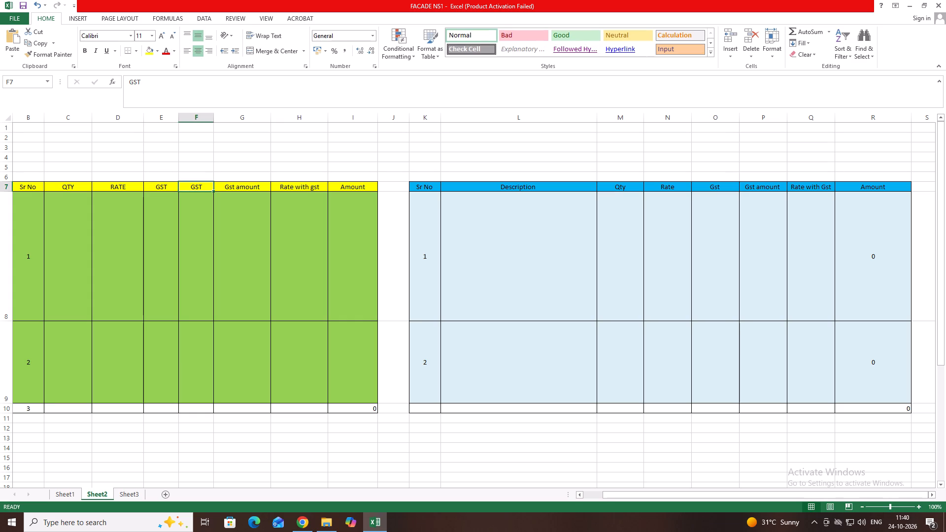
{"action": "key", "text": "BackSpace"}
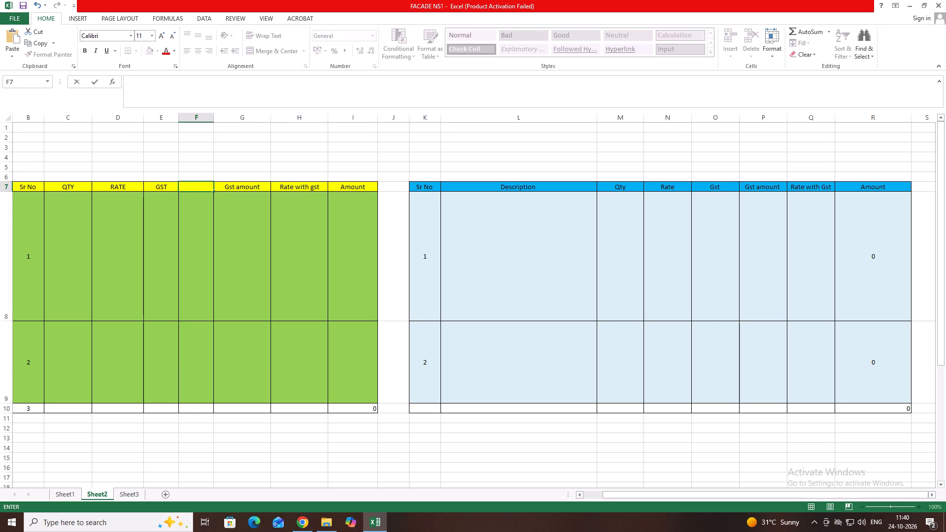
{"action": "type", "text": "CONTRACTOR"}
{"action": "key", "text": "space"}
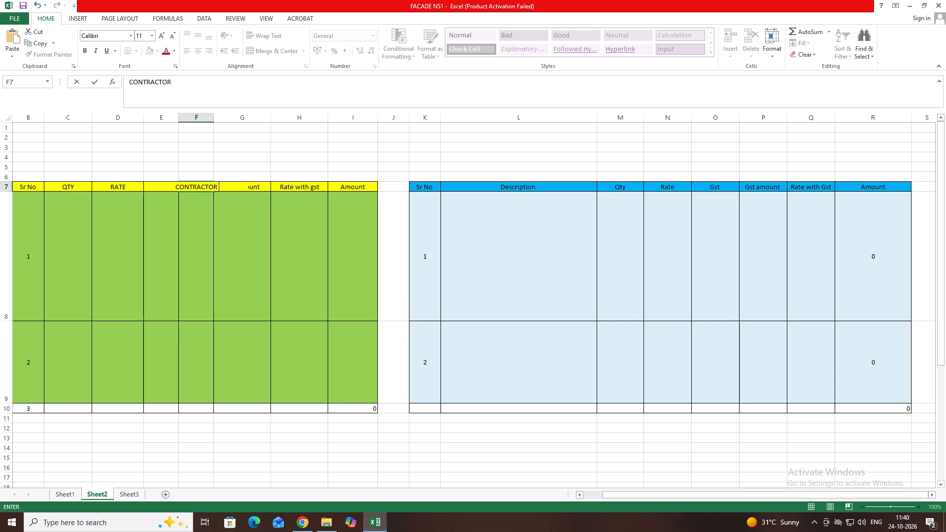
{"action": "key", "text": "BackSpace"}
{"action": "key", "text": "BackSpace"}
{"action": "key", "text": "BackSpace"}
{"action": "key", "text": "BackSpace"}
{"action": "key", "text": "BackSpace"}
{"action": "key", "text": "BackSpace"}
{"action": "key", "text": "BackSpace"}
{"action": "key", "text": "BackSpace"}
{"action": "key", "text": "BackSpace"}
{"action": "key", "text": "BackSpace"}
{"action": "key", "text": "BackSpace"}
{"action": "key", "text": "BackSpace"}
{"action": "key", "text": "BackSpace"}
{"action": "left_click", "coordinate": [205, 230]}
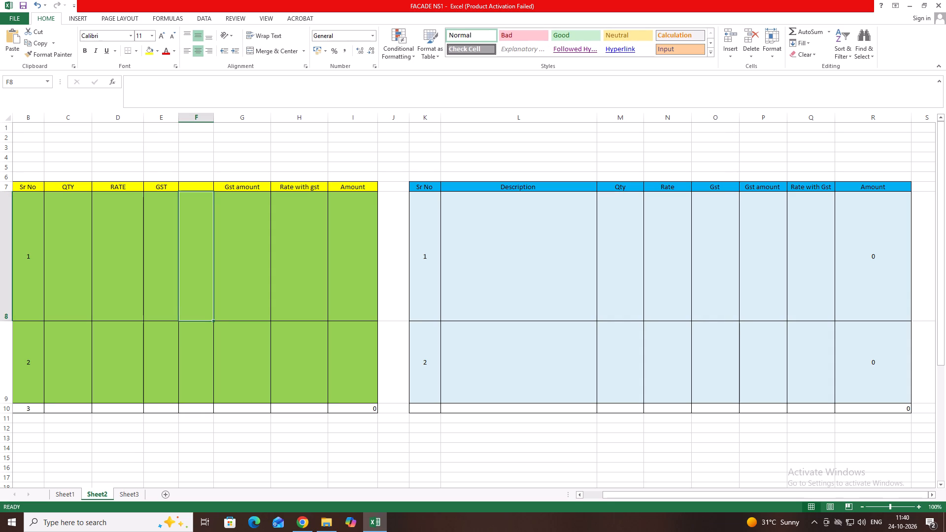
Clear the Gst amount heading from G7 and enter GST AMOUNT as the heading in F7.
{"action": "left_click", "coordinate": [195, 187]}
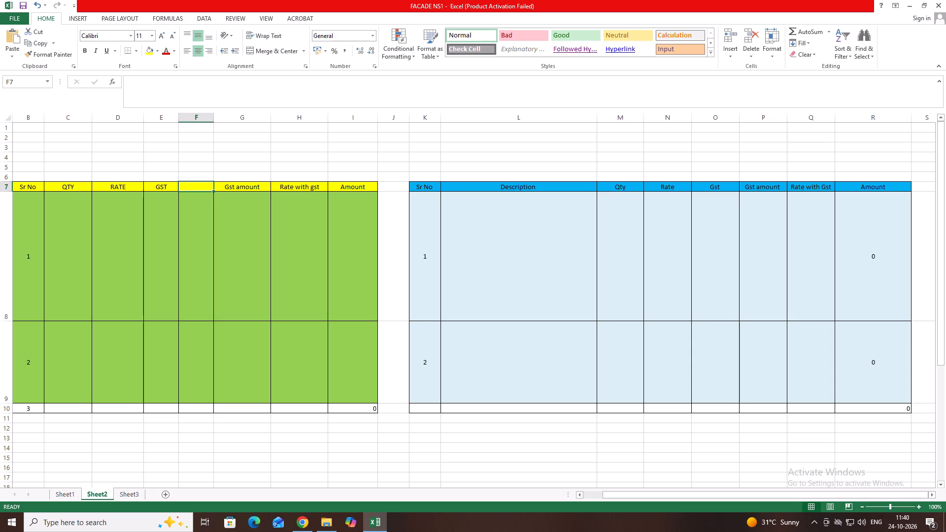
{"action": "left_click", "coordinate": [235, 187]}
{"action": "key", "text": "BackSpace"}
{"action": "left_click", "coordinate": [204, 187]}
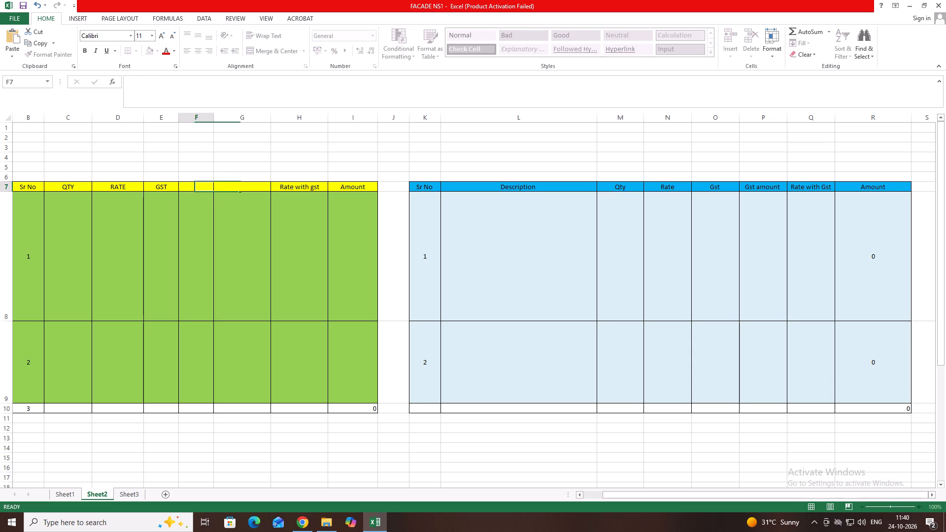
{"action": "type", "text": "GST AMOUNT"}
{"action": "left_click", "coordinate": [240, 247]}
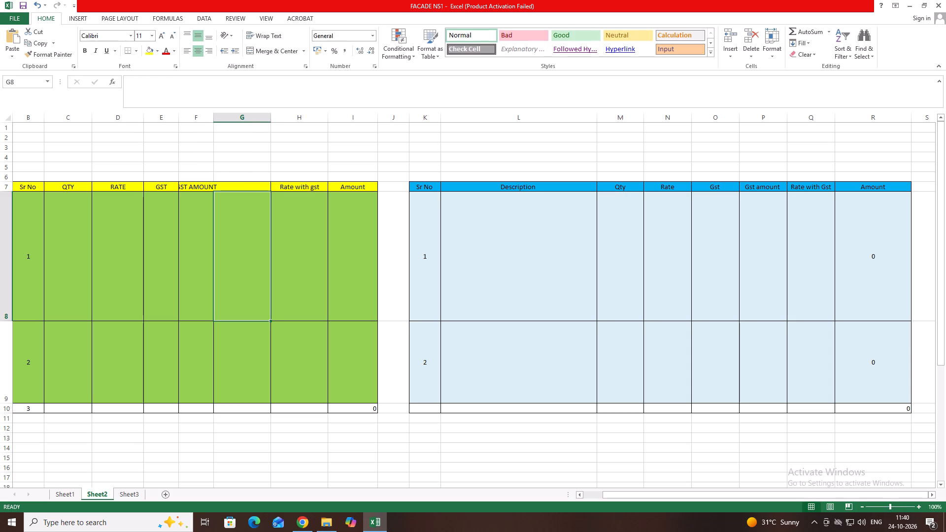
Clear the Rate with gst heading from cell H7 of the green table.
{"action": "left_click", "coordinate": [299, 187]}
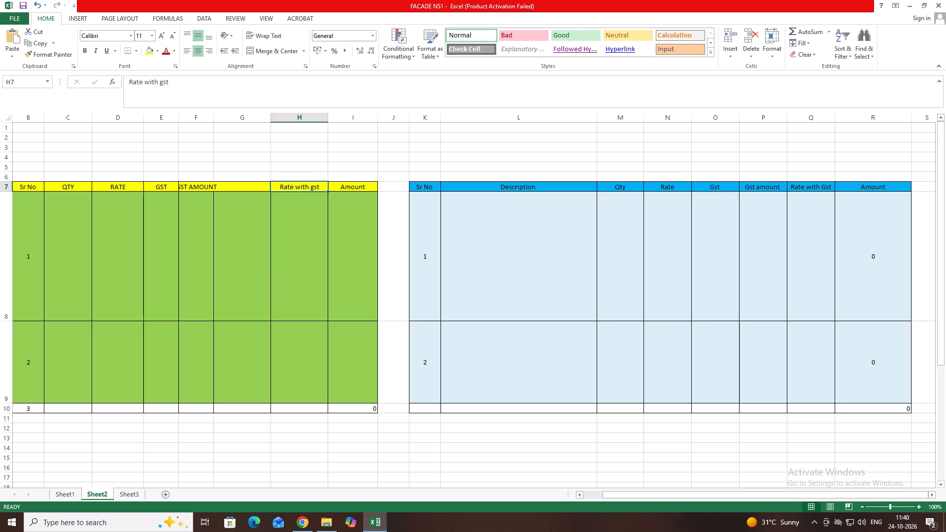
{"action": "key", "text": "BackSpace"}
{"action": "left_click", "coordinate": [198, 261]}
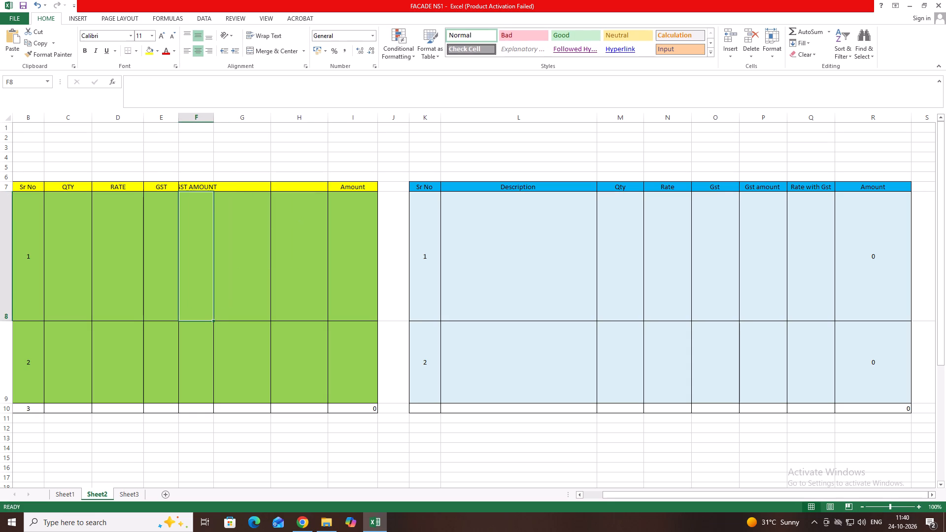
Wrap the text of the GST AMOUNT heading in cell F7 of the green table.
{"action": "left_click", "coordinate": [201, 186]}
{"action": "left_click", "coordinate": [263, 35]}
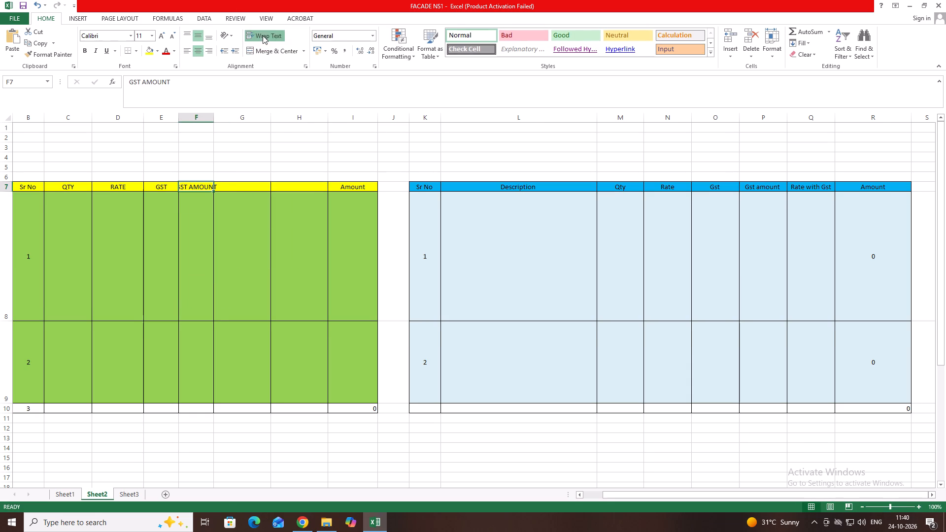
Enter RATE WITH GST as the heading in G7 and AMOUNT as the heading in H7 of the green table.
{"action": "left_click", "coordinate": [247, 193]}
{"action": "type", "text": "RATE"}
{"action": "key", "text": "space"}
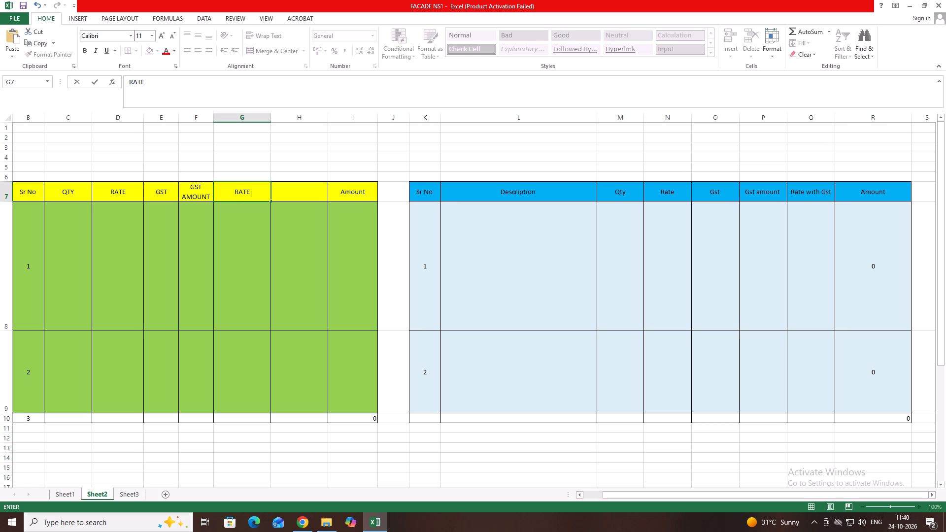
{"action": "type", "text": "WU"}
{"action": "key", "text": "BackSpace"}
{"action": "type", "text": "ITH"}
{"action": "key", "text": "space"}
{"action": "key", "text": "s"}
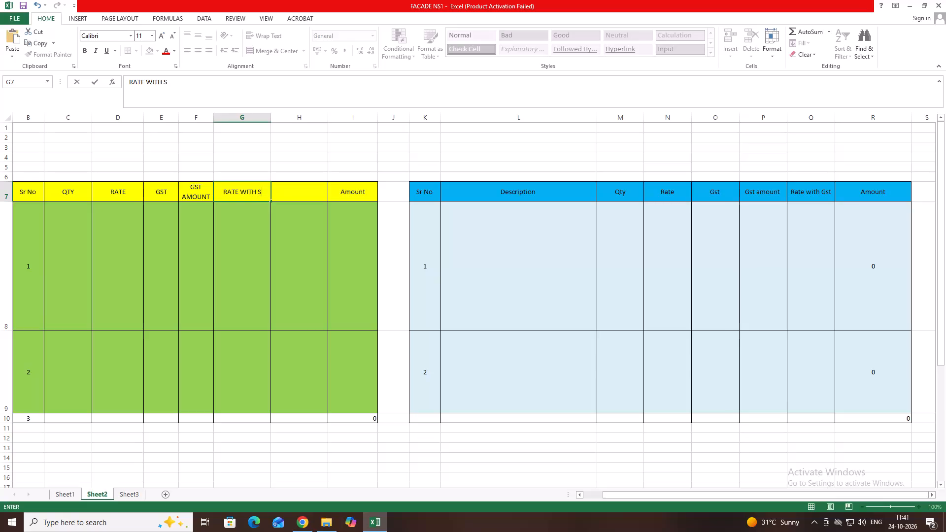
{"action": "key", "text": "BackSpace"}
{"action": "type", "text": "GST"}
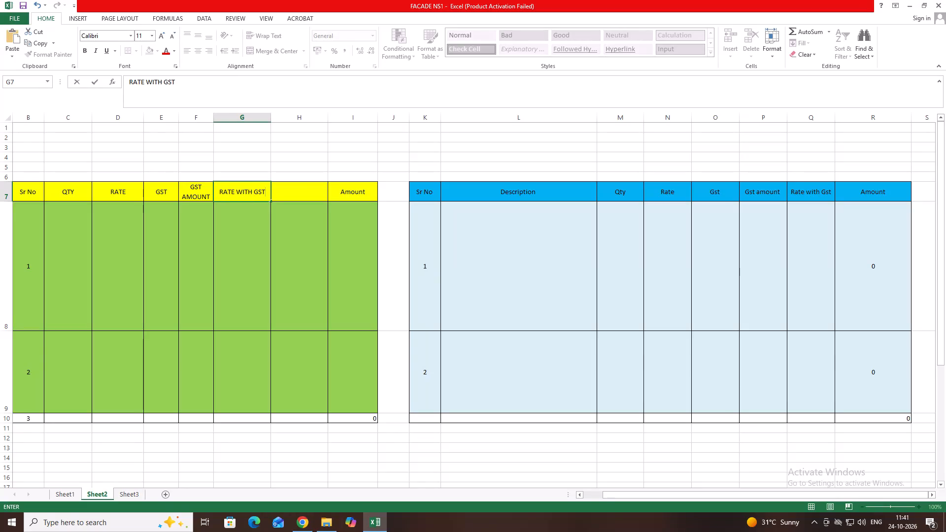
{"action": "left_click", "coordinate": [291, 197]}
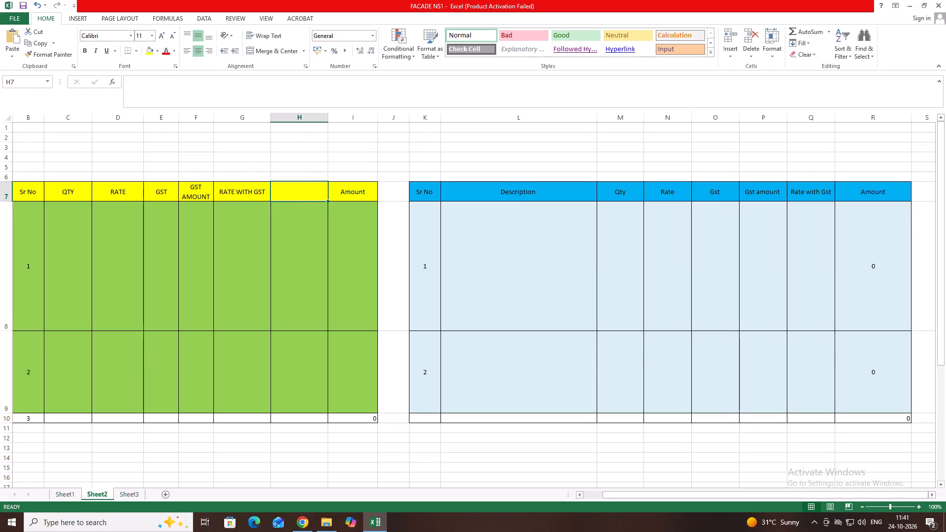
{"action": "type", "text": "AMOUNT"}
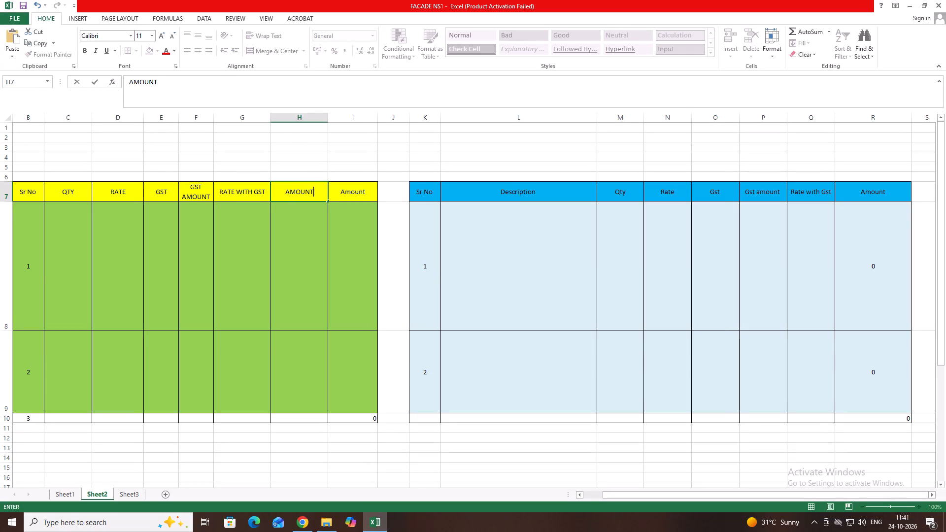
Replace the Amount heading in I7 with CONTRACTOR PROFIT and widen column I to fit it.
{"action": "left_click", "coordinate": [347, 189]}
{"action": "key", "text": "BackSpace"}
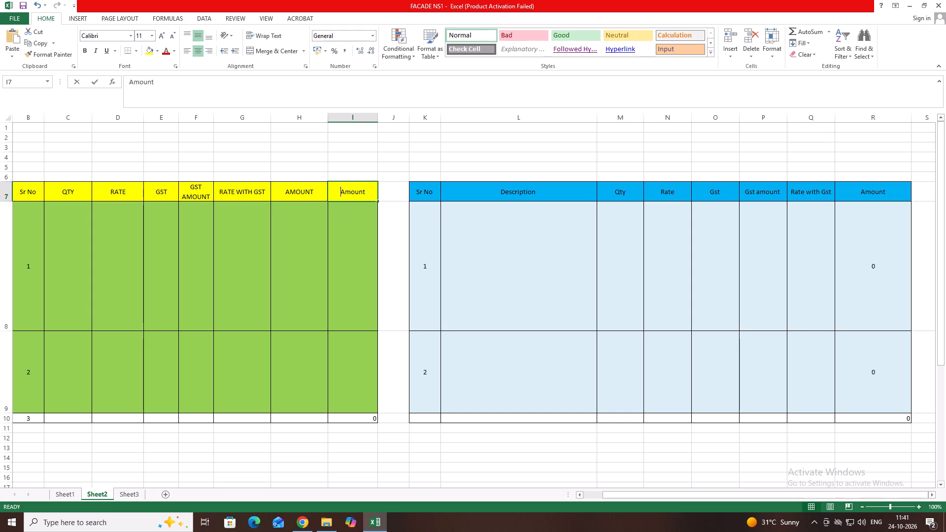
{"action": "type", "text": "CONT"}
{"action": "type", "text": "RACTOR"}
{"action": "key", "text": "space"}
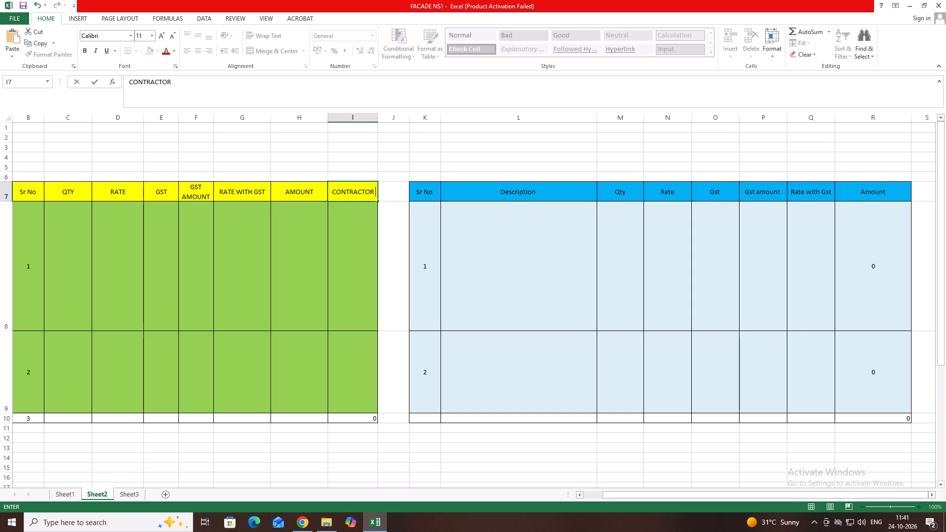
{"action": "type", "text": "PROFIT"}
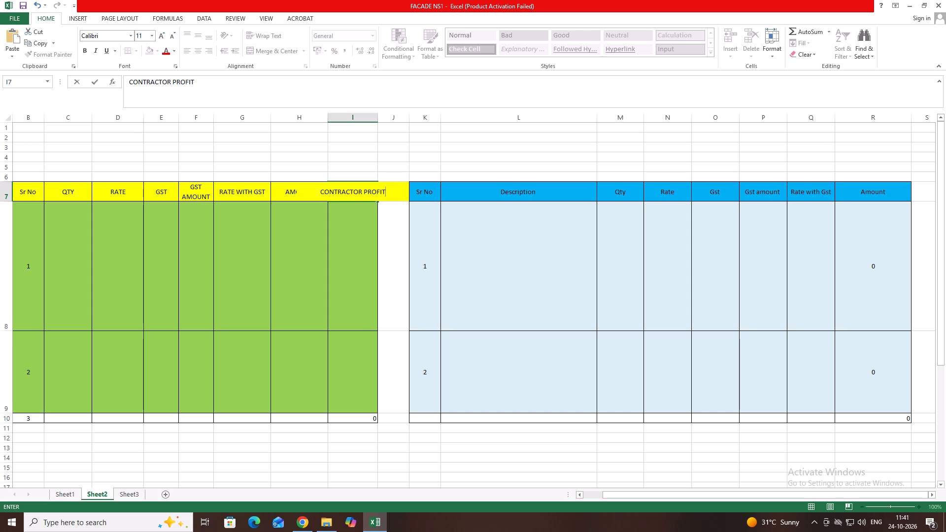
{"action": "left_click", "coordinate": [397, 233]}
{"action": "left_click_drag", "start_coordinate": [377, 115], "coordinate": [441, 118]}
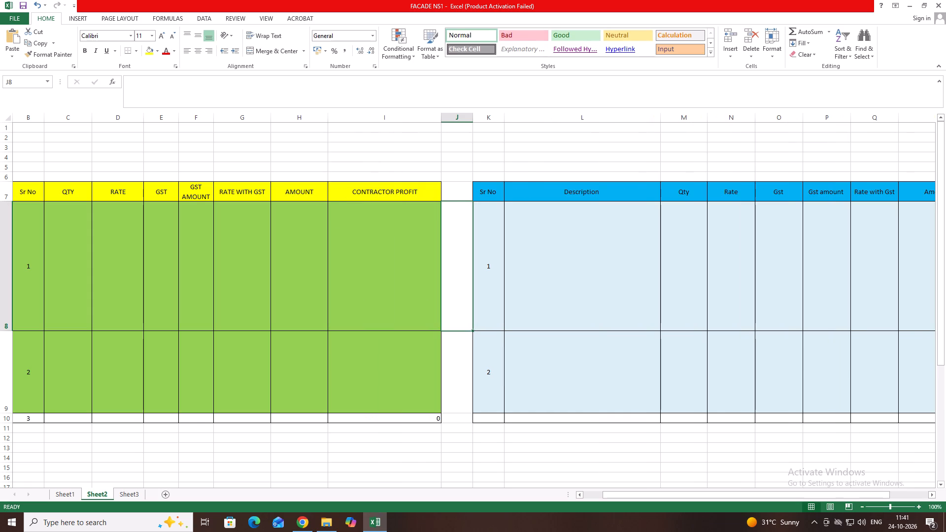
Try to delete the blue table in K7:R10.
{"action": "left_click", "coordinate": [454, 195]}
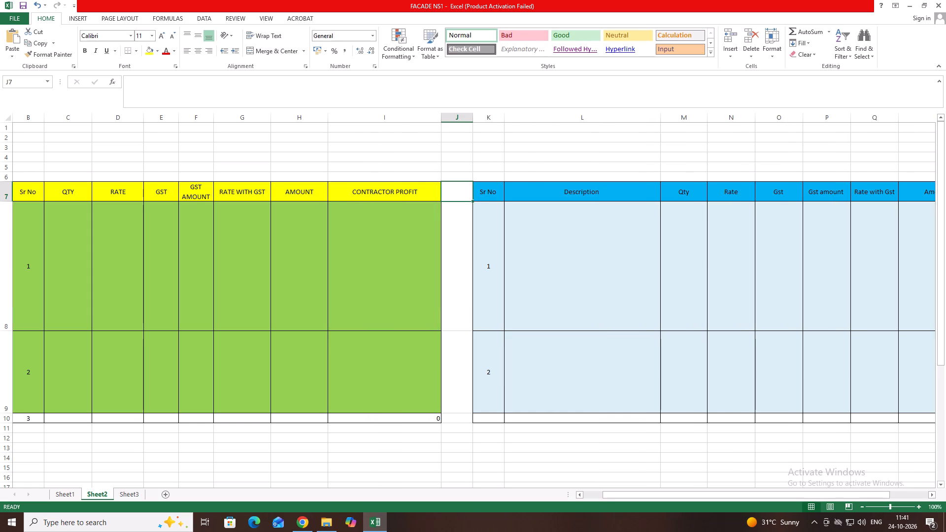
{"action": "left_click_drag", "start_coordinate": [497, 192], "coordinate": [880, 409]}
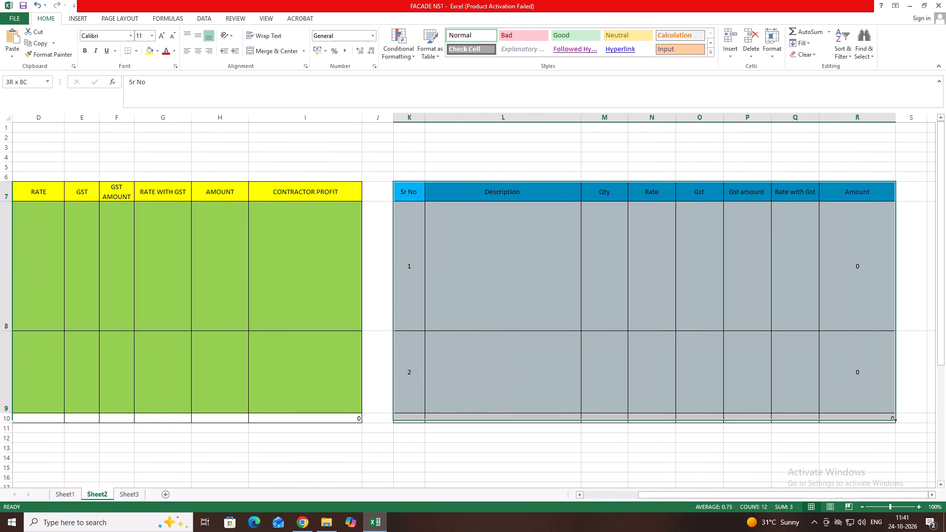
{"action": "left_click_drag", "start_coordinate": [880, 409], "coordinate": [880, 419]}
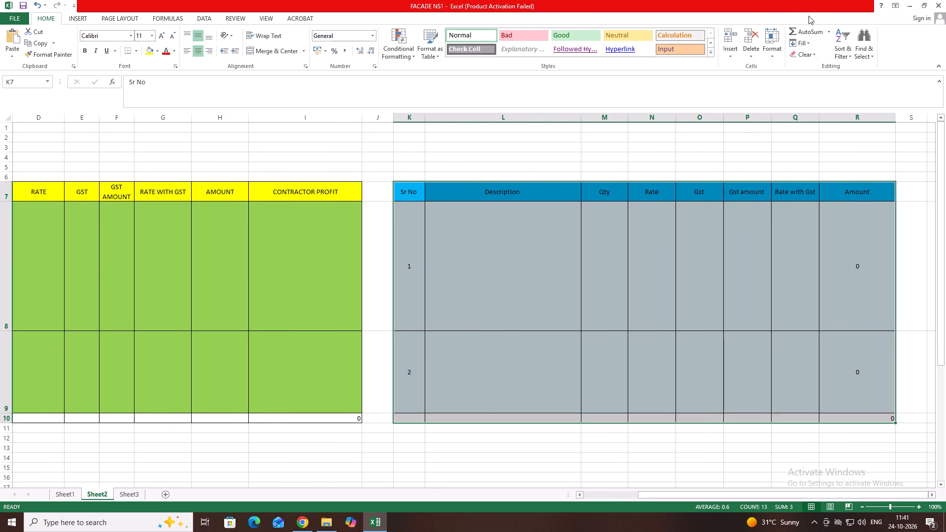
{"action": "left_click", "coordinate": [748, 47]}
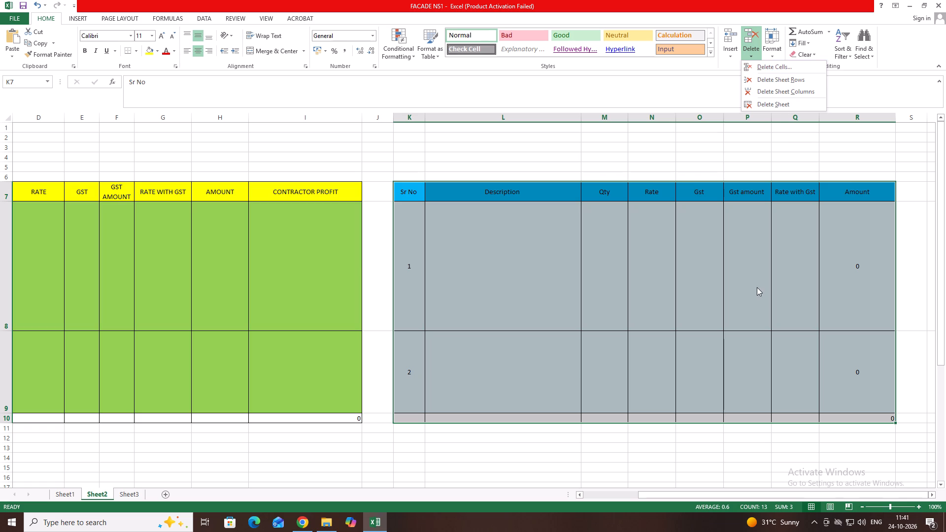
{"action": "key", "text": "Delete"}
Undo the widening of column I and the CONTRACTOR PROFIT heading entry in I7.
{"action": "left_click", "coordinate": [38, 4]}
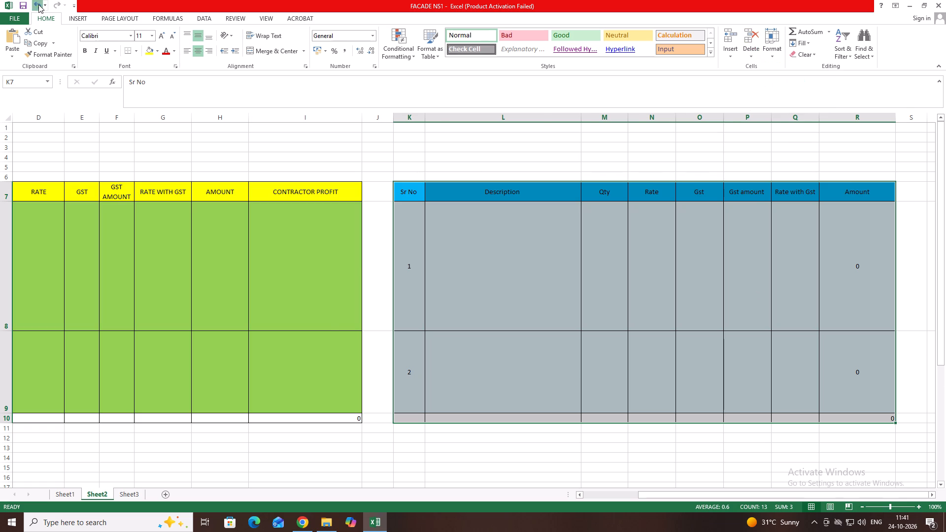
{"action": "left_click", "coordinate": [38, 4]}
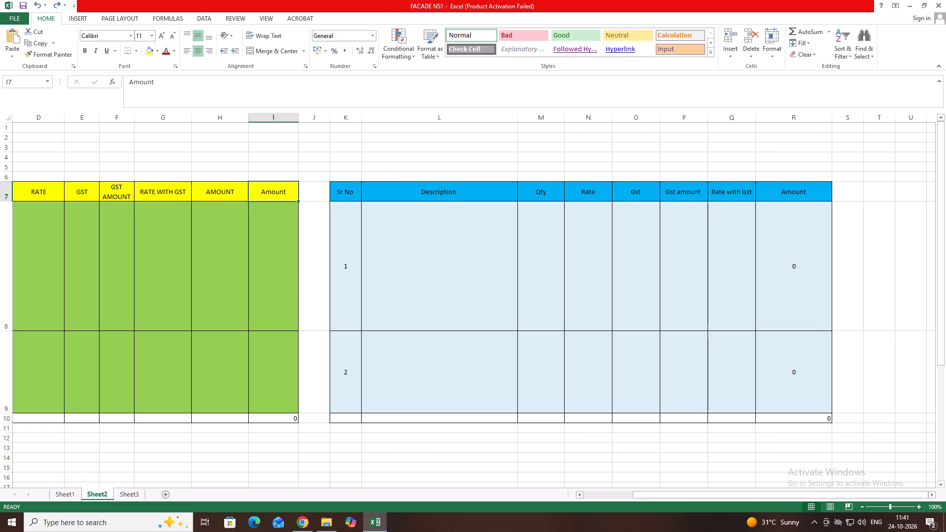
Give the blue table range K7:R10 a white fill and remove all its borders.
{"action": "left_click_drag", "start_coordinate": [339, 188], "coordinate": [800, 318]}
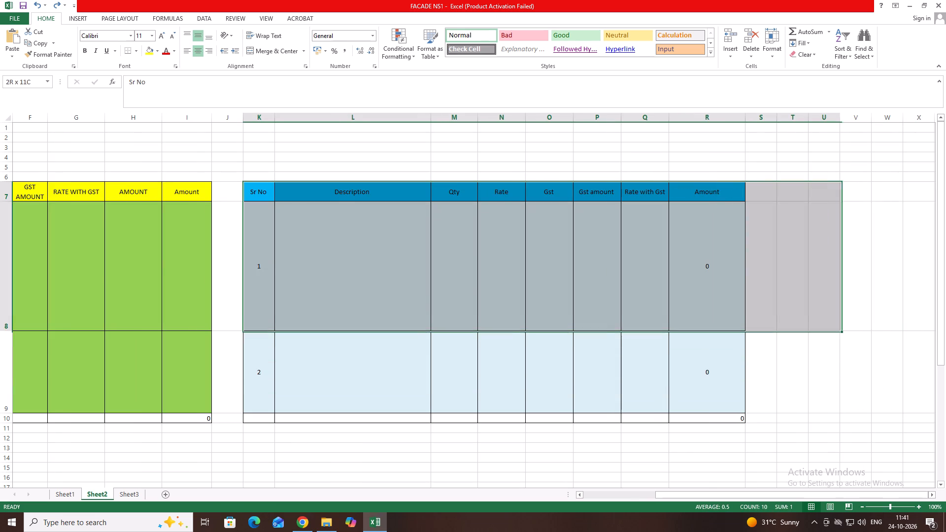
{"action": "left_click_drag", "start_coordinate": [800, 318], "coordinate": [723, 422]}
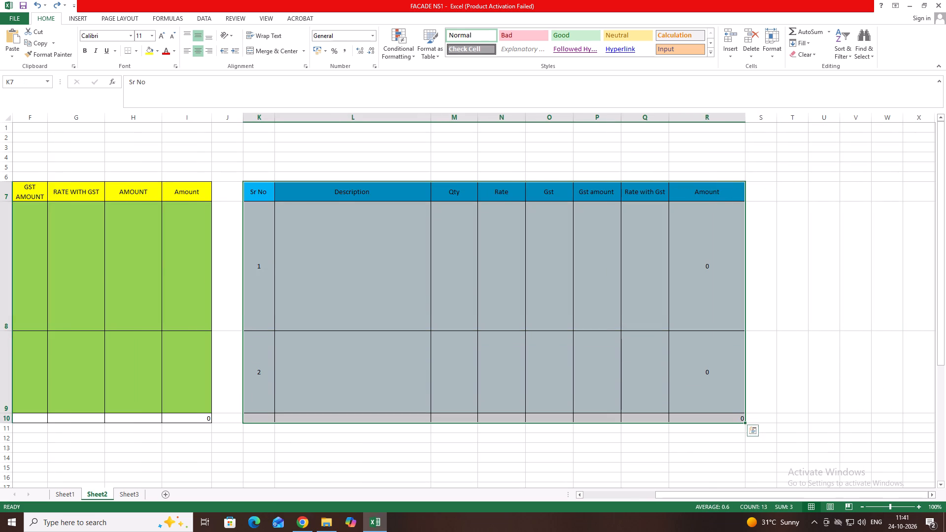
{"action": "left_click", "coordinate": [157, 51]}
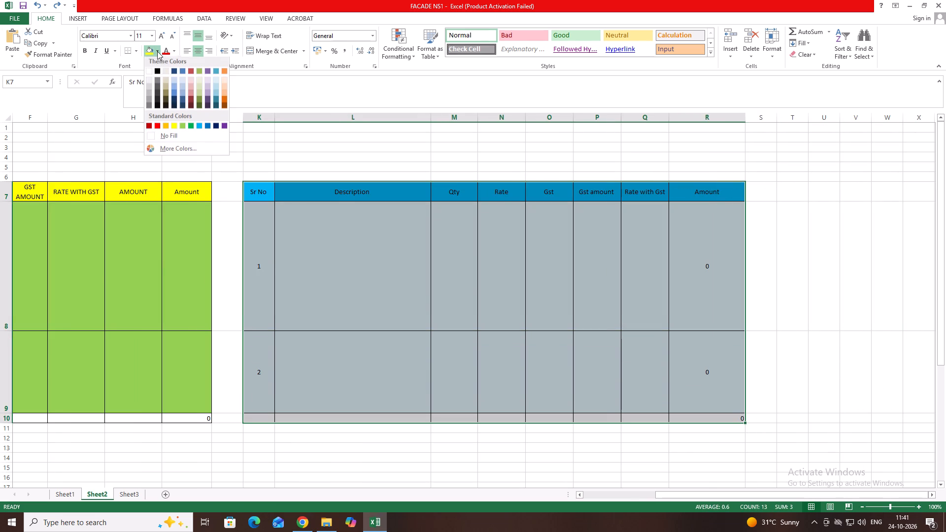
{"action": "left_click", "coordinate": [150, 74]}
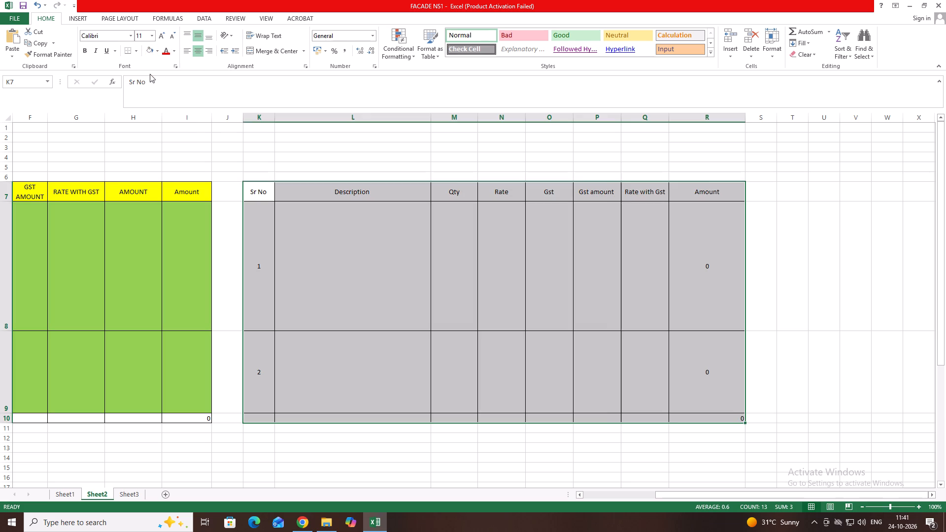
{"action": "left_click", "coordinate": [135, 53]}
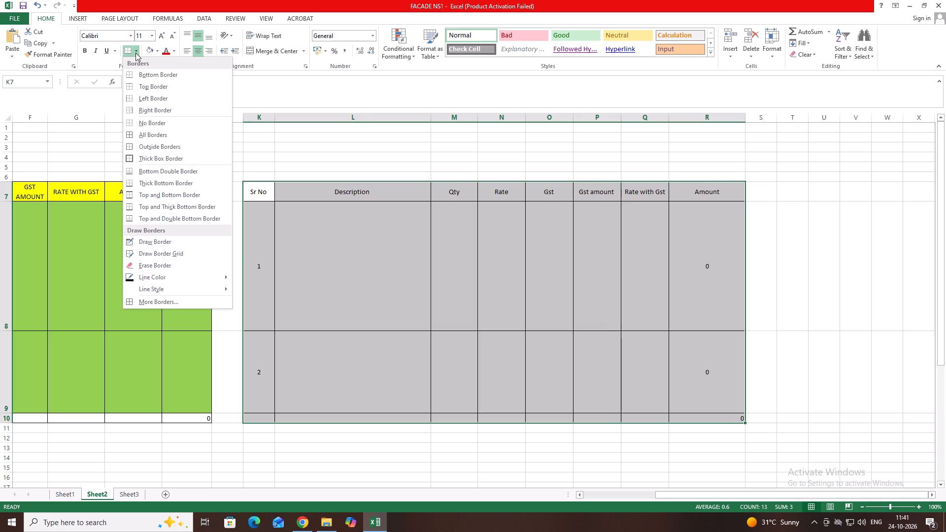
{"action": "left_click", "coordinate": [146, 121]}
{"action": "left_click", "coordinate": [337, 209]}
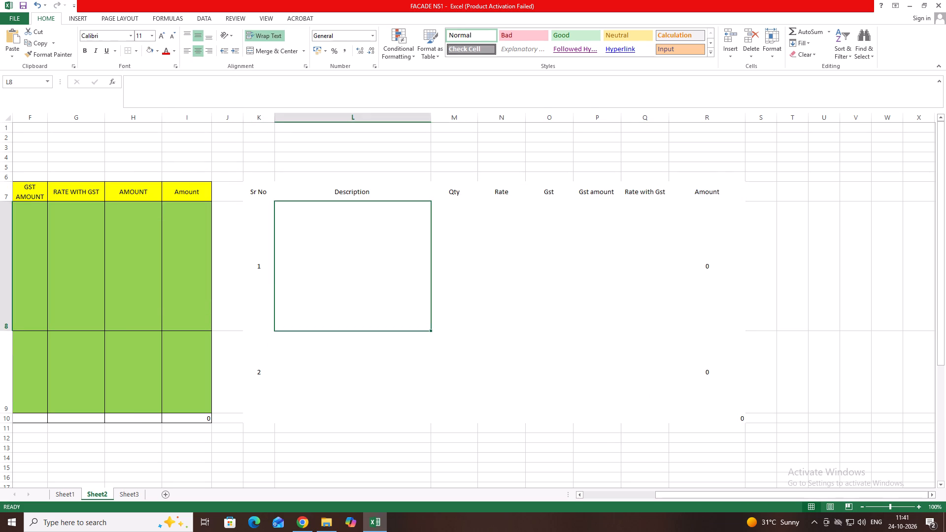
Clear all headings, serial numbers and amounts from the former blue table, covering cells K7:S10.
{"action": "left_click_drag", "start_coordinate": [253, 194], "coordinate": [717, 375]}
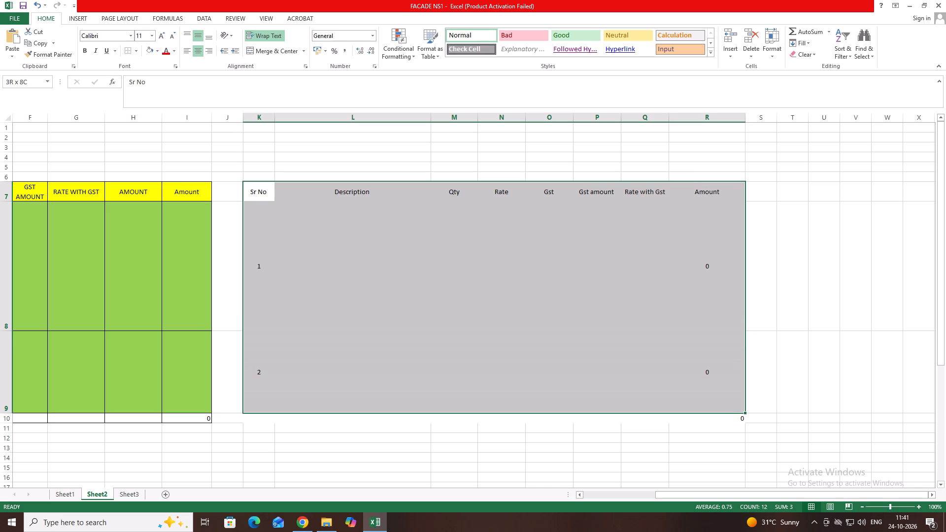
{"action": "left_click_drag", "start_coordinate": [717, 375], "coordinate": [737, 421]}
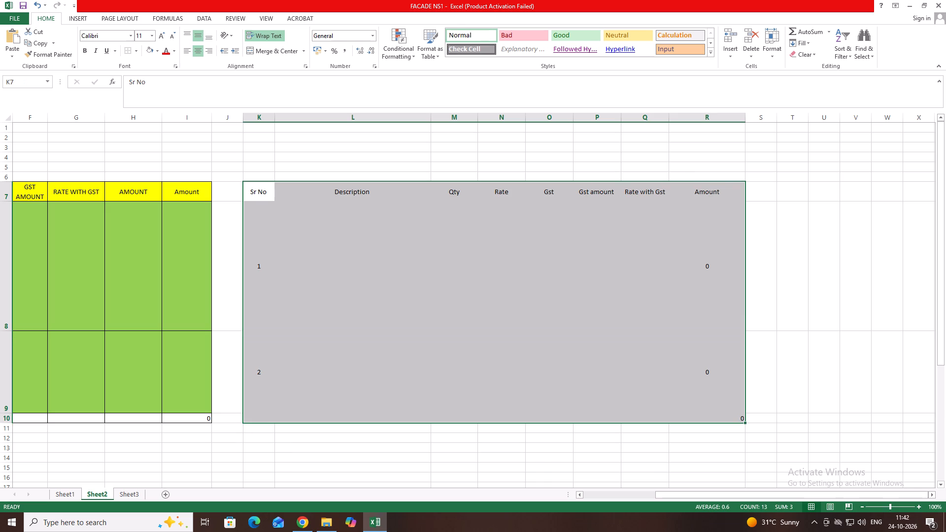
{"action": "key", "text": "BackSpace"}
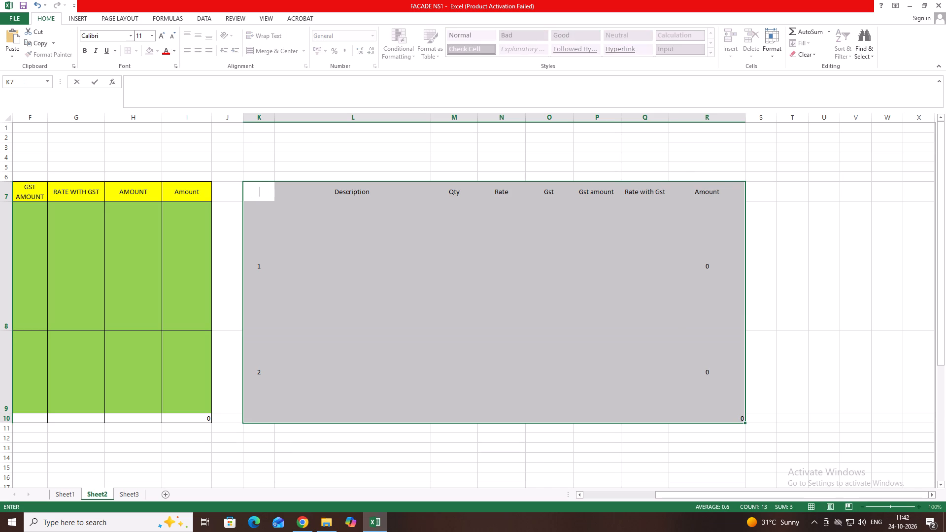
{"action": "key", "text": "Delete"}
{"action": "left_click", "coordinate": [357, 132]}
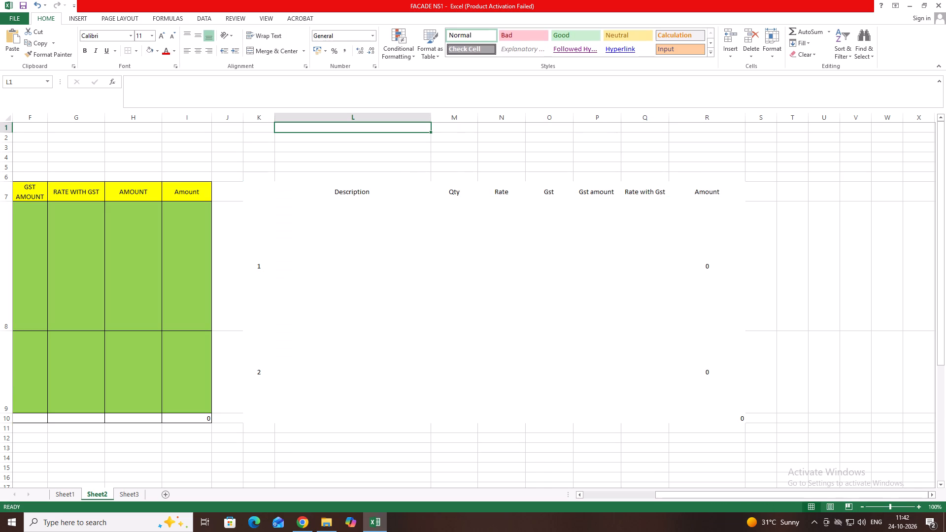
{"action": "left_click_drag", "start_coordinate": [255, 185], "coordinate": [708, 379]}
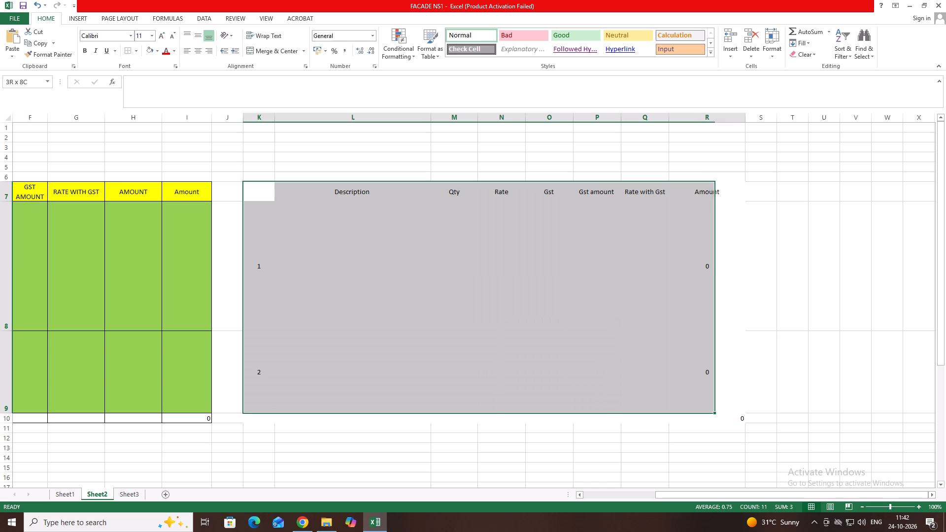
{"action": "left_click_drag", "start_coordinate": [708, 379], "coordinate": [754, 419]}
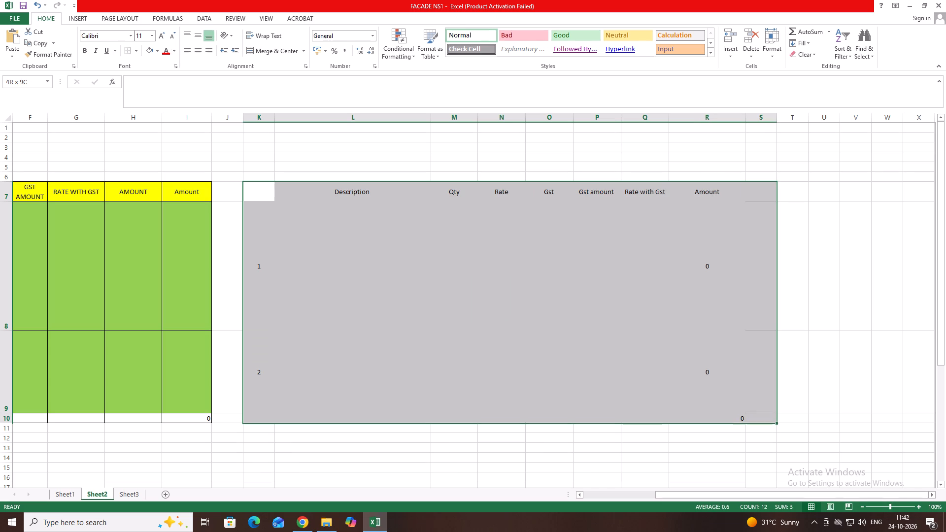
{"action": "left_click_drag", "start_coordinate": [754, 419], "coordinate": [754, 417]}
{"action": "key", "text": "Delete"}
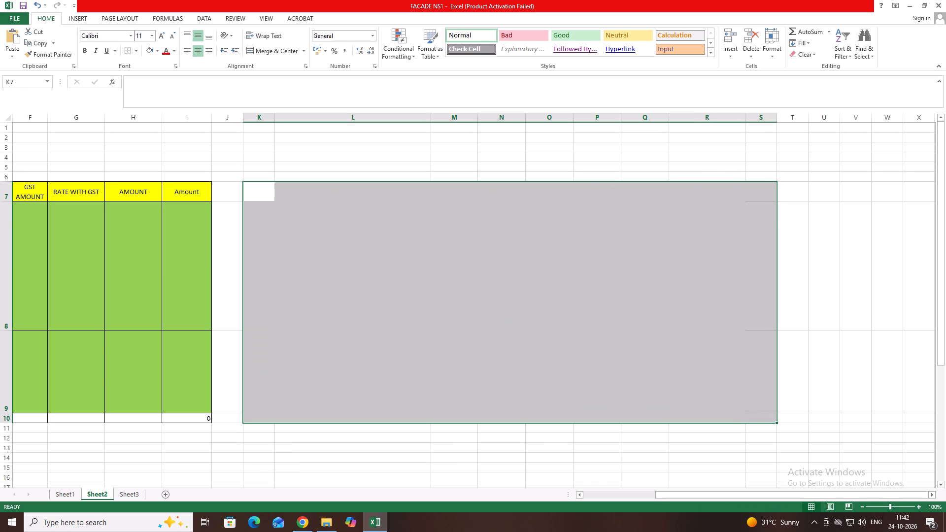
{"action": "left_click", "coordinate": [913, 405]}
Merge and center the emptied range K6:S10, and unmerge it again to reset its cell formatting.
{"action": "left_click_drag", "start_coordinate": [253, 181], "coordinate": [566, 240]}
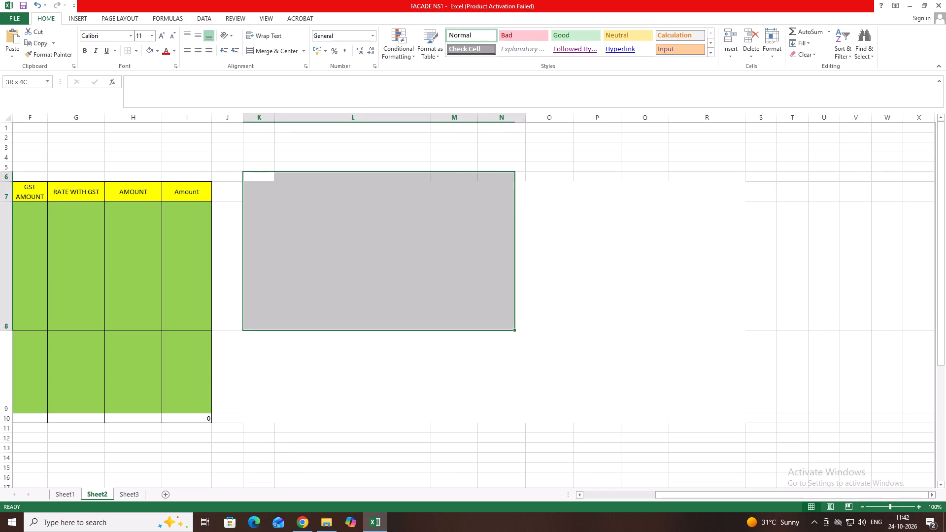
{"action": "left_click_drag", "start_coordinate": [566, 240], "coordinate": [775, 419]}
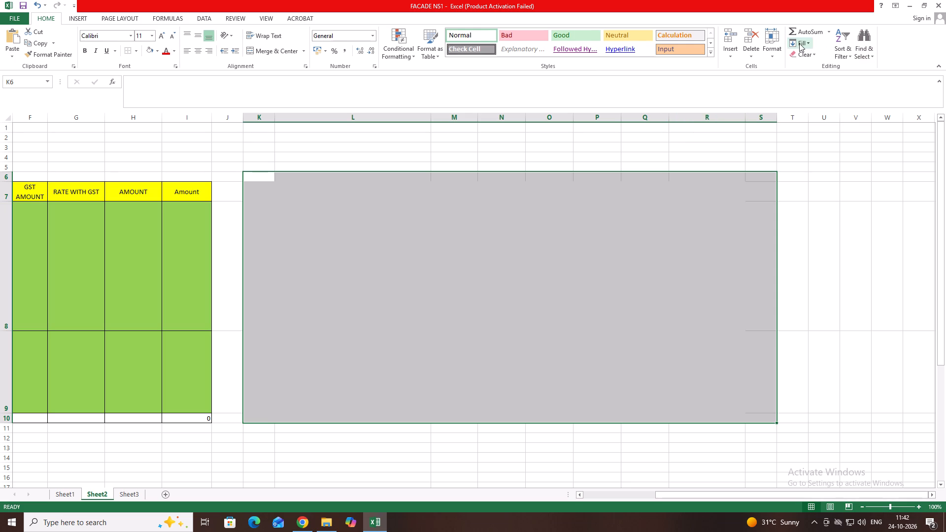
{"action": "left_click", "coordinate": [278, 50]}
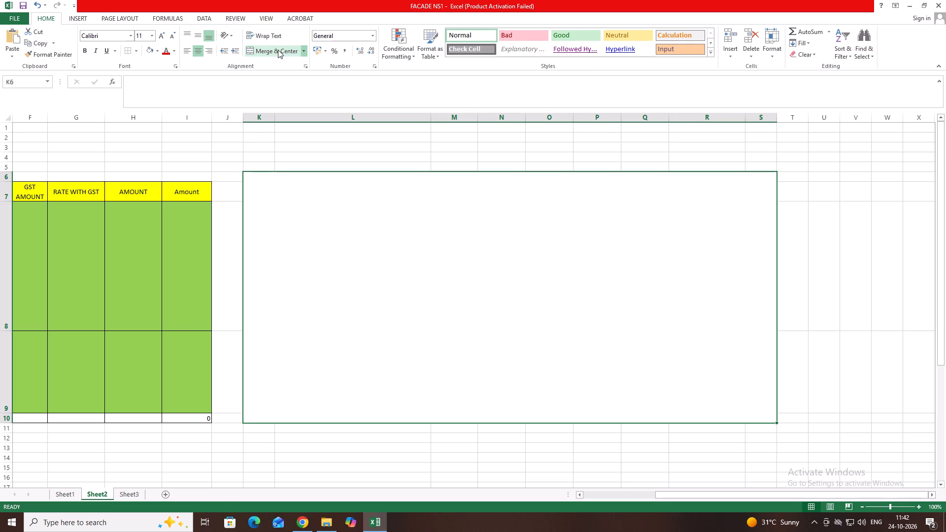
{"action": "left_click", "coordinate": [278, 50]}
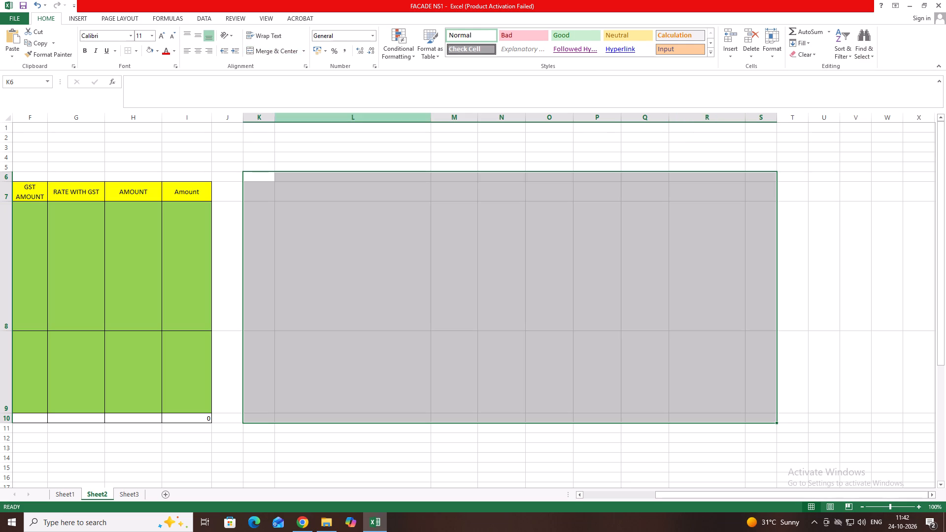
{"action": "left_click", "coordinate": [373, 366]}
Narrow the empty column L to about the width of neighbouring column K.
{"action": "left_click_drag", "start_coordinate": [431, 117], "coordinate": [428, 118]}
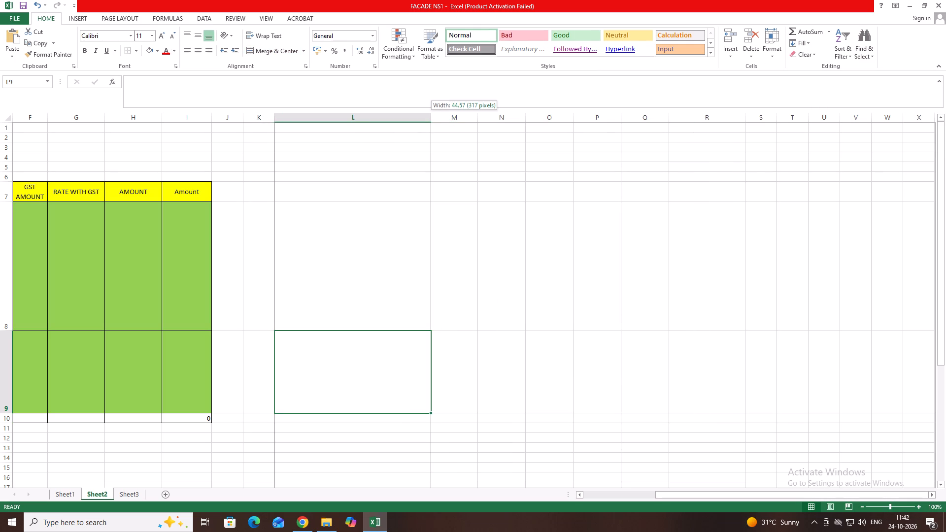
{"action": "left_click_drag", "start_coordinate": [428, 118], "coordinate": [304, 132]}
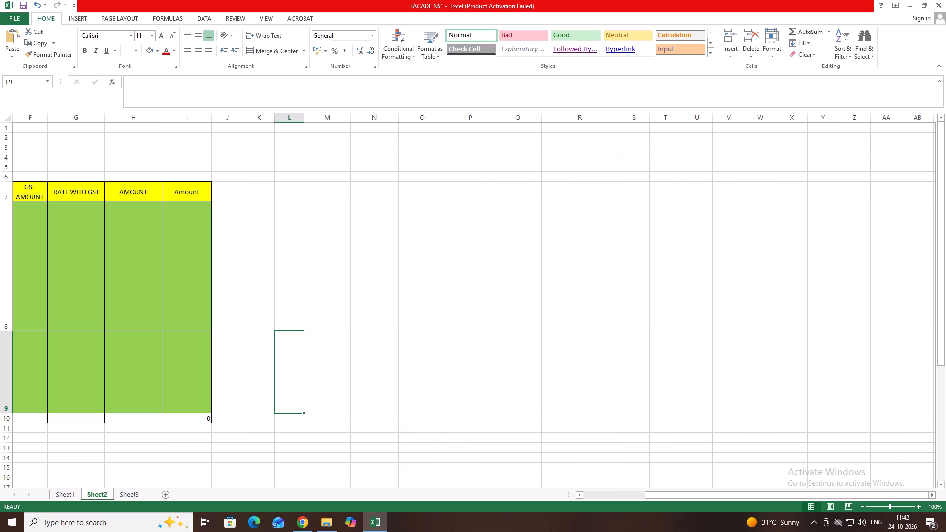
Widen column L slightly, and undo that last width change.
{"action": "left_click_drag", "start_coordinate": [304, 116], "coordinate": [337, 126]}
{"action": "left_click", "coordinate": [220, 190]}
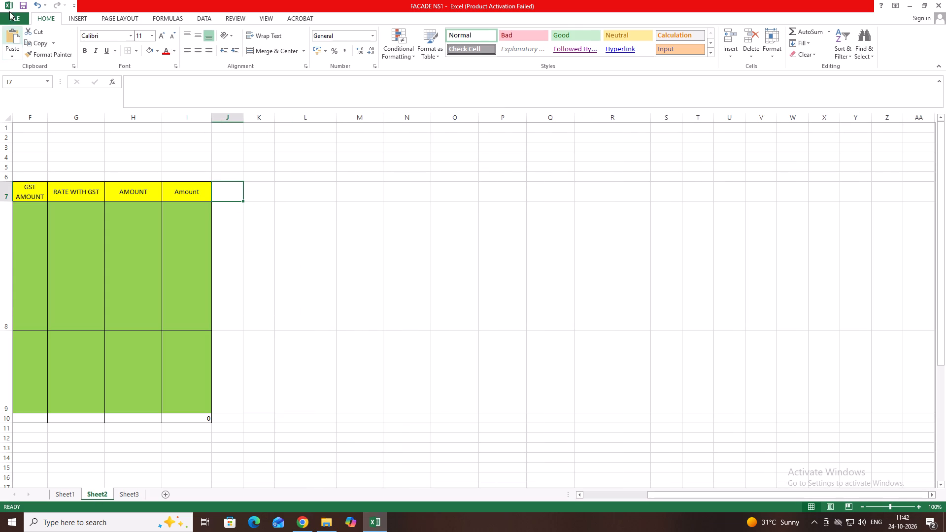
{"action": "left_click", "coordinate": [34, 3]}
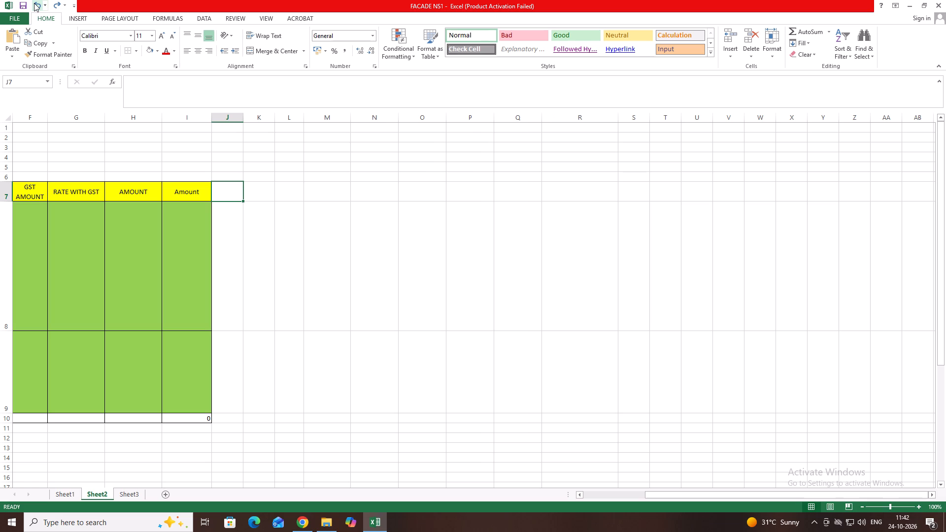
Replace the Amount heading in cell I7 of the green table with "contractot frofit".
{"action": "triple_click", "coordinate": [581, 493]}
{"action": "left_click", "coordinate": [581, 493]}
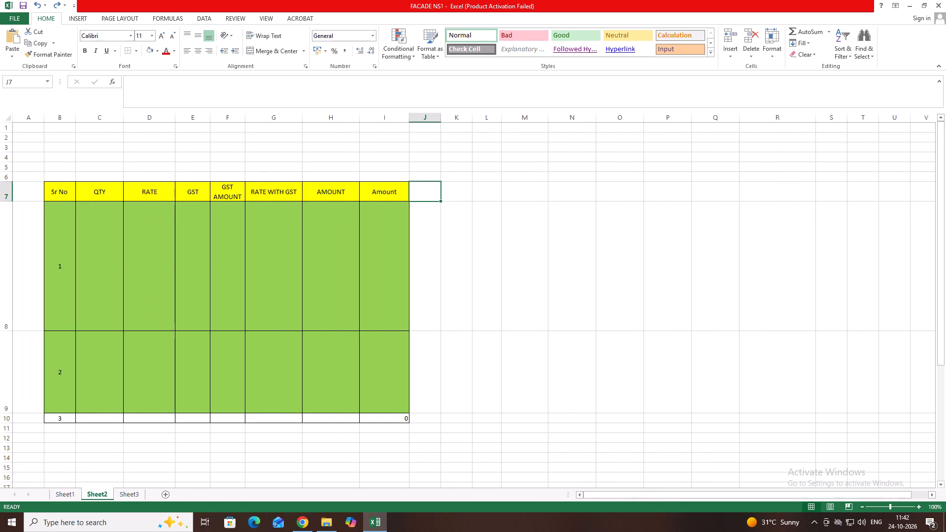
{"action": "left_click", "coordinate": [391, 191]}
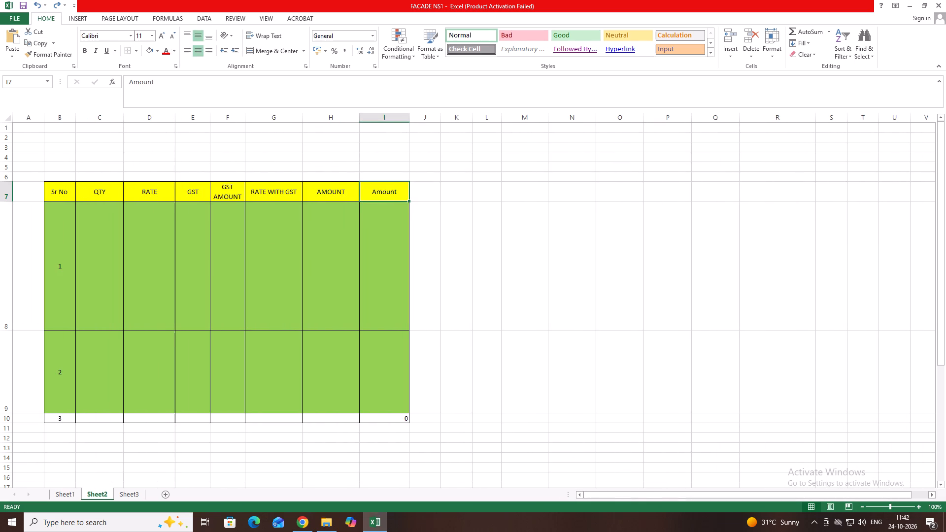
{"action": "key", "text": "BackSpace"}
{"action": "key", "text": "shift+c"}
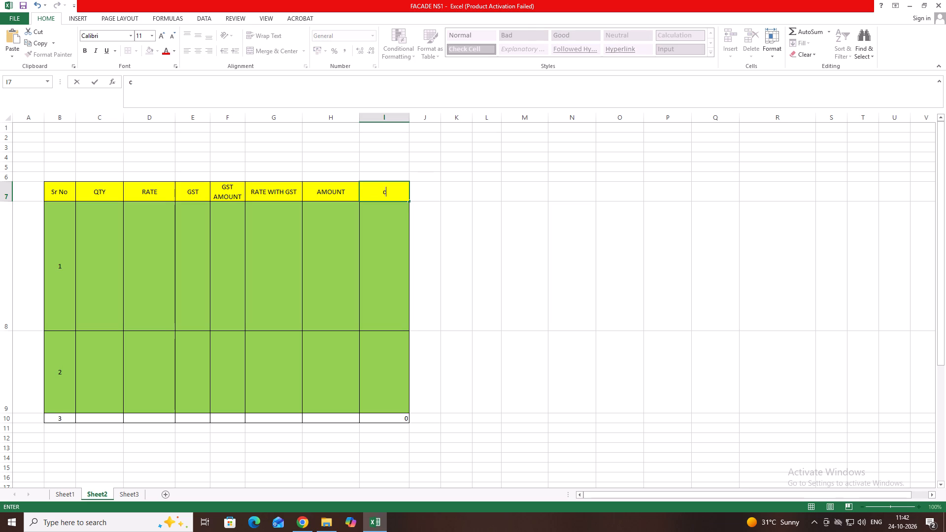
{"action": "key", "text": "BackSpace"}
{"action": "type", "text": "contractot"}
{"action": "key", "text": "space"}
{"action": "key", "text": "f"}
{"action": "key", "text": "r"}
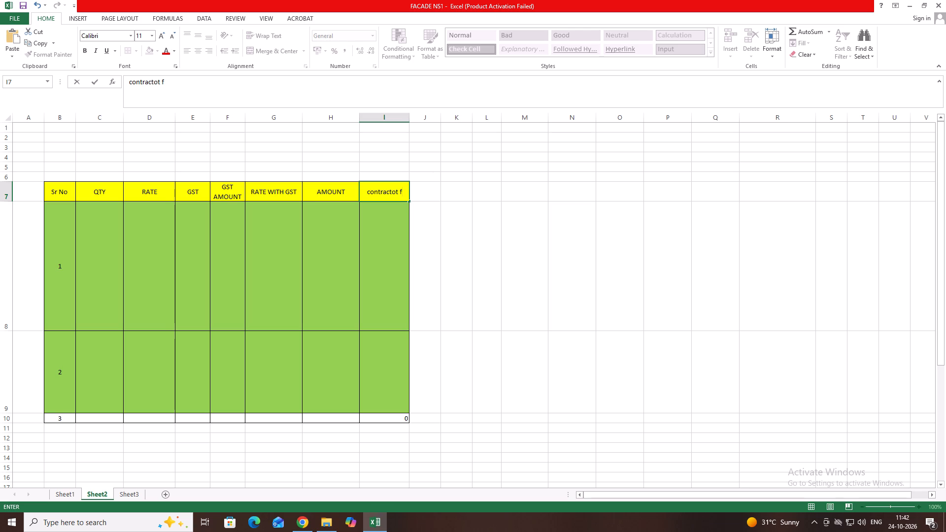
{"action": "type", "text": "ofit"}
{"action": "left_click", "coordinate": [420, 192]}
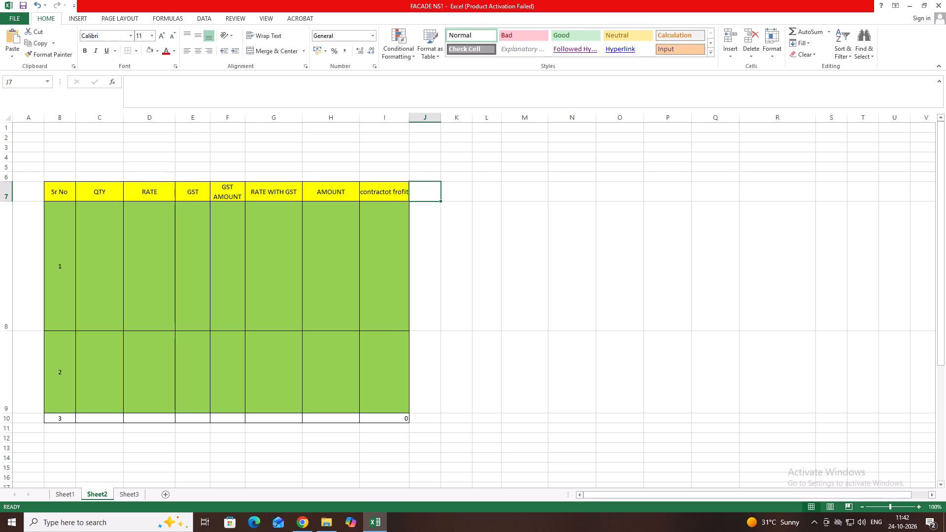
Extend the green table with column J by giving J7:J10 all borders and a light green fill.
{"action": "left_click_drag", "start_coordinate": [439, 201], "coordinate": [435, 266]}
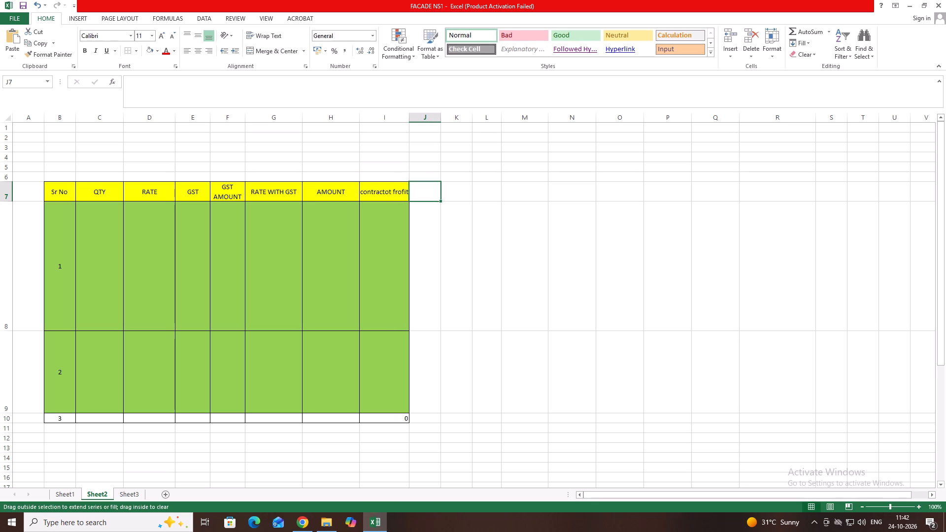
{"action": "left_click_drag", "start_coordinate": [435, 266], "coordinate": [434, 421]}
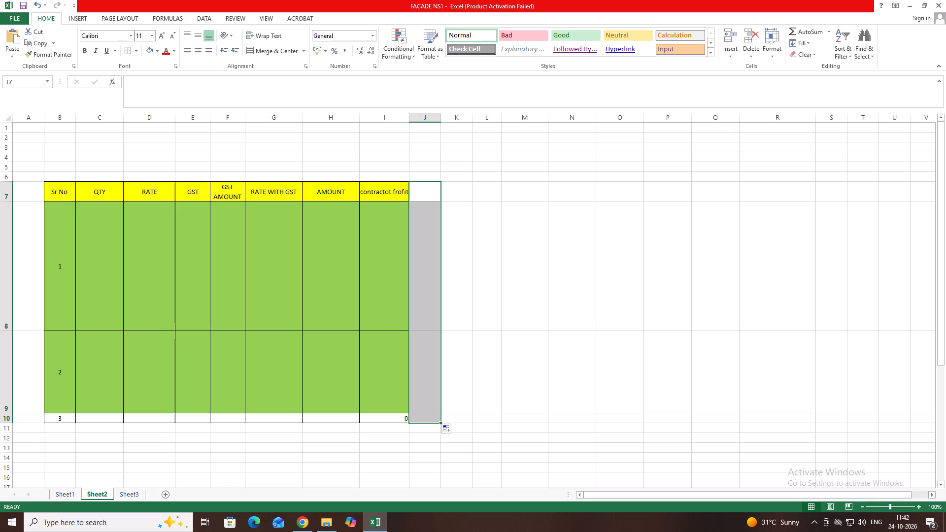
{"action": "left_click", "coordinate": [140, 50]}
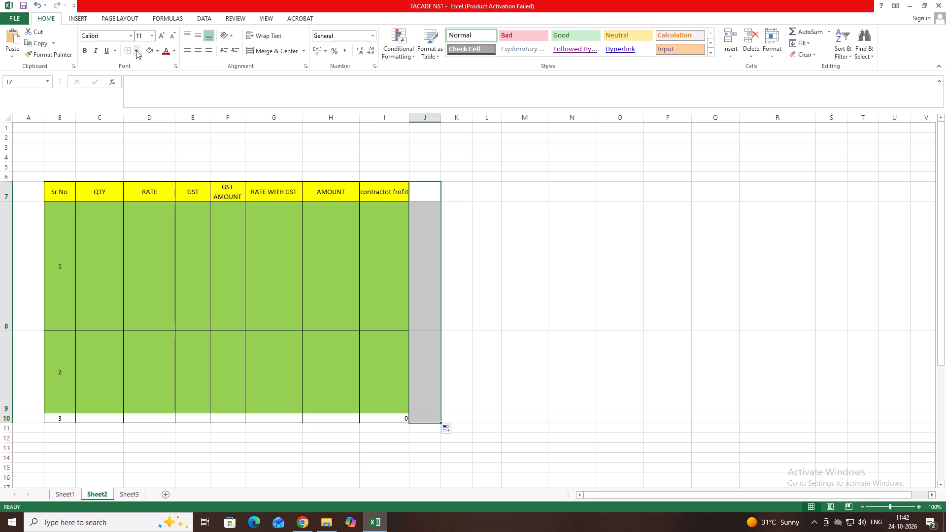
{"action": "left_click", "coordinate": [136, 50]}
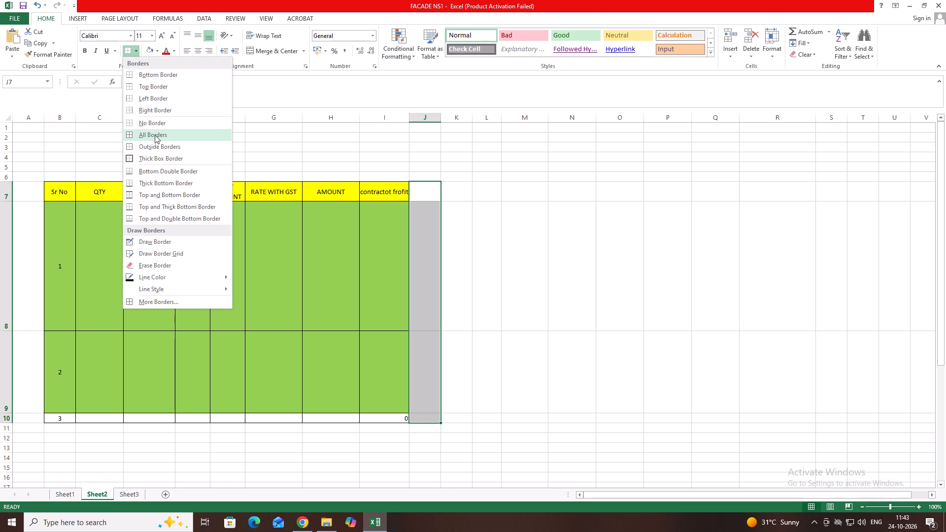
{"action": "left_click", "coordinate": [155, 135]}
{"action": "left_click", "coordinate": [156, 52]}
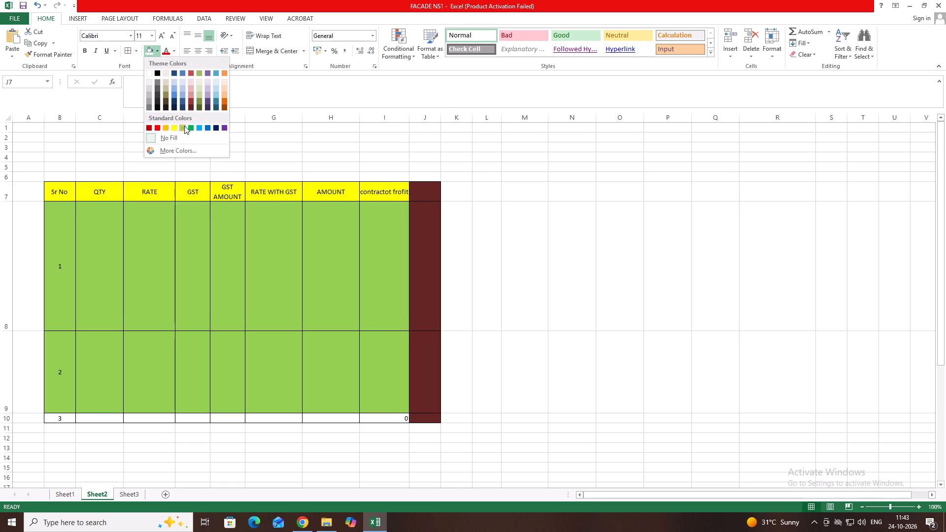
{"action": "left_click", "coordinate": [184, 126]}
Fill header cell J7 with yellow to match the other table headings.
{"action": "left_click", "coordinate": [432, 199]}
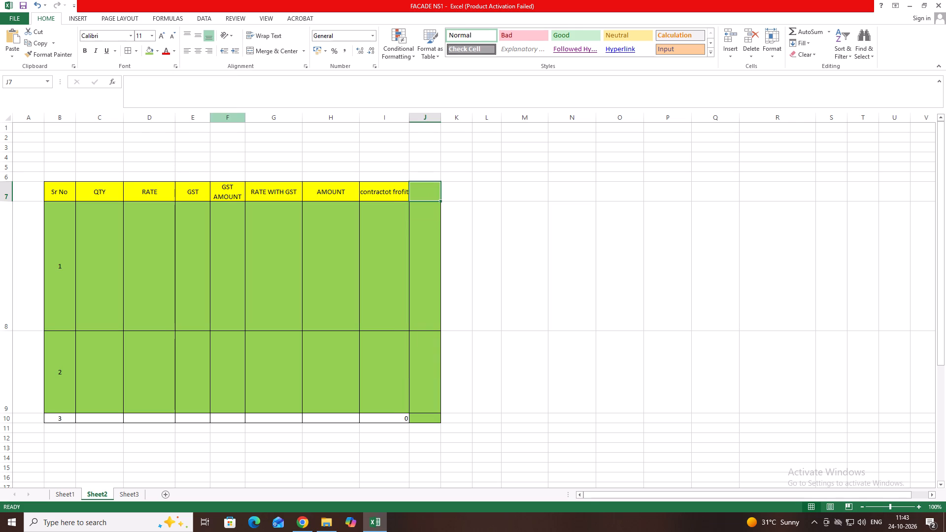
{"action": "left_click", "coordinate": [159, 51]}
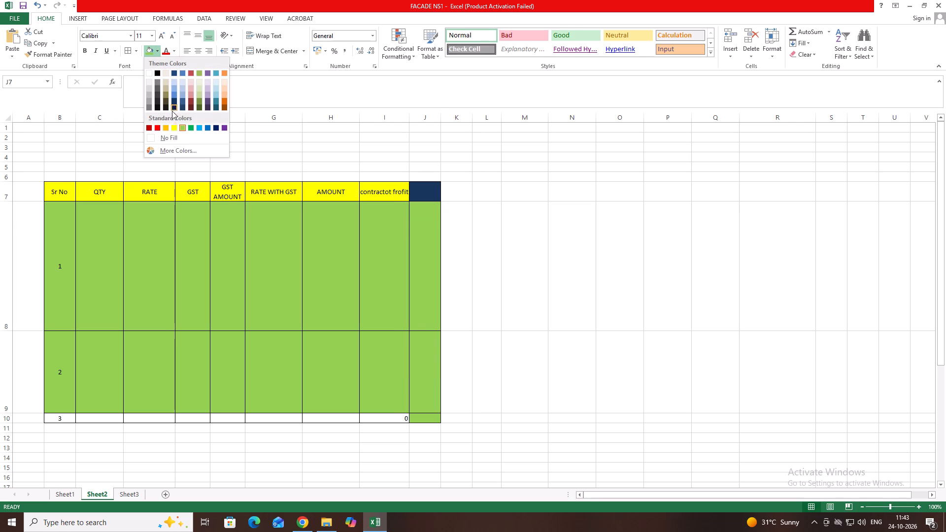
{"action": "left_click", "coordinate": [174, 128]}
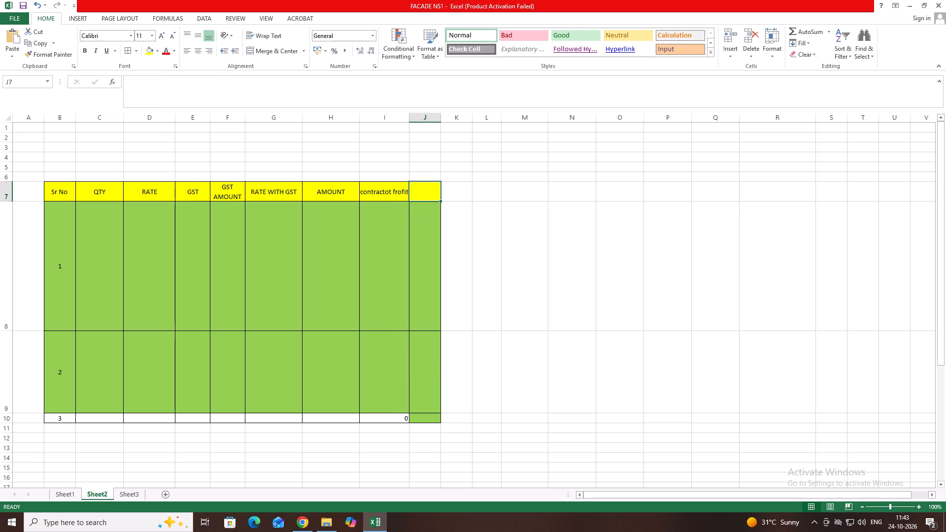
Enter the heading "Net amount" in cell J7 and widen column J to fit it.
{"action": "left_click", "coordinate": [425, 194]}
{"action": "type", "text": "Net"}
{"action": "key", "text": "space"}
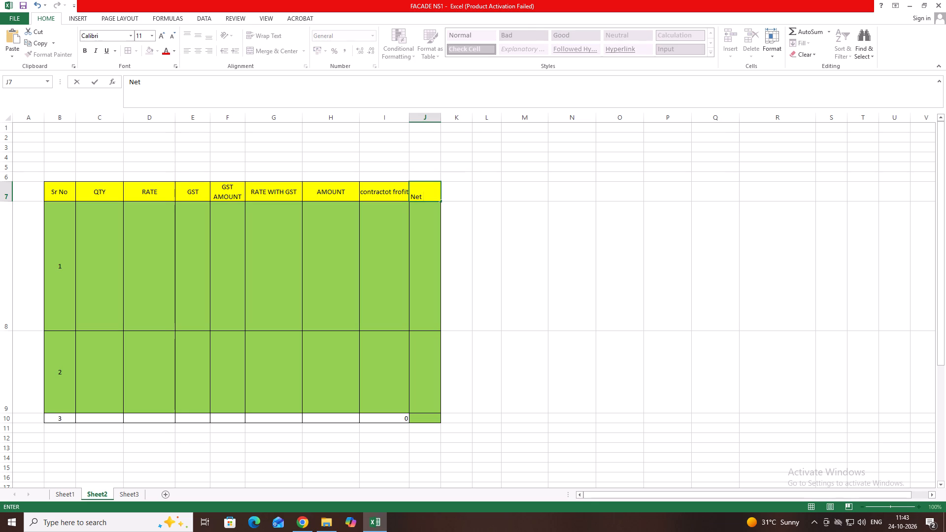
{"action": "type", "text": "amount"}
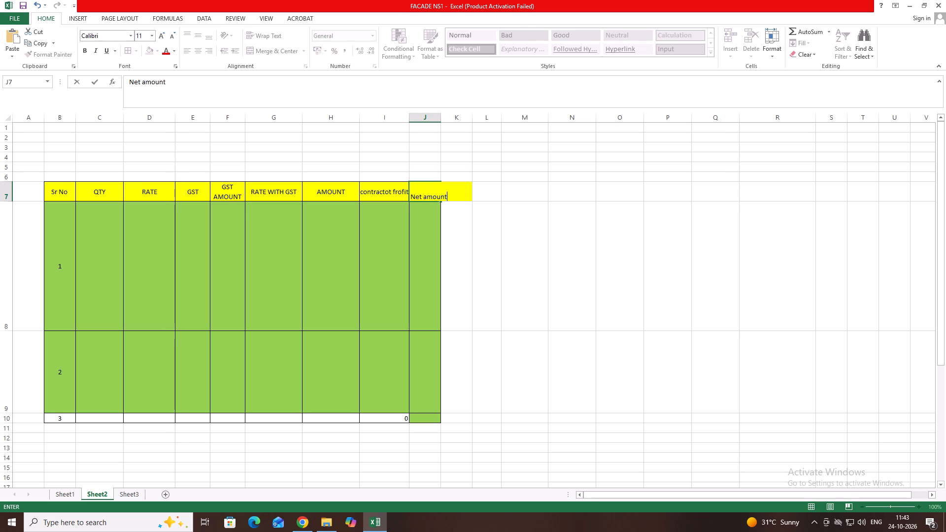
{"action": "left_click", "coordinate": [463, 272]}
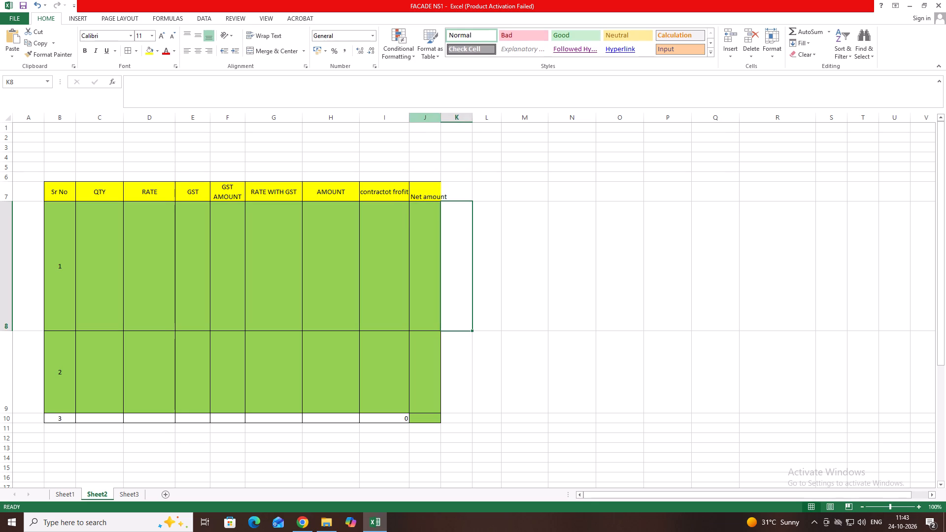
{"action": "left_click_drag", "start_coordinate": [440, 115], "coordinate": [455, 118]}
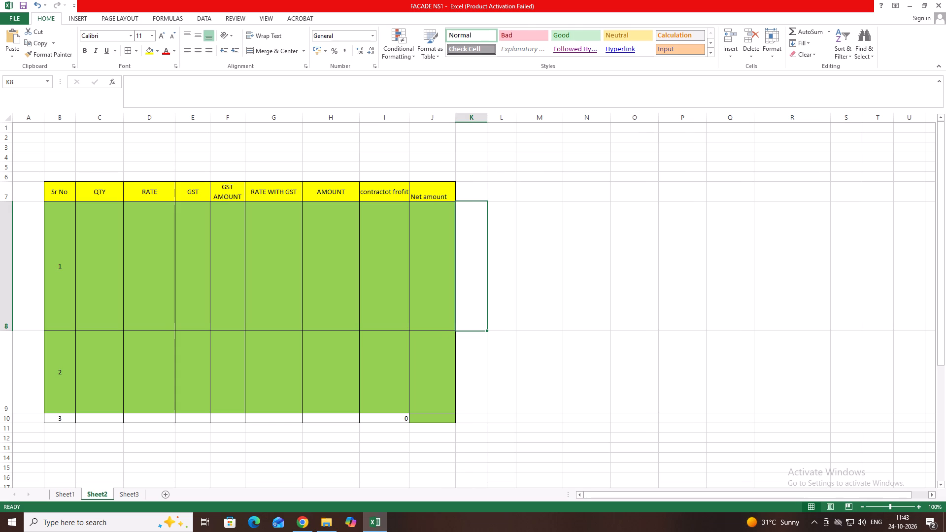
Clear the serial number 3 from cell B10.
{"action": "scroll", "coordinate": [67, 423], "scroll_direction": "up", "scroll_amount": 1}
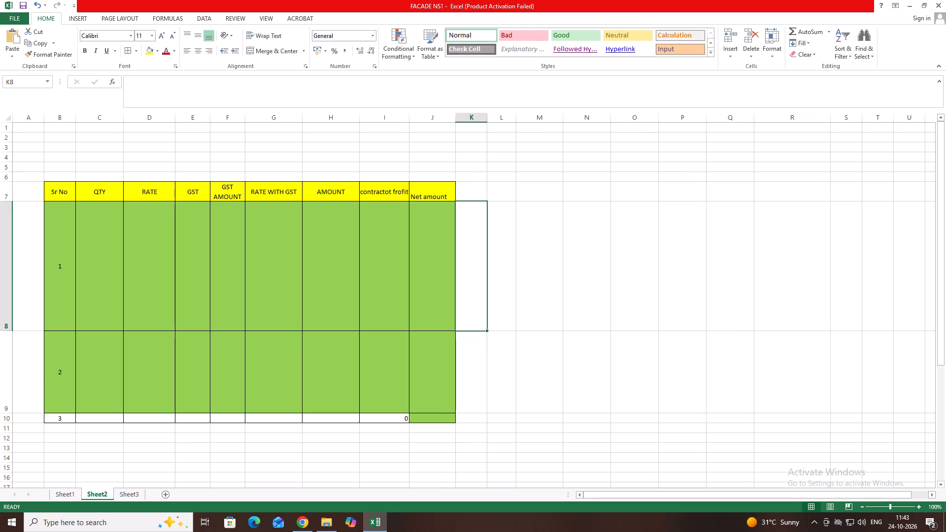
{"action": "left_click", "coordinate": [61, 421]}
{"action": "key", "text": "BackSpace"}
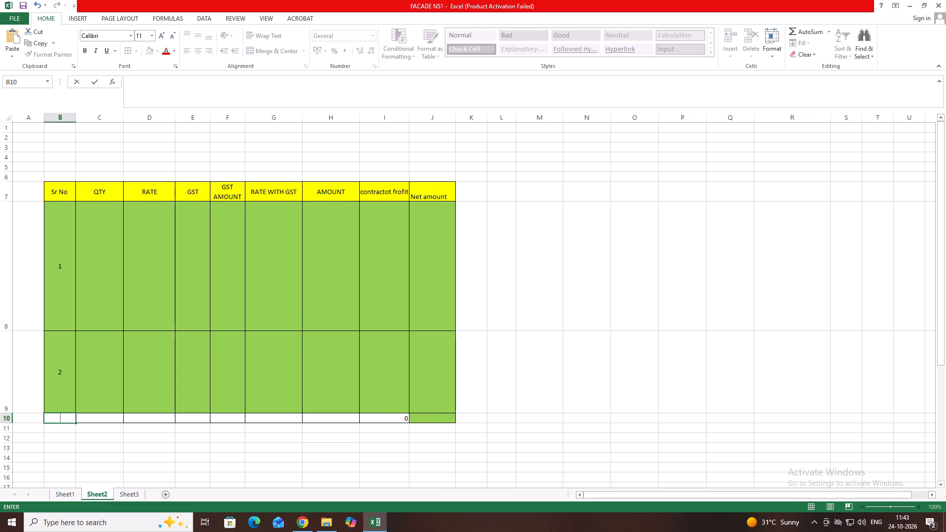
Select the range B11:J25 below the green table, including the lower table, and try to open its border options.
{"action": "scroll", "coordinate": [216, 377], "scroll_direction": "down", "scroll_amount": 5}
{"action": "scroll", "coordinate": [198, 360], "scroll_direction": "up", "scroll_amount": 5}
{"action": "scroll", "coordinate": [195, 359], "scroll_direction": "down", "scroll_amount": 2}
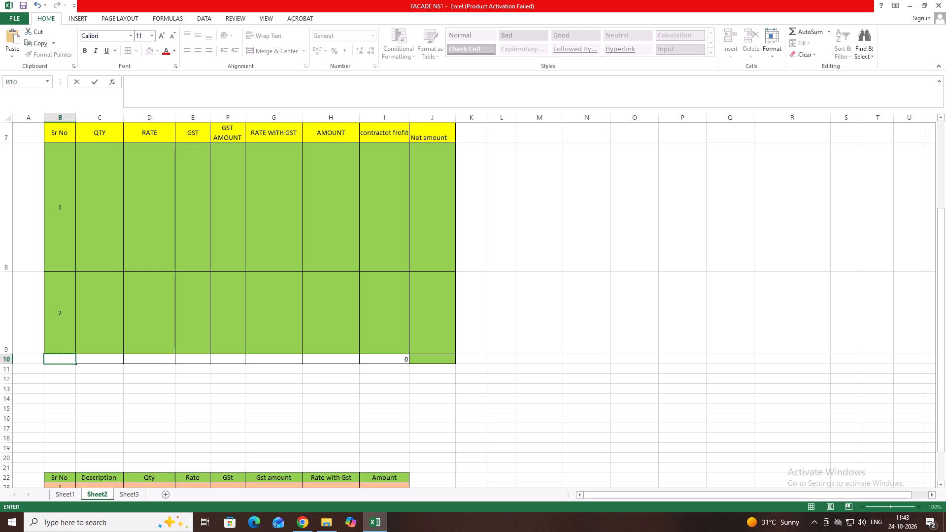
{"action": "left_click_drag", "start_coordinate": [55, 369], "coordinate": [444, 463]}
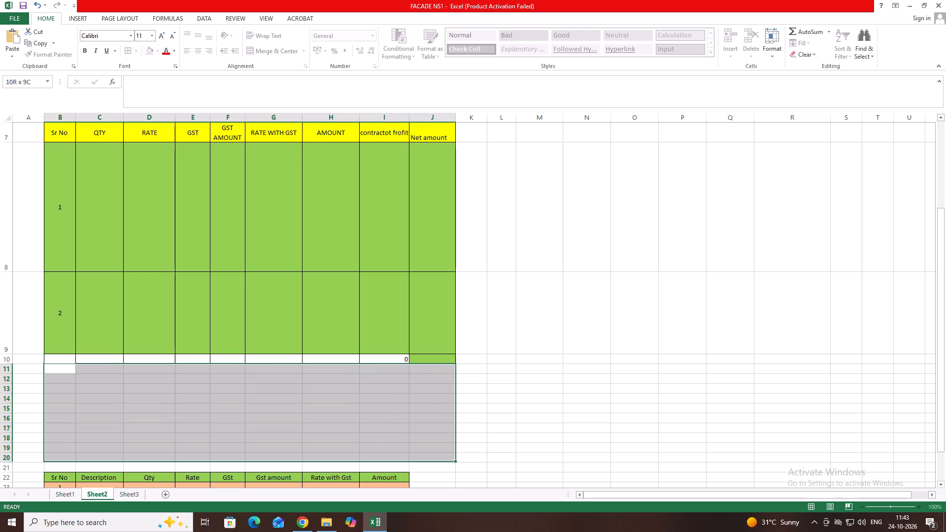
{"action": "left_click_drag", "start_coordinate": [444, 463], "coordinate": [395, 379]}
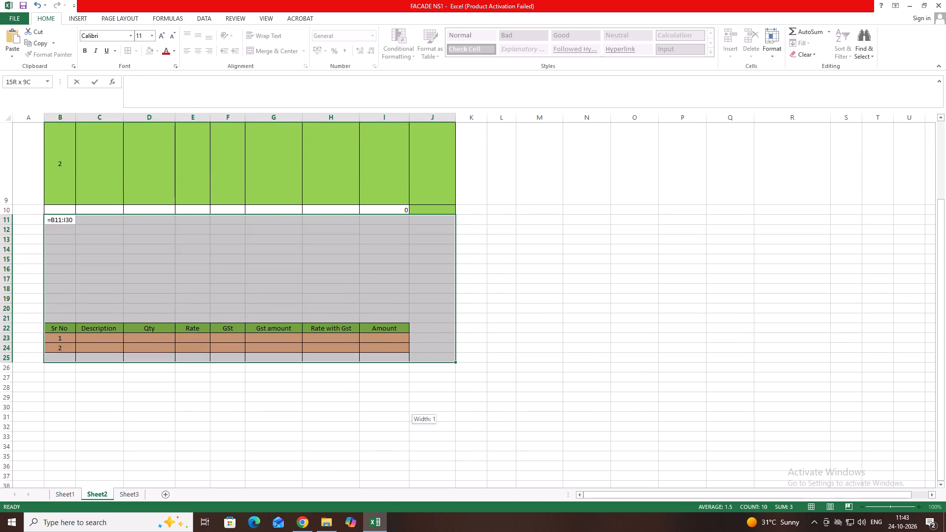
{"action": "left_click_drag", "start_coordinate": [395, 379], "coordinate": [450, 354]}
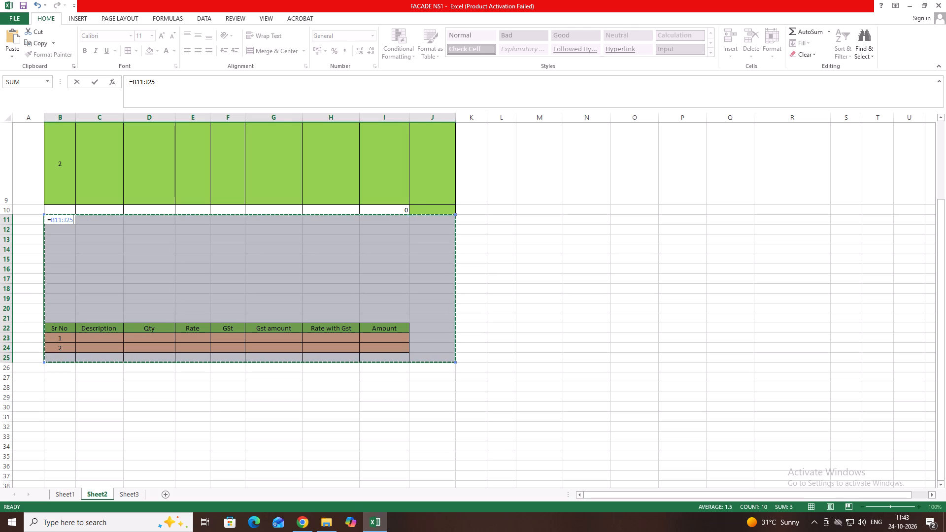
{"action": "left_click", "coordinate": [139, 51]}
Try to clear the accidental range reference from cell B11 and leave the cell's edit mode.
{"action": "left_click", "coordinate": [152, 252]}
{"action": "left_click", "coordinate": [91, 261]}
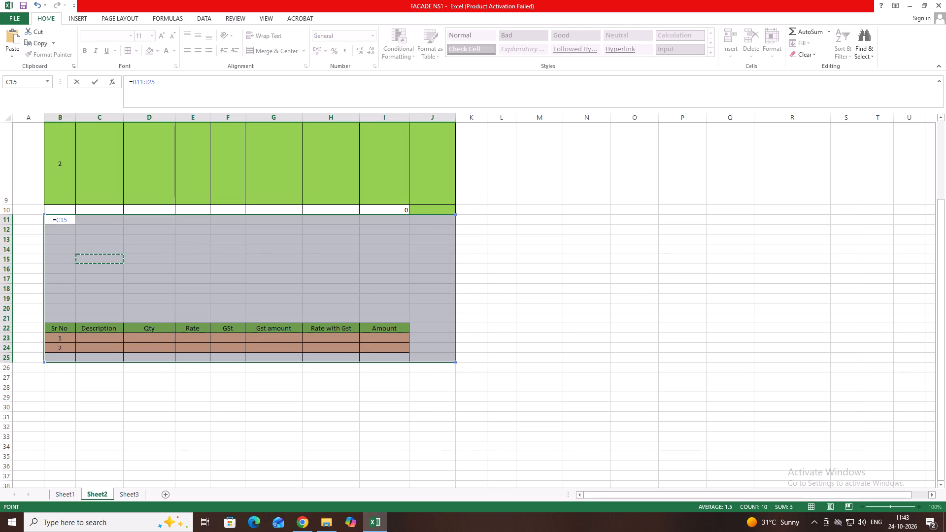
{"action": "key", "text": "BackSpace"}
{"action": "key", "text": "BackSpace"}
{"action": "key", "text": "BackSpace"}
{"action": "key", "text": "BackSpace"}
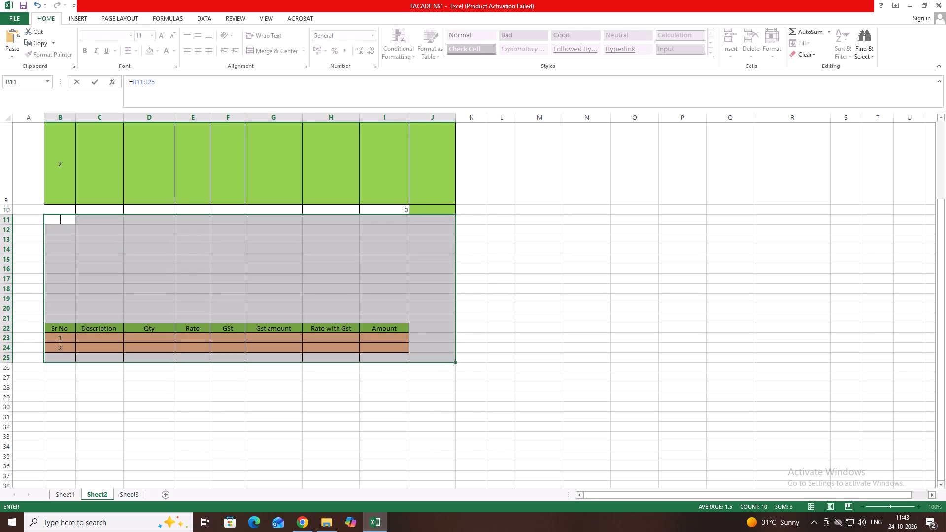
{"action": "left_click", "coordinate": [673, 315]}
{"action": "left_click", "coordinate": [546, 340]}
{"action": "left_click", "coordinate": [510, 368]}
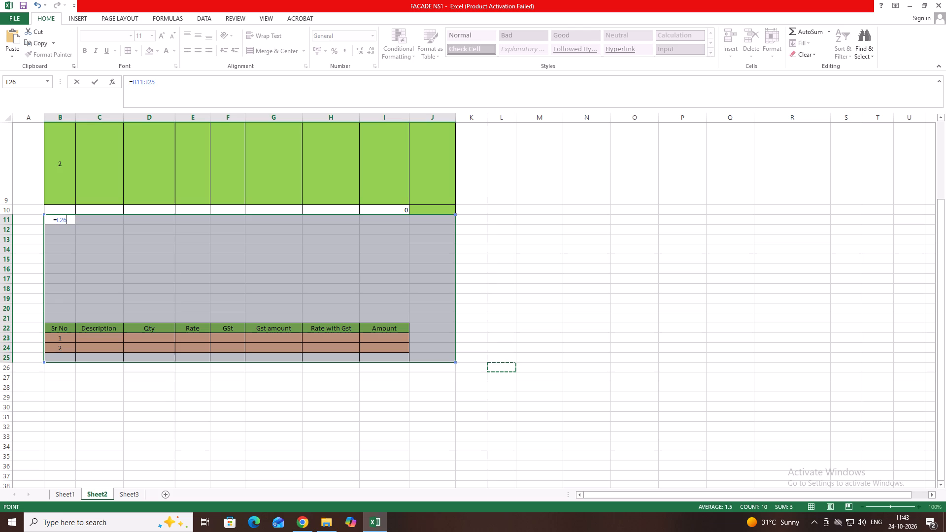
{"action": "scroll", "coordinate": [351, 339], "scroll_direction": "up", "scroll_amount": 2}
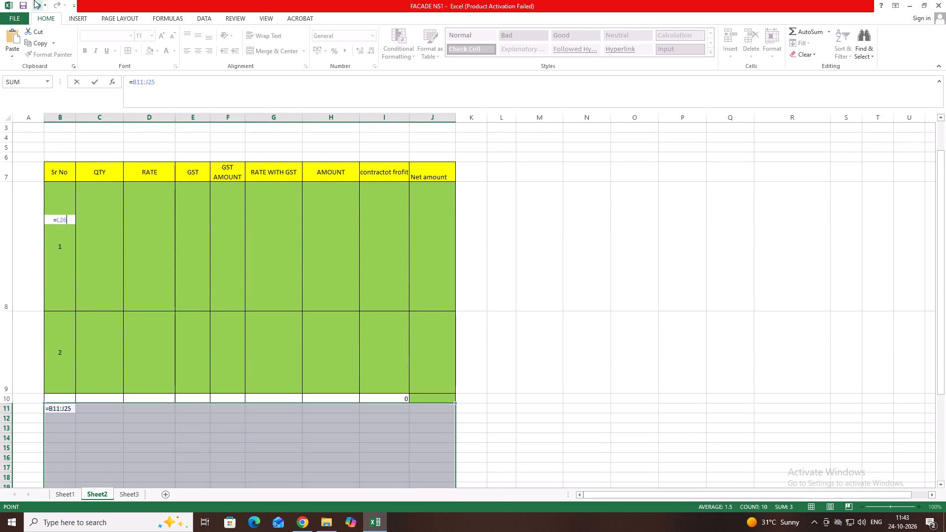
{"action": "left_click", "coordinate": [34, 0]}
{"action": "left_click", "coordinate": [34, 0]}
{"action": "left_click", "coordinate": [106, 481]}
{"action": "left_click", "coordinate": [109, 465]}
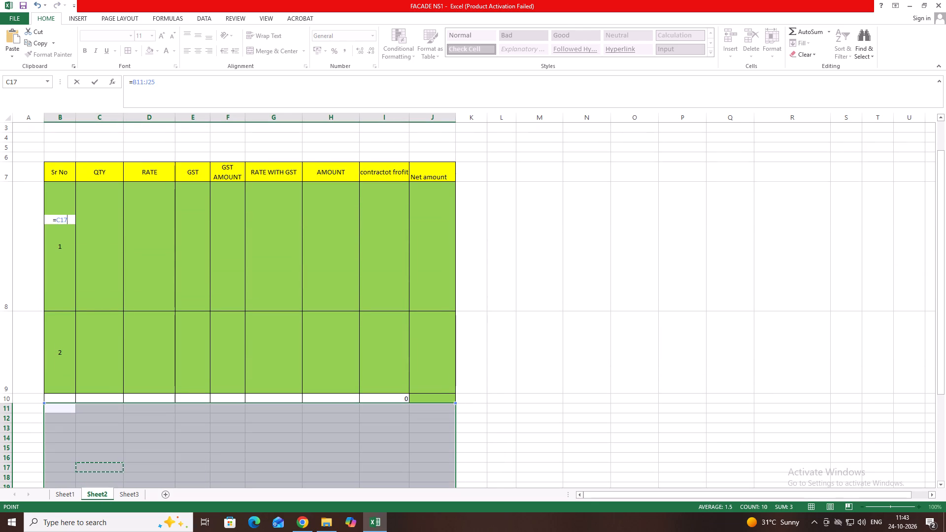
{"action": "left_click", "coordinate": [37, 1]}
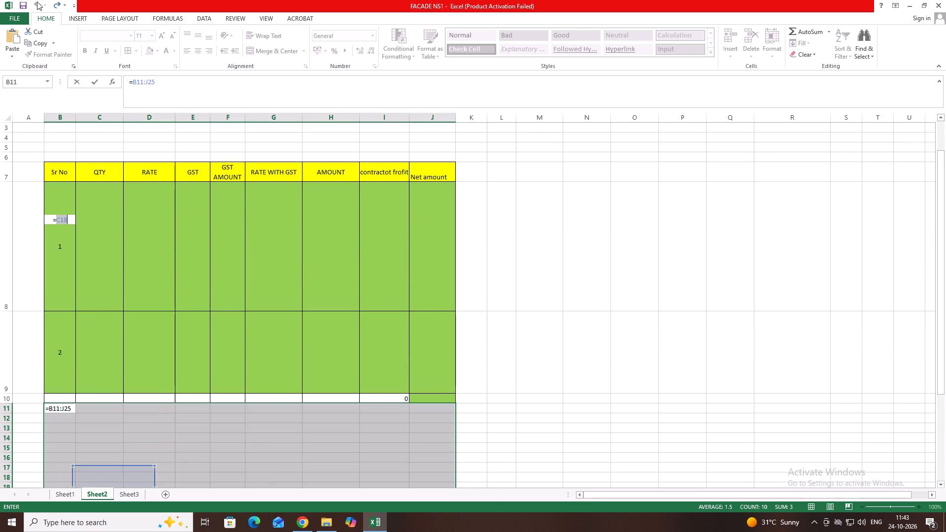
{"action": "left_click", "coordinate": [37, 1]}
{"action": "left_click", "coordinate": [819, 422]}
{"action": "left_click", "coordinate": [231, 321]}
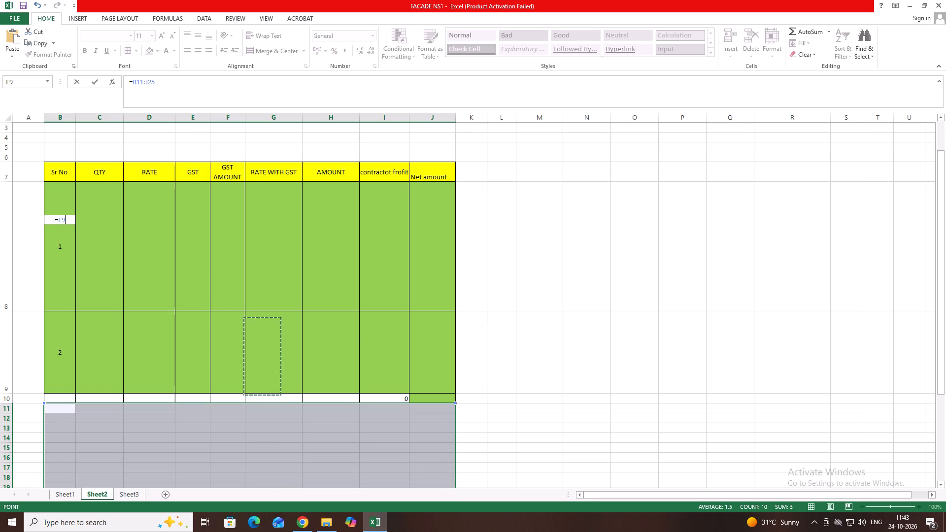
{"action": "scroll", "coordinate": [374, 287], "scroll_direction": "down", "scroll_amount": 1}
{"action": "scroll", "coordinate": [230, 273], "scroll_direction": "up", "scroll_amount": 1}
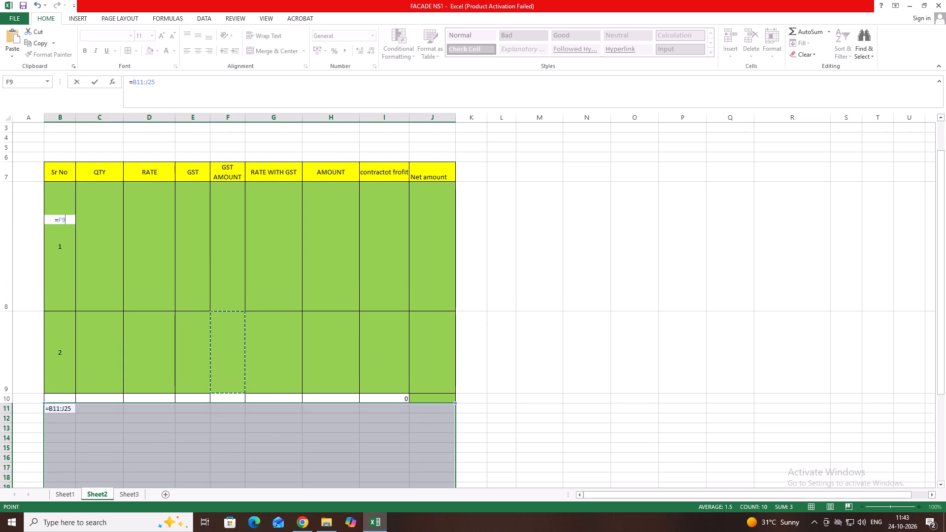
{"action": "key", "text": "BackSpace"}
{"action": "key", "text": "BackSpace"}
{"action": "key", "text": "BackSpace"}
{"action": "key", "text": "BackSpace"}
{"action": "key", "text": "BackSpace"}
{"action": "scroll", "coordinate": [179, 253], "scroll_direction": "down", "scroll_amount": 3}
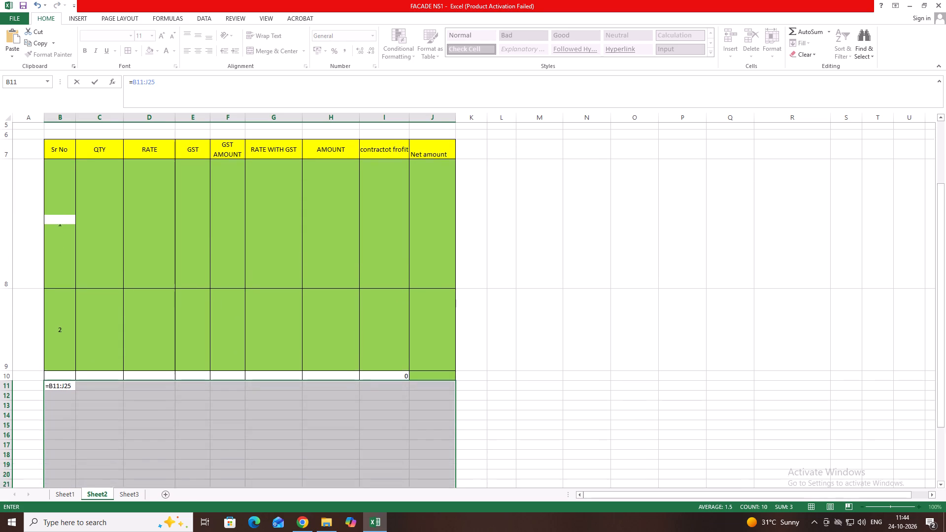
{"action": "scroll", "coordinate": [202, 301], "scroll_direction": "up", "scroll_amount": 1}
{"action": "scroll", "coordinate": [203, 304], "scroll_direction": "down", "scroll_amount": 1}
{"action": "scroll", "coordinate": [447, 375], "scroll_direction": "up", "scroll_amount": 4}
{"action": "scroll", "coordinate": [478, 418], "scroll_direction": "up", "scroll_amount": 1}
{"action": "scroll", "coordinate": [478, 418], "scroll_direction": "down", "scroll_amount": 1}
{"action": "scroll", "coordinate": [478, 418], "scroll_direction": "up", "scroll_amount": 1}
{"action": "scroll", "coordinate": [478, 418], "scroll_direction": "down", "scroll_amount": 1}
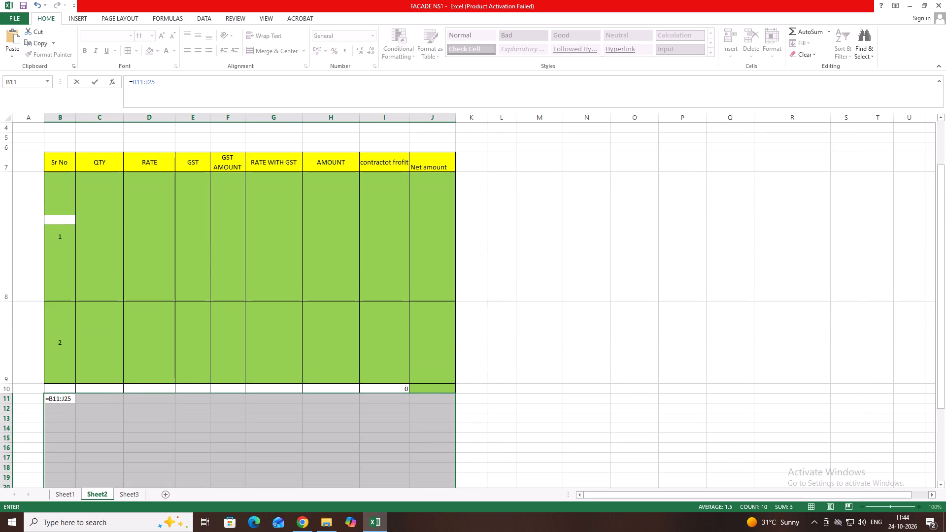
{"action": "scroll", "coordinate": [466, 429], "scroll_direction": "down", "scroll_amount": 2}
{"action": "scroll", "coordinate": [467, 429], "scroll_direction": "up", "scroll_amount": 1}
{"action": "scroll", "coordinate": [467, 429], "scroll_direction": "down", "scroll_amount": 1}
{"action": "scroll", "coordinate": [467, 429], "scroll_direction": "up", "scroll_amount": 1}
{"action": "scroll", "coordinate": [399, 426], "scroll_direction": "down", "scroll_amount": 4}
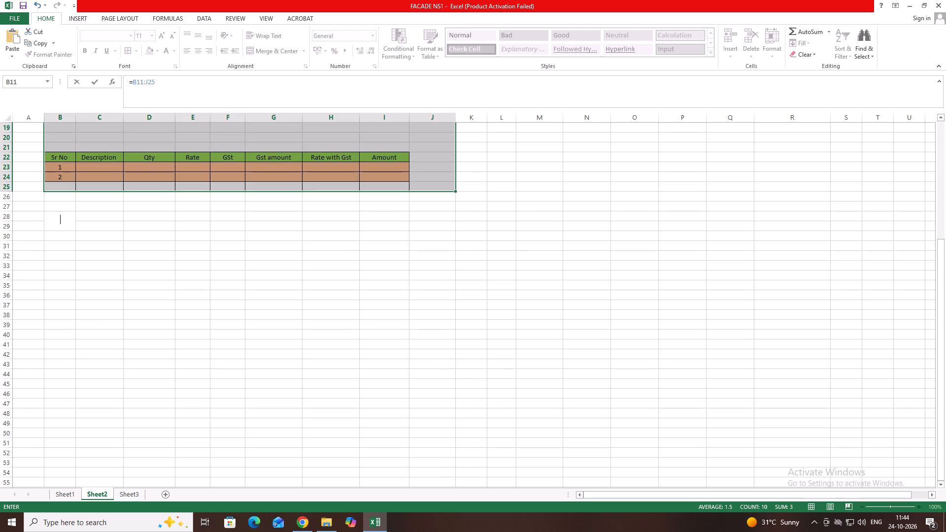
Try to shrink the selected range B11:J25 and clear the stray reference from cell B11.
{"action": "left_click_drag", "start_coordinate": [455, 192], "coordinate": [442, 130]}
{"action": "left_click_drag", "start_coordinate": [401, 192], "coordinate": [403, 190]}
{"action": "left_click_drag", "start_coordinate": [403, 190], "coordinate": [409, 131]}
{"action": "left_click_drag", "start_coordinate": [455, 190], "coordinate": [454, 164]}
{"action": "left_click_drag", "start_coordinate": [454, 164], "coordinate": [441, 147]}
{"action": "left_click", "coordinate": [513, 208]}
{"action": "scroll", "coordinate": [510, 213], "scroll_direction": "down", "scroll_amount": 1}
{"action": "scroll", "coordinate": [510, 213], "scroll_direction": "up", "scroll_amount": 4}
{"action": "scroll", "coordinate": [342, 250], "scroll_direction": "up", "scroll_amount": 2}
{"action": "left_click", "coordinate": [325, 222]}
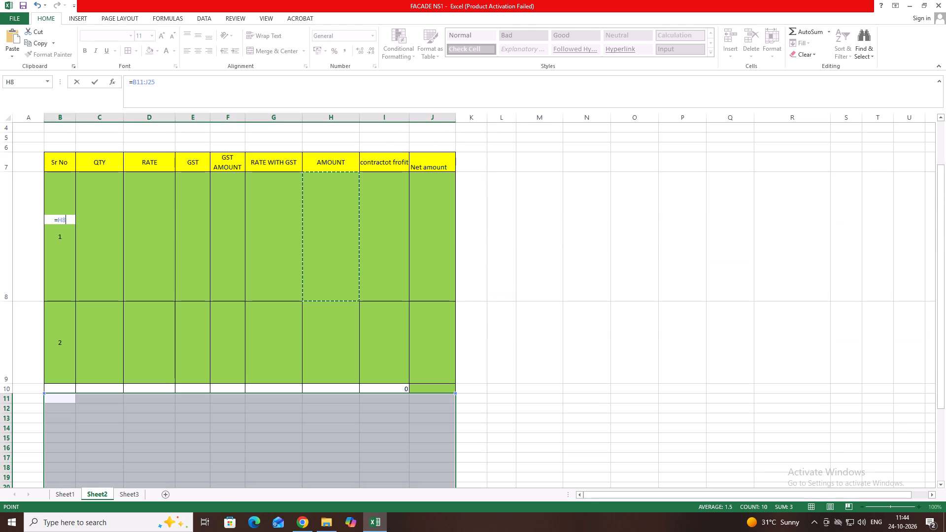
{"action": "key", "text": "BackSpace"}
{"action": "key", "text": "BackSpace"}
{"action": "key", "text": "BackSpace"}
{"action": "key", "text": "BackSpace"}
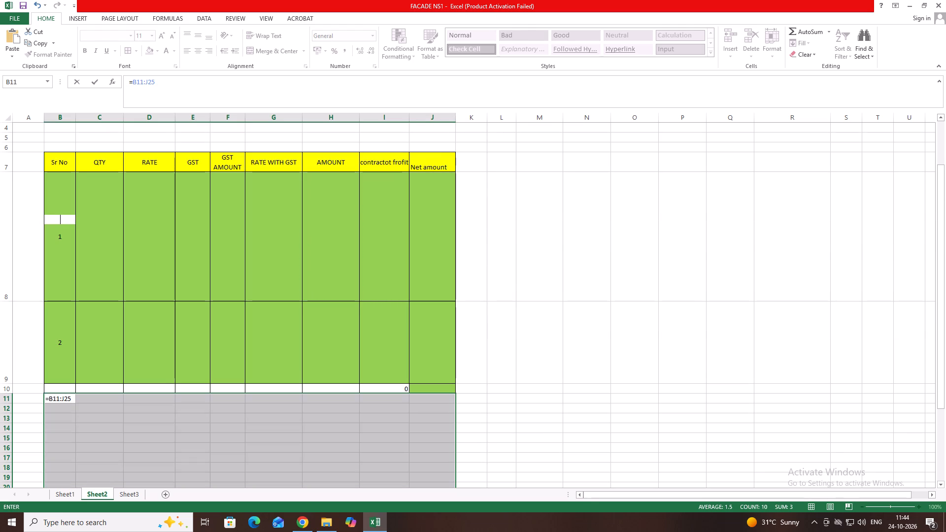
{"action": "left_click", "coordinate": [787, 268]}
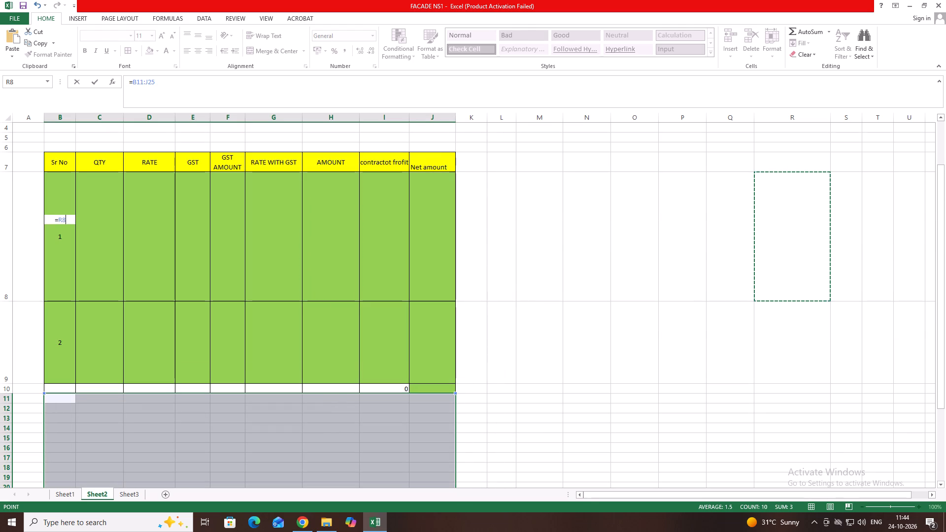
{"action": "left_click", "coordinate": [945, 3]}
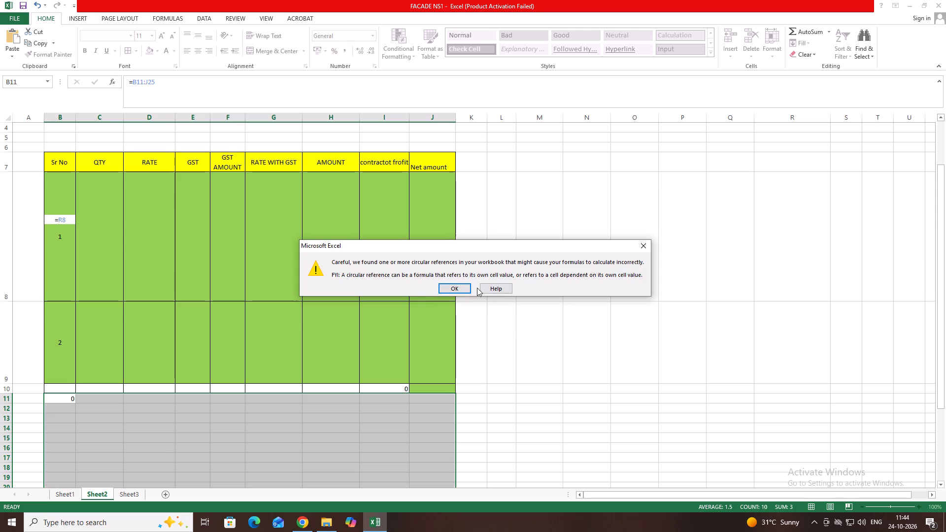
{"action": "left_click", "coordinate": [627, 414]}
{"action": "left_click", "coordinate": [0, 247]}
{"action": "left_click", "coordinate": [645, 245]}
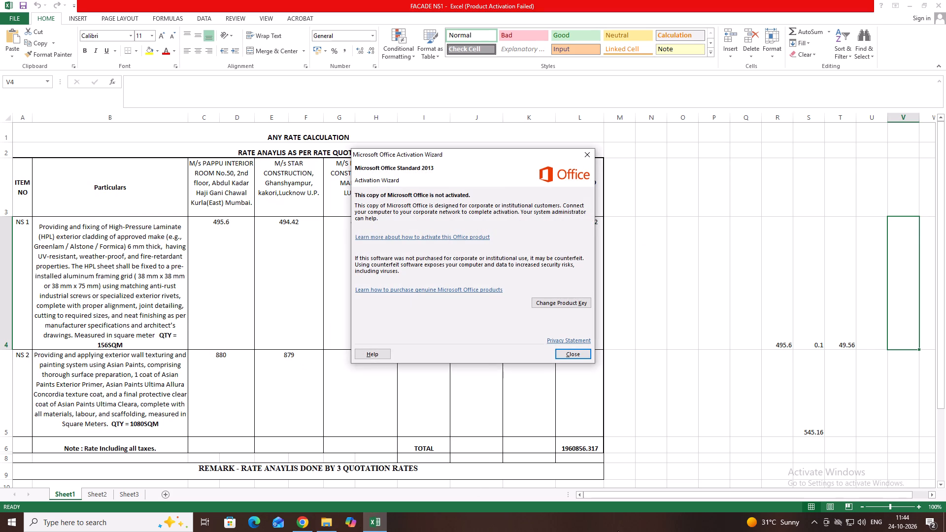
{"action": "left_click", "coordinate": [572, 352]}
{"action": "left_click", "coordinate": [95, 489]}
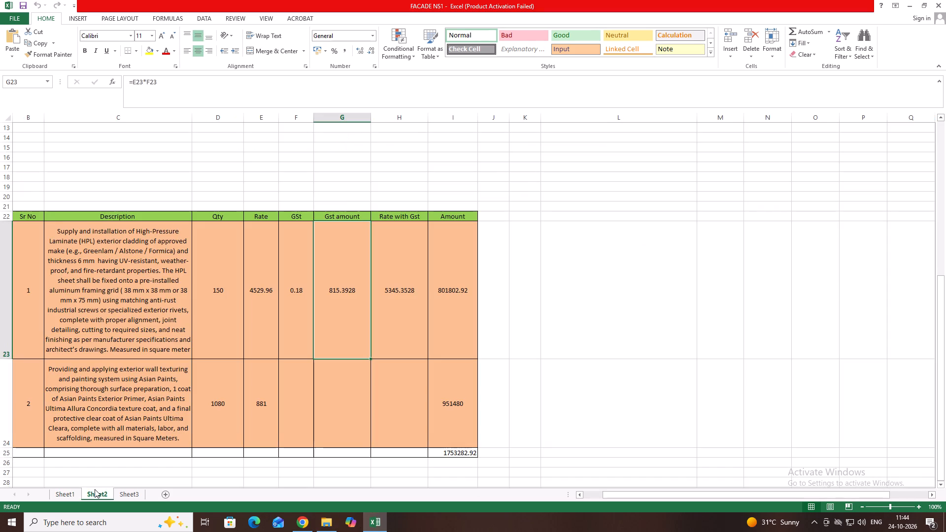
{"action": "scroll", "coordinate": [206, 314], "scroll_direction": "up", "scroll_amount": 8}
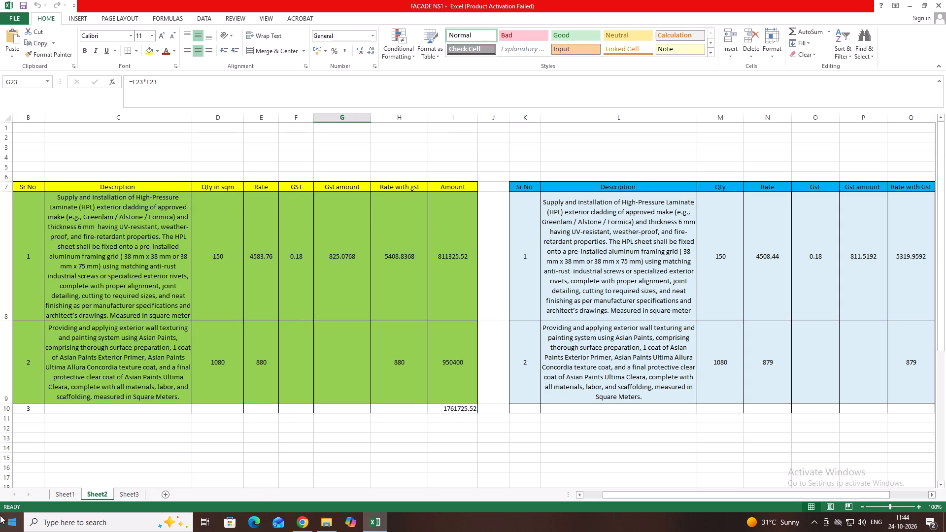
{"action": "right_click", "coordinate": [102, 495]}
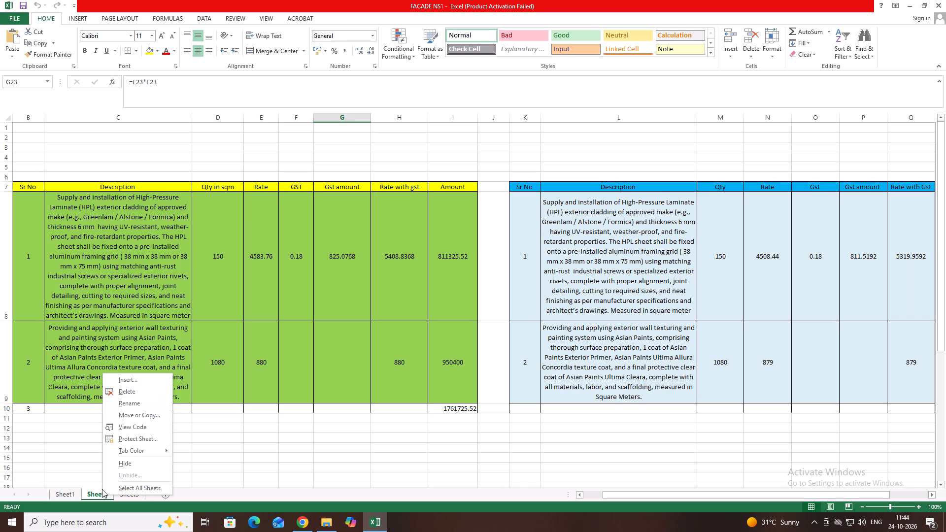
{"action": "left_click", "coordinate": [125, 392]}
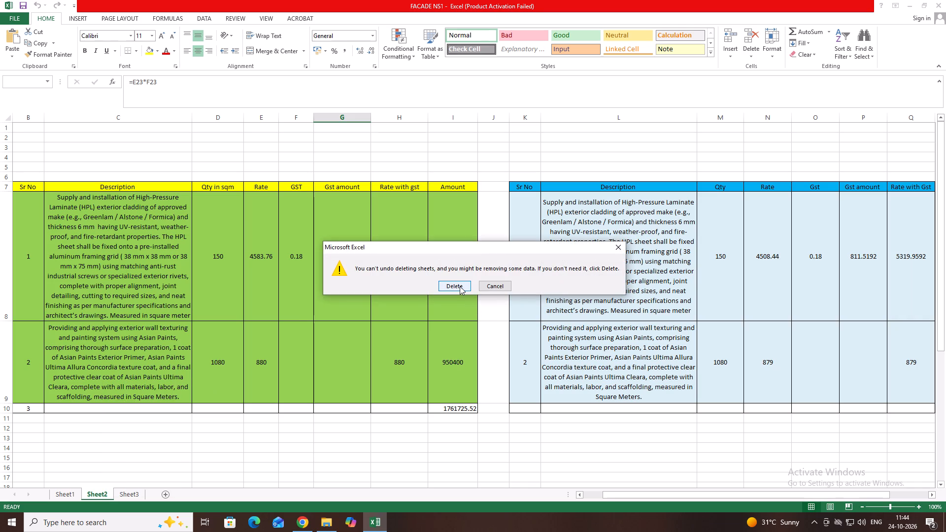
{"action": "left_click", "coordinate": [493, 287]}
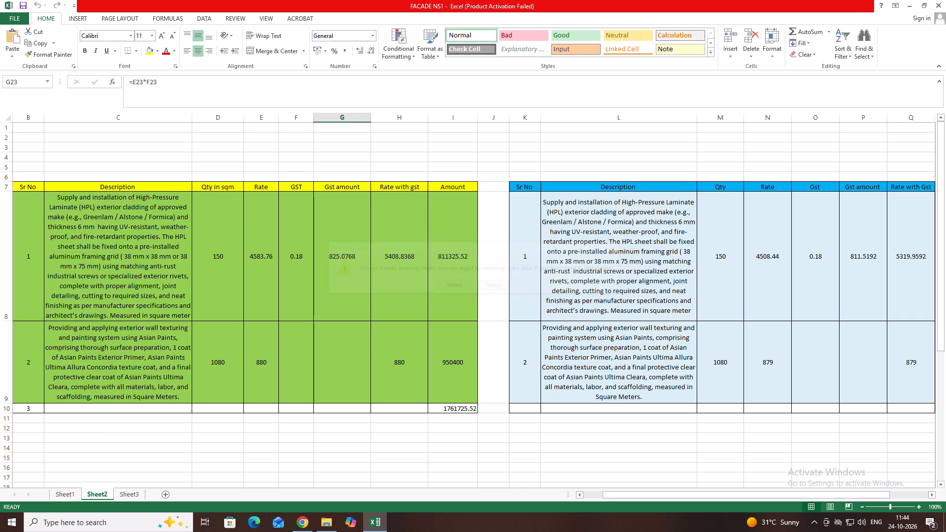
On Sheet3, enter the table headers Sr No in cell C3 and Item No in cell D3.
{"action": "left_click", "coordinate": [130, 493]}
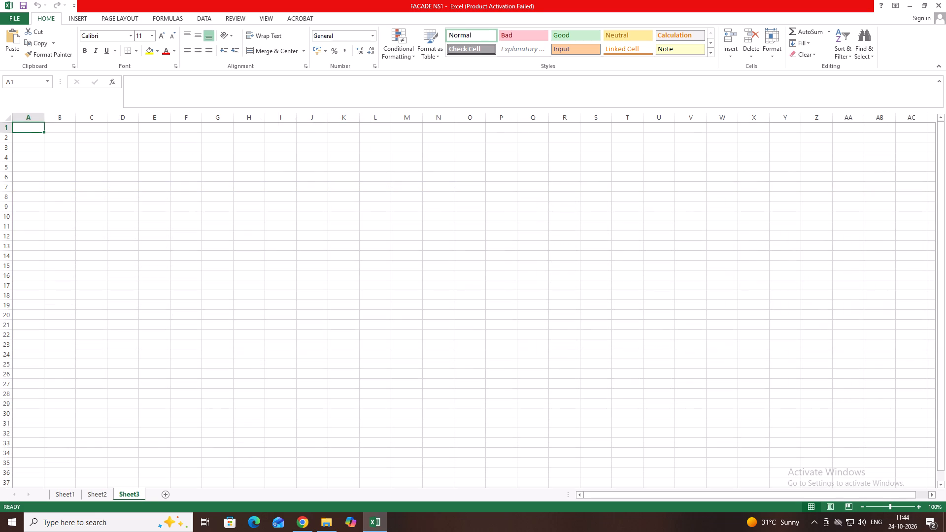
{"action": "left_click_drag", "start_coordinate": [84, 147], "coordinate": [287, 153]}
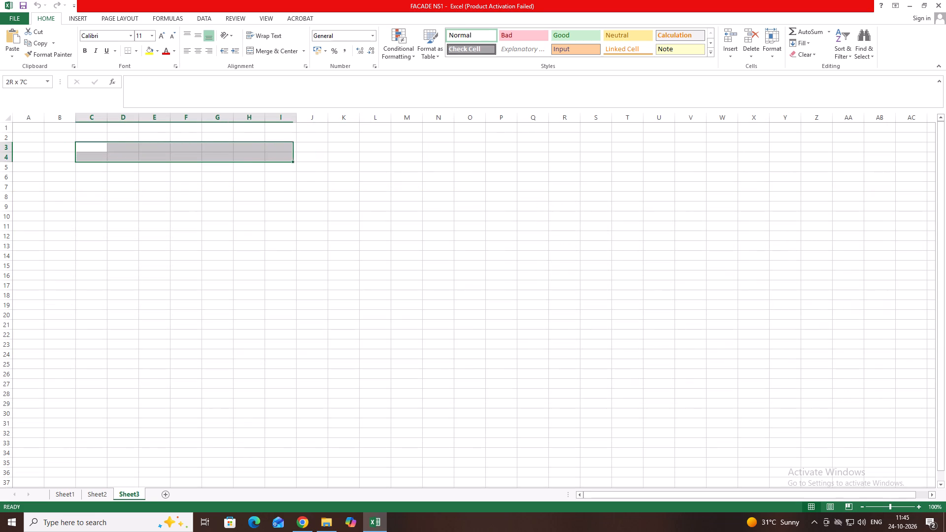
{"action": "left_click_drag", "start_coordinate": [287, 153], "coordinate": [148, 161]}
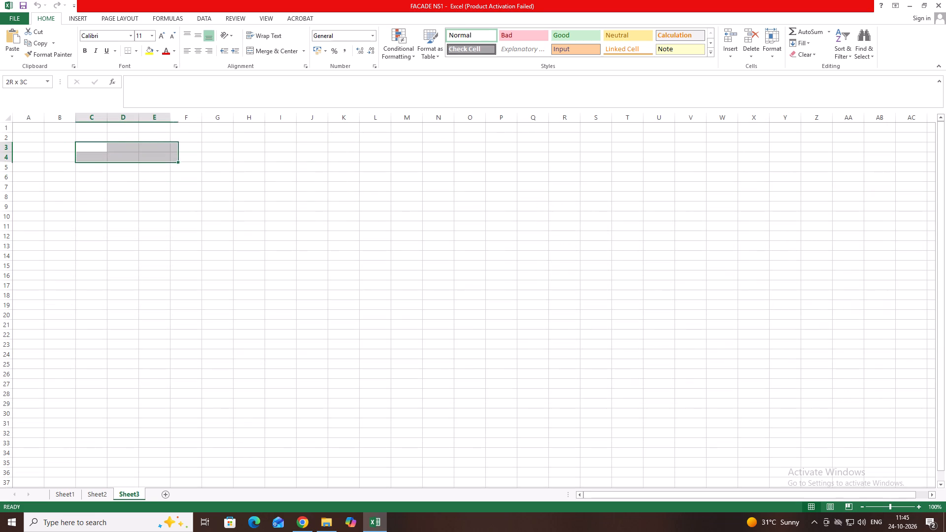
{"action": "left_click_drag", "start_coordinate": [148, 161], "coordinate": [108, 155]}
{"action": "left_click_drag", "start_coordinate": [106, 154], "coordinate": [98, 152]}
{"action": "left_click", "coordinate": [95, 149]}
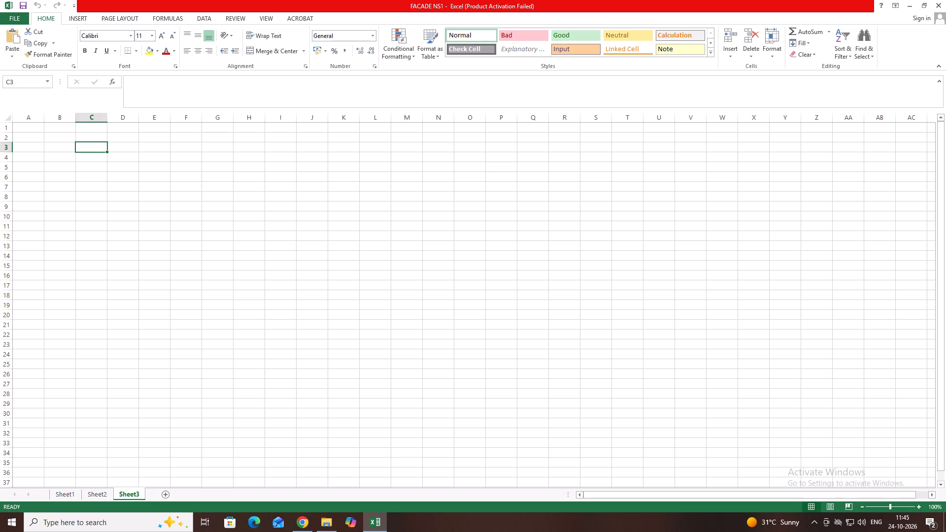
{"action": "type", "text": "Sr"}
{"action": "key", "text": "space"}
{"action": "type", "text": "No"}
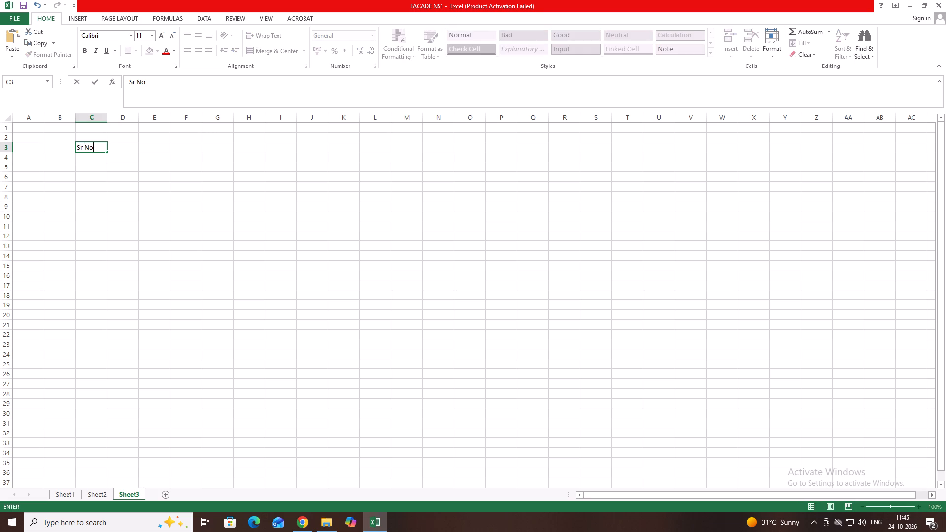
{"action": "key", "text": "space"}
{"action": "key", "text": "Right"}
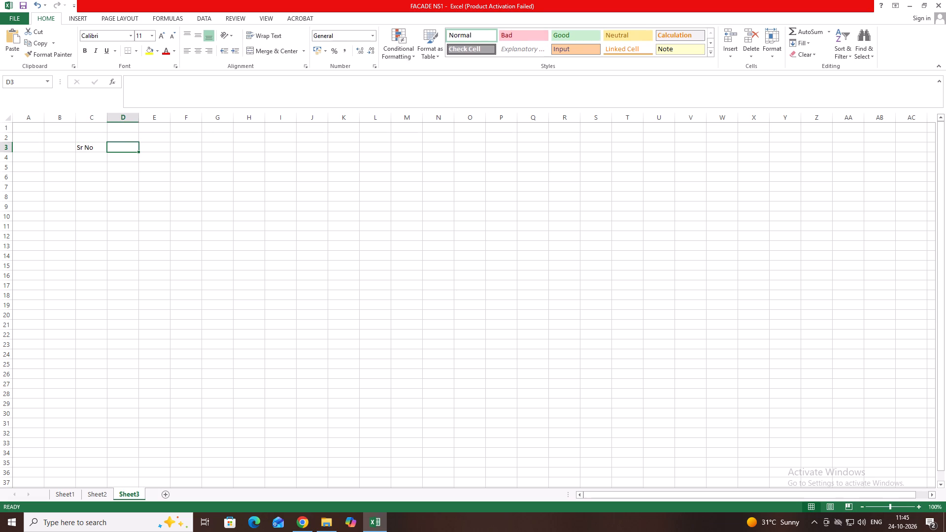
{"action": "type", "text": "Item"}
{"action": "key", "text": "space"}
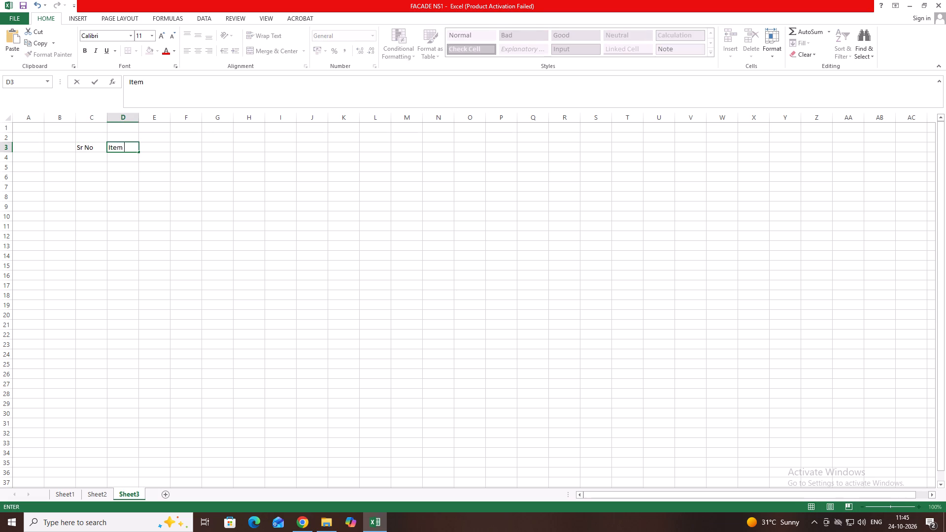
{"action": "type", "text": "No"}
{"action": "key", "text": "Right"}
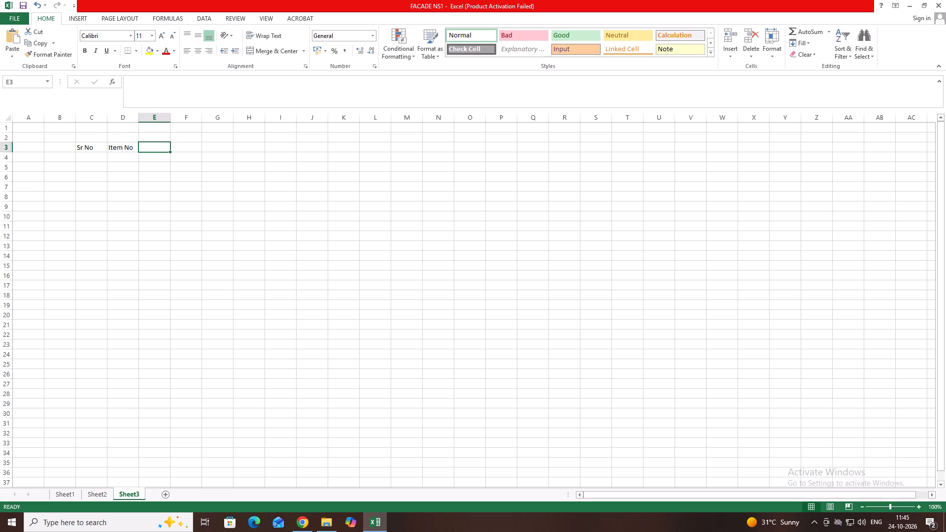
Continue the header row with Qty in E3, Rate in F3, Gst in G3 and Rate with GSt in H3.
{"action": "type", "text": "Qty"}
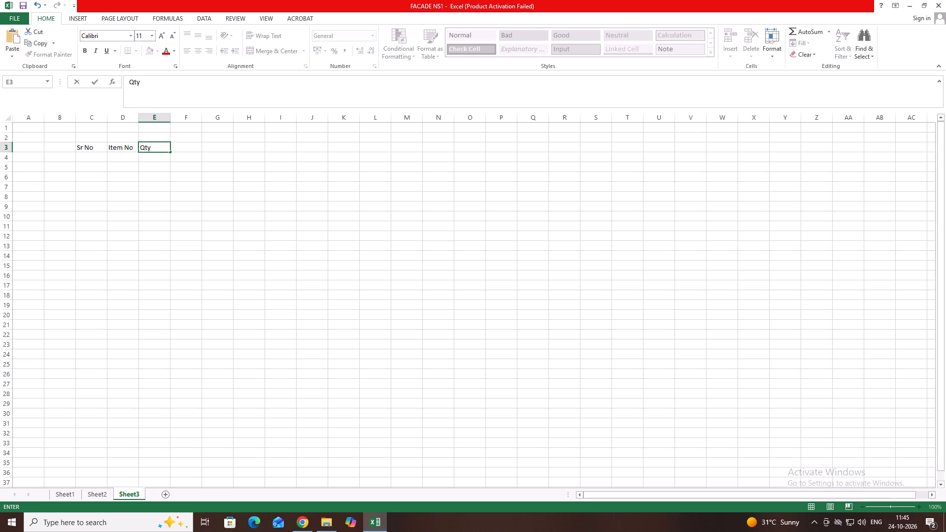
{"action": "key", "text": "Right"}
{"action": "type", "text": "Rate"}
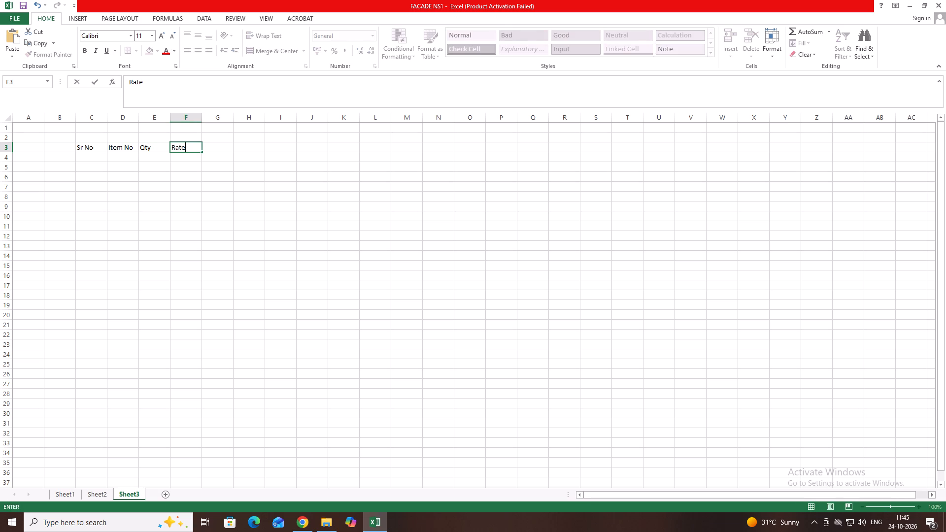
{"action": "key", "text": "space"}
{"action": "key", "text": "Right"}
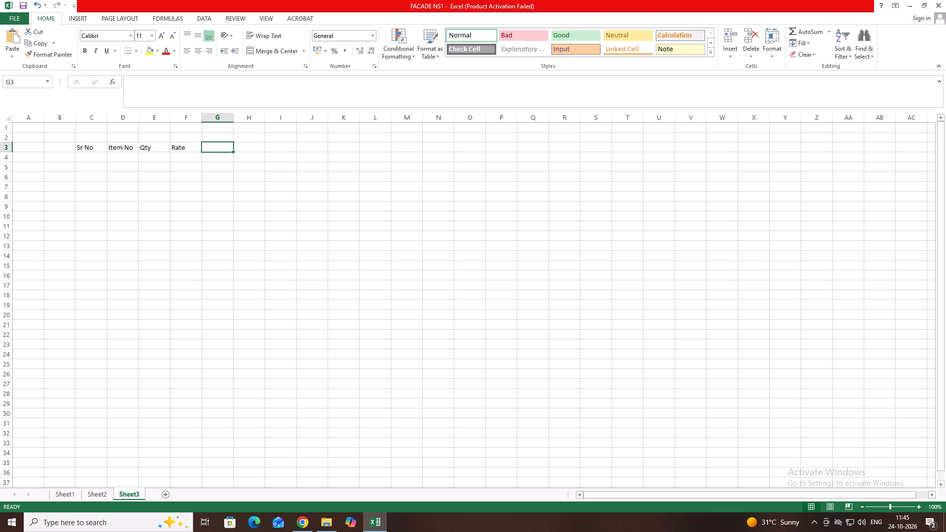
{"action": "type", "text": "Gst"}
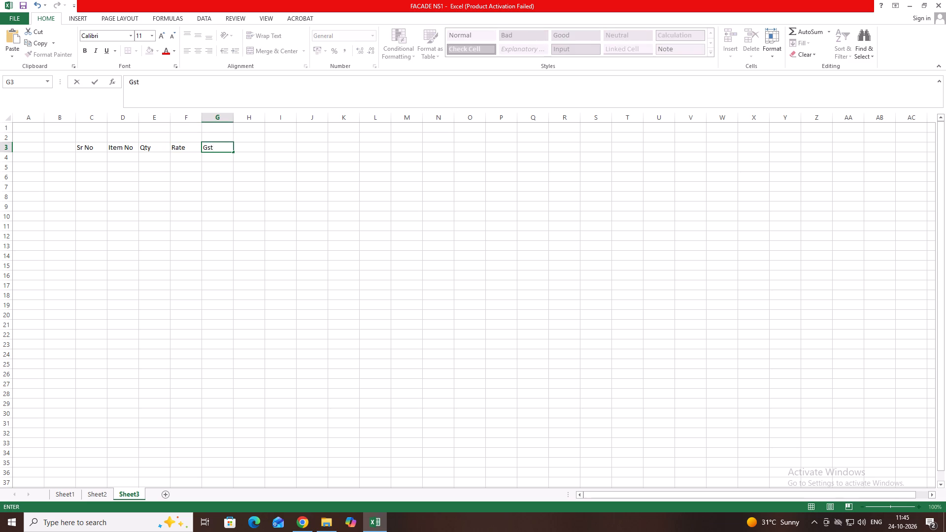
{"action": "key", "text": "Right"}
{"action": "type", "text": "Rate with"}
{"action": "key", "text": "space"}
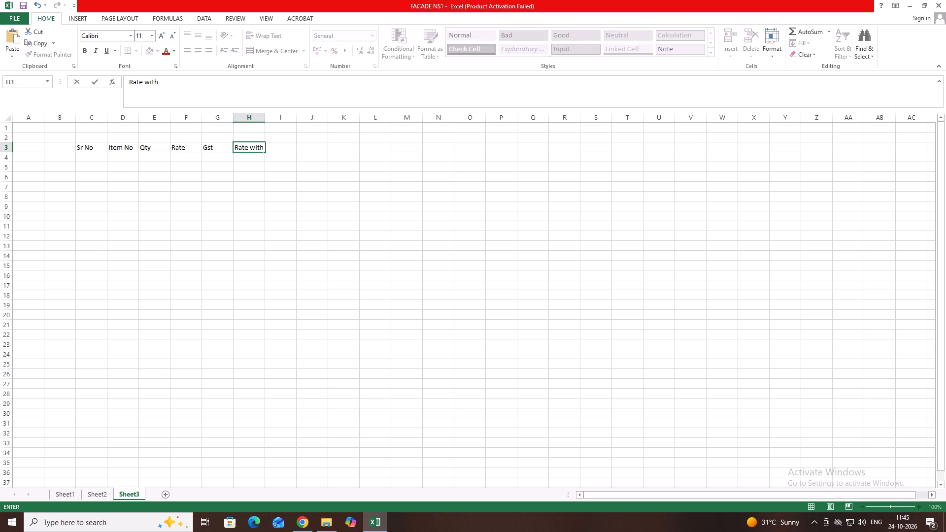
{"action": "key", "text": "shift+s"}
{"action": "key", "text": "BackSpace"}
{"action": "type", "text": "GSt"}
{"action": "key", "text": "Right"}
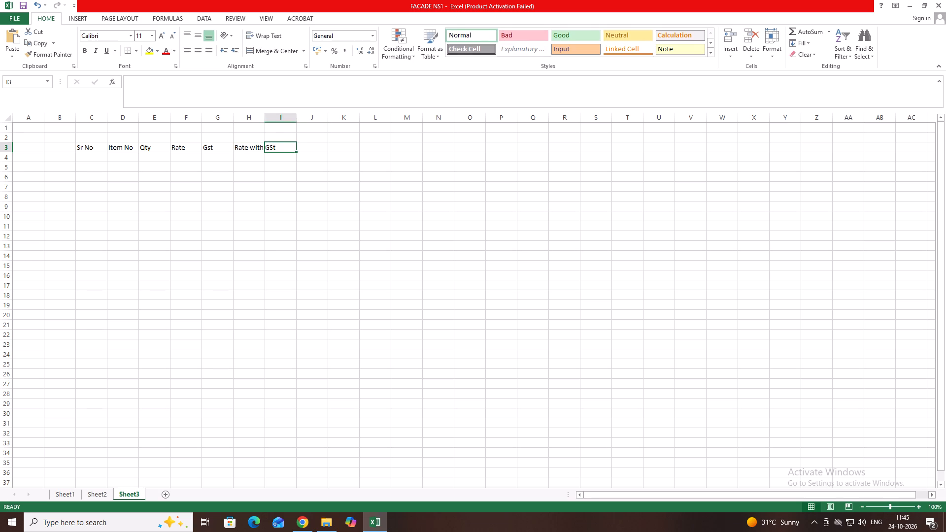
Widen column H to fit the Rate with GSt header.
{"action": "left_click", "coordinate": [253, 147]}
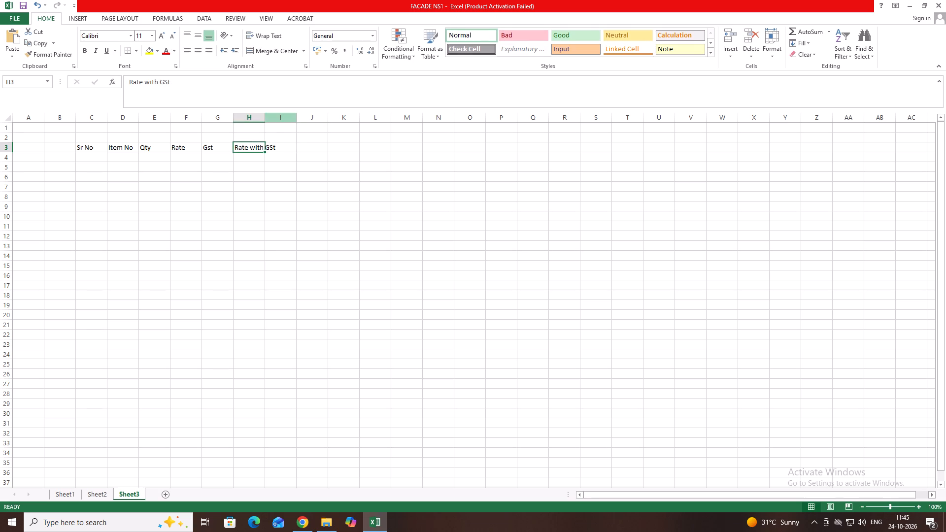
{"action": "left_click_drag", "start_coordinate": [264, 116], "coordinate": [275, 117]}
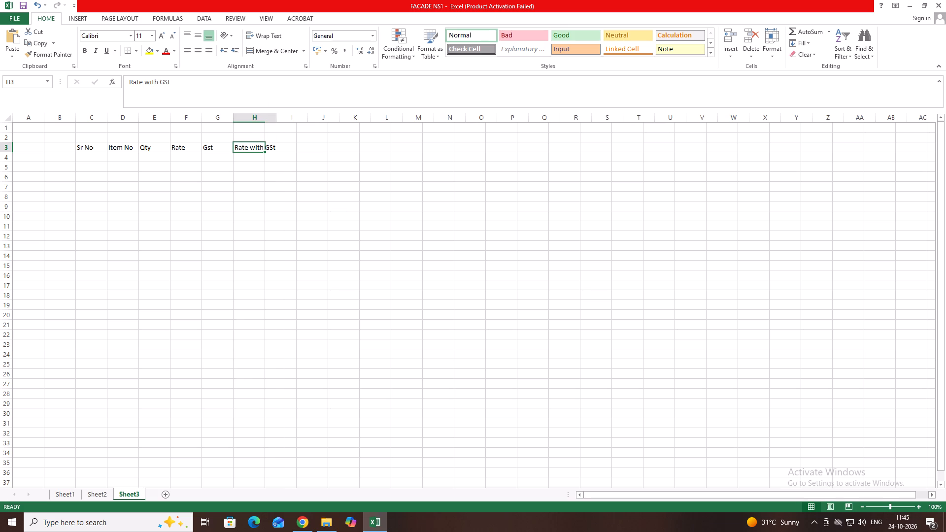
Enter the headers Amount in cell I3 and Contractor Profit in cell J3.
{"action": "left_click", "coordinate": [290, 149]}
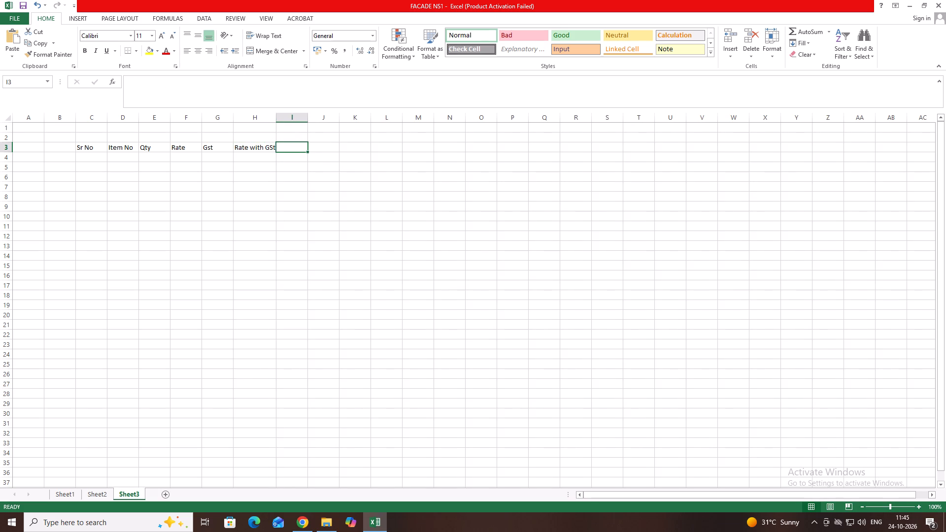
{"action": "type", "text": "Amount"}
{"action": "key", "text": "Right"}
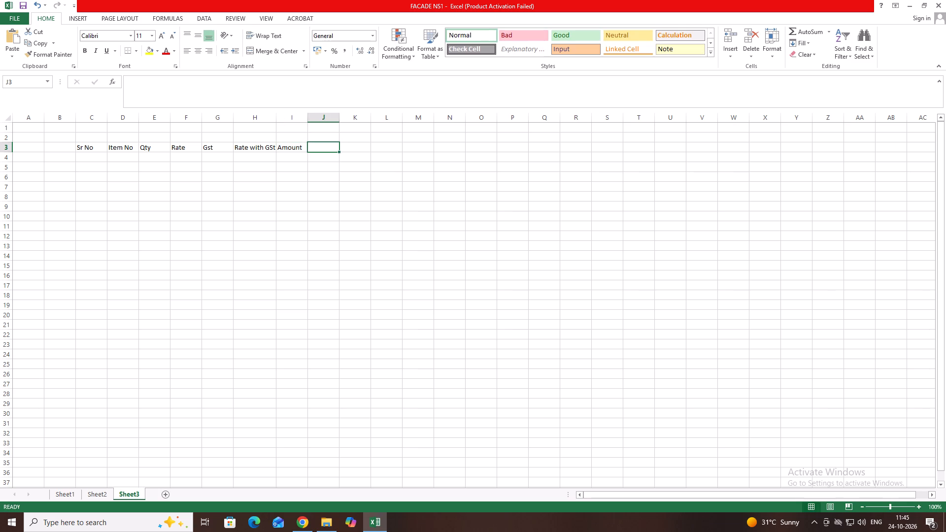
{"action": "key", "text": "shift+c"}
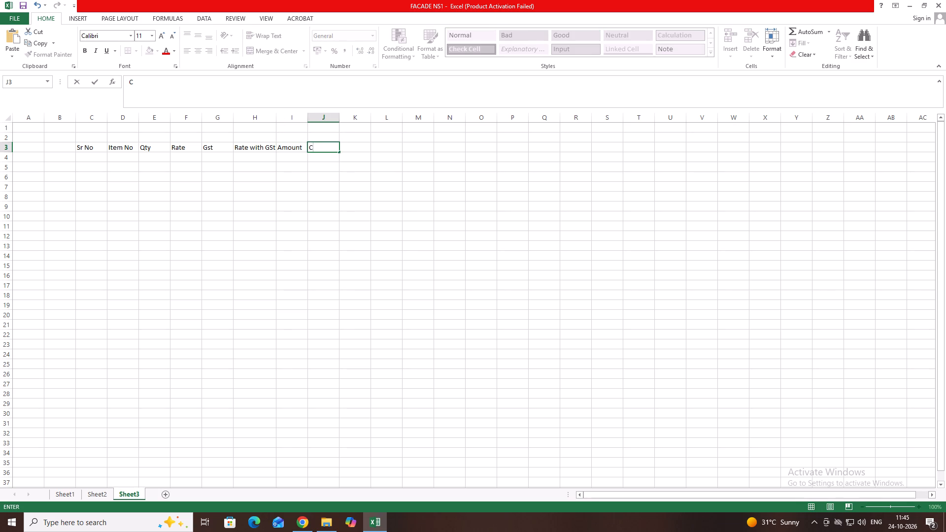
{"action": "type", "text": "ontractor"}
{"action": "key", "text": "space"}
{"action": "type", "text": "Profit"}
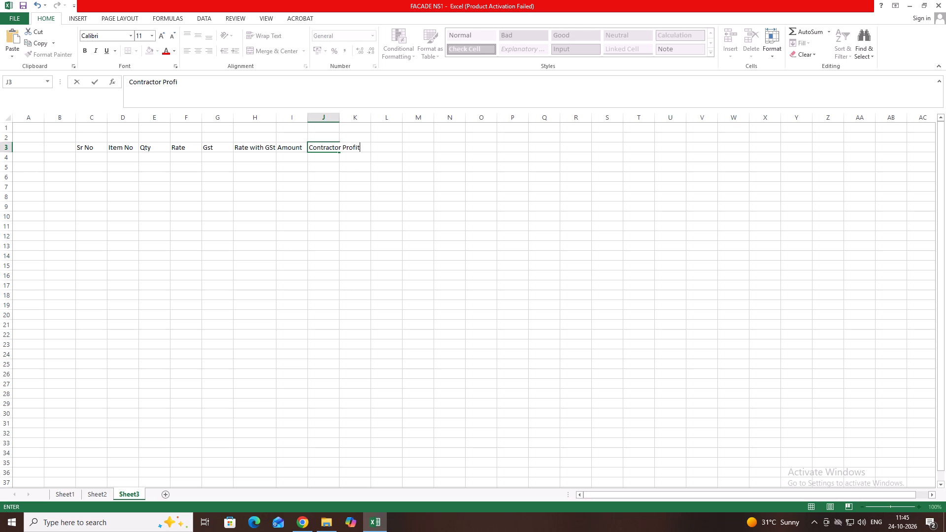
Widen column J to fit the Contractor Profit header.
{"action": "left_click", "coordinate": [343, 129]}
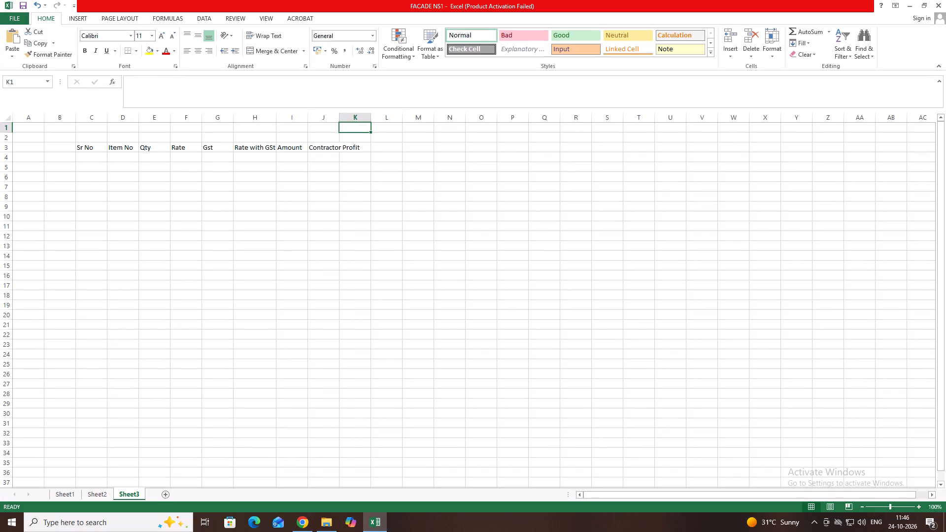
{"action": "left_click_drag", "start_coordinate": [340, 117], "coordinate": [367, 122]}
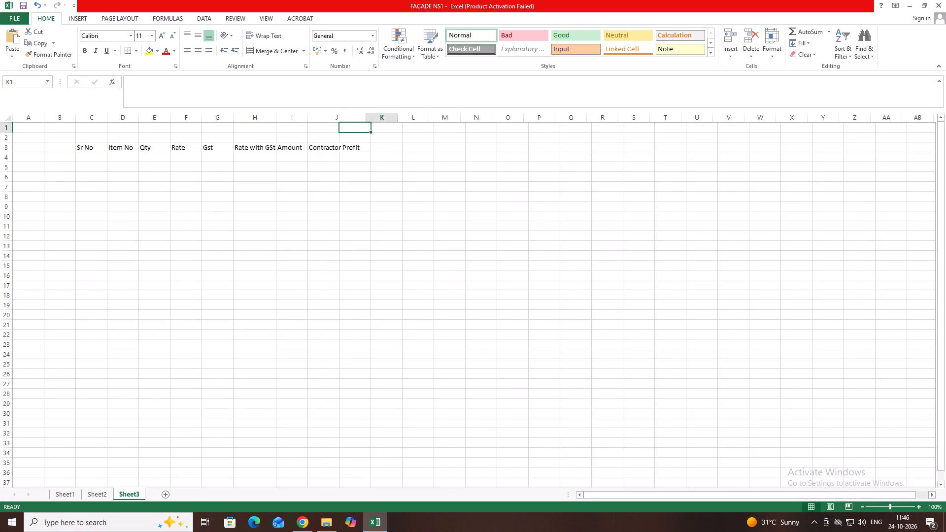
Enter the header Net Amount in cell K3.
{"action": "left_click", "coordinate": [379, 148]}
{"action": "type", "text": "Net"}
{"action": "key", "text": "space"}
{"action": "type", "text": "Amount"}
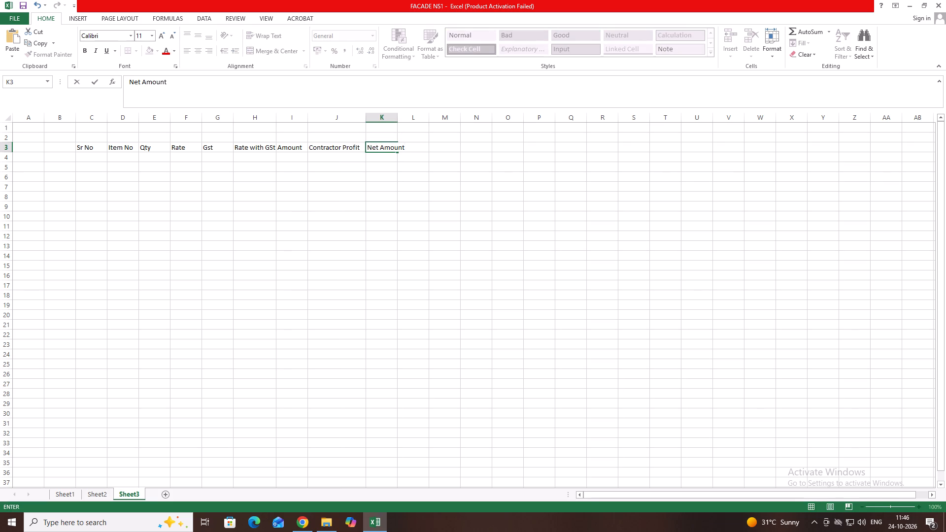
{"action": "left_click", "coordinate": [425, 158]}
{"action": "left_click", "coordinate": [391, 148]}
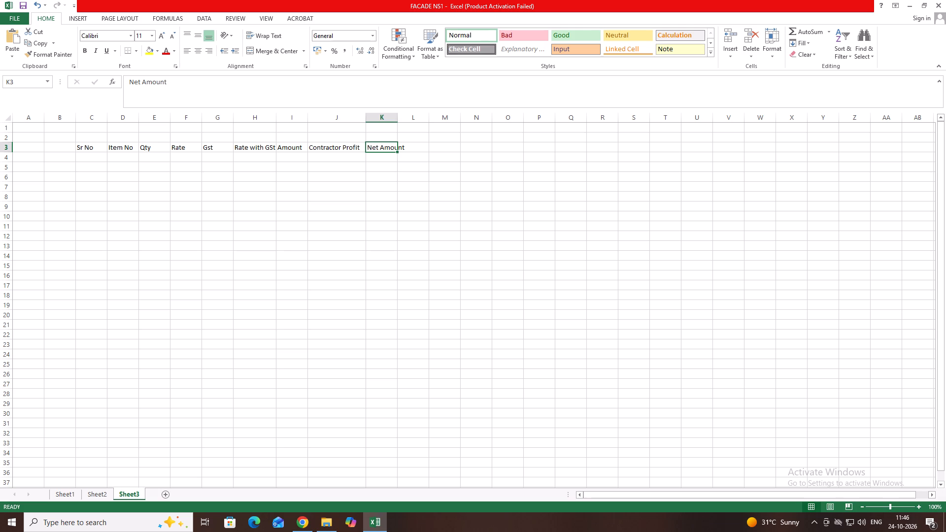
Apply all borders to the table range C3:K22, covering the header row and the empty rows below it.
{"action": "left_click", "coordinate": [293, 146]}
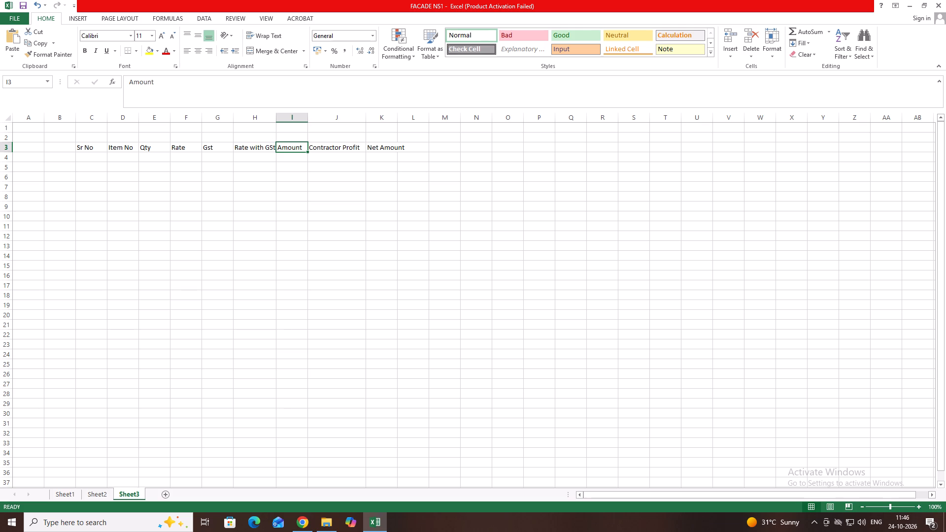
{"action": "left_click_drag", "start_coordinate": [83, 147], "coordinate": [204, 149]}
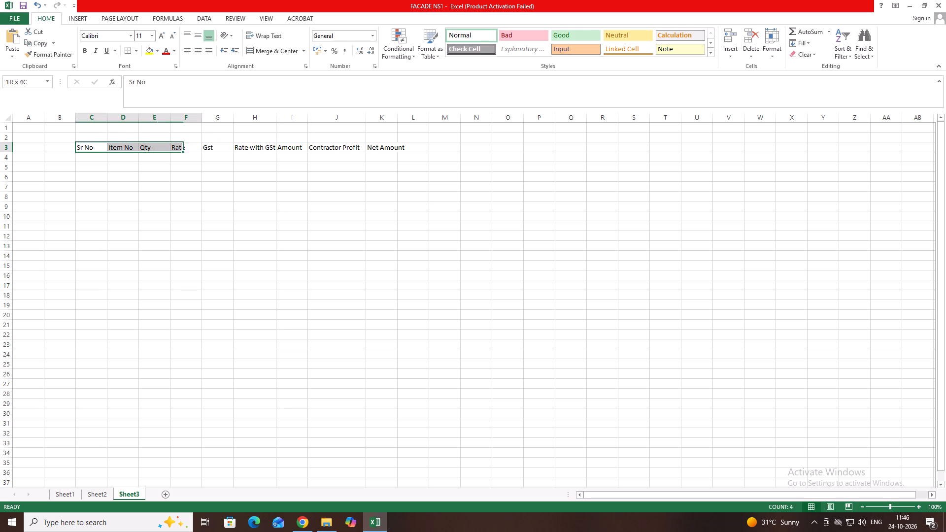
{"action": "left_click_drag", "start_coordinate": [204, 149], "coordinate": [398, 151]}
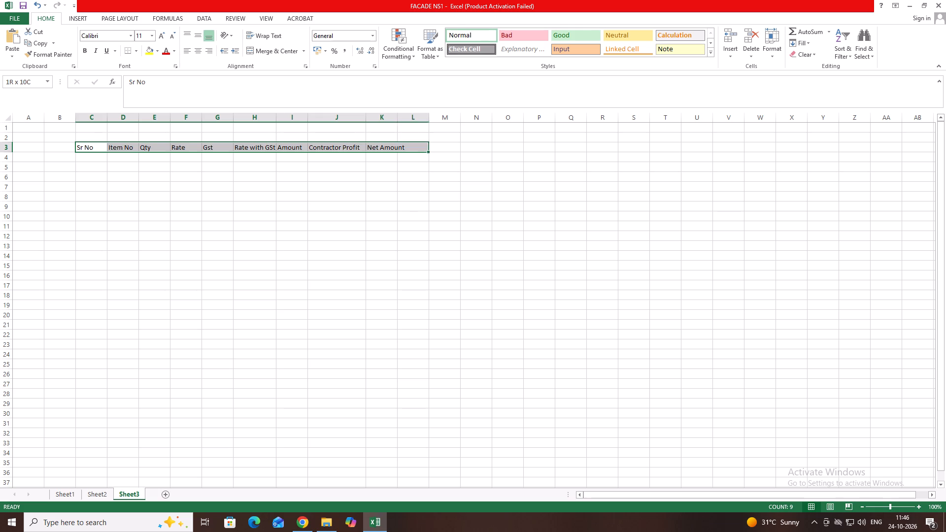
{"action": "left_click_drag", "start_coordinate": [398, 151], "coordinate": [388, 151]}
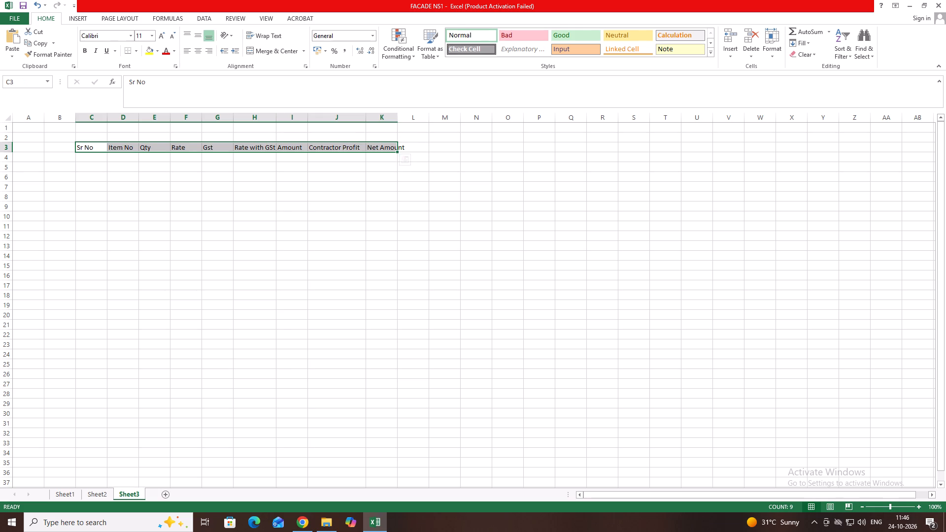
{"action": "left_click_drag", "start_coordinate": [86, 149], "coordinate": [369, 181]}
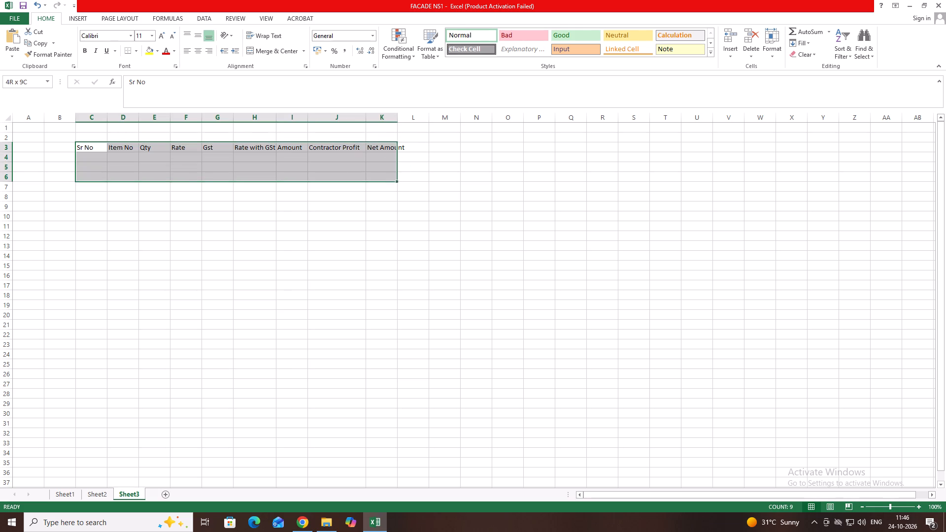
{"action": "left_click_drag", "start_coordinate": [369, 181], "coordinate": [385, 332]}
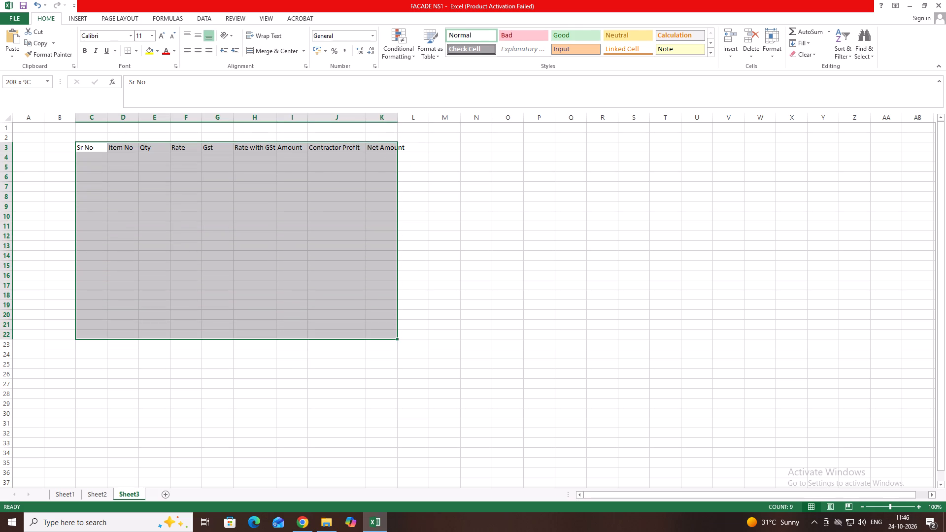
{"action": "left_click_drag", "start_coordinate": [385, 332], "coordinate": [389, 335]}
{"action": "left_click", "coordinate": [135, 50]}
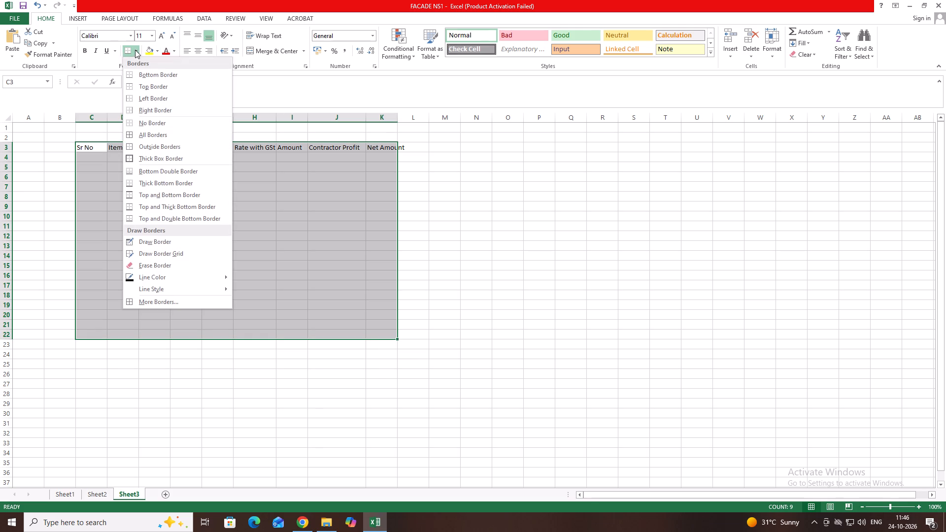
{"action": "left_click", "coordinate": [156, 132]}
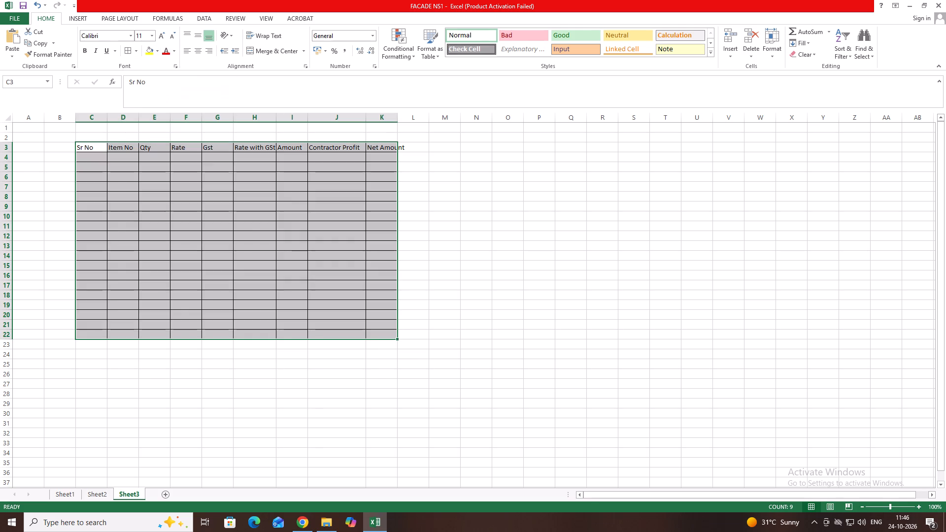
{"action": "left_click", "coordinate": [239, 246]}
Fill the table's header row C3:K3 with the standard yellow colour.
{"action": "left_click_drag", "start_coordinate": [82, 146], "coordinate": [139, 149]}
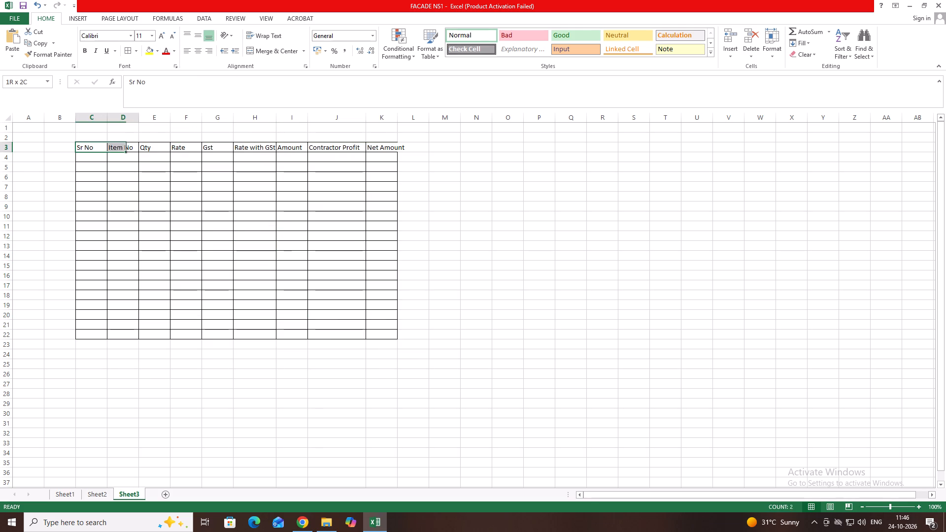
{"action": "left_click_drag", "start_coordinate": [139, 149], "coordinate": [373, 147]}
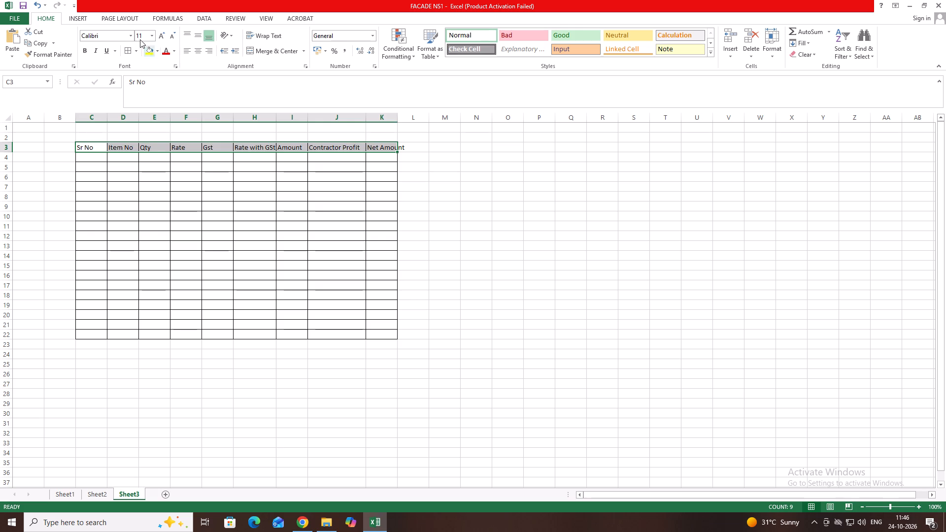
{"action": "left_click", "coordinate": [157, 49]}
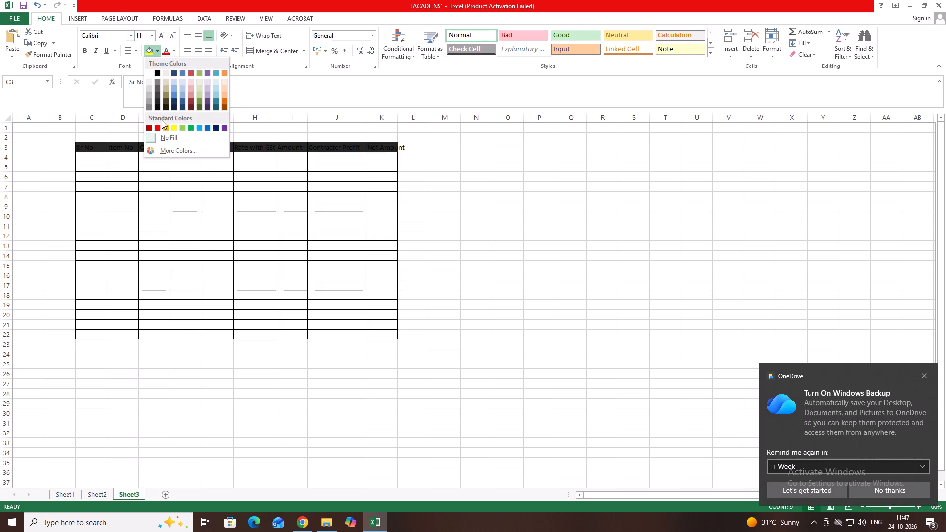
{"action": "left_click", "coordinate": [173, 125]}
Dismiss the OneDrive backup notification and enter serial numbers 1, 2 and 3 in cells C4 to C6 under Sr No.
{"action": "left_click", "coordinate": [88, 159]}
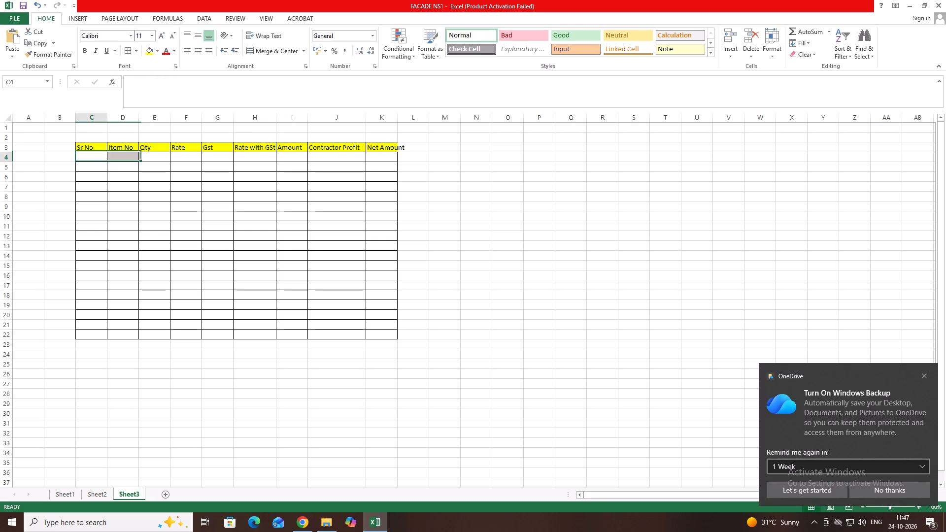
{"action": "left_click", "coordinate": [924, 376]}
{"action": "key", "text": "1"}
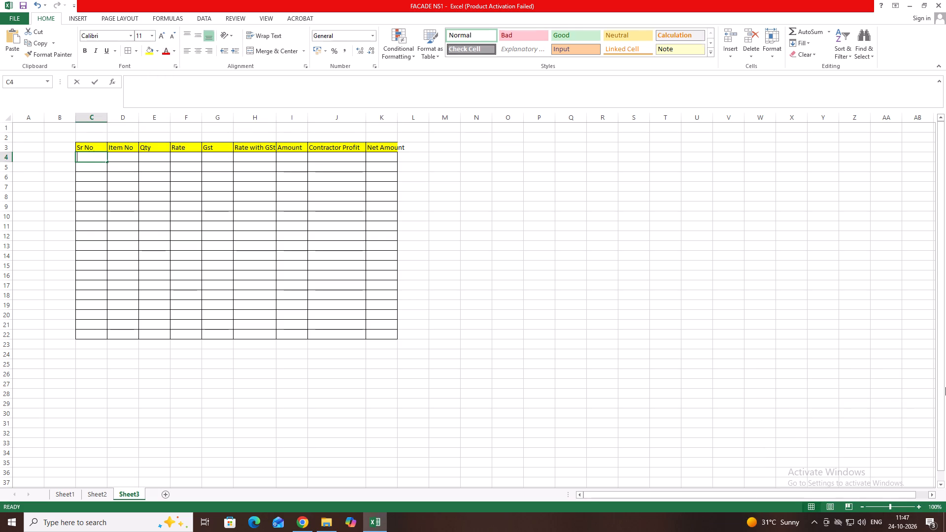
{"action": "key", "text": "Down"}
{"action": "key", "text": "2"}
{"action": "key", "text": "Down"}
{"action": "key", "text": "3"}
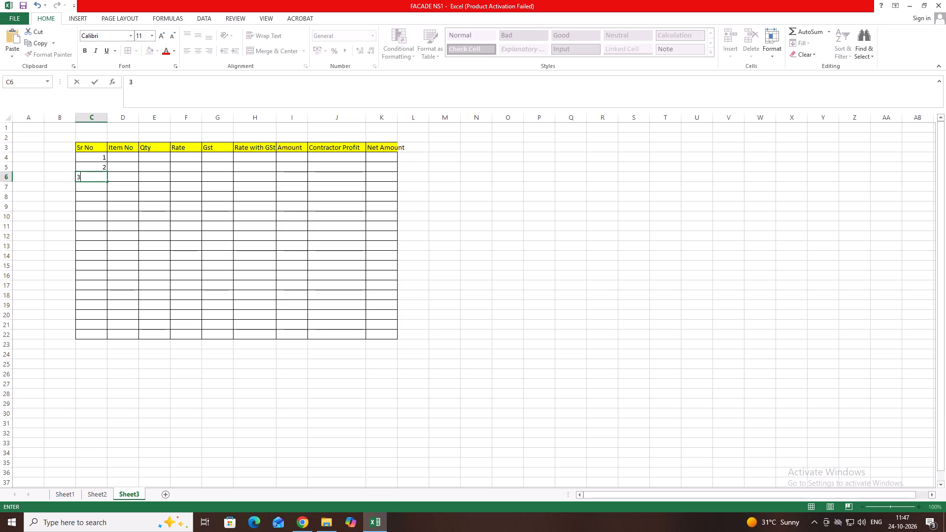
Enter the item numbers NS 1, NS2 and NS3 in cells D4 to D6 under Item No.
{"action": "left_click", "coordinate": [125, 158]}
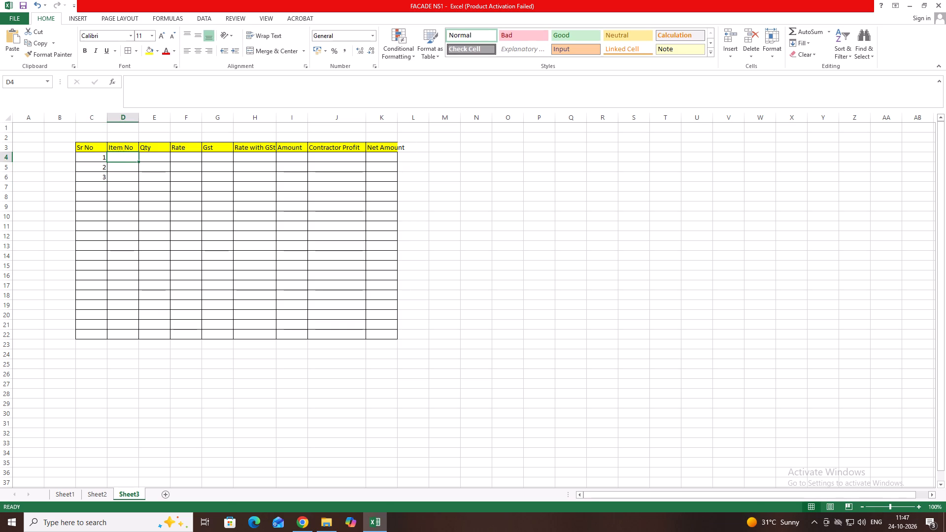
{"action": "type", "text": "NA"}
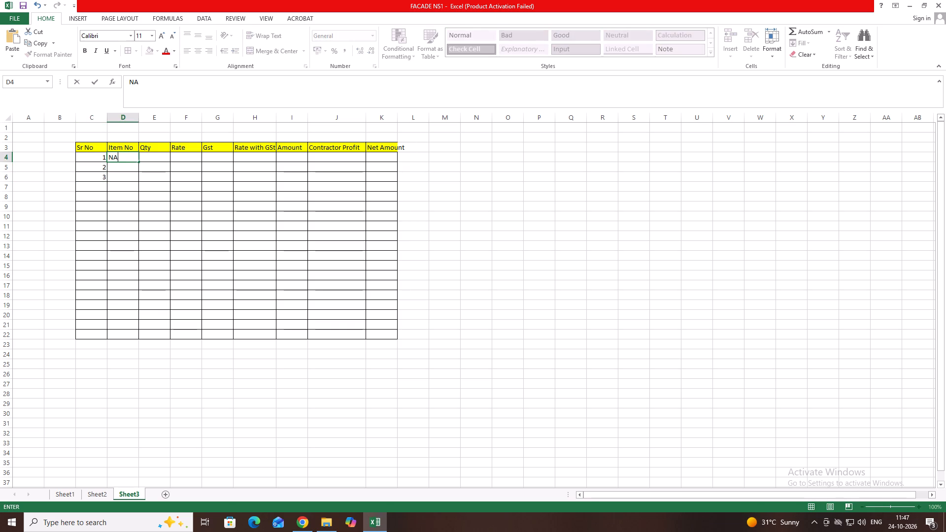
{"action": "key", "text": "BackSpace"}
{"action": "type", "text": "S"}
{"action": "key", "text": "space"}
{"action": "key", "text": "1"}
{"action": "key", "text": "Down"}
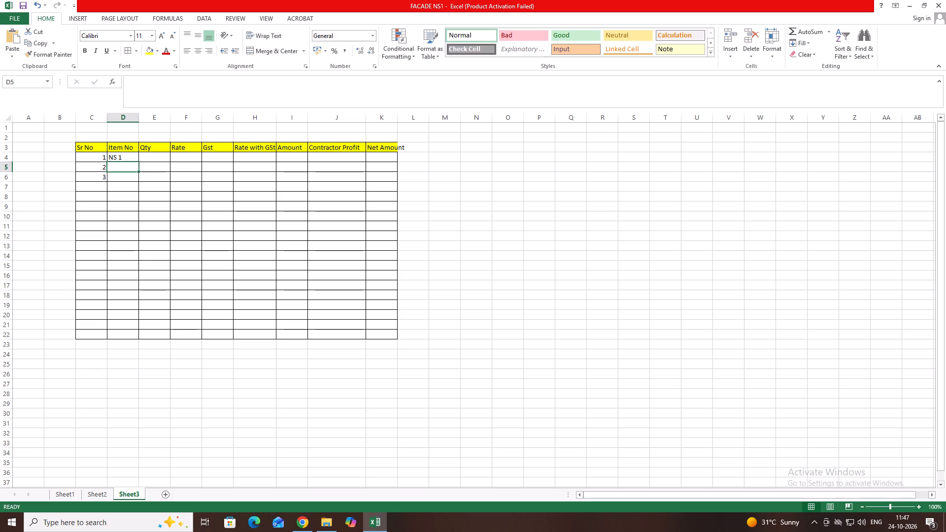
{"action": "type", "text": "NS"}
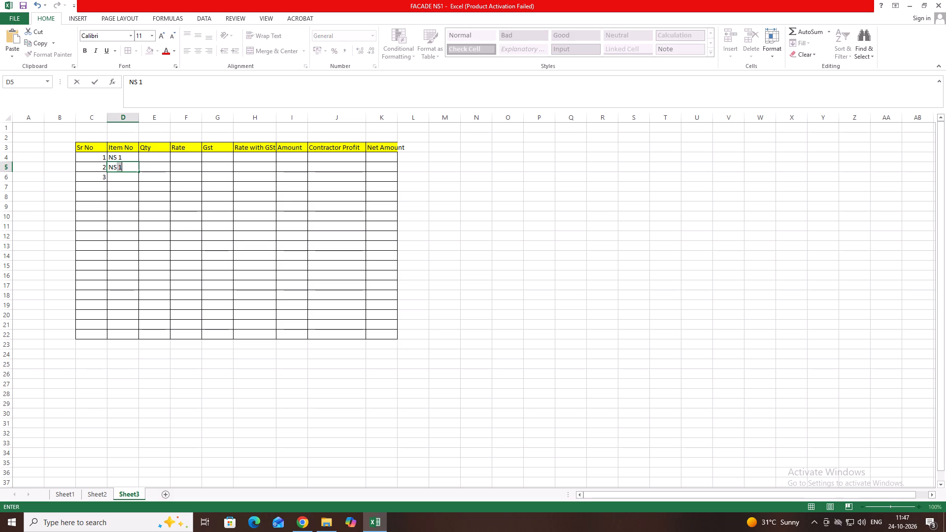
{"action": "key", "text": "2"}
{"action": "key", "text": "Down"}
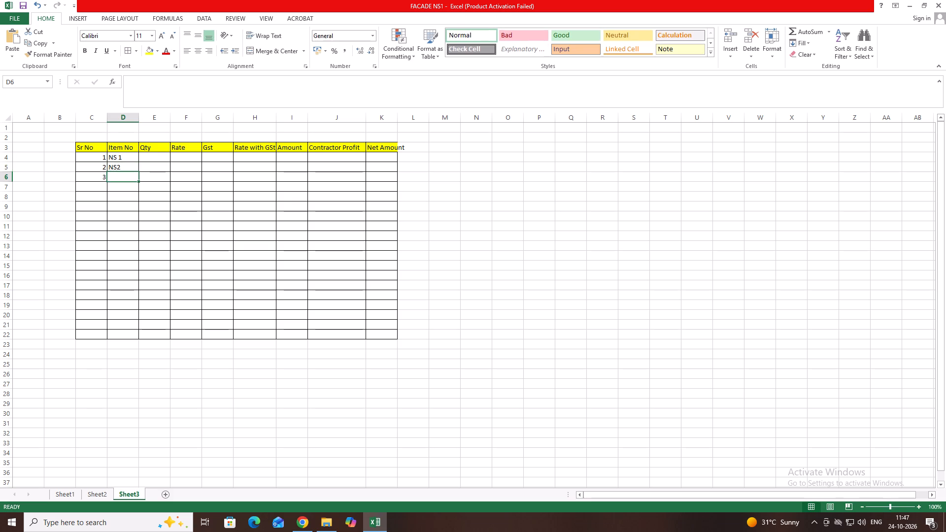
{"action": "type", "text": "NS"}
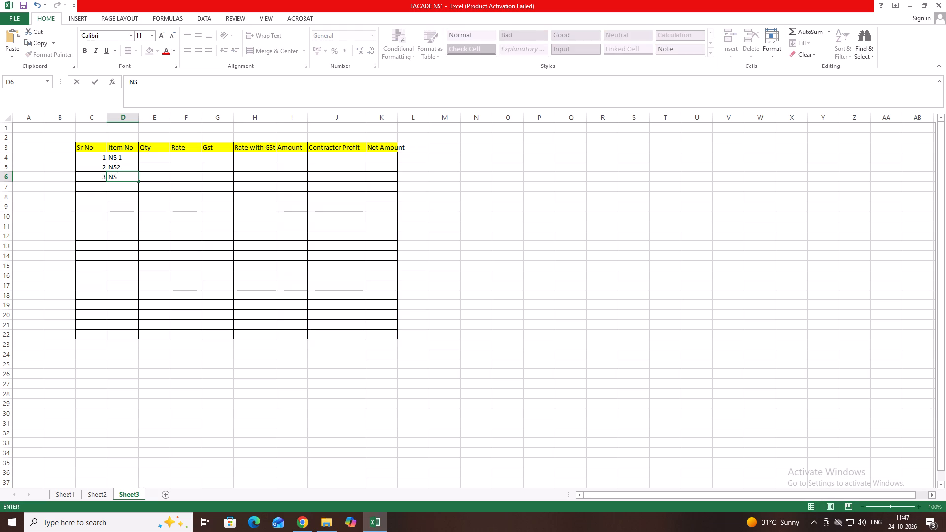
{"action": "key", "text": "3"}
Look up the item quantities on Sheet1 and Sheet2, and enter 156 in E4 and 1080 in E5 under Qty on Sheet3.
{"action": "left_click", "coordinate": [153, 152]}
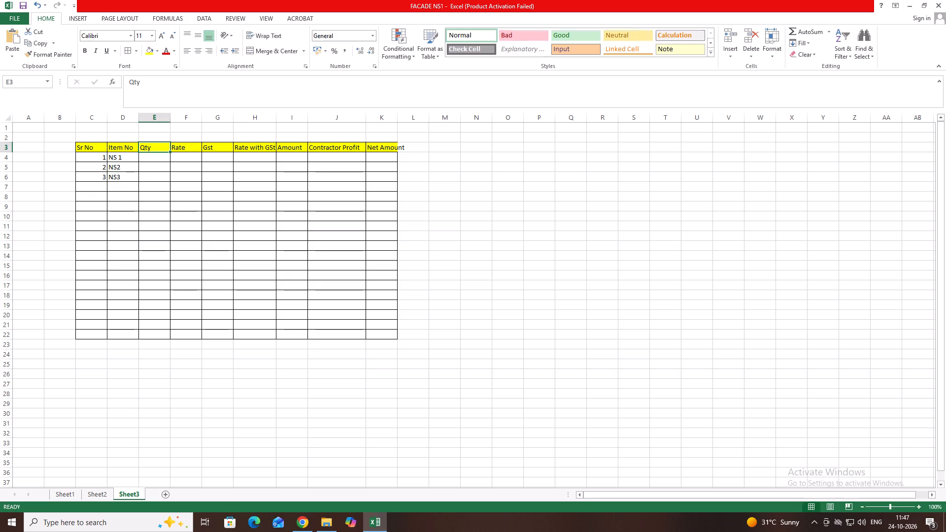
{"action": "left_click", "coordinate": [56, 496]}
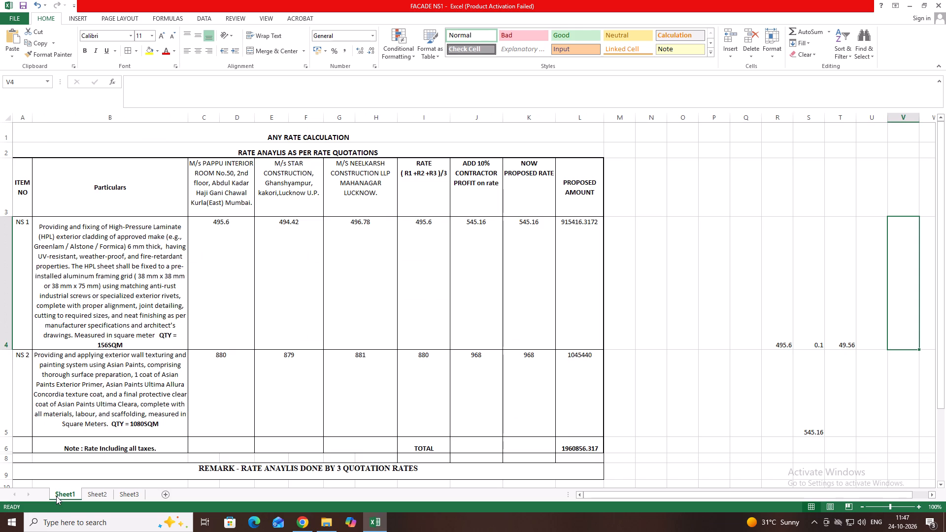
{"action": "left_click", "coordinate": [99, 495]}
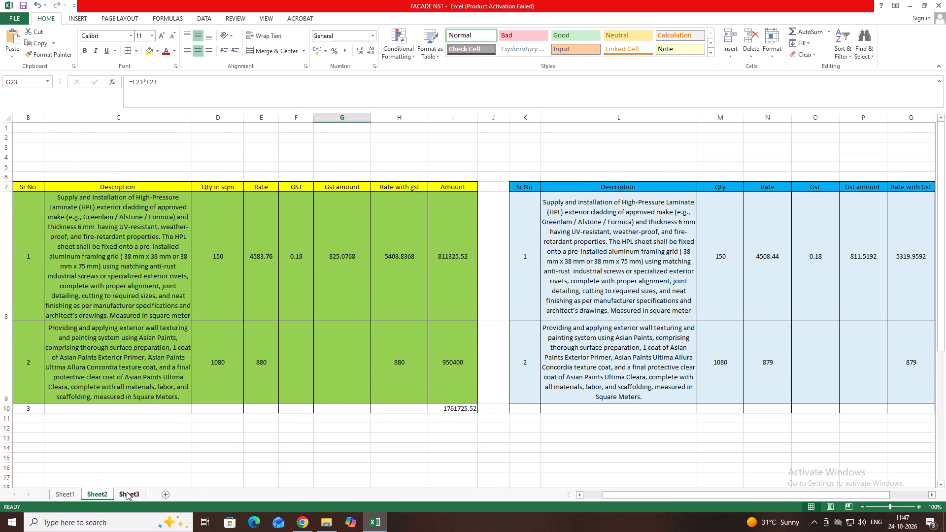
{"action": "left_click", "coordinate": [127, 492]}
{"action": "left_click", "coordinate": [154, 159]}
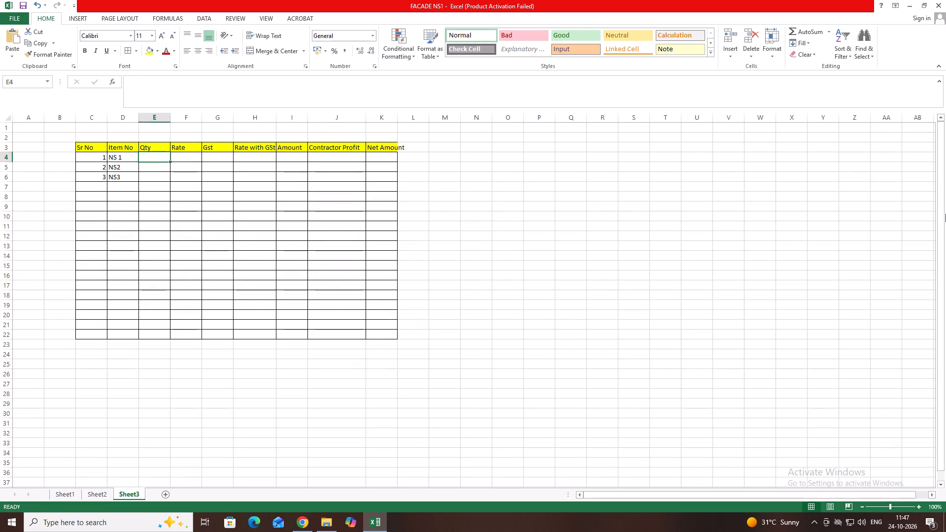
{"action": "type", "text": "156"}
{"action": "key", "text": "Down"}
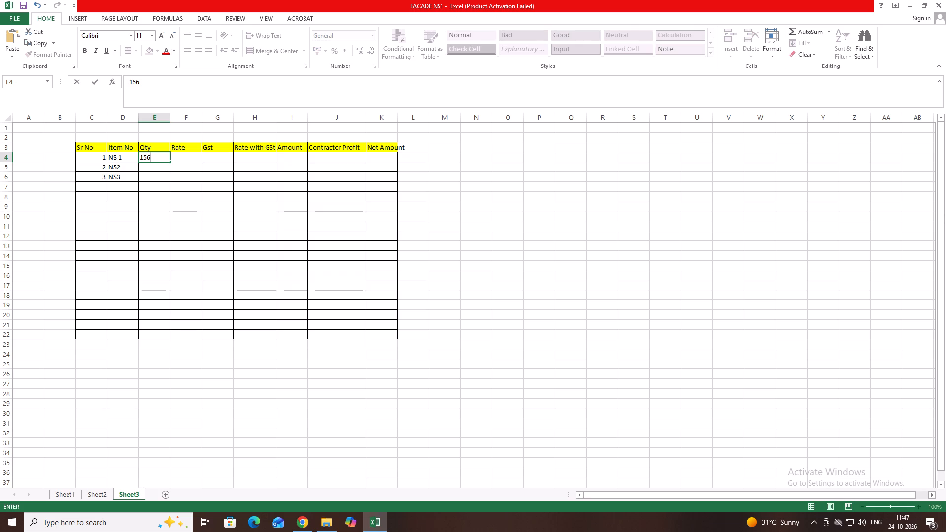
{"action": "type", "text": "1080"}
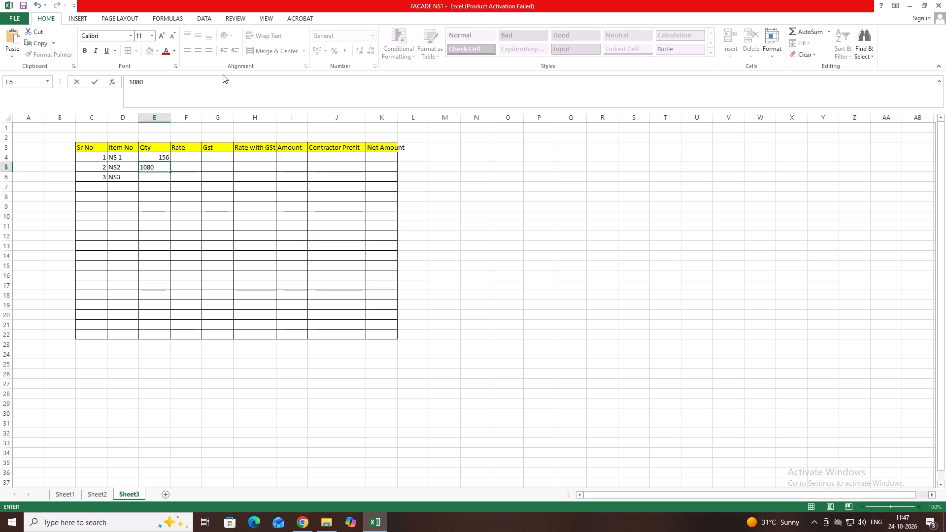
{"action": "left_click", "coordinate": [185, 158]}
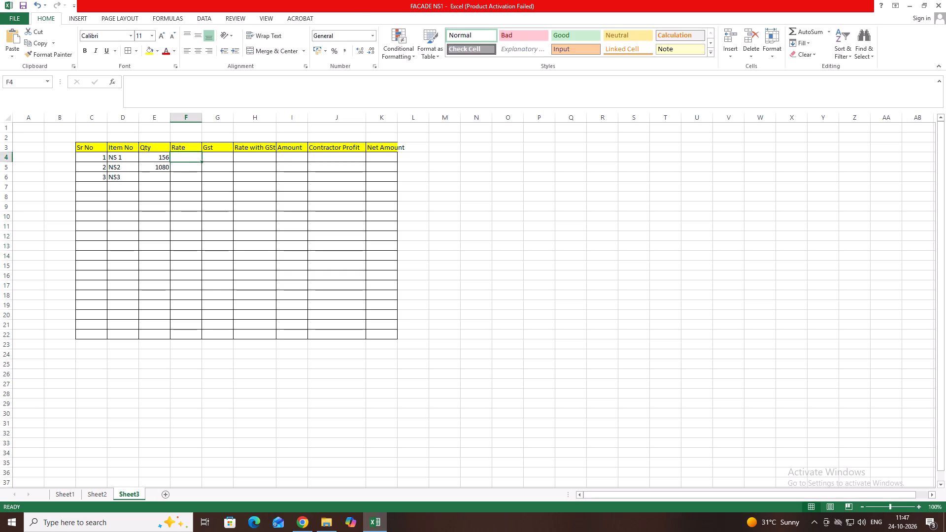
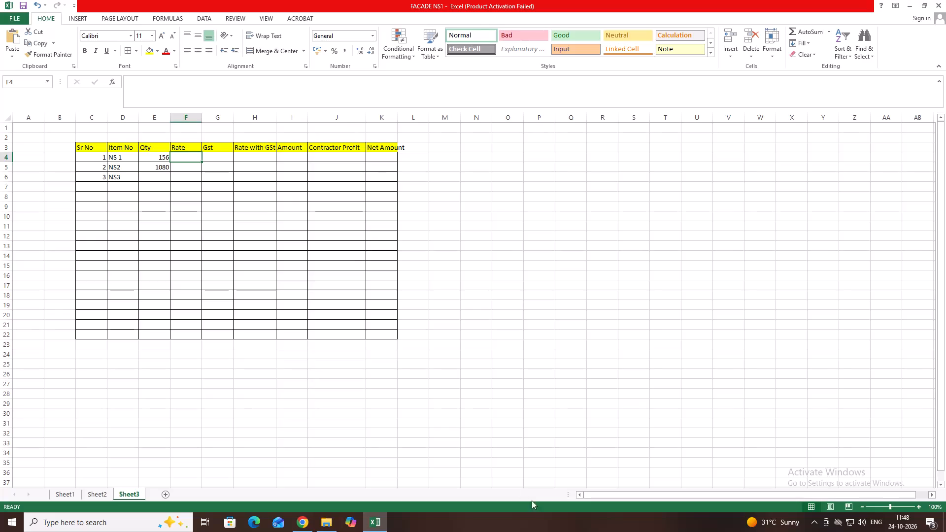
Enter the rates 4510 in F4 and 968 in F5 under Rate.
{"action": "type", "text": "4510"}
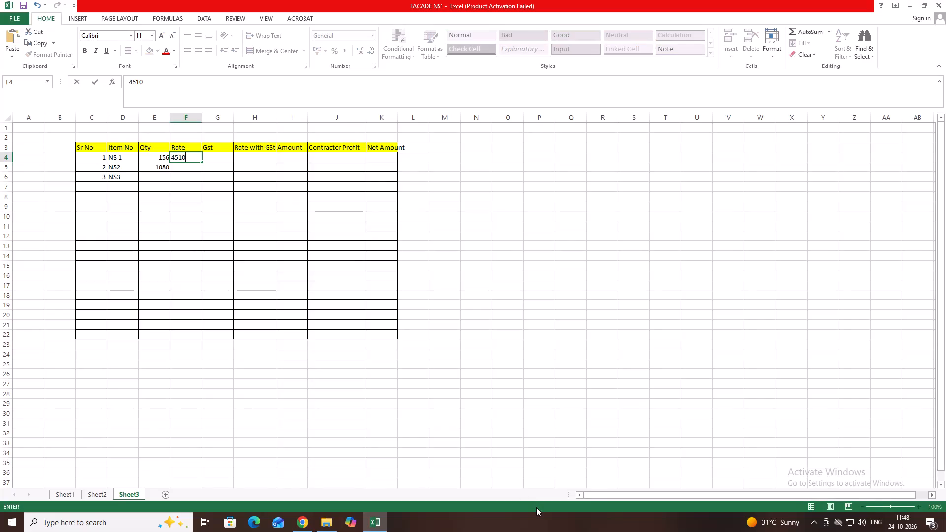
{"action": "left_click", "coordinate": [177, 170]}
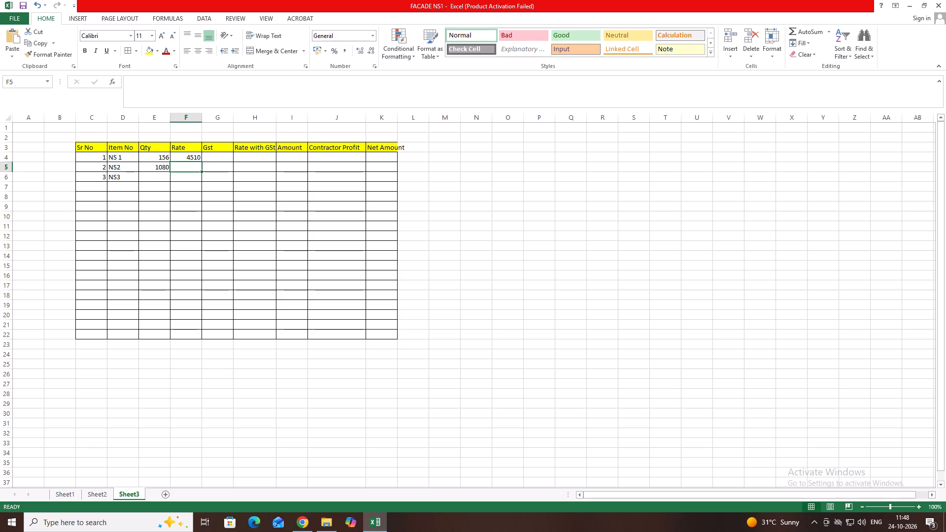
{"action": "left_click", "coordinate": [188, 169]}
{"action": "type", "text": "968"}
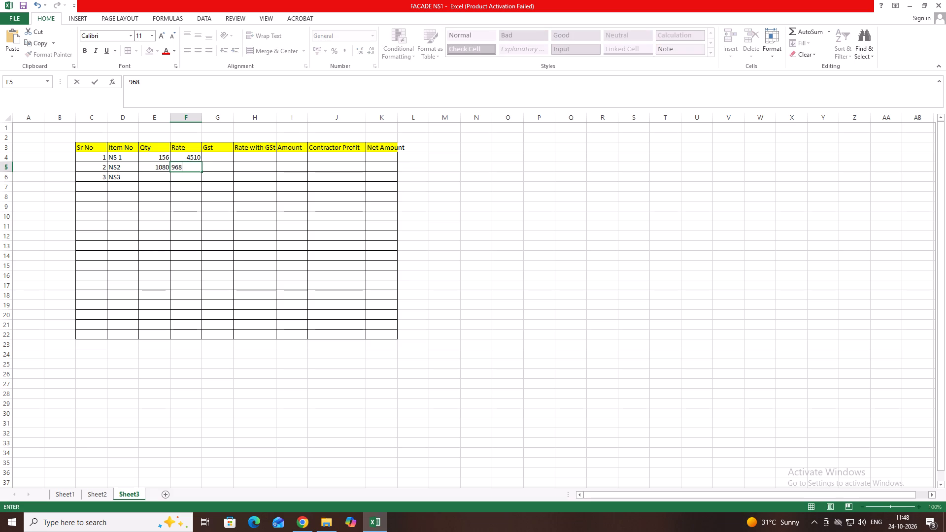
Enter a GST factor of .18 for NS 1 and NS2 in cells G4 and G5 under Gst.
{"action": "left_click", "coordinate": [219, 157]}
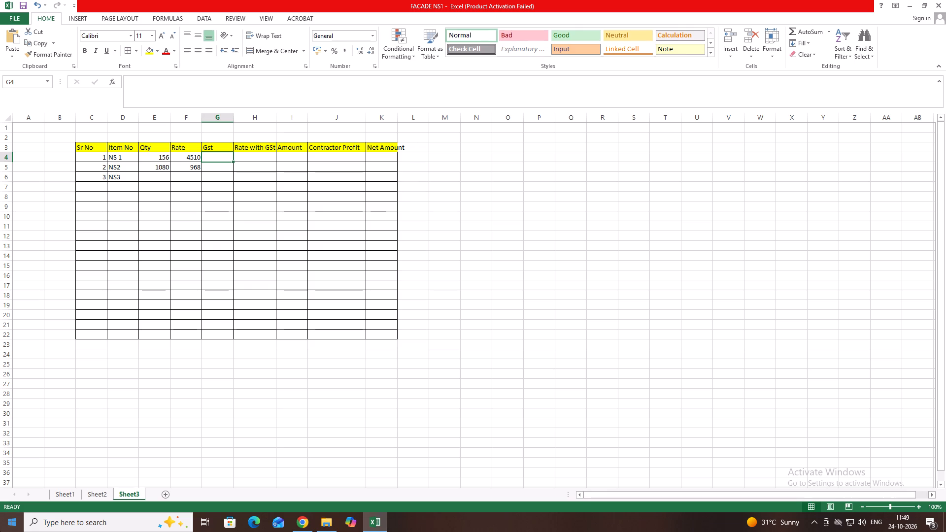
{"action": "left_click", "coordinate": [220, 158]}
{"action": "type", "text": ".18"}
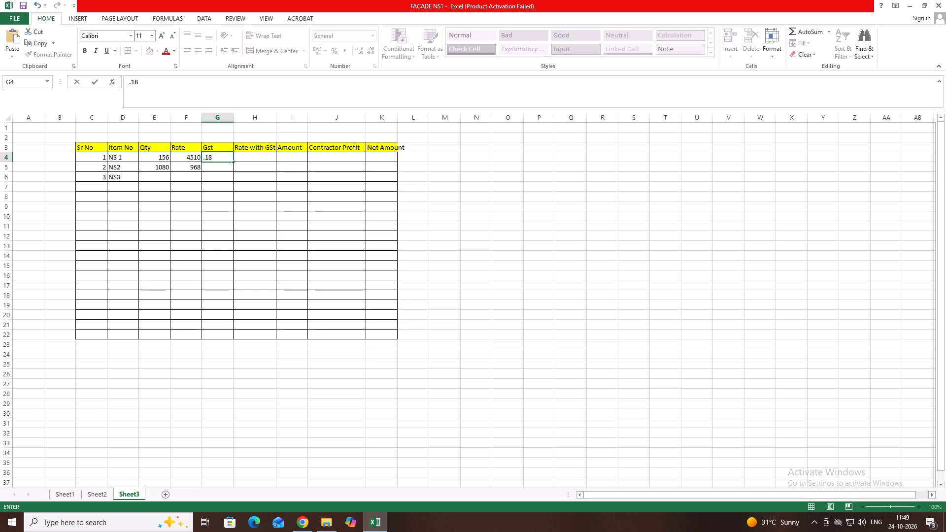
{"action": "left_click", "coordinate": [211, 166]}
{"action": "type", "text": ".18"}
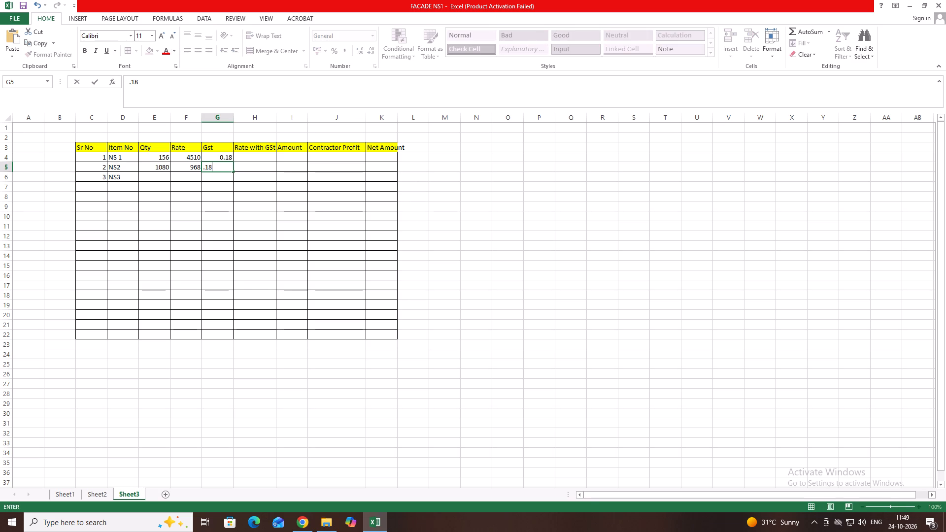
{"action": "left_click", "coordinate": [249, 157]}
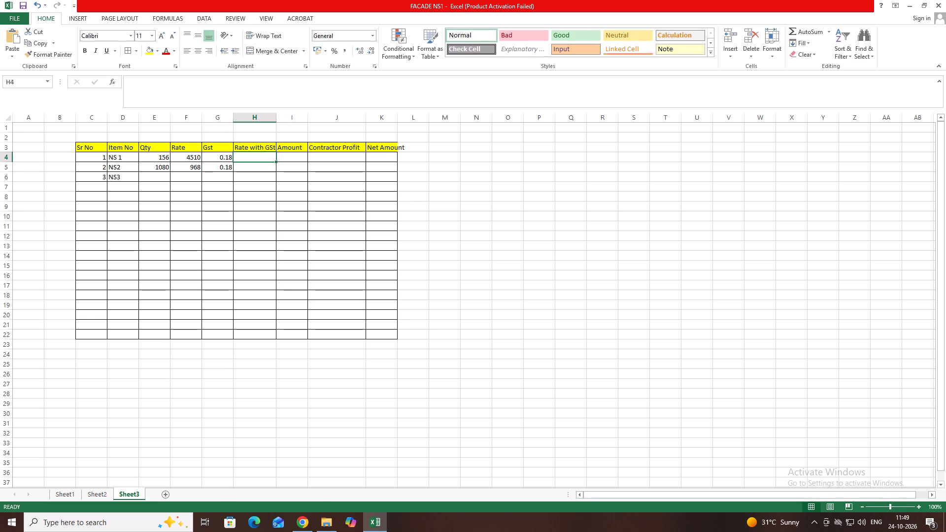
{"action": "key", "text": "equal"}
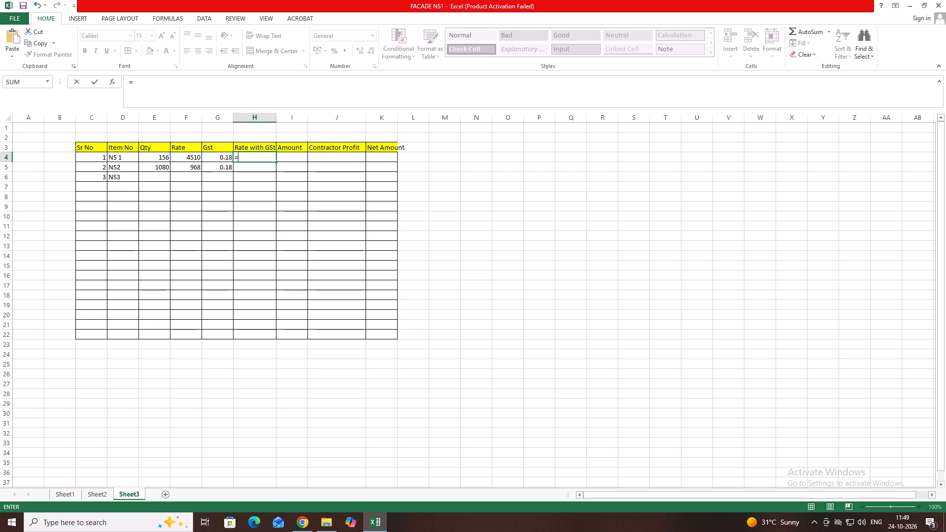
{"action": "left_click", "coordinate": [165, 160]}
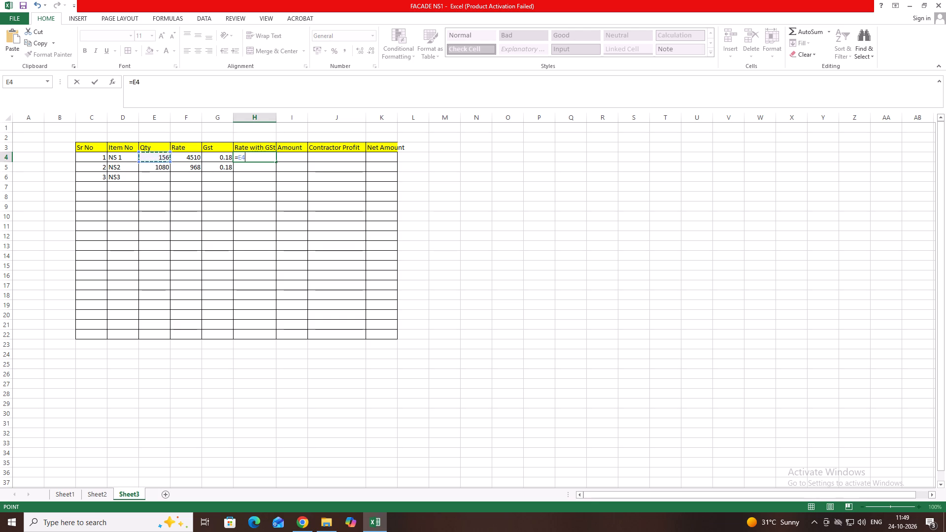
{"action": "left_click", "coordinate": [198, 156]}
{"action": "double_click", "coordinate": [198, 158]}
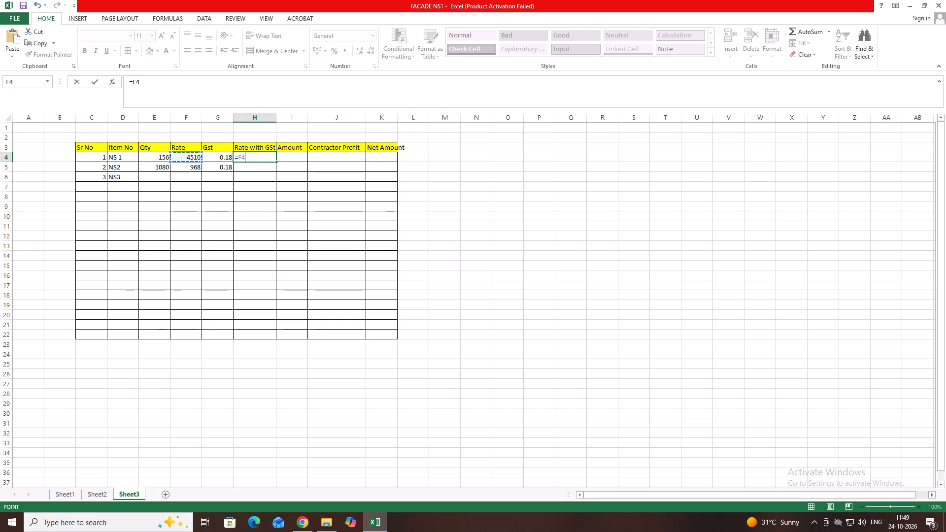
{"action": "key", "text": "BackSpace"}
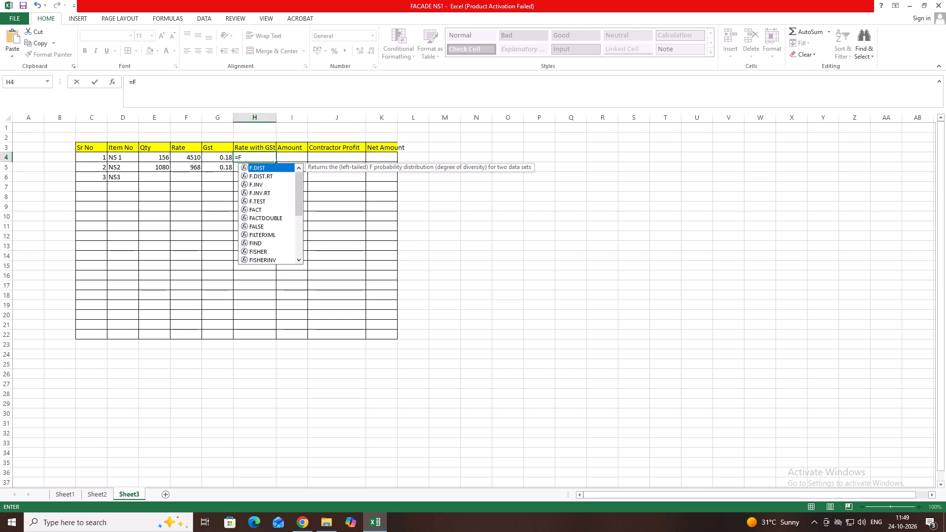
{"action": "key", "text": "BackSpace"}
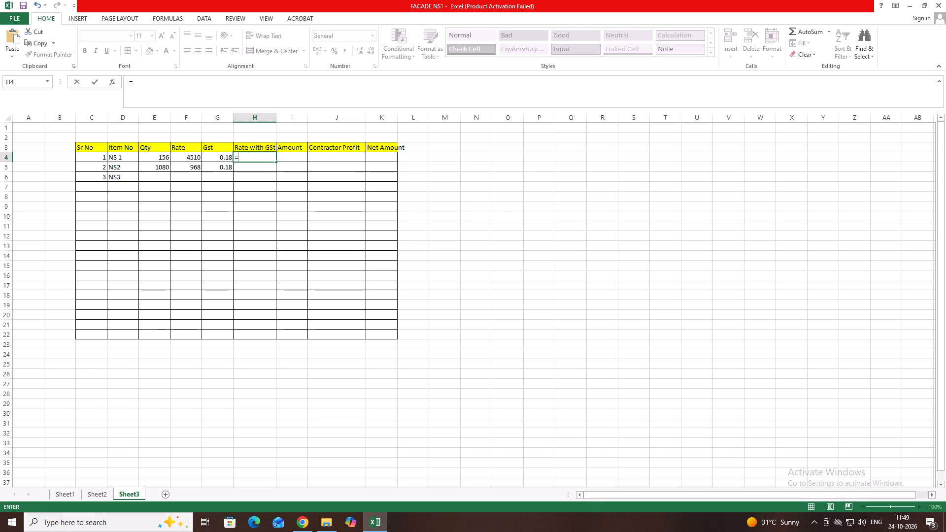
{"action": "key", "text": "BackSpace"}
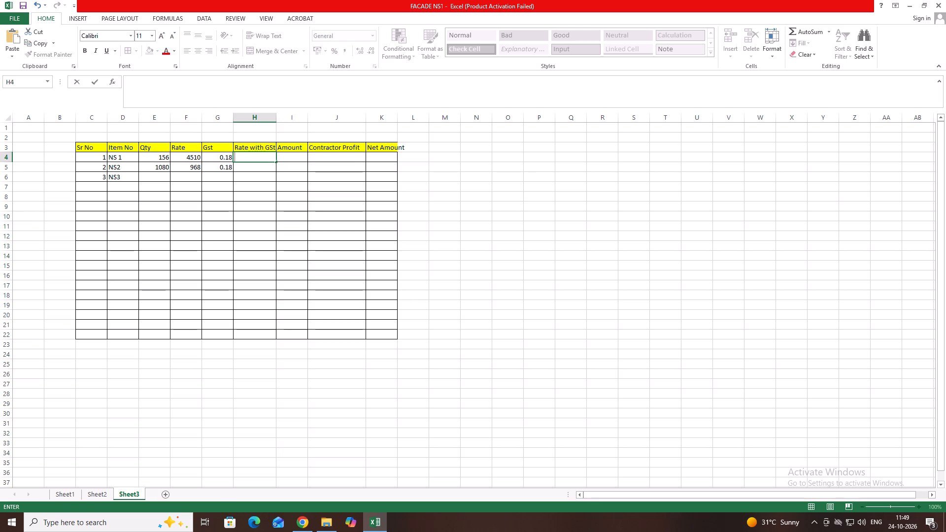
Change the NS 1 rate in F4 to 4510.8.
{"action": "left_click", "coordinate": [194, 159]}
{"action": "key", "text": "BackSpace"}
{"action": "type", "text": "45"}
{"action": "type", "text": "10.8"}
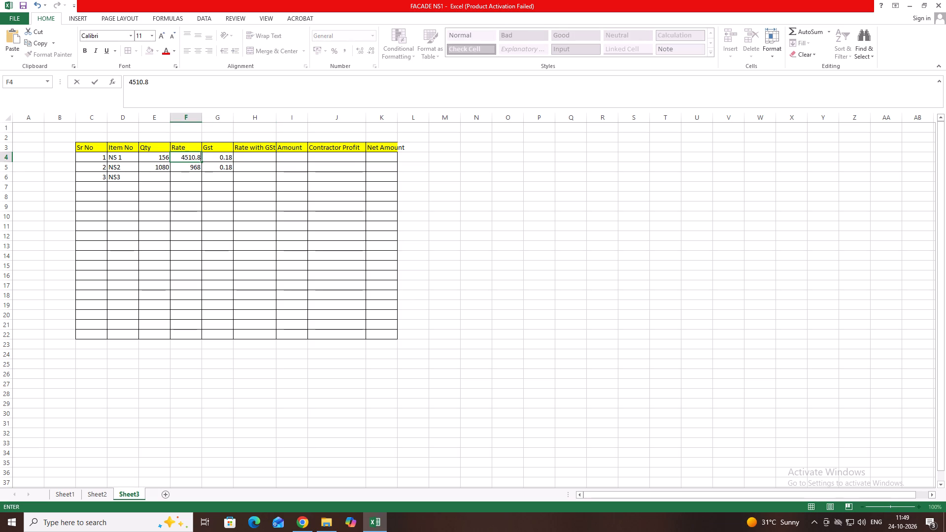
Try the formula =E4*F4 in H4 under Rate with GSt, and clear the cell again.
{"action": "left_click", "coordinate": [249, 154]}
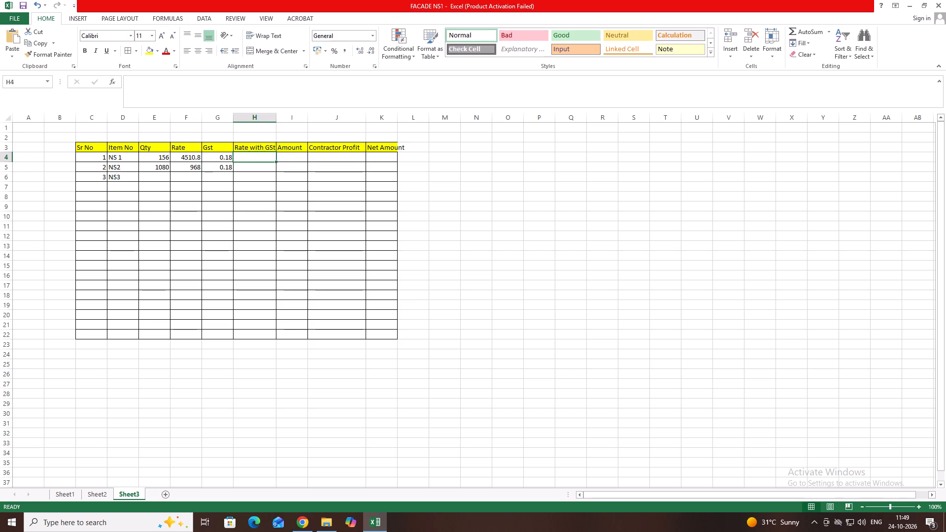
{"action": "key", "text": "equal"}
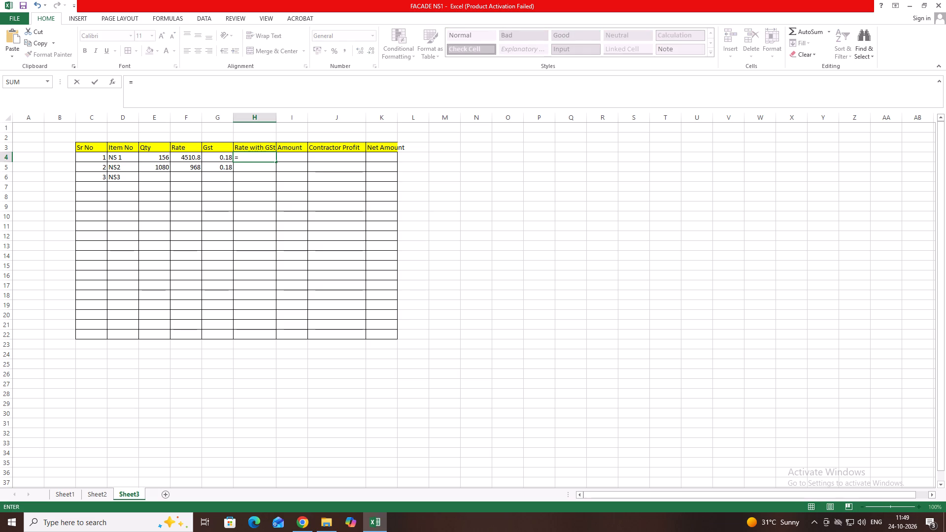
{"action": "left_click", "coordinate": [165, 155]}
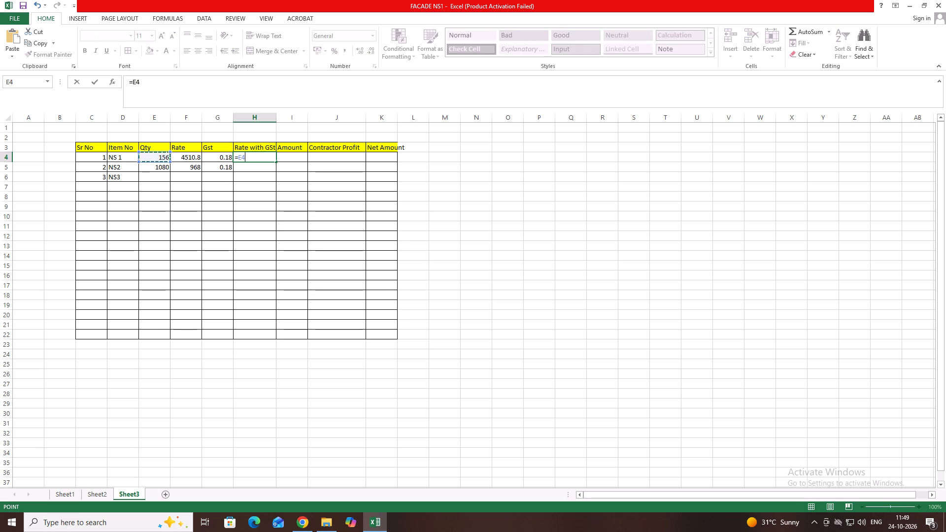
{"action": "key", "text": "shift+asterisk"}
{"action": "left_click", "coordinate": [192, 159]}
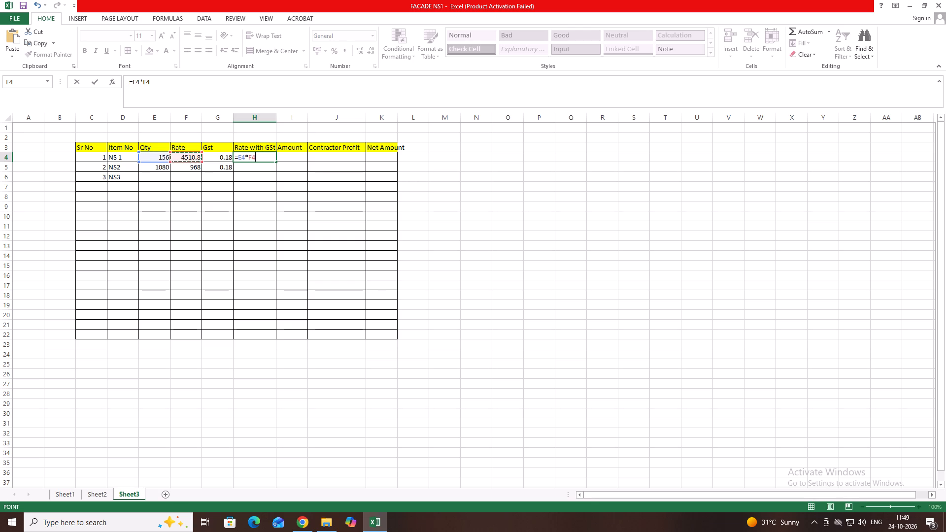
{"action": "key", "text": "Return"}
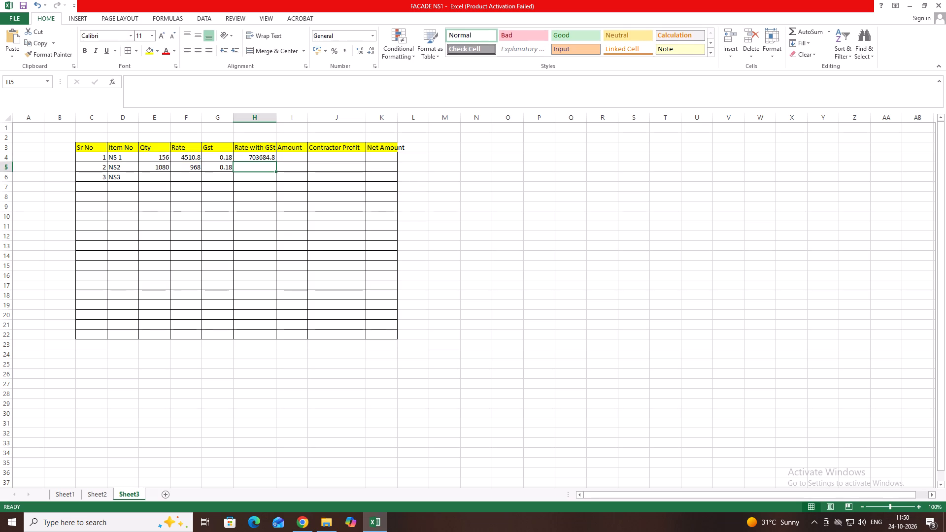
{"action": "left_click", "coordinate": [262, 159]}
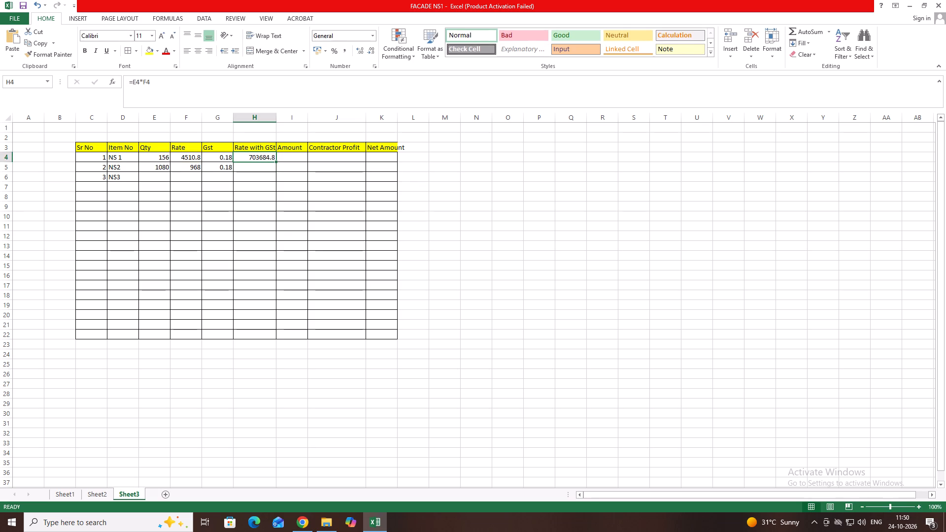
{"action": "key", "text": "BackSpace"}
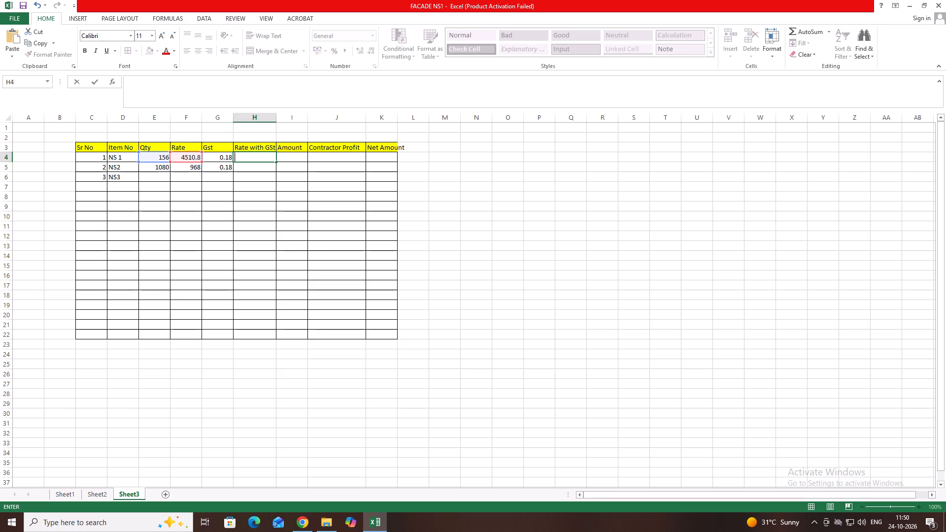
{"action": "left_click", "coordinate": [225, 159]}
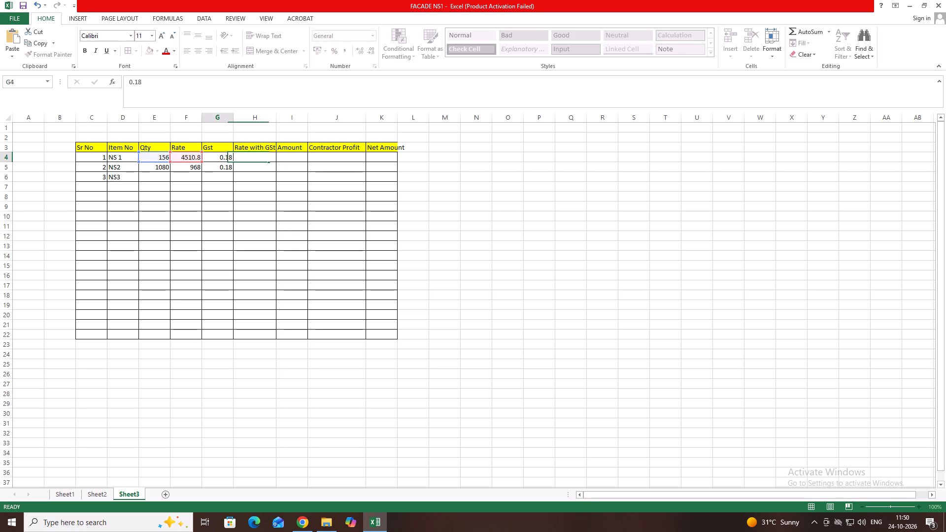
Enter the formula =F4*G4 in H4 under Rate with GSt to multiply the NS 1 rate by its GST.
{"action": "left_click", "coordinate": [255, 162]}
{"action": "left_click", "coordinate": [256, 159]}
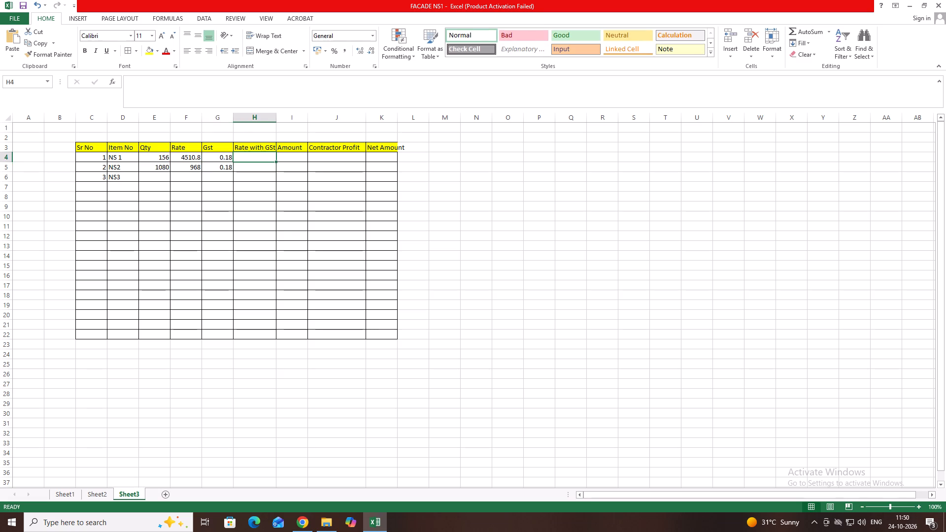
{"action": "key", "text": "shift+plus"}
{"action": "key", "text": "BackSpace"}
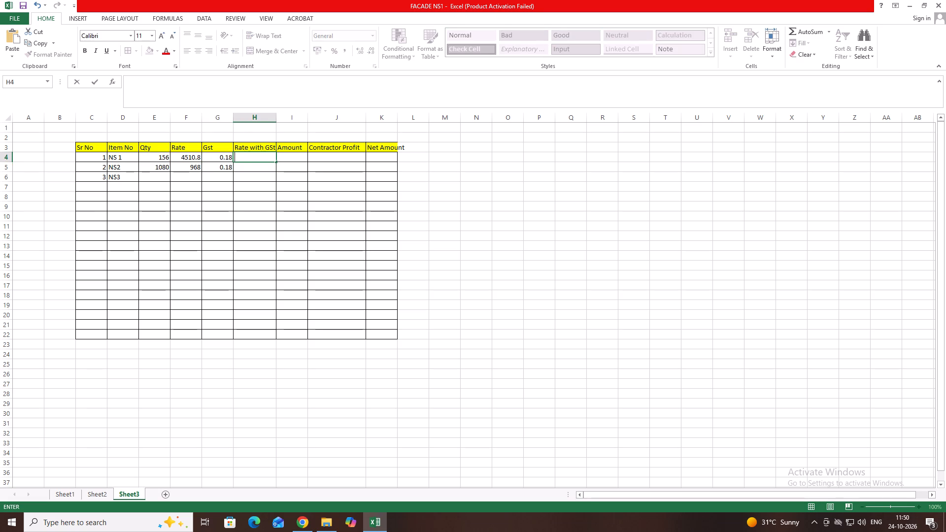
{"action": "key", "text": "equal"}
{"action": "left_click", "coordinate": [191, 158]}
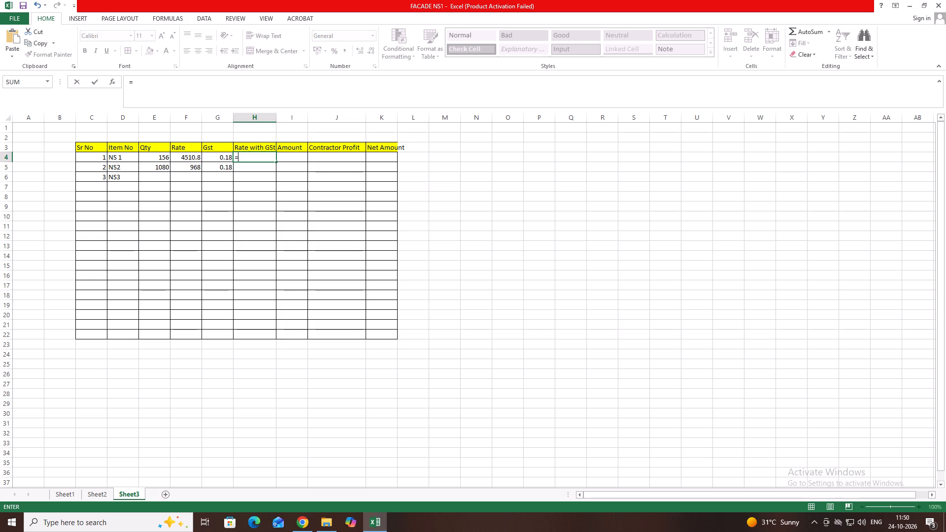
{"action": "key", "text": "shift+asterisk"}
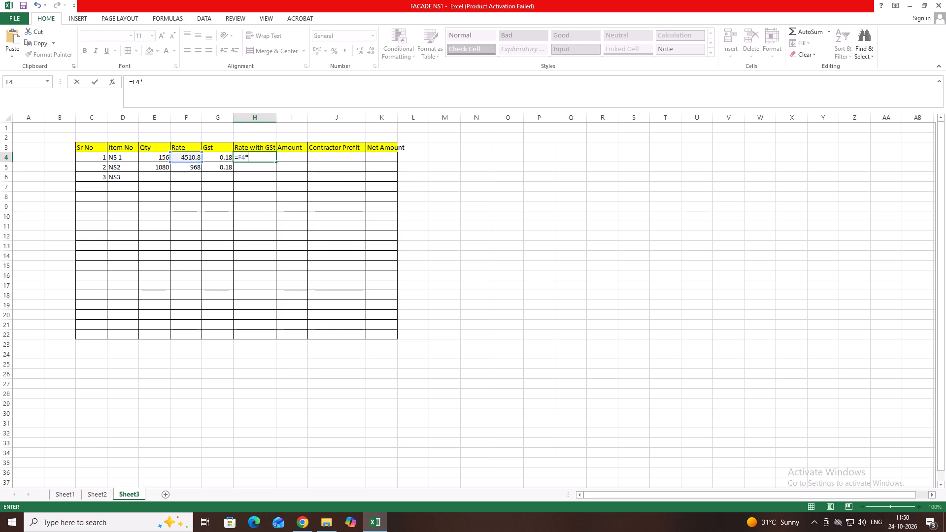
{"action": "left_click", "coordinate": [222, 161]}
{"action": "key", "text": "Return"}
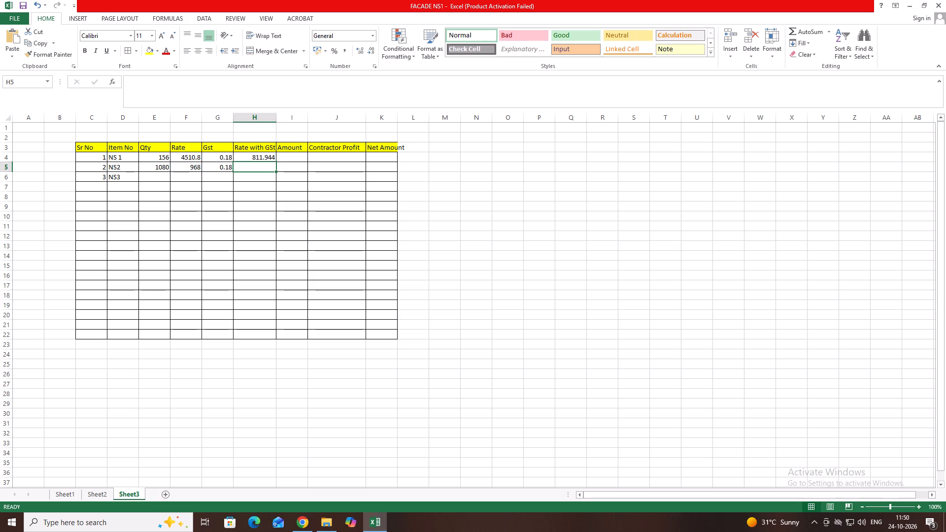
Insert a new sheet row at row 2, above the table's header row.
{"action": "left_click", "coordinate": [293, 153]}
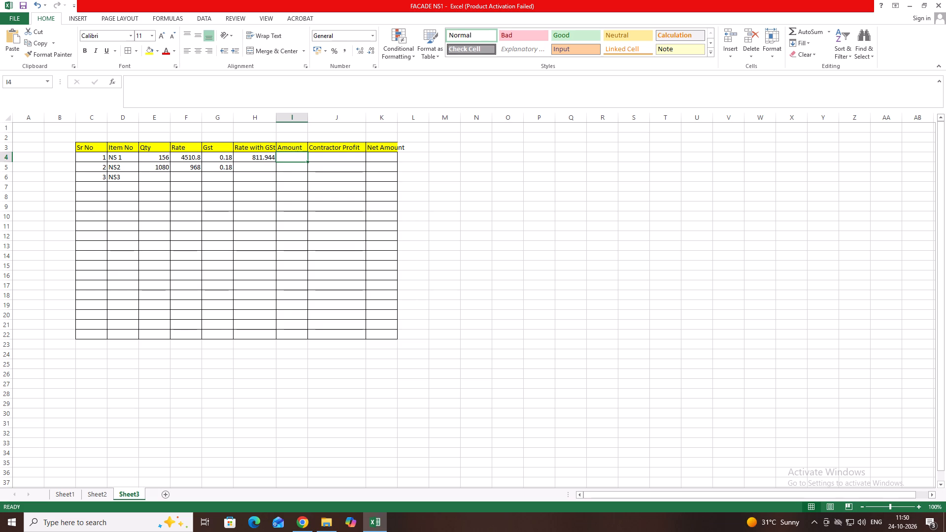
{"action": "left_click", "coordinate": [284, 137]}
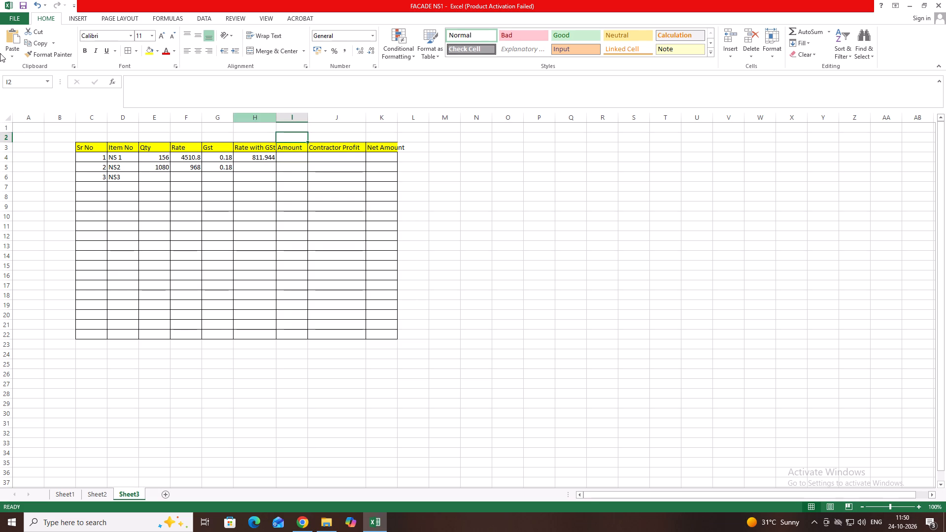
{"action": "left_click", "coordinate": [732, 55]}
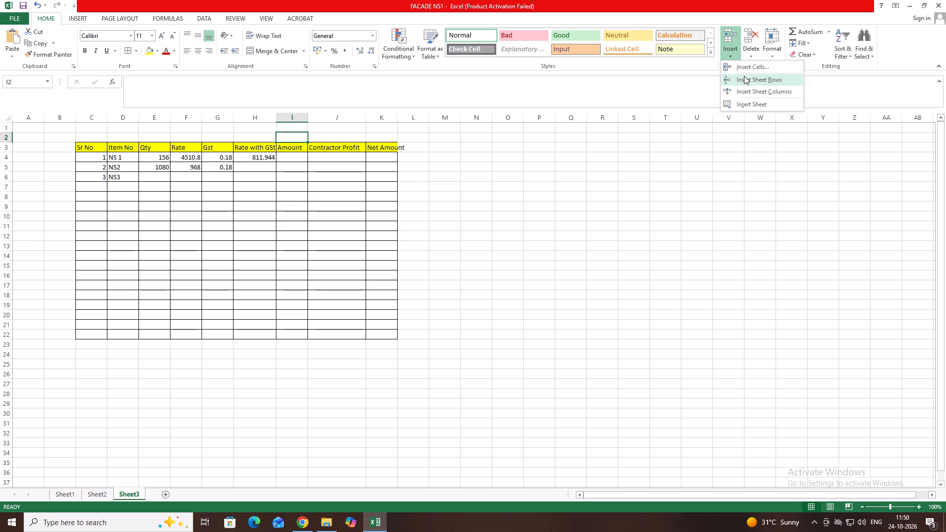
{"action": "left_click", "coordinate": [744, 76]}
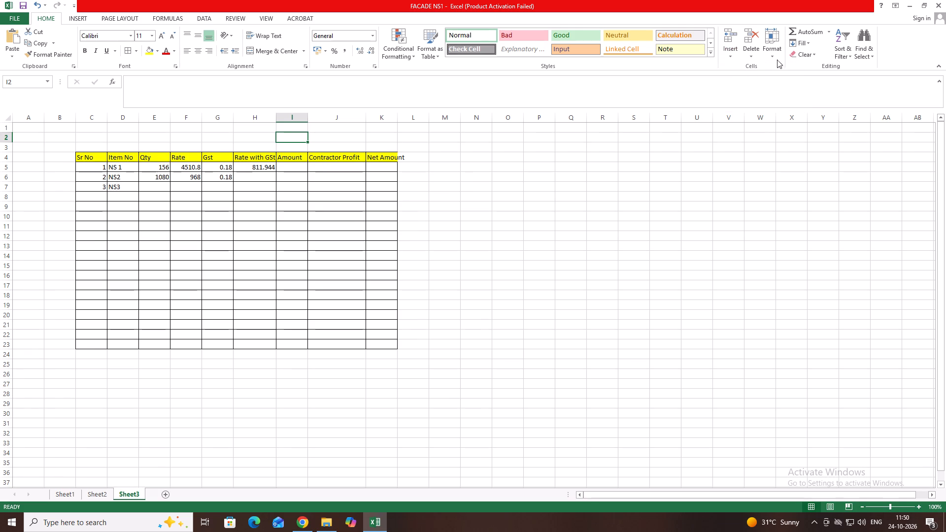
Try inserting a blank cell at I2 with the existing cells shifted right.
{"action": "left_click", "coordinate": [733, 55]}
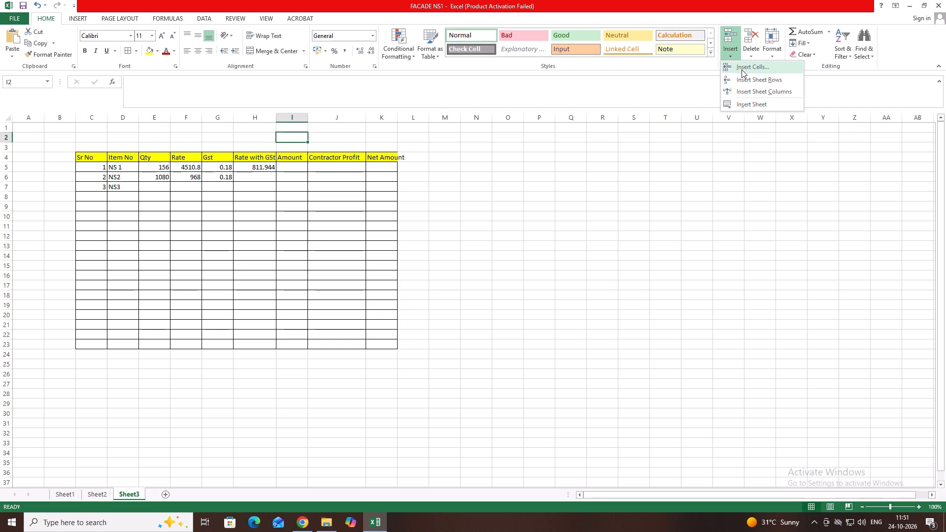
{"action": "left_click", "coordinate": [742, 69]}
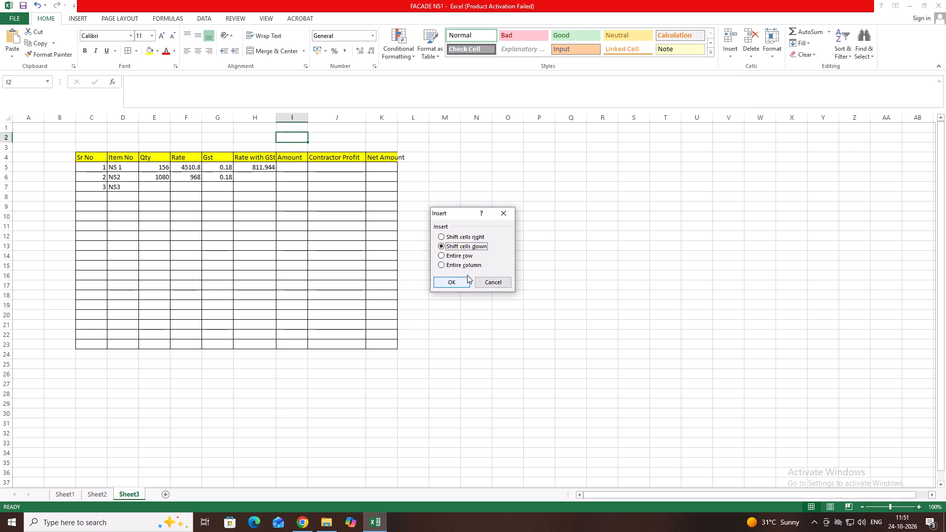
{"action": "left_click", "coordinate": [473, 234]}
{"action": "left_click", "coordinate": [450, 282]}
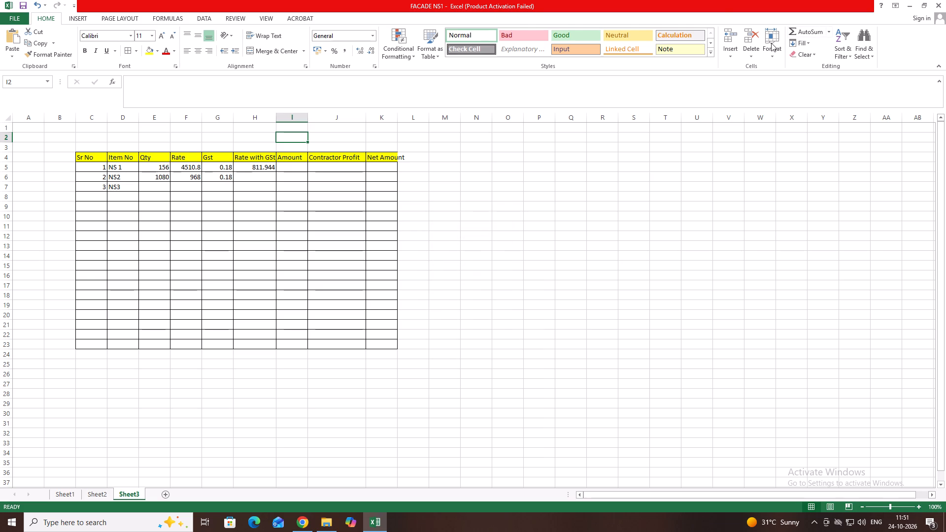
Insert a new sheet column at column I, between Rate with GSt and Amount.
{"action": "left_click", "coordinate": [734, 55]}
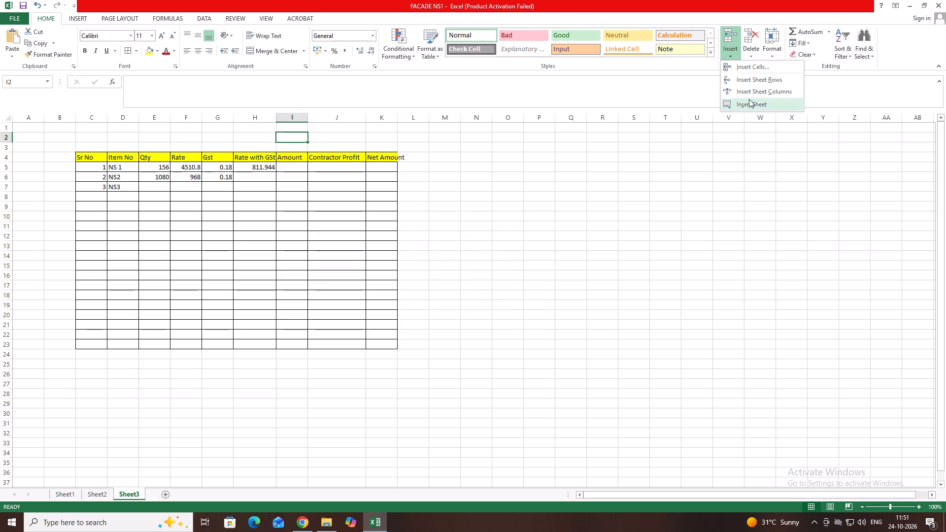
{"action": "left_click", "coordinate": [749, 95]}
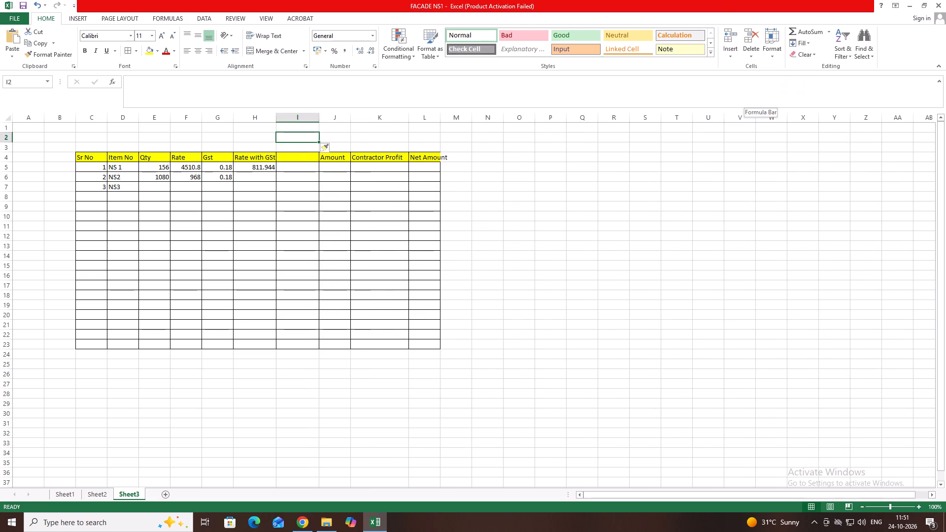
Select the empty header cell I4 of the column between Rate with GSt and Amount.
{"action": "left_click", "coordinate": [295, 157]}
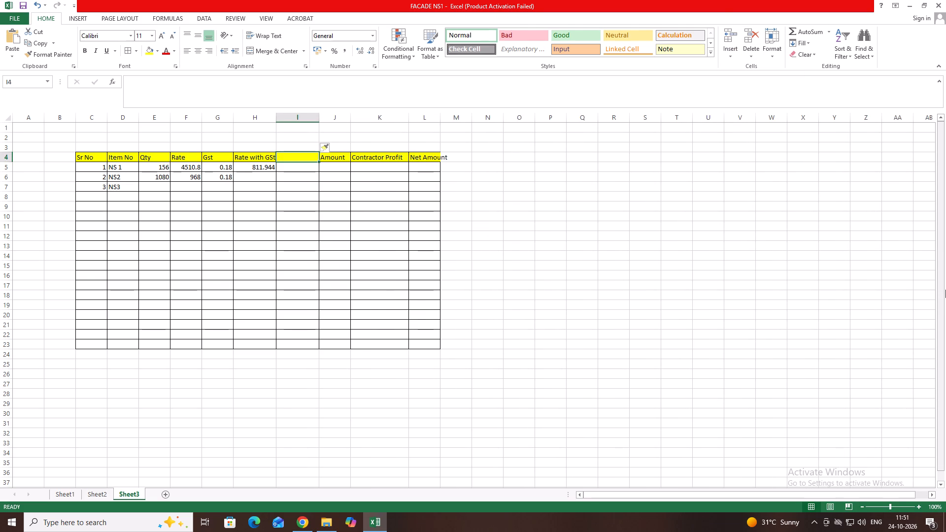
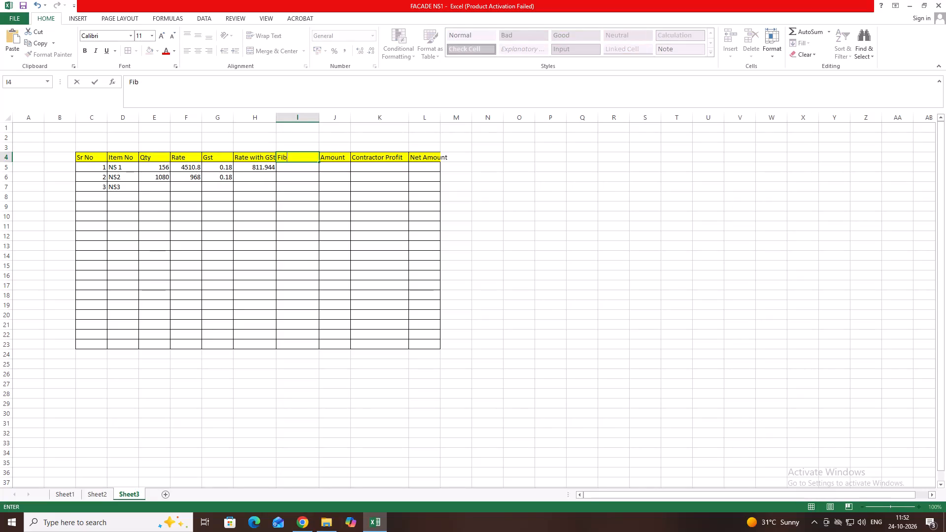
Complete the header in cell I4 as Final Rate.
{"action": "key", "text": "BackSpace"}
{"action": "type", "text": "nal"}
{"action": "key", "text": "space"}
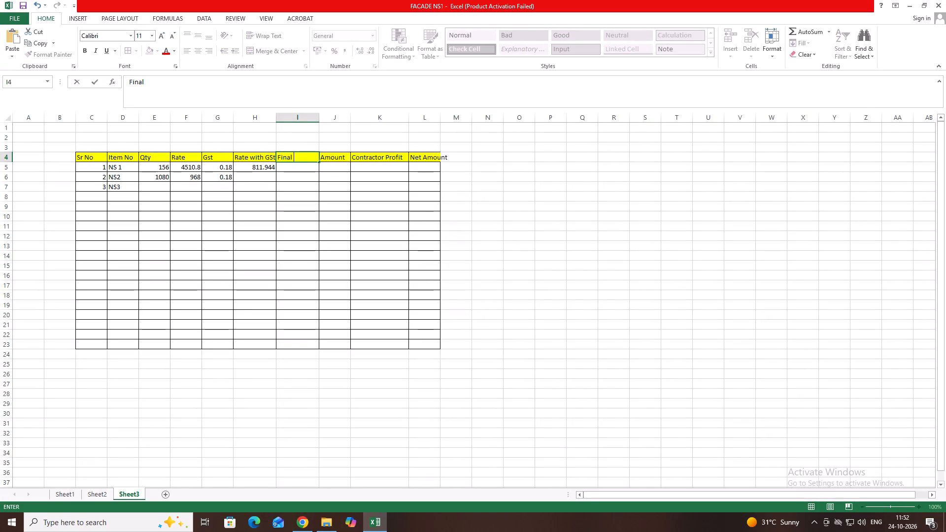
{"action": "type", "text": "Rate"}
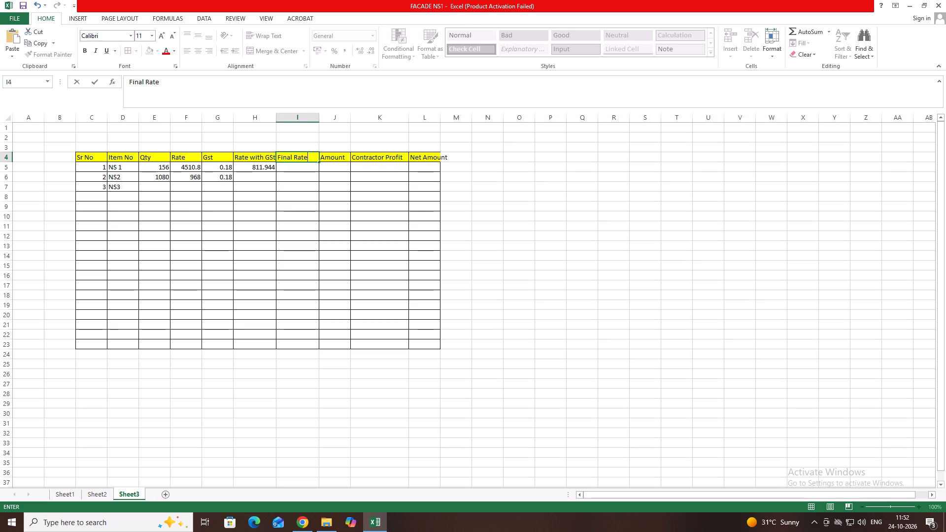
{"action": "left_click", "coordinate": [329, 165]}
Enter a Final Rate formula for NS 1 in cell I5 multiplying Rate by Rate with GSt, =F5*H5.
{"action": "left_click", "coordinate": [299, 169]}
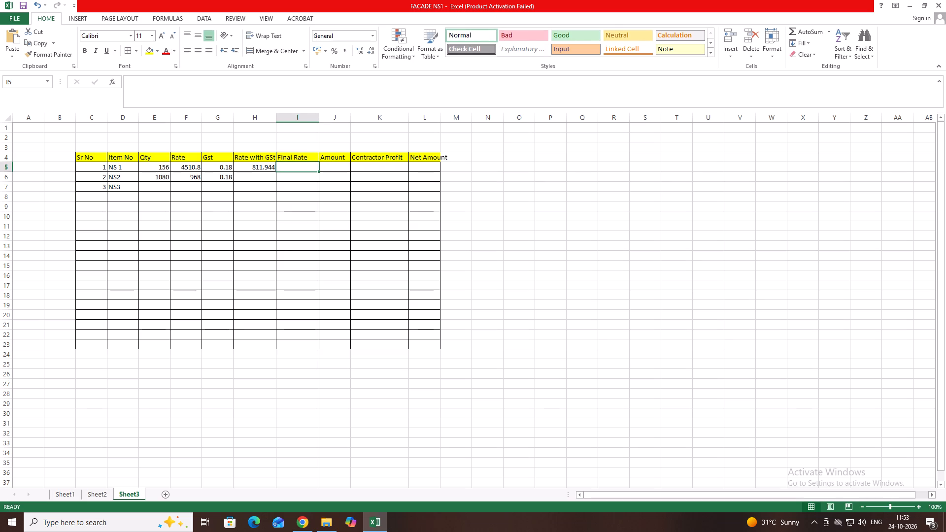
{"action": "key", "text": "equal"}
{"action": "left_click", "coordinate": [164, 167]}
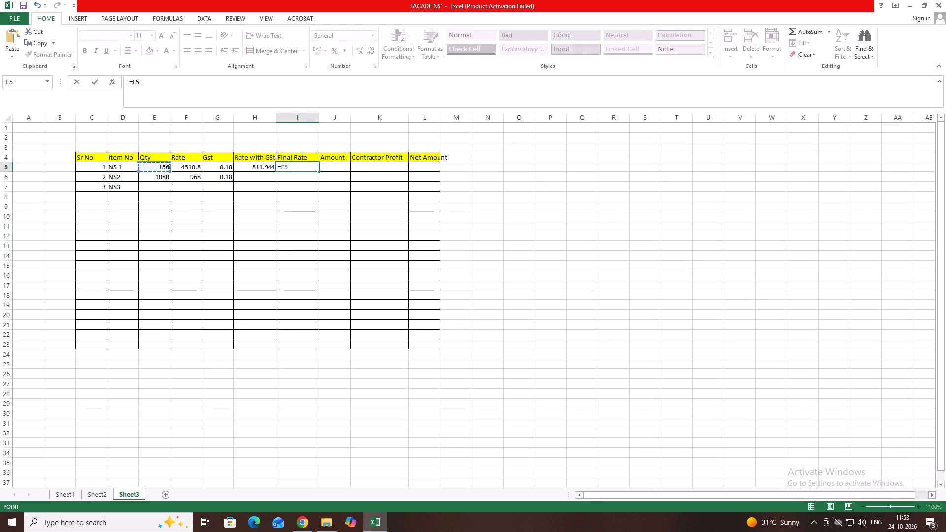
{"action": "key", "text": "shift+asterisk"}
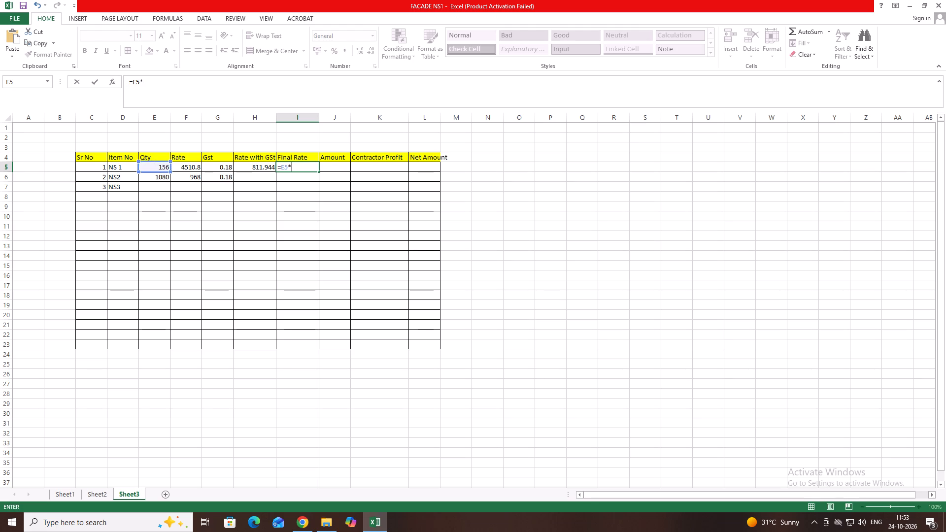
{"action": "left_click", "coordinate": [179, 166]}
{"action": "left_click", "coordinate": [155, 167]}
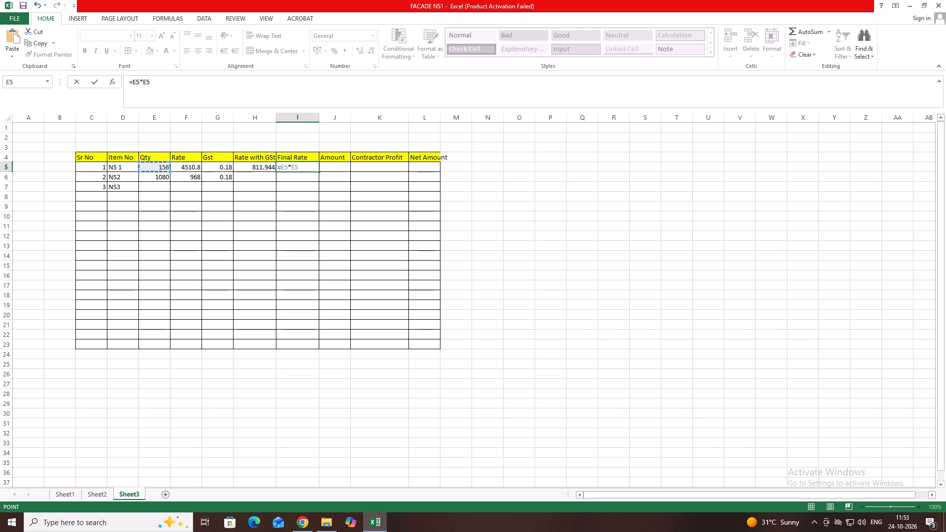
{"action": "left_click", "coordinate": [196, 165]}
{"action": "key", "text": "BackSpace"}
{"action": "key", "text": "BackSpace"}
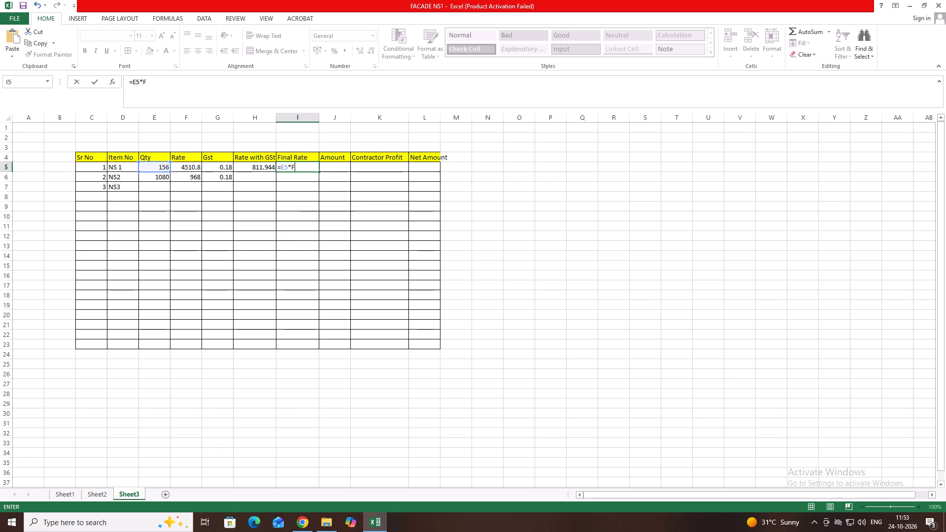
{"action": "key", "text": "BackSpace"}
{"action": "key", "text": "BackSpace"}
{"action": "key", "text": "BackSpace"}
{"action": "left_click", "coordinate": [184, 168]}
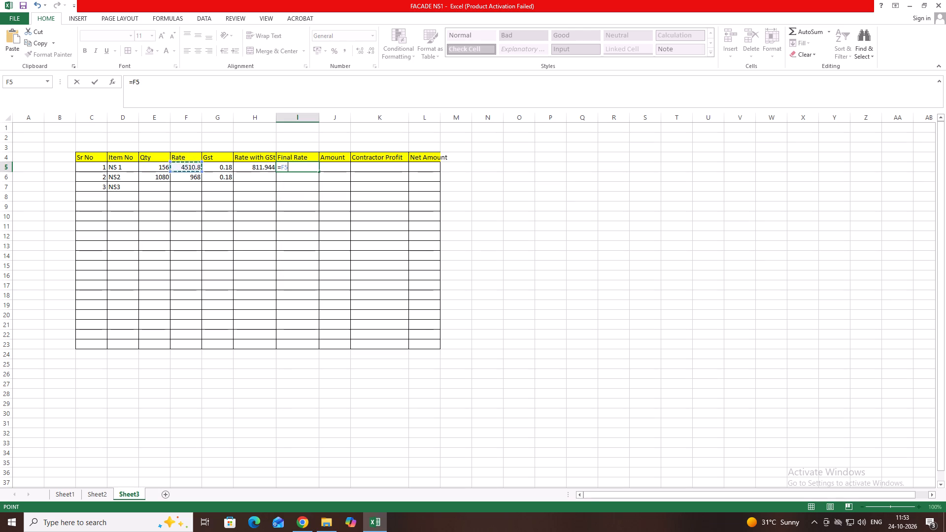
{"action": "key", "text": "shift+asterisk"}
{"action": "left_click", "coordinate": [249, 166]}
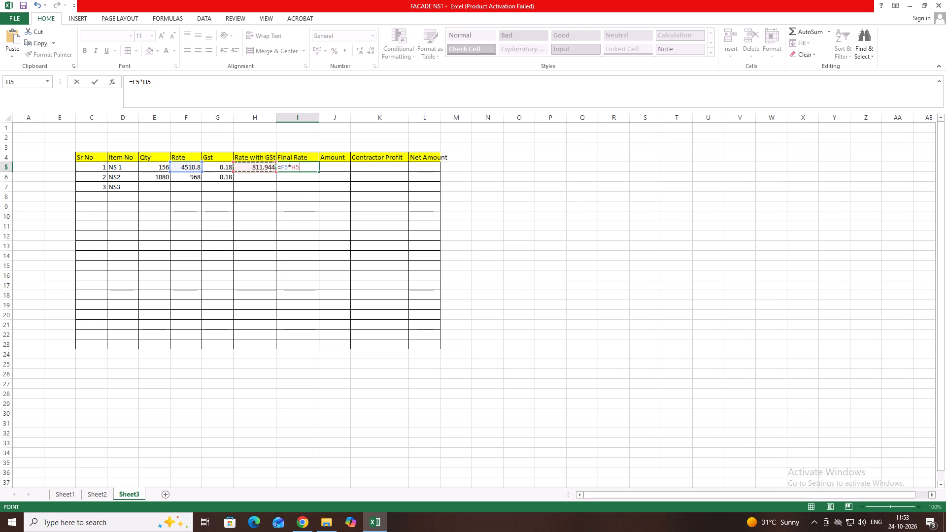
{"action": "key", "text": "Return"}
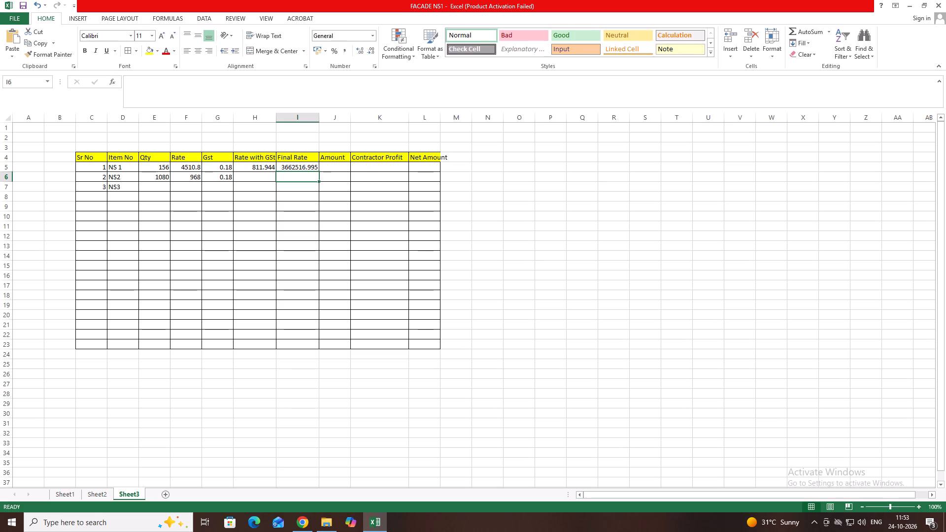
Replace the Final Rate formula for NS 1 in cell I5 with Rate plus Rate with GSt, =F5+H5.
{"action": "left_click", "coordinate": [303, 169]}
{"action": "key", "text": "BackSpace"}
{"action": "key", "text": "equal"}
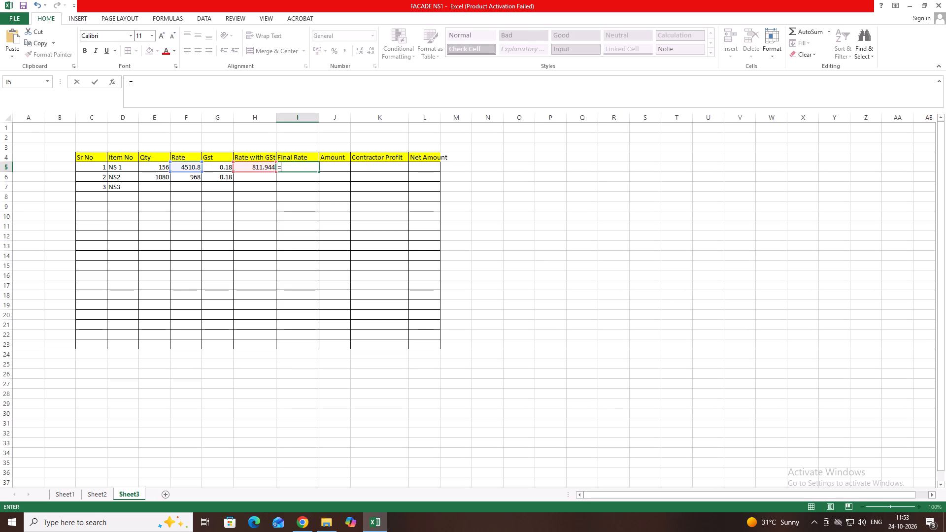
{"action": "left_click", "coordinate": [187, 167]}
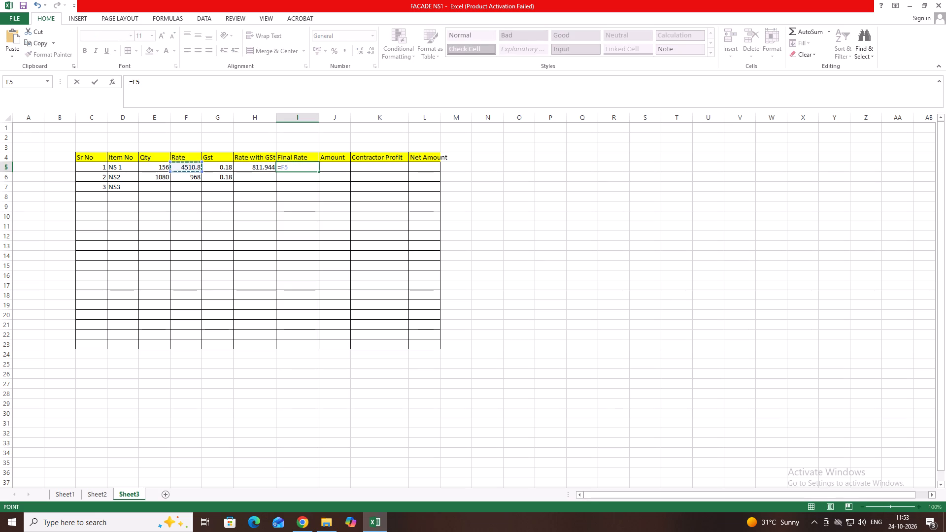
{"action": "key", "text": "shift+plus"}
{"action": "left_click", "coordinate": [259, 170]}
{"action": "key", "text": "Return"}
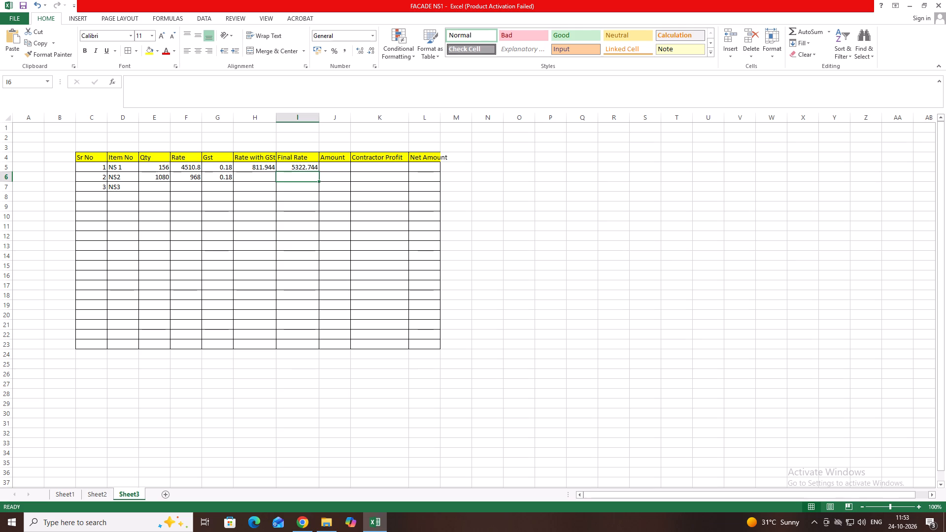
Calculate Rate with GSt for NS2 in cell H6 as Rate times Gst, =F6*G6.
{"action": "key", "text": "equal"}
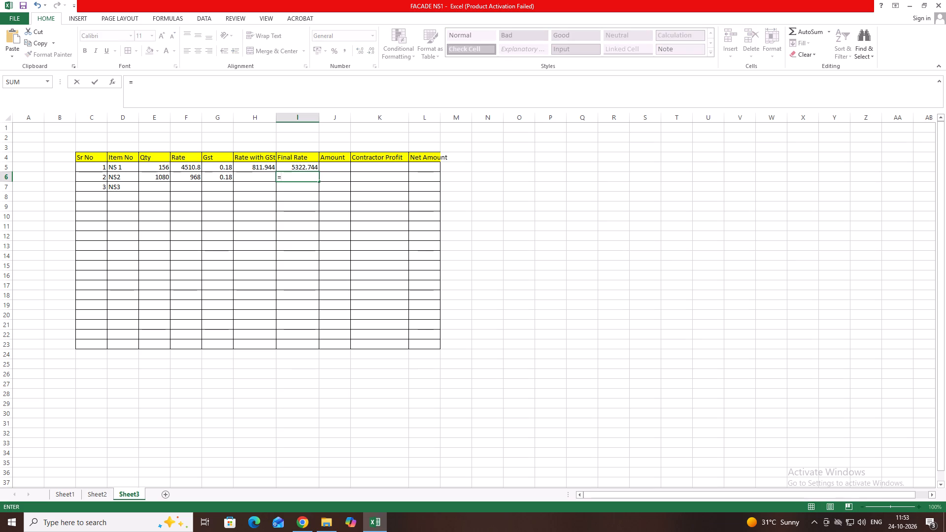
{"action": "key", "text": "BackSpace"}
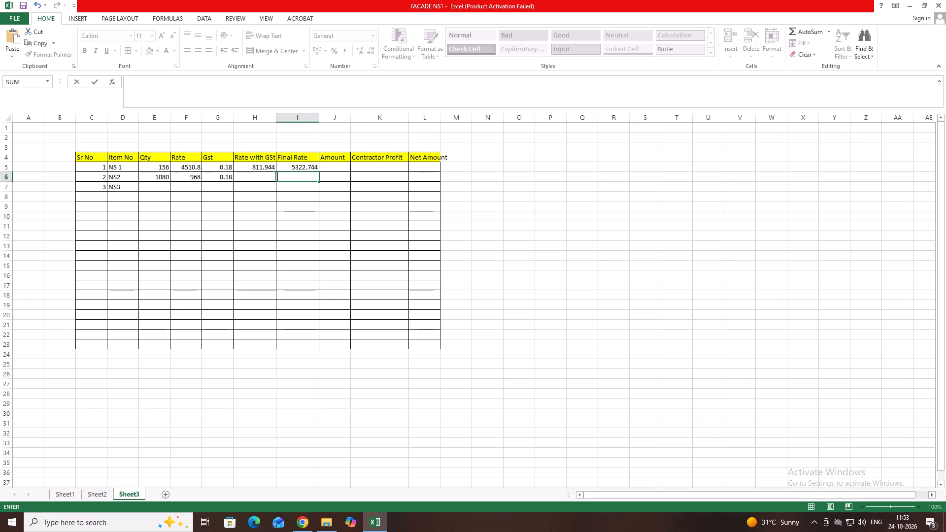
{"action": "left_click", "coordinate": [257, 179]}
{"action": "key", "text": "shift+plus"}
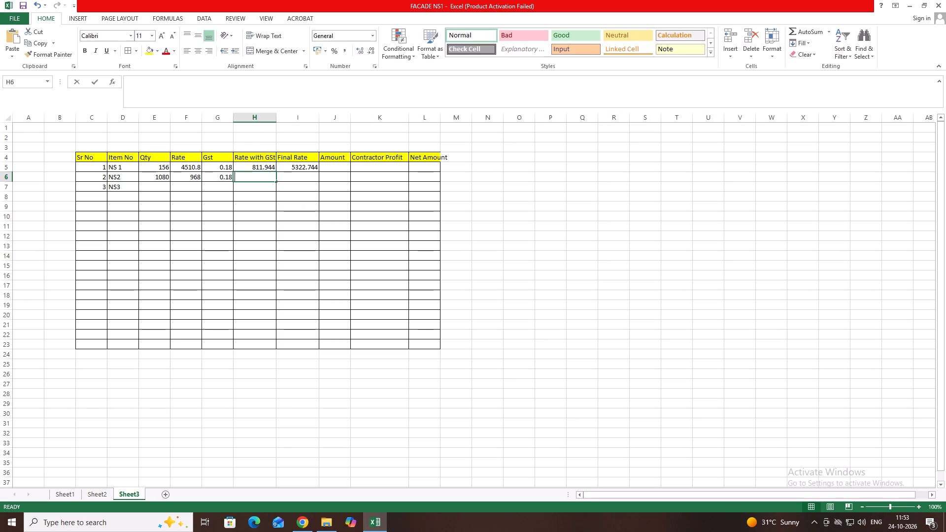
{"action": "key", "text": "BackSpace"}
{"action": "key", "text": "equal"}
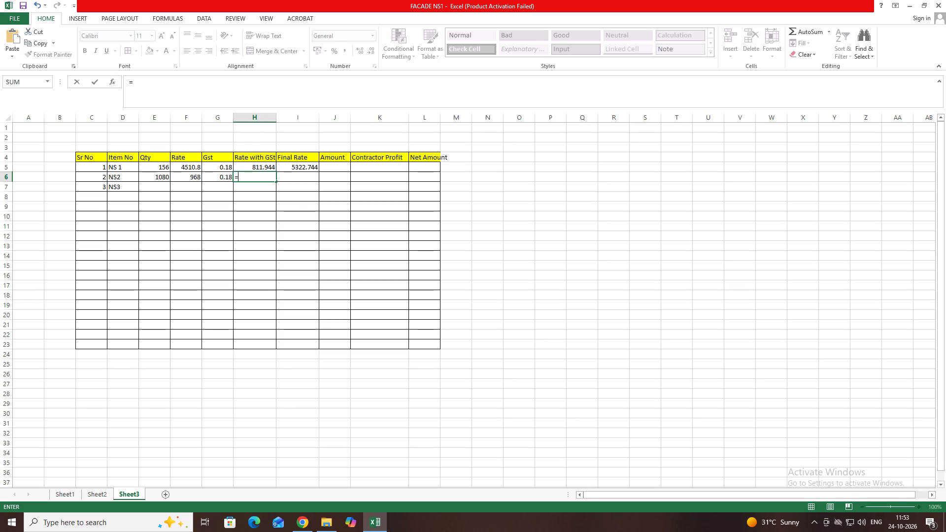
{"action": "left_click", "coordinate": [194, 175]}
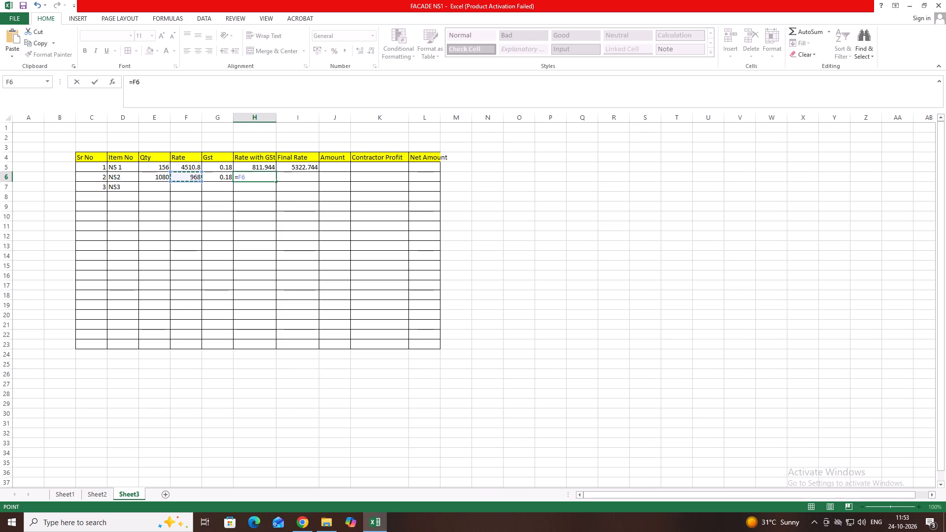
{"action": "key", "text": "shift+asterisk"}
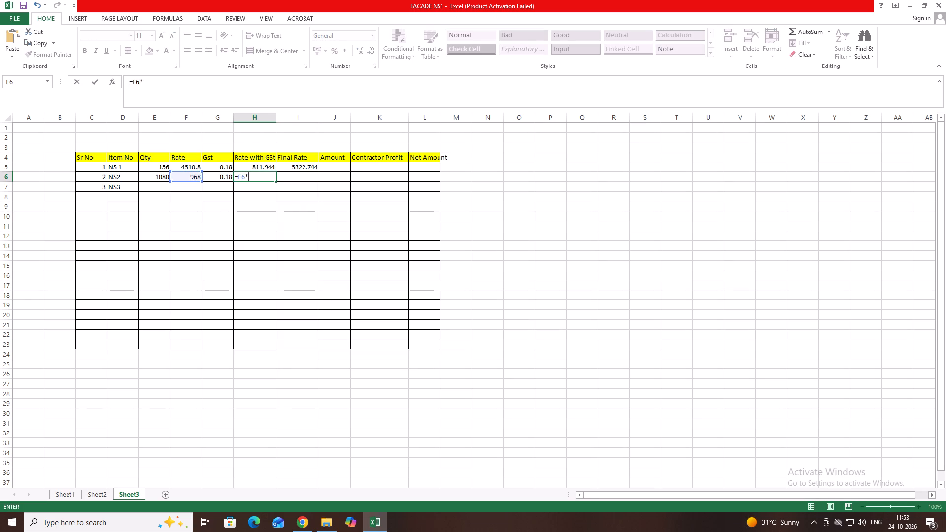
{"action": "left_click", "coordinate": [220, 177]}
{"action": "key", "text": "Return"}
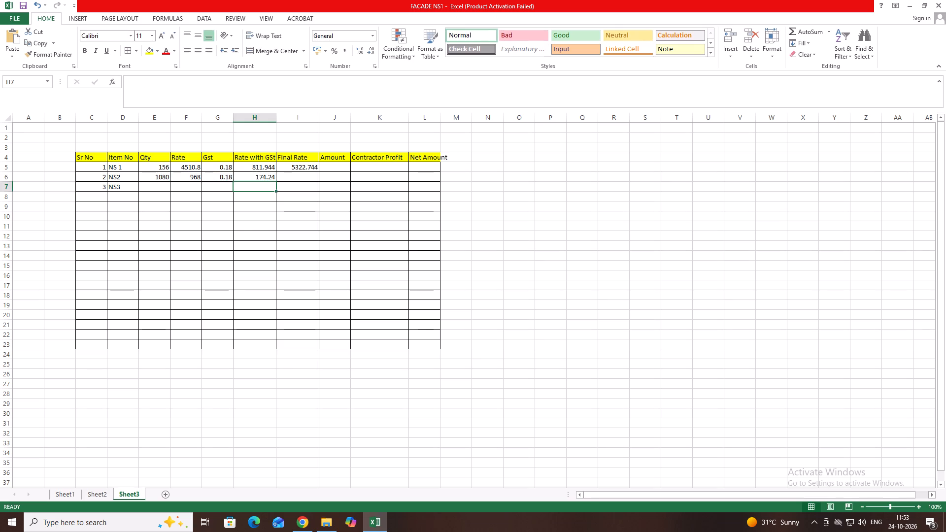
Calculate the Final Rate for NS2 in cell I6 as Rate plus Rate with GSt, =F6+H6.
{"action": "left_click", "coordinate": [313, 177]}
{"action": "key", "text": "equal"}
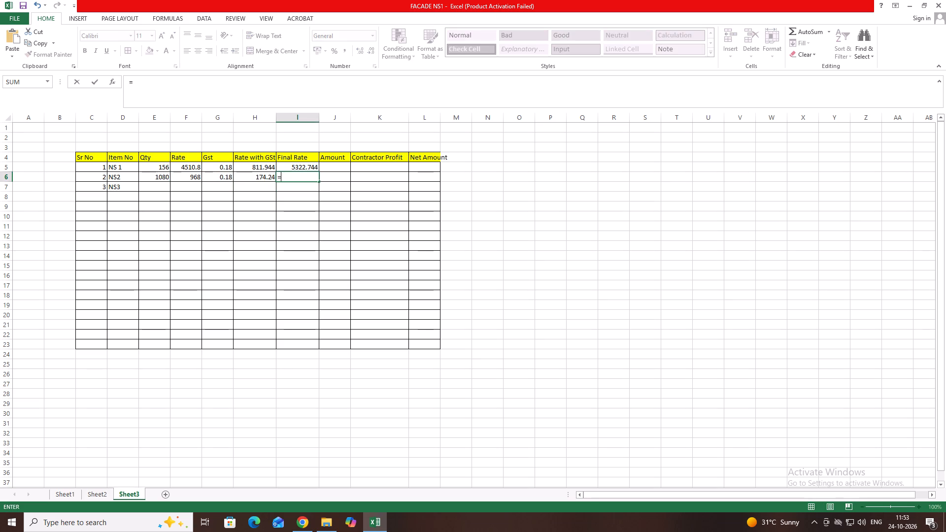
{"action": "left_click", "coordinate": [192, 175], "text": "shift"}
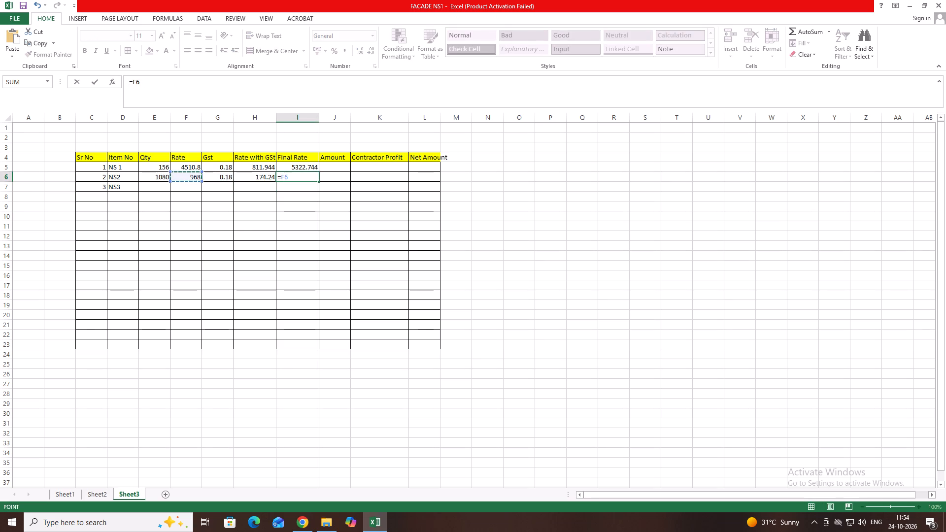
{"action": "key", "text": "shift+plus"}
{"action": "left_click", "coordinate": [264, 175]}
{"action": "key", "text": "Return"}
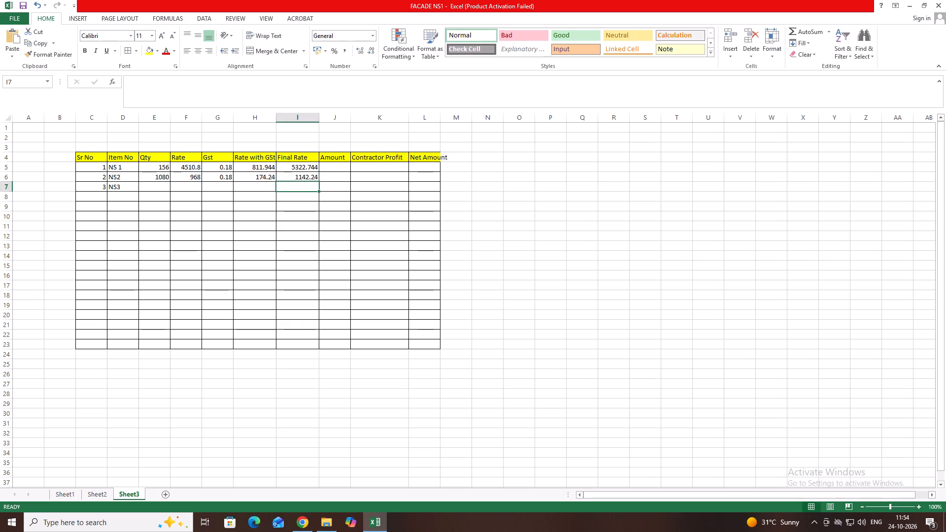
Calculate the Amount for NS 1 in cell J5 as Qty times Final Rate, =E5*I5.
{"action": "left_click", "coordinate": [330, 165]}
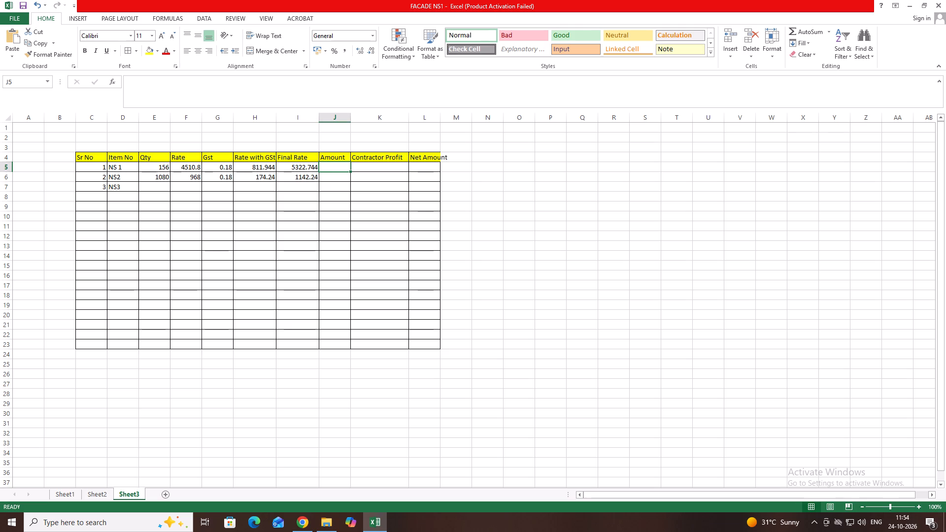
{"action": "key", "text": "equal"}
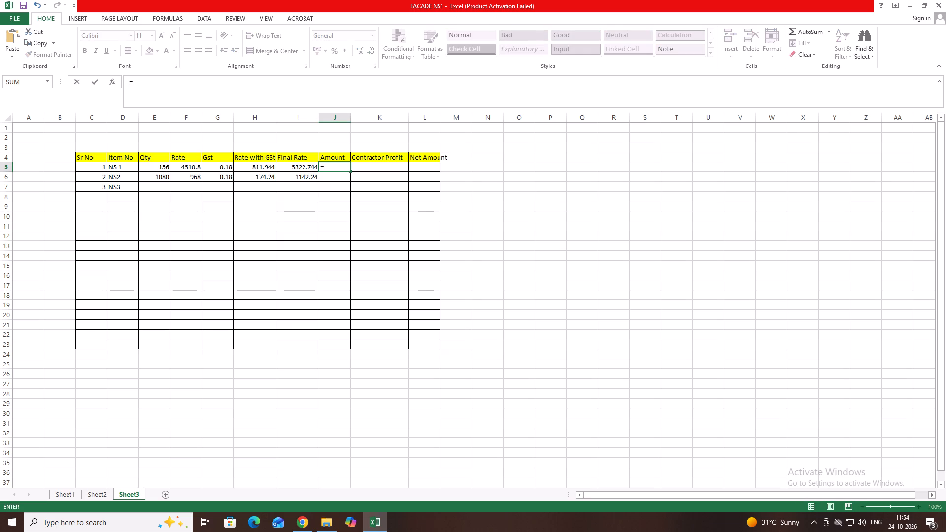
{"action": "left_click", "coordinate": [163, 168]}
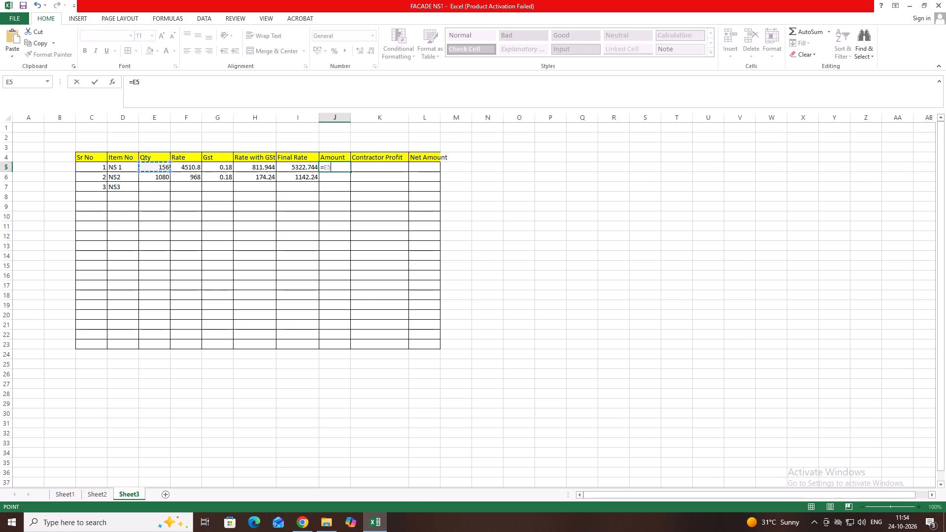
{"action": "key", "text": "shift+asterisk"}
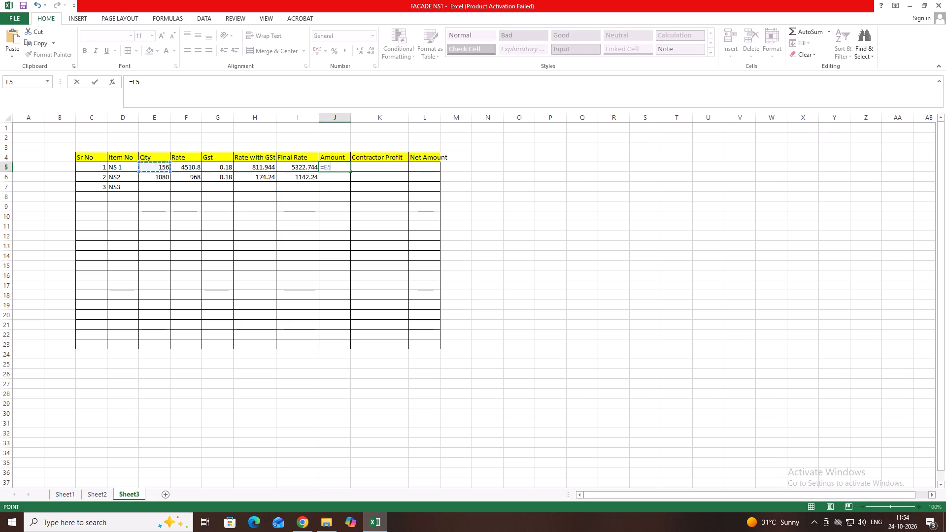
{"action": "left_click", "coordinate": [301, 167]}
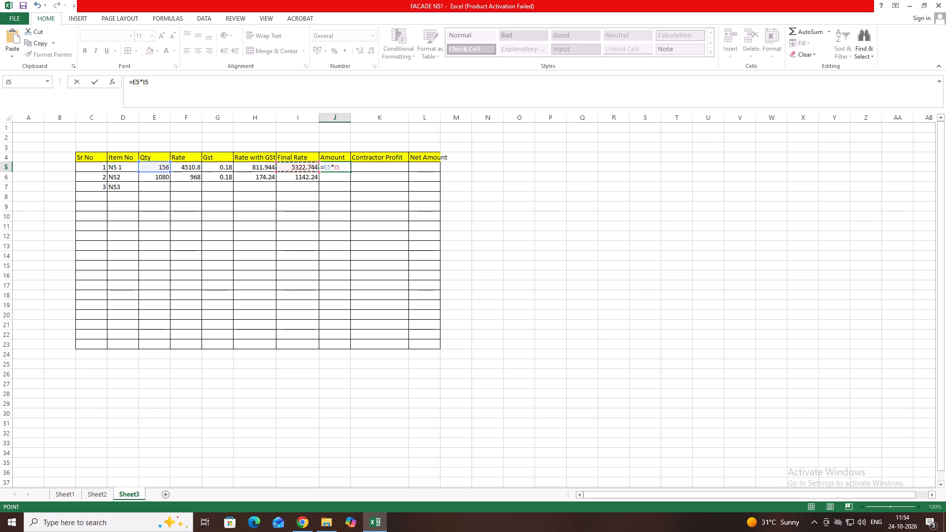
{"action": "key", "text": "Return"}
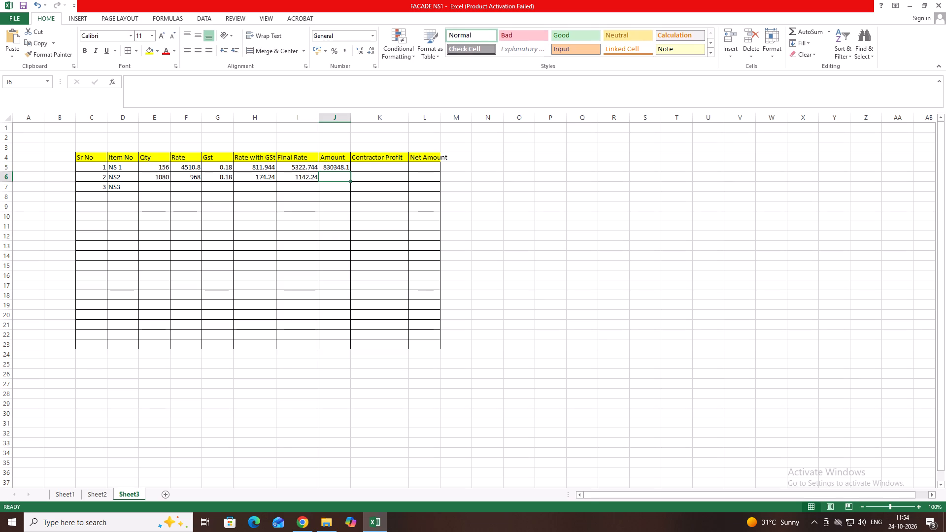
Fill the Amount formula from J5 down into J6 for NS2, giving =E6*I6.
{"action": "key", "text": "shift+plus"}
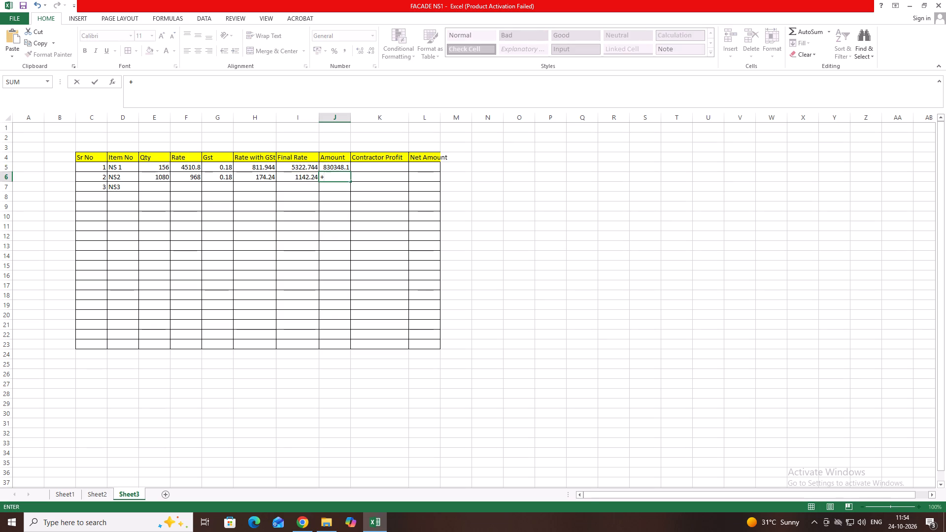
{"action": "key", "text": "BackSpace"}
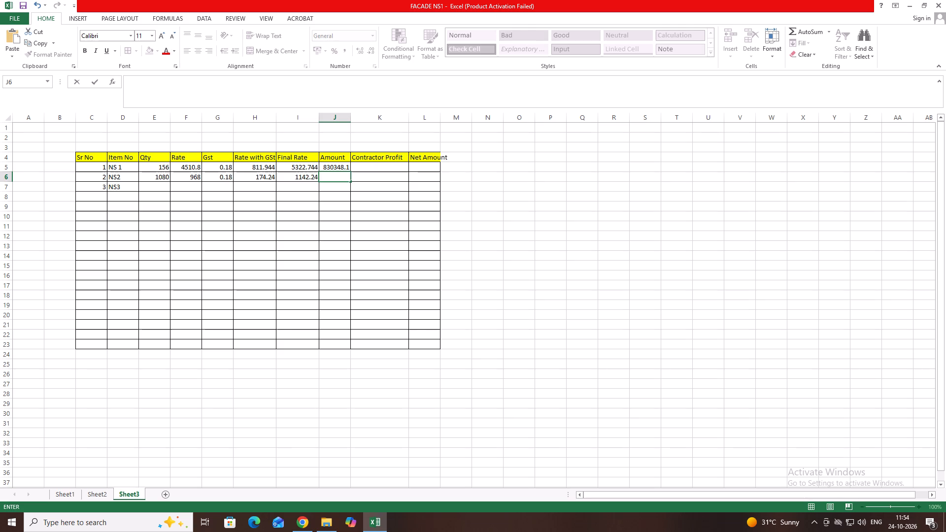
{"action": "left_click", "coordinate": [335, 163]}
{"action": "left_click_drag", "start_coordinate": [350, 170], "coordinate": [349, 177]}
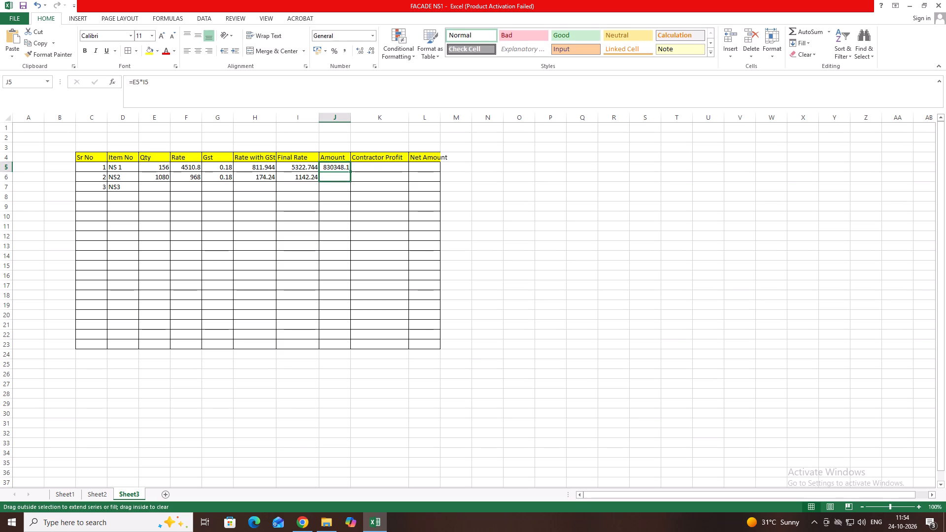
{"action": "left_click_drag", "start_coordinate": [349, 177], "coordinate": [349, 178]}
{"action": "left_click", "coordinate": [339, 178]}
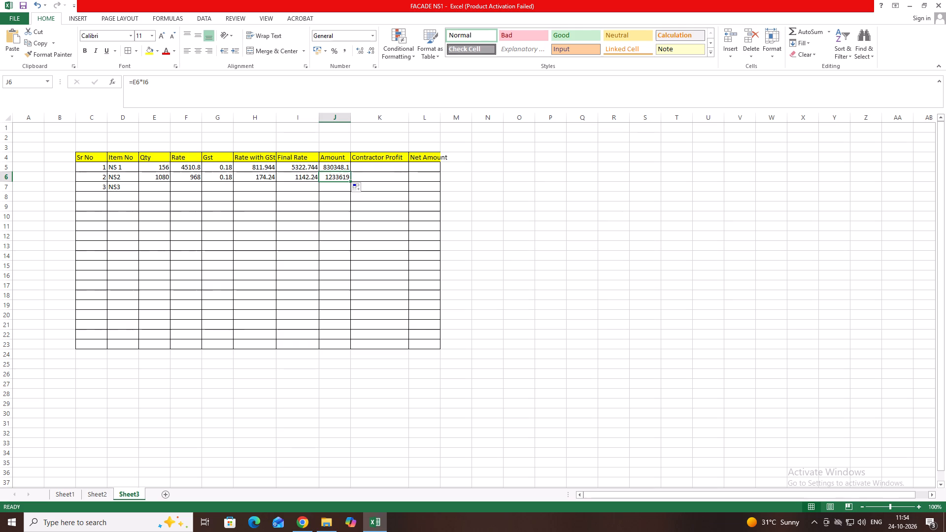
Widen column J slightly so the amounts fit with more digits.
{"action": "left_click_drag", "start_coordinate": [348, 117], "coordinate": [359, 117]}
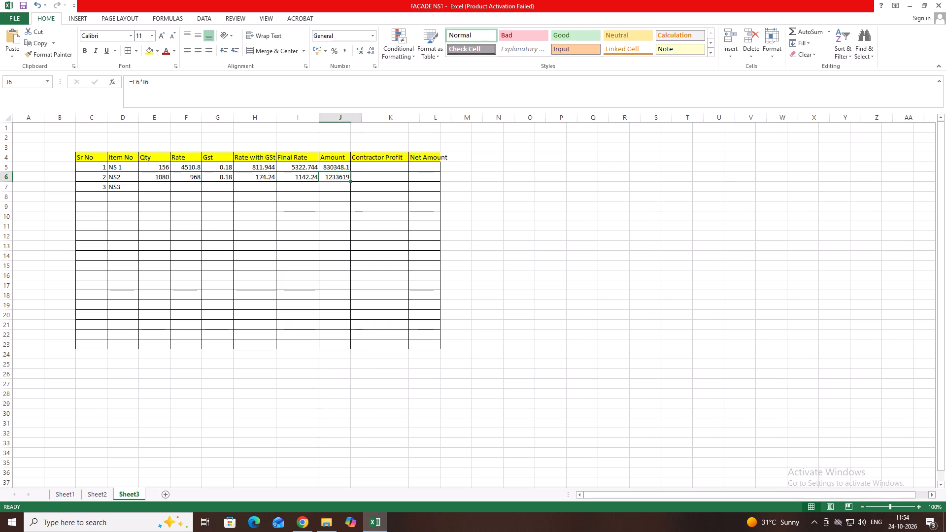
{"action": "left_click", "coordinate": [375, 178]}
{"action": "left_click", "coordinate": [395, 172]}
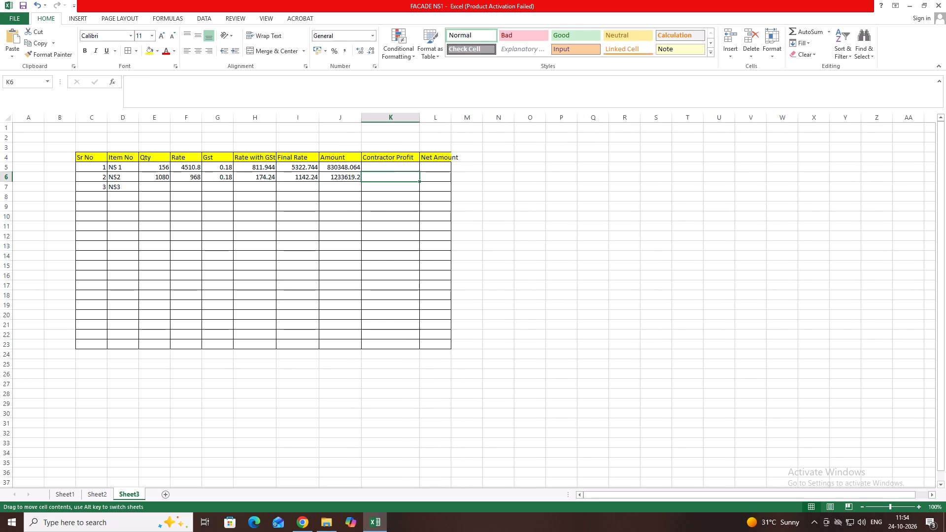
{"action": "left_click", "coordinate": [391, 166]}
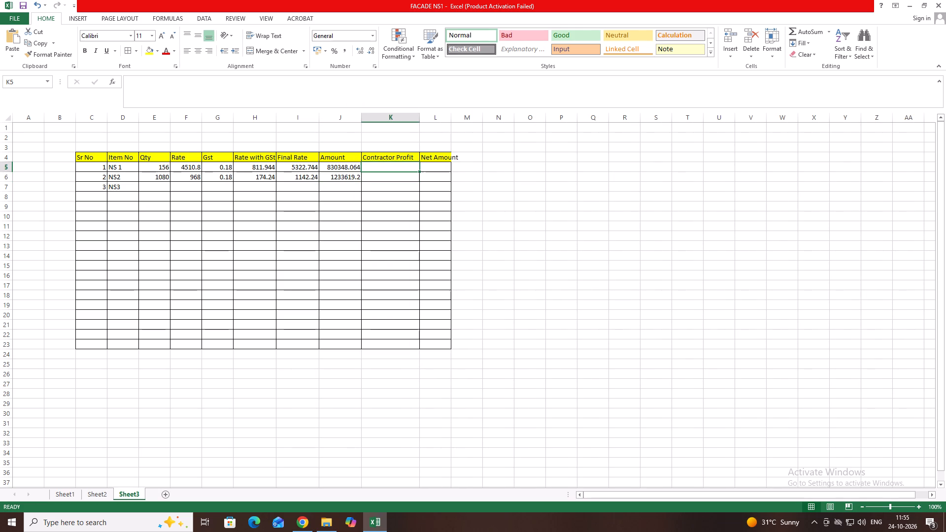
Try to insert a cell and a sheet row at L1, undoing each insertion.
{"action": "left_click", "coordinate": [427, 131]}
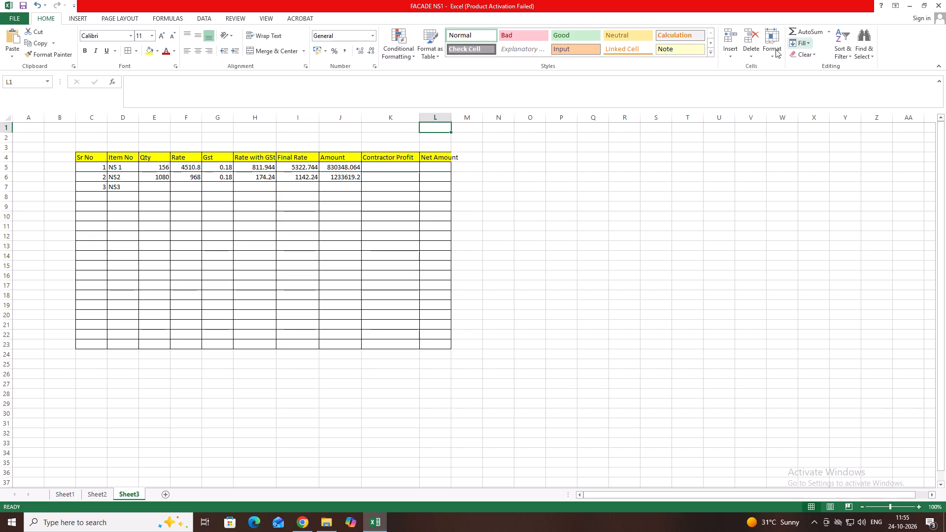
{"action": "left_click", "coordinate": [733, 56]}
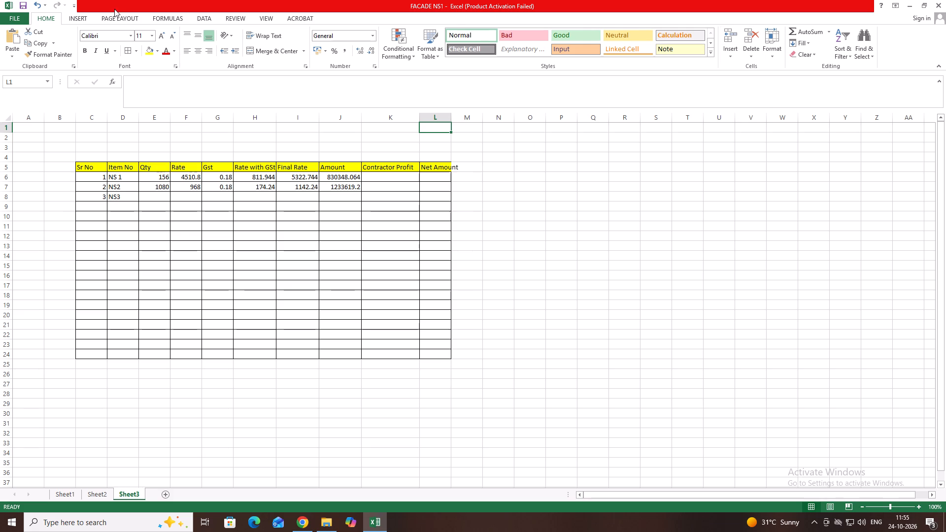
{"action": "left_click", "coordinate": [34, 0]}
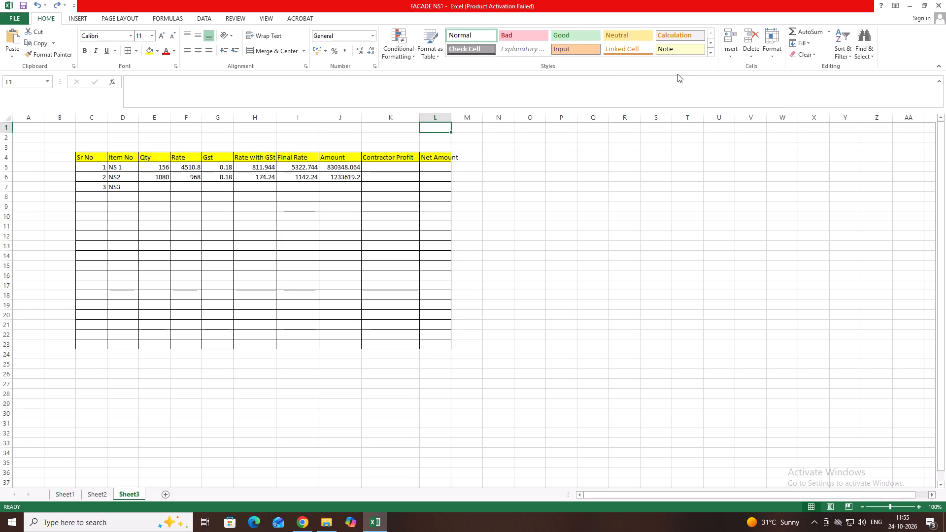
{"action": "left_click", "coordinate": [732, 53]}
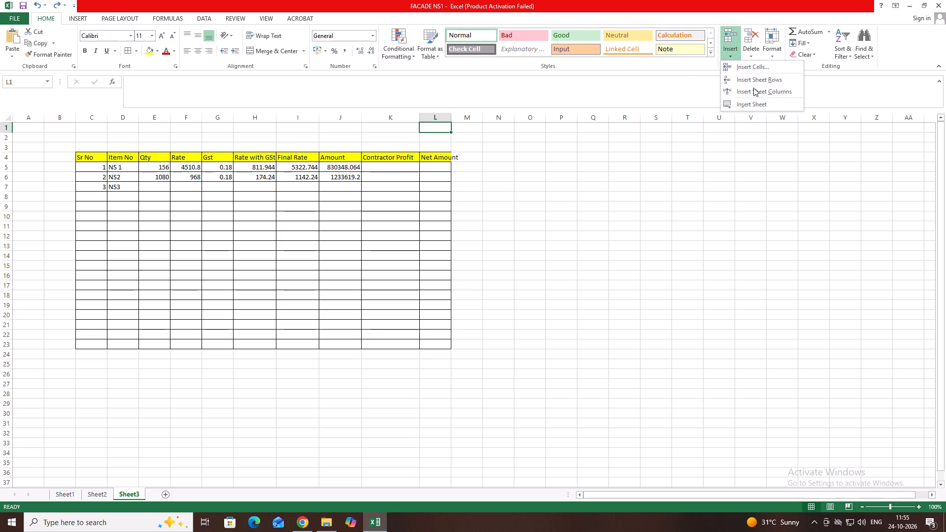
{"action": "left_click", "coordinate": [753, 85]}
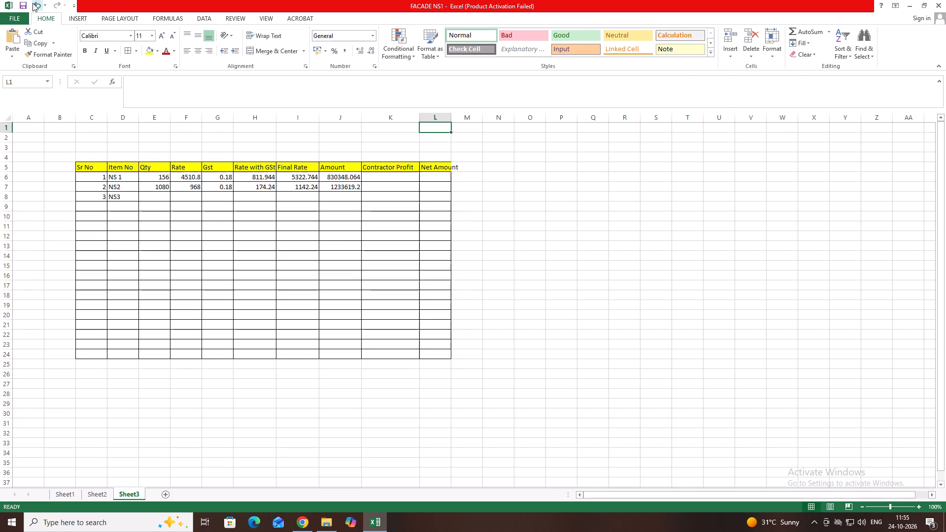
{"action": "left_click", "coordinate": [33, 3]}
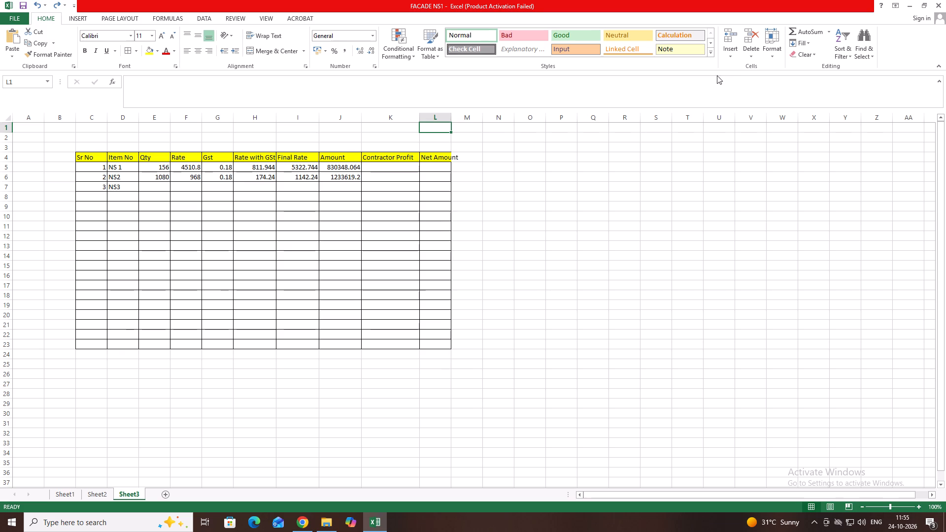
Insert a sheet column before Net Amount and enter the heading Profit amount in L4.
{"action": "left_click", "coordinate": [730, 57]}
{"action": "left_click", "coordinate": [749, 91]}
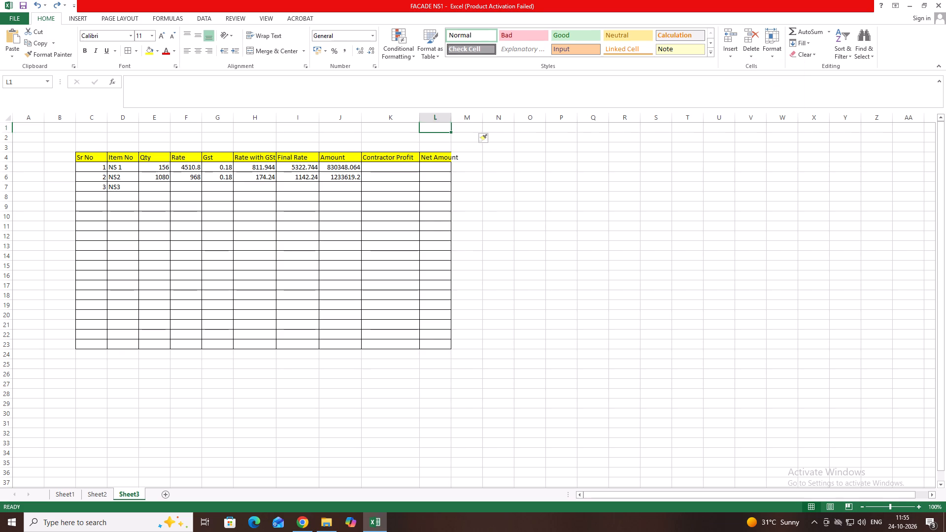
{"action": "left_click", "coordinate": [435, 157]}
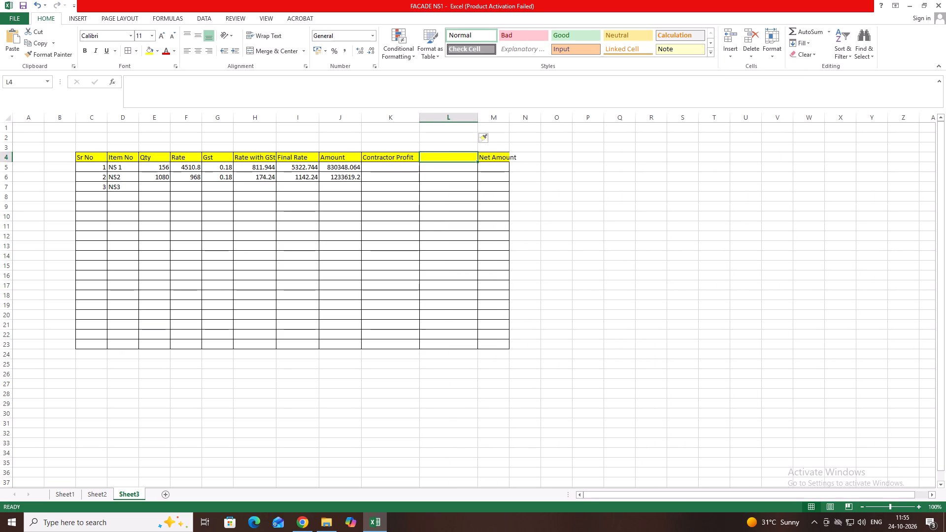
{"action": "type", "text": "Profit amou"}
{"action": "type", "text": "nt"}
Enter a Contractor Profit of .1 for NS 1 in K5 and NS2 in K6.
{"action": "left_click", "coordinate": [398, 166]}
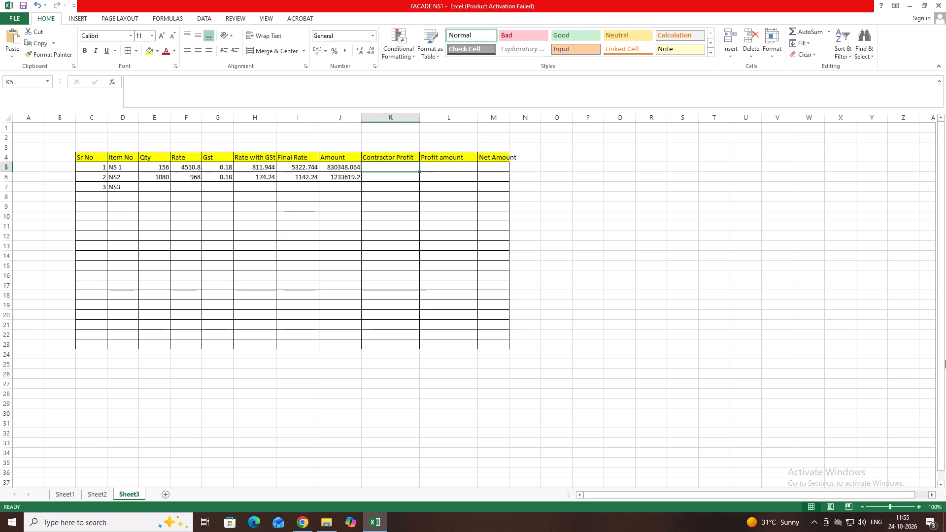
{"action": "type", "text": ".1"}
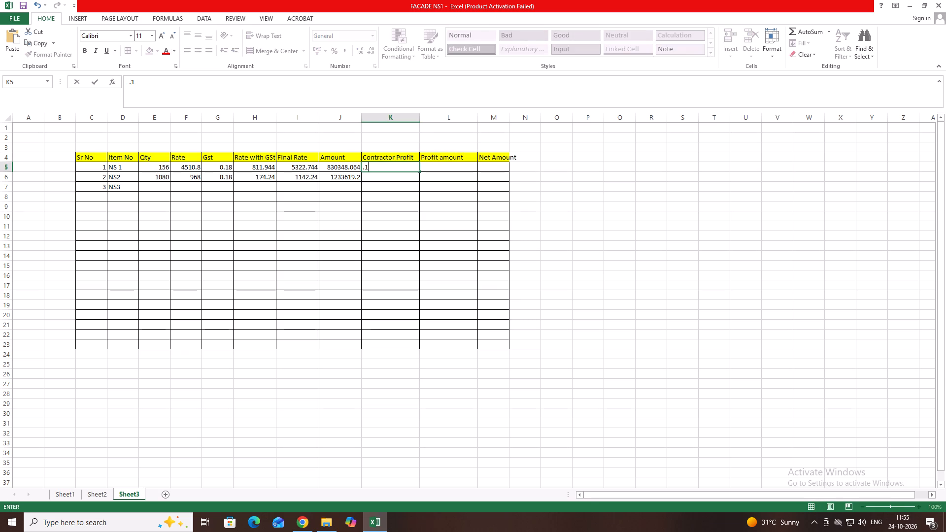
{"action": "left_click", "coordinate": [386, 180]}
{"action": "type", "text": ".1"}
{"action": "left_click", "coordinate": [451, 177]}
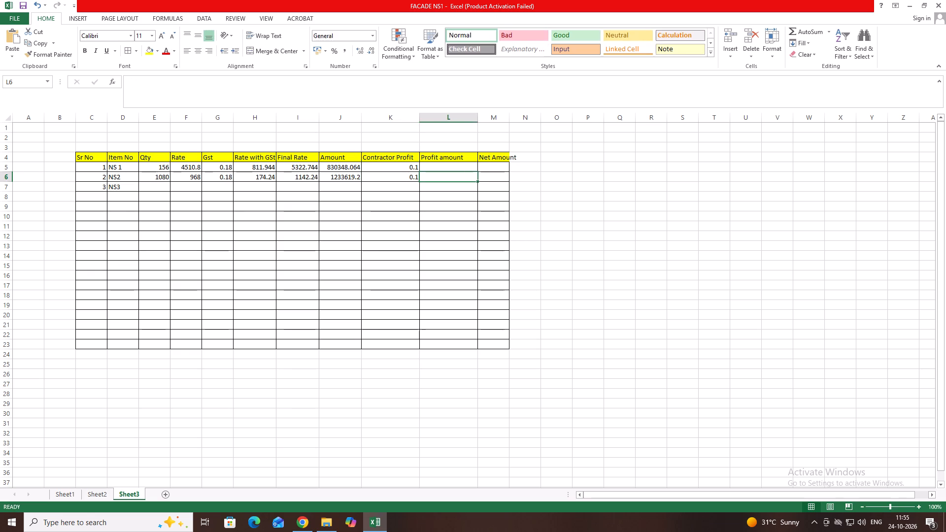
Copy the Contractor Profit heading from K4 into J4, replacing the Amount heading.
{"action": "left_click", "coordinate": [392, 158]}
{"action": "key", "text": "ctrl+c"}
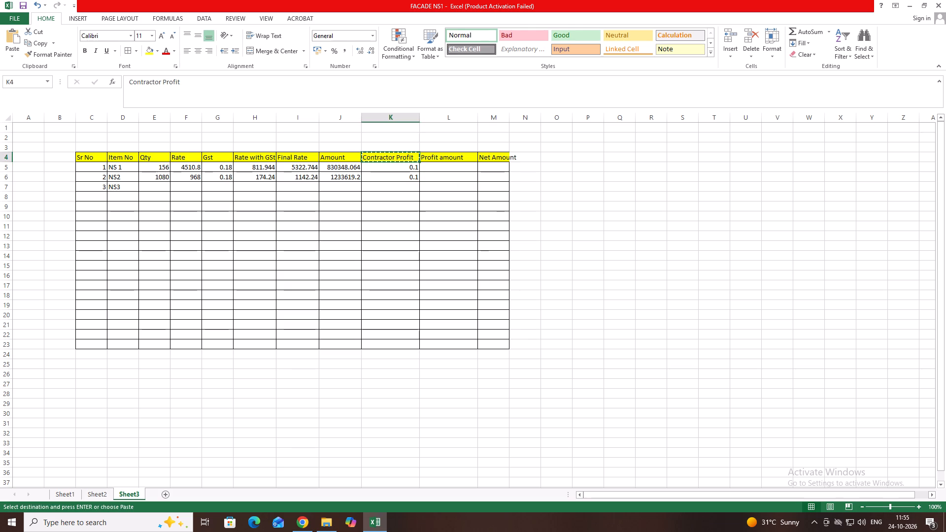
{"action": "left_click", "coordinate": [349, 157]}
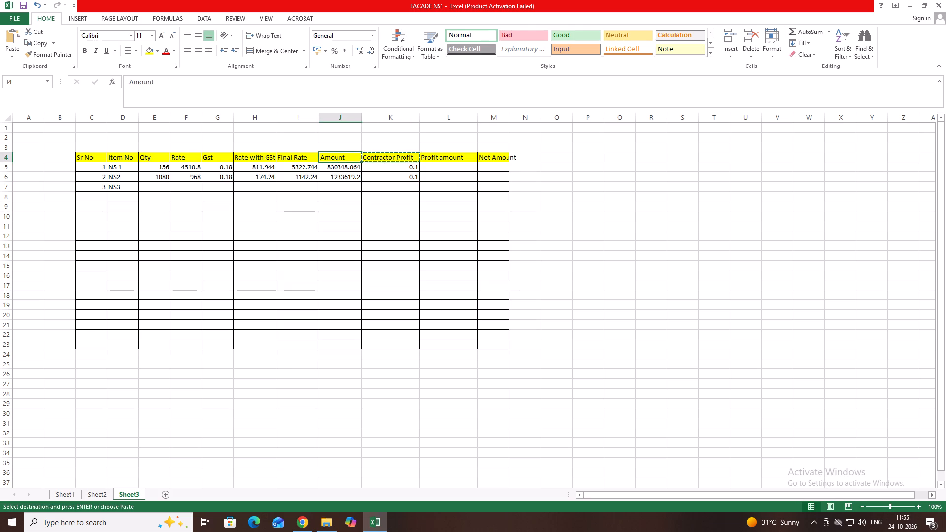
{"action": "key", "text": "ctrl+v"}
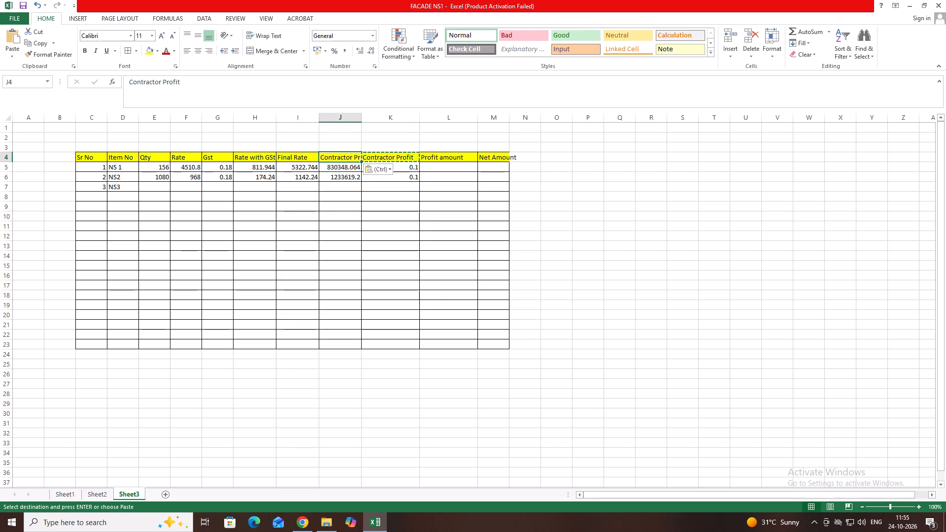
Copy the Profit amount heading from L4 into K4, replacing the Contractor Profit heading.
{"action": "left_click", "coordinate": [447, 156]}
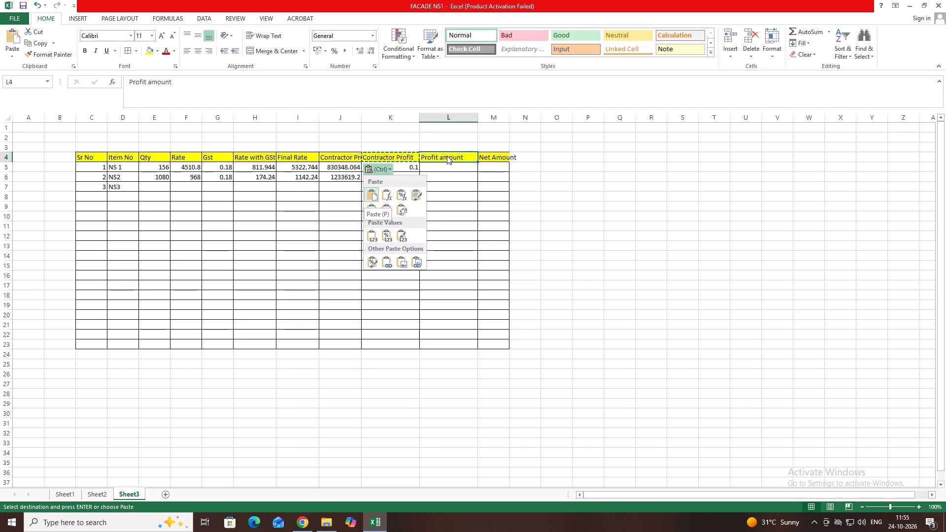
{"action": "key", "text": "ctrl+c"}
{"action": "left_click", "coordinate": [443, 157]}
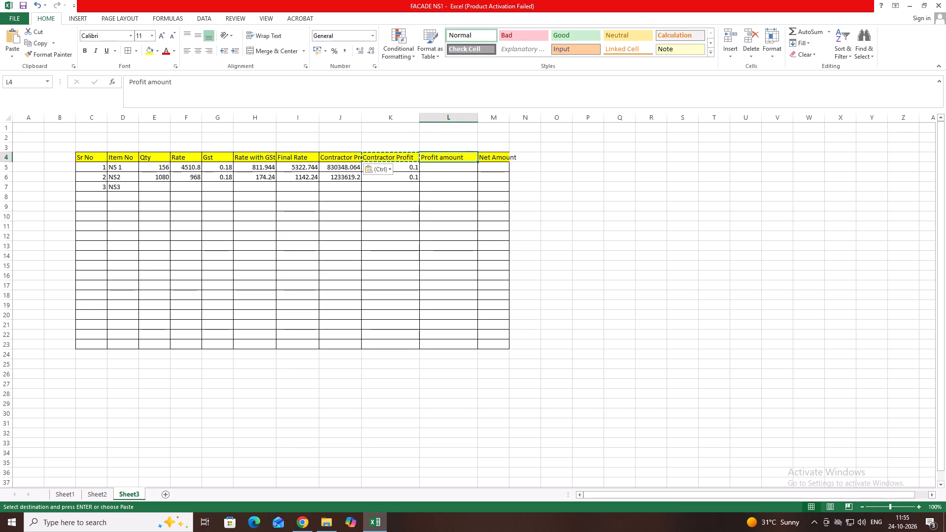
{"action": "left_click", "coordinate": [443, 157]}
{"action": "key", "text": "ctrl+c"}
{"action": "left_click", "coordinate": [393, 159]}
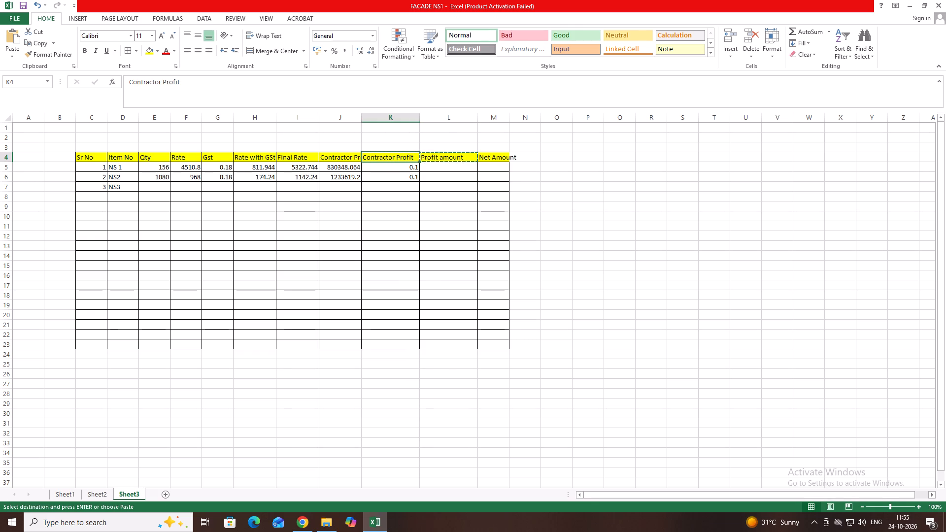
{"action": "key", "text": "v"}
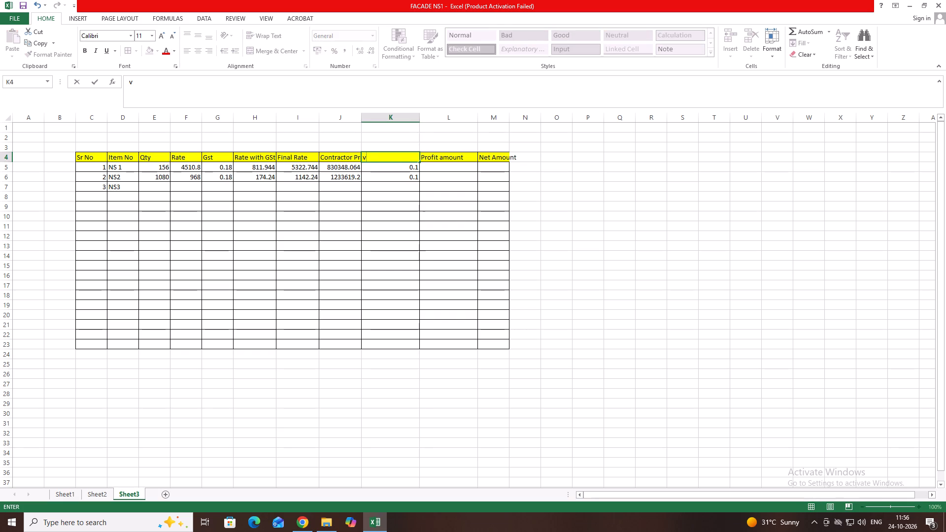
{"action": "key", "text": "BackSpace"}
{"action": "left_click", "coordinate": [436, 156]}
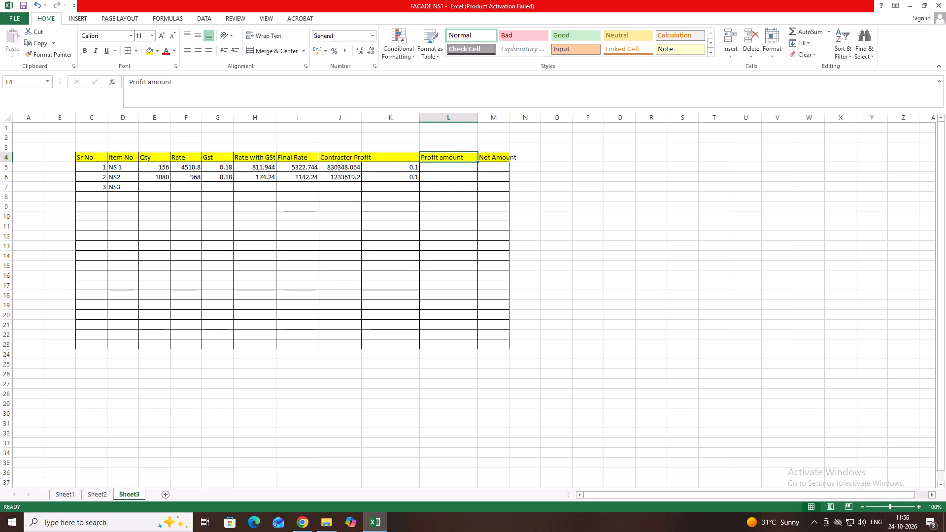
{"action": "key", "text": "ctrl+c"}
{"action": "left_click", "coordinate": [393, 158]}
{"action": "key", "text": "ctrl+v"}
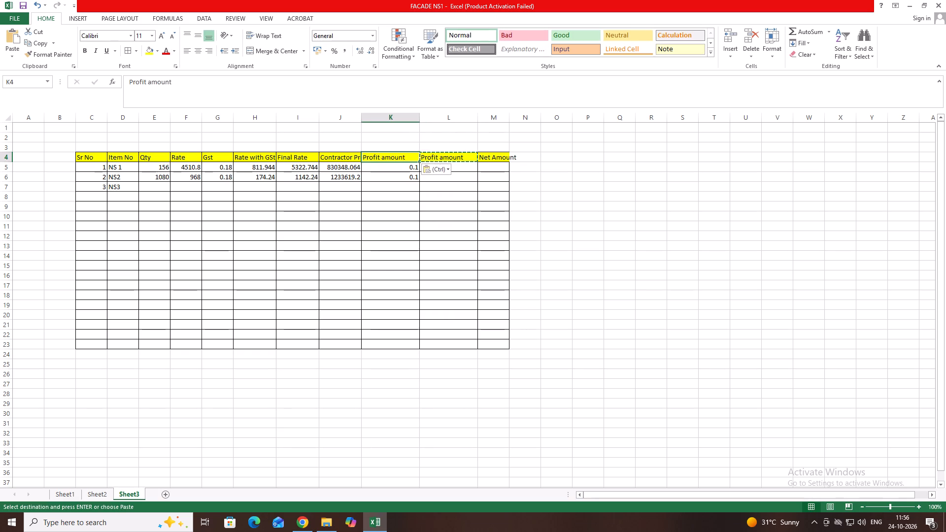
Clear the heading in K4 and the NS 1 and NS2 entries in J5, J6, K5 and K6.
{"action": "key", "text": "BackSpace"}
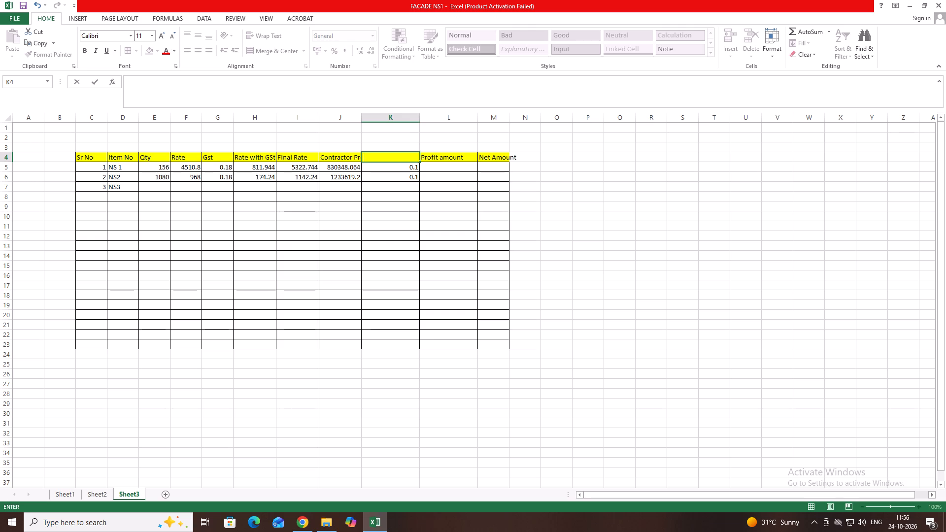
{"action": "left_click", "coordinate": [344, 169]}
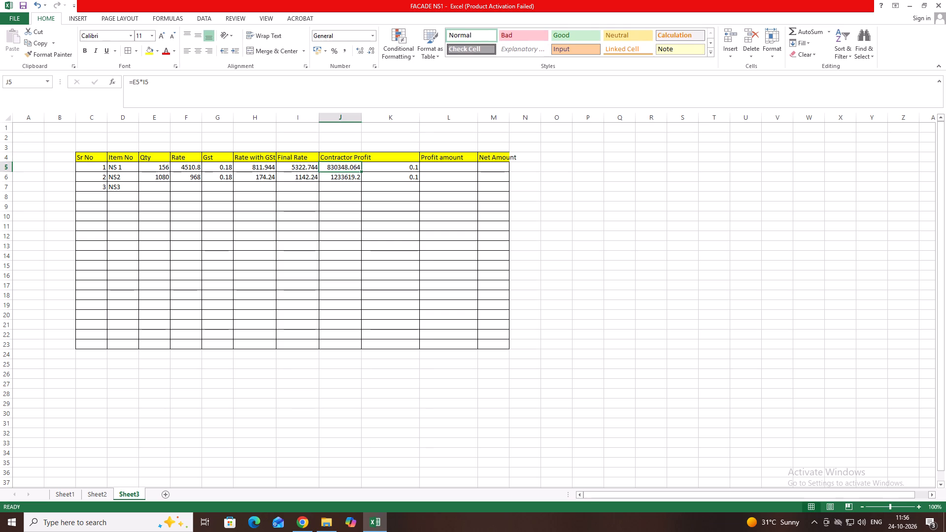
{"action": "key", "text": "BackSpace"}
{"action": "left_click", "coordinate": [344, 177]}
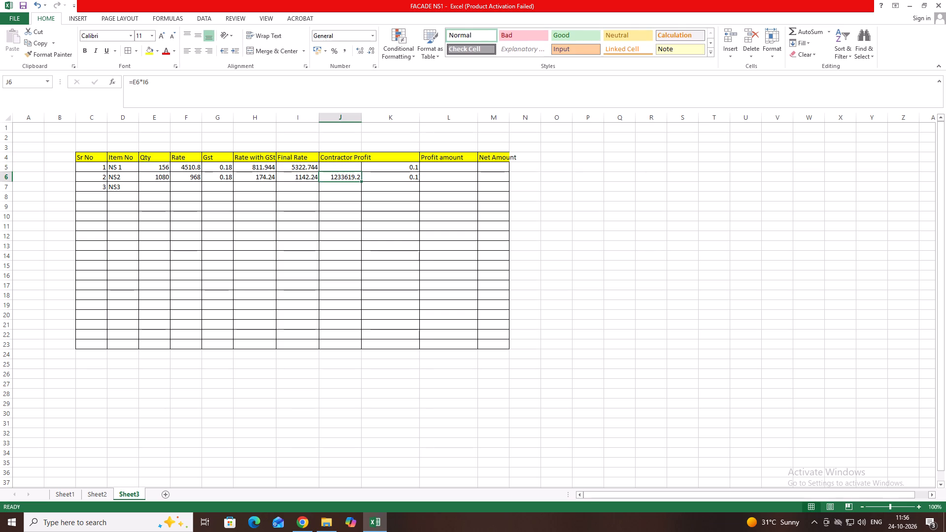
{"action": "key", "text": "BackSpace"}
{"action": "left_click", "coordinate": [412, 169]}
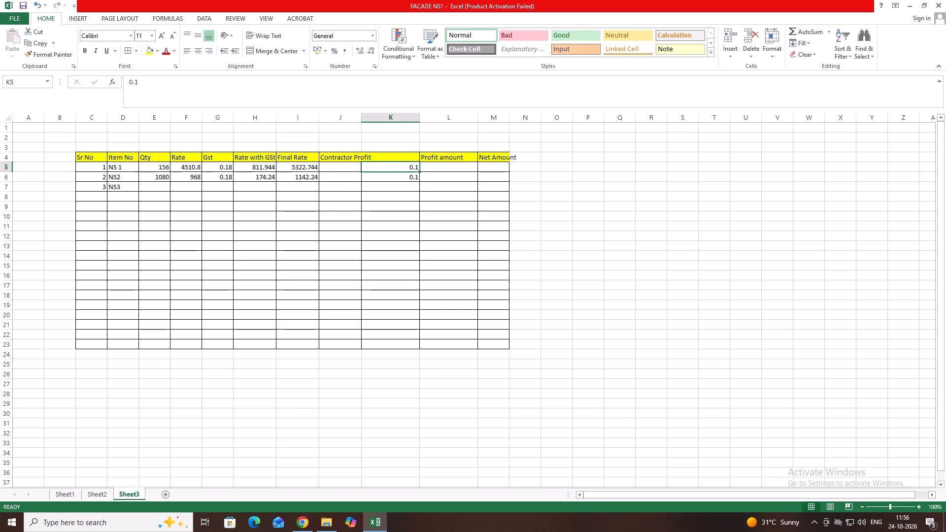
{"action": "key", "text": "BackSpace"}
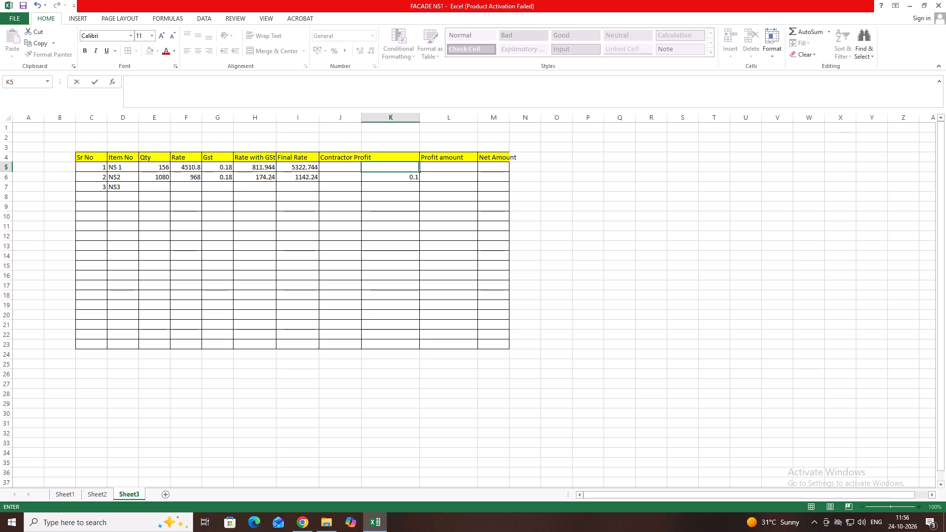
{"action": "left_click", "coordinate": [413, 179]}
{"action": "key", "text": "BackSpace"}
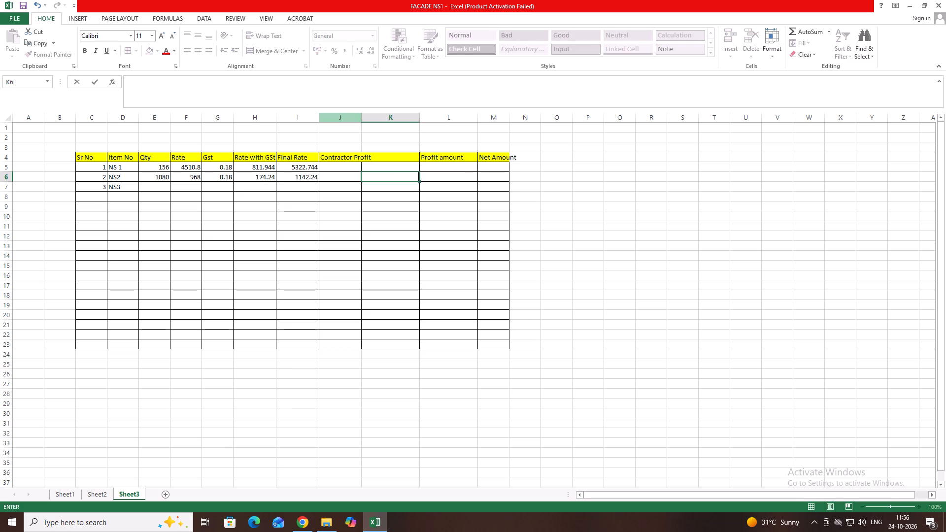
Wrap the text of the Contractor Profit heading in J4.
{"action": "left_click", "coordinate": [352, 160]}
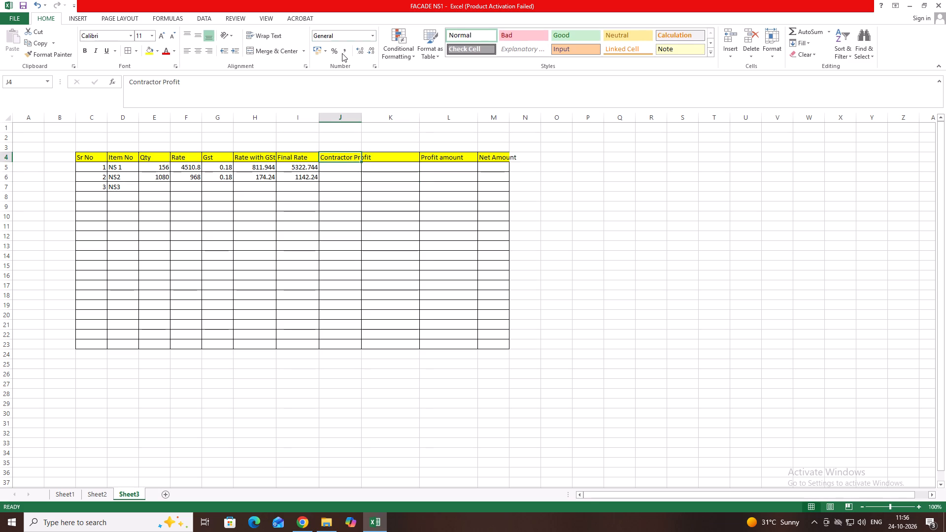
{"action": "left_click", "coordinate": [264, 35]}
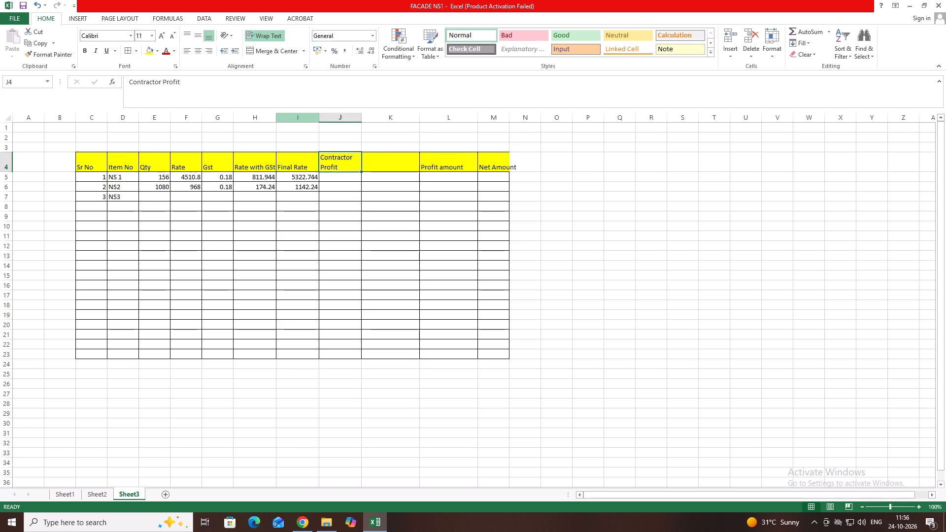
Enter the heading Profit amount in the empty header cell K4.
{"action": "left_click", "coordinate": [394, 178]}
{"action": "left_click", "coordinate": [409, 171]}
{"action": "left_click", "coordinate": [354, 146]}
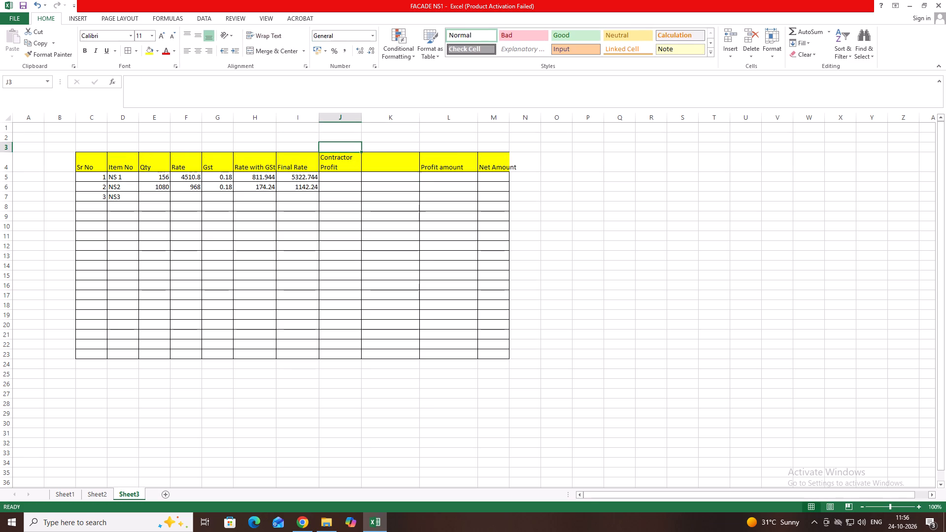
{"action": "left_click", "coordinate": [390, 161]}
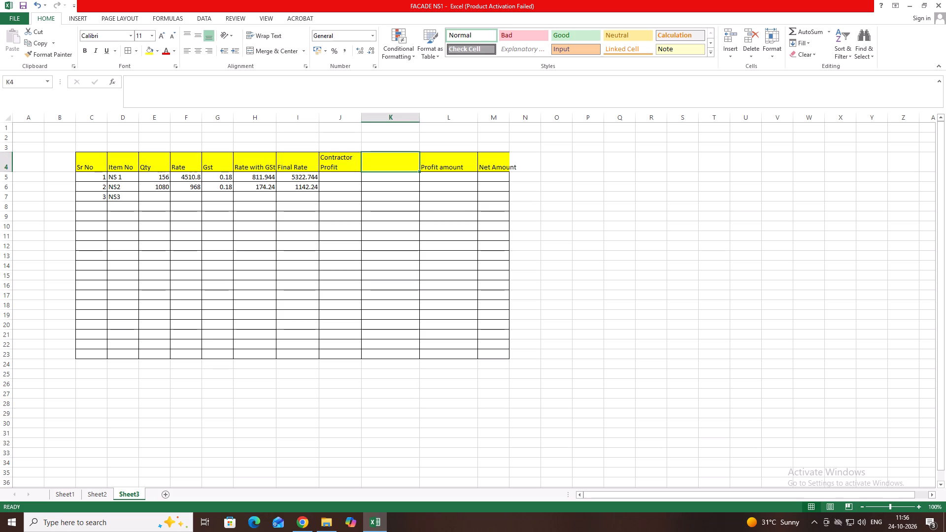
{"action": "type", "text": "Pfo"}
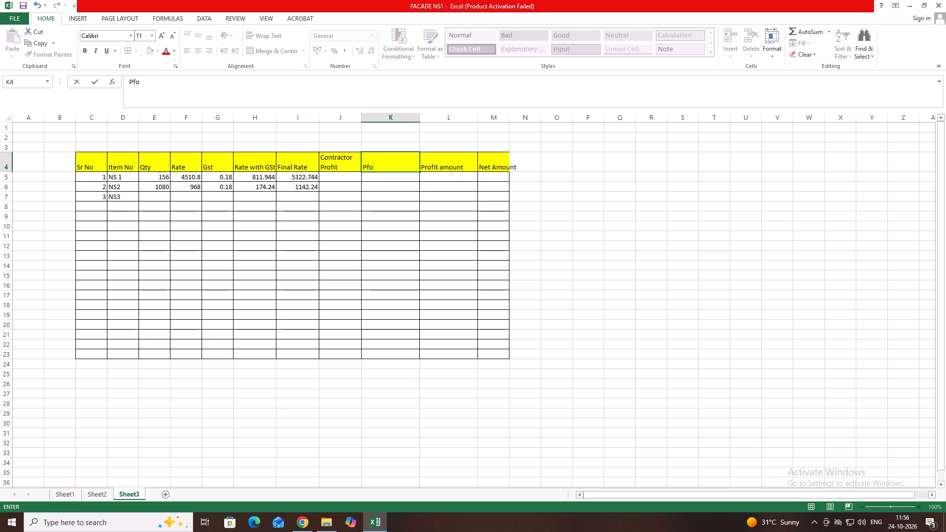
{"action": "key", "text": "BackSpace"}
{"action": "key", "text": "BackSpace"}
{"action": "type", "text": "rofit amount"}
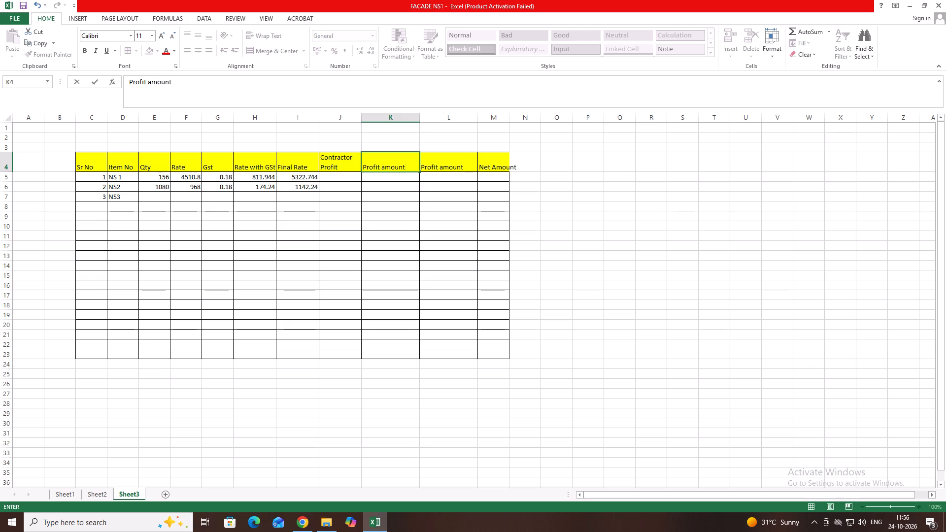
Enter a Contractor Profit of .10 for NS 1 in J5 and for NS2 in J6.
{"action": "left_click", "coordinate": [342, 180]}
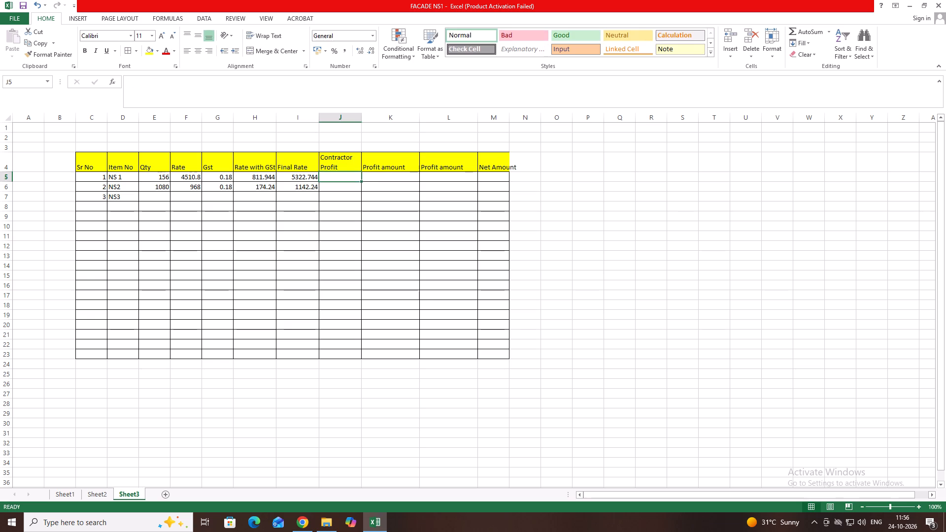
{"action": "type", "text": ".10"}
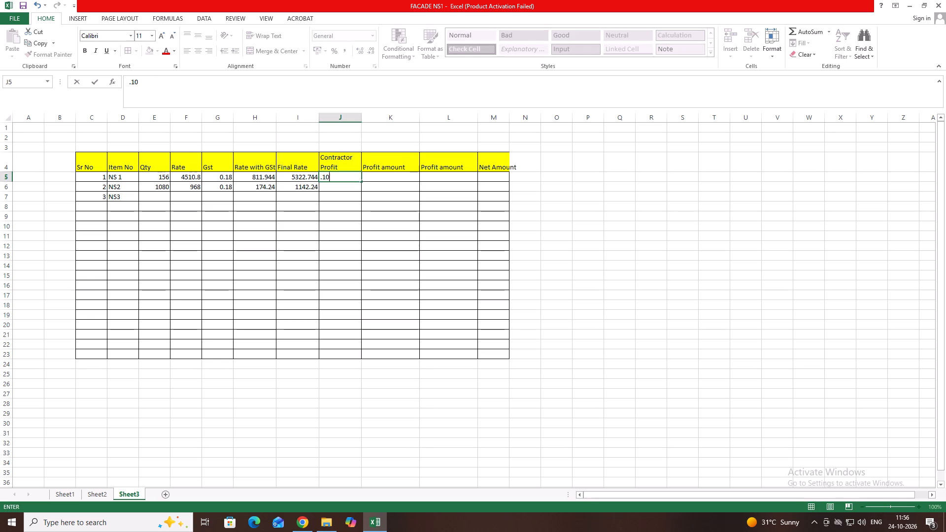
{"action": "left_click", "coordinate": [352, 185]}
{"action": "type", "text": ".01"}
{"action": "key", "text": "BackSpace"}
{"action": "key", "text": "BackSpace"}
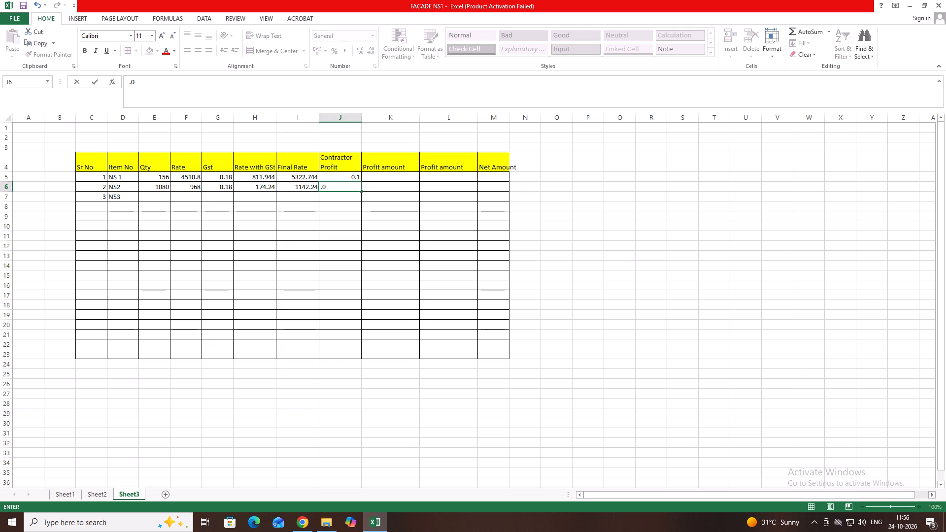
{"action": "type", "text": "10"}
Calculate the Profit amount in K5 as Final Rate times Contractor Profit (=I5*J5) and fill the formula down to K6.
{"action": "left_click", "coordinate": [383, 177]}
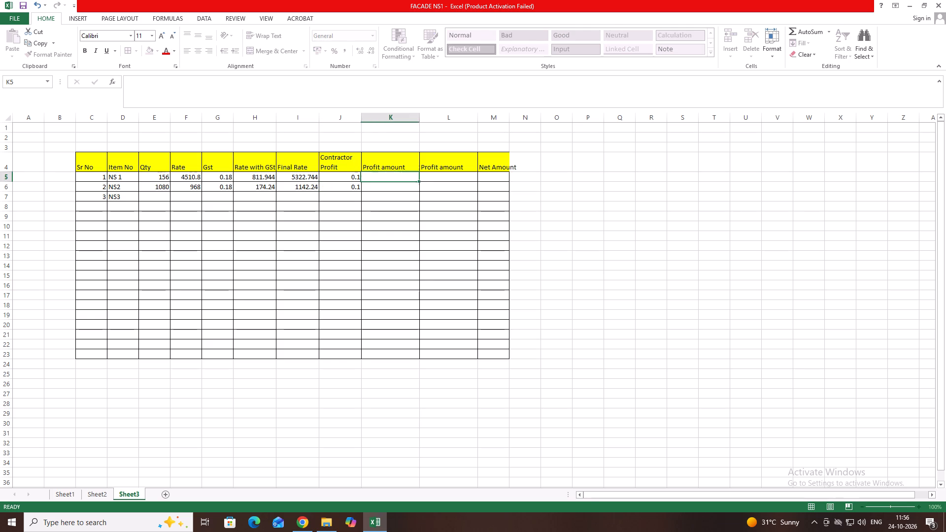
{"action": "key", "text": "equal"}
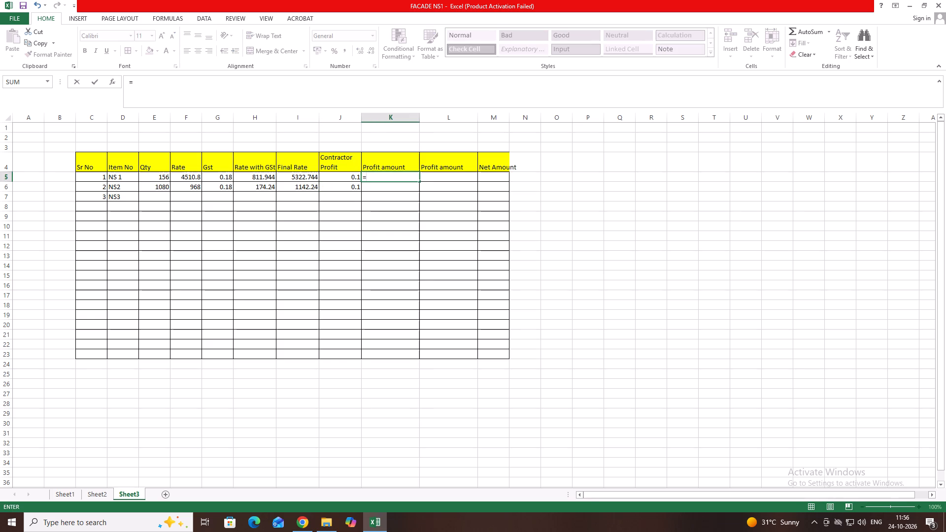
{"action": "left_click", "coordinate": [298, 179]}
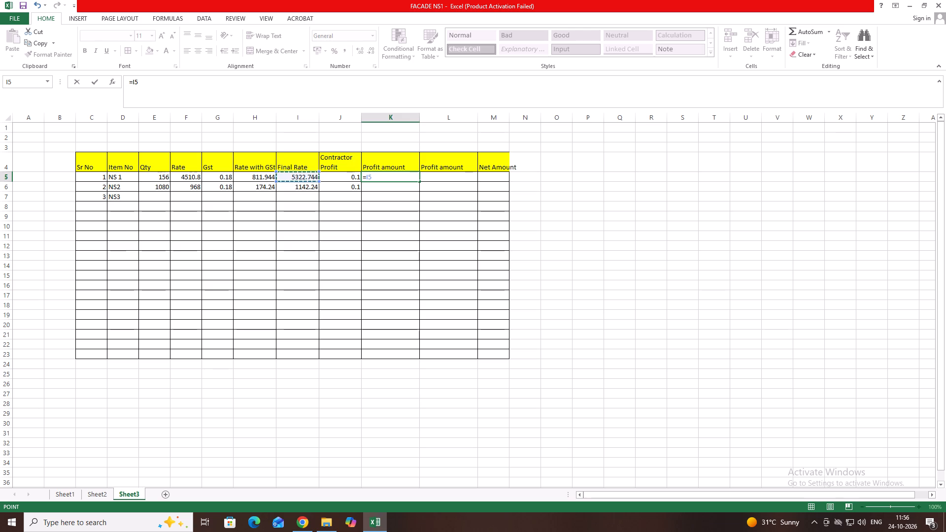
{"action": "key", "text": "shift+asterisk"}
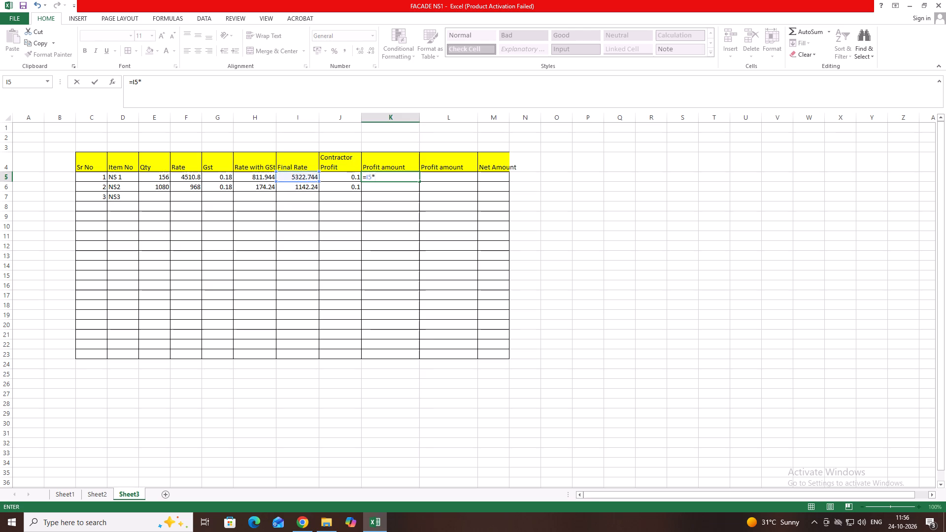
{"action": "left_click", "coordinate": [353, 180]}
{"action": "key", "text": "Return"}
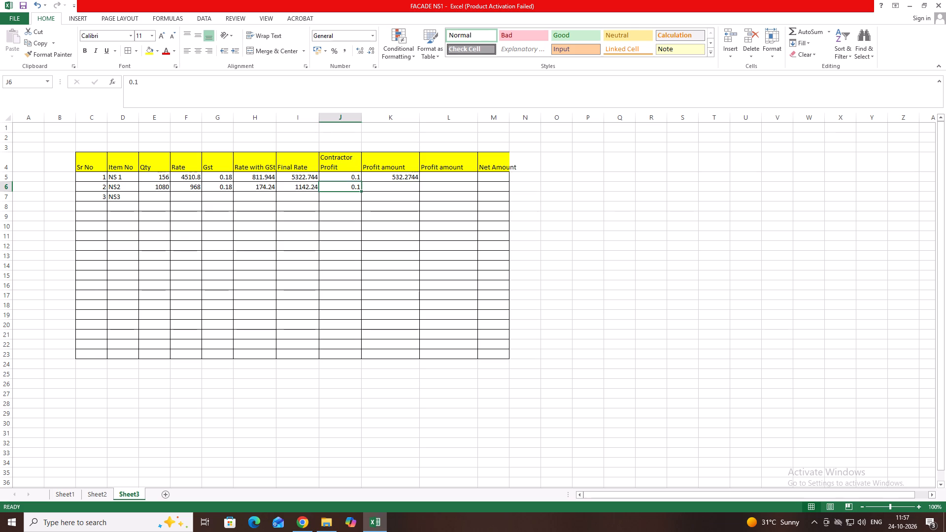
{"action": "left_click", "coordinate": [378, 185]}
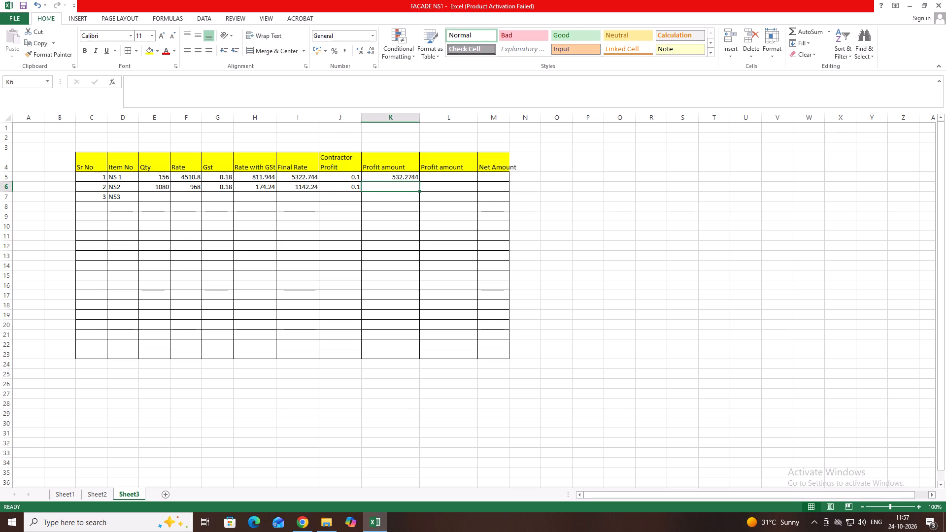
{"action": "left_click", "coordinate": [409, 176]}
{"action": "left_click_drag", "start_coordinate": [419, 180], "coordinate": [419, 188]}
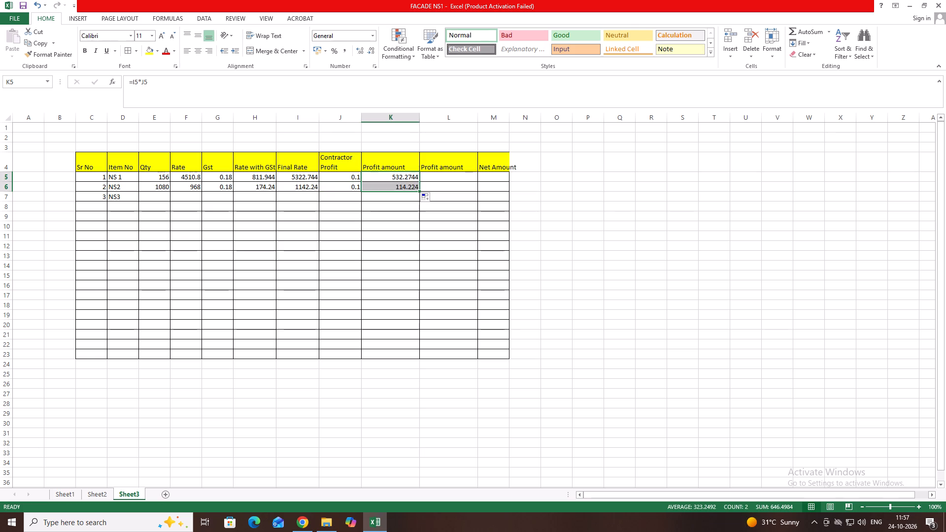
Check the rate headings on Sheet1 and replace the duplicate Profit amount heading in L4 of Sheet3 with New Rate.
{"action": "left_click", "coordinate": [436, 176]}
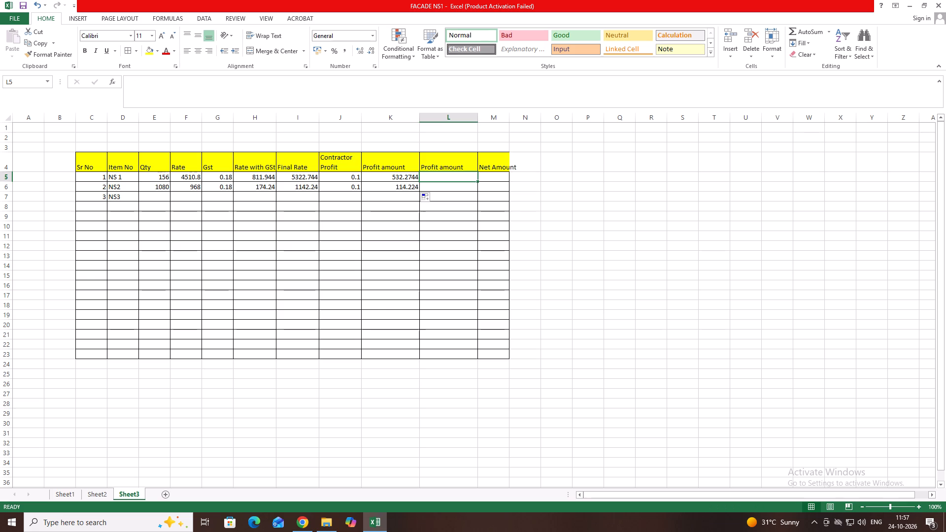
{"action": "left_click", "coordinate": [463, 166]}
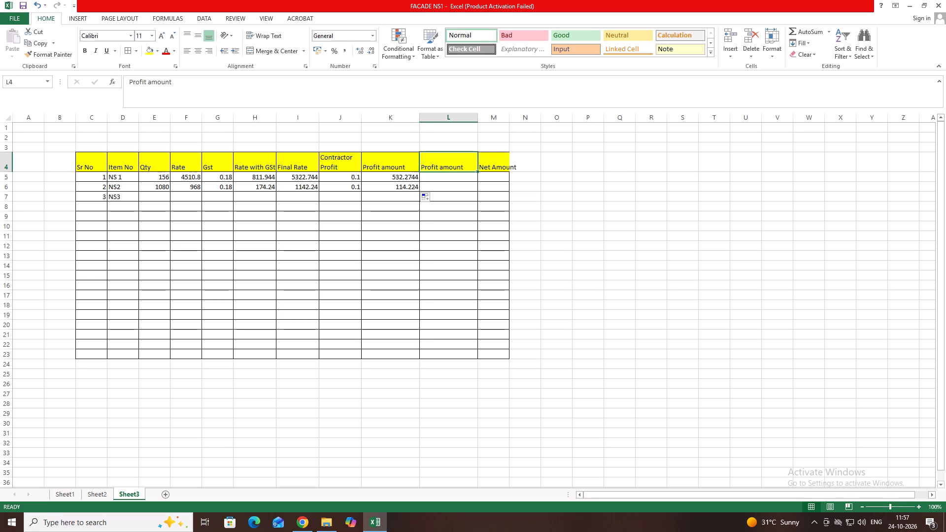
{"action": "left_click", "coordinate": [68, 495]}
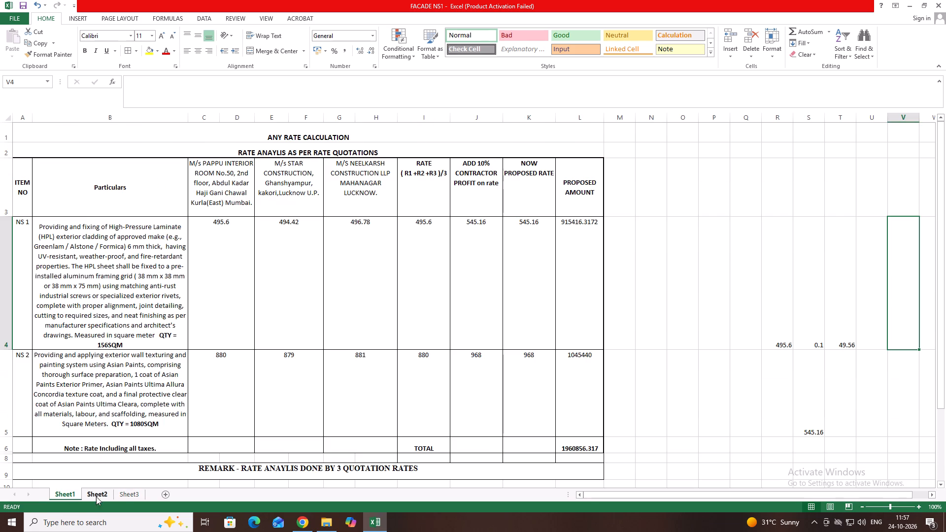
{"action": "left_click", "coordinate": [122, 497]}
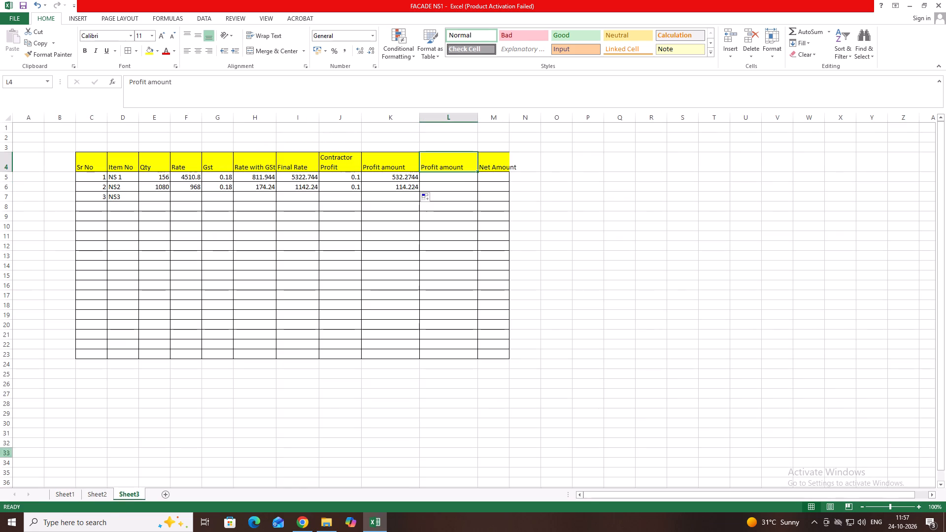
{"action": "left_click", "coordinate": [449, 163]}
{"action": "key", "text": "BackSpace"}
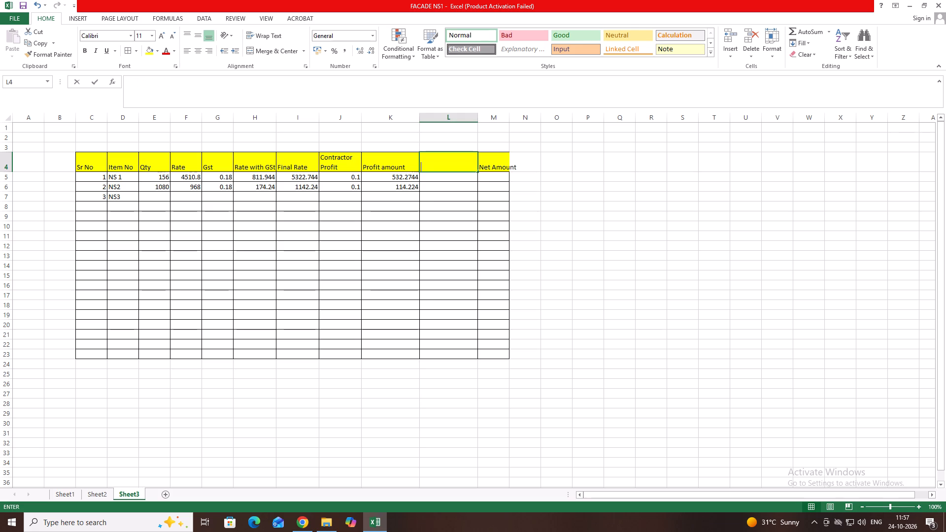
{"action": "type", "text": "New"}
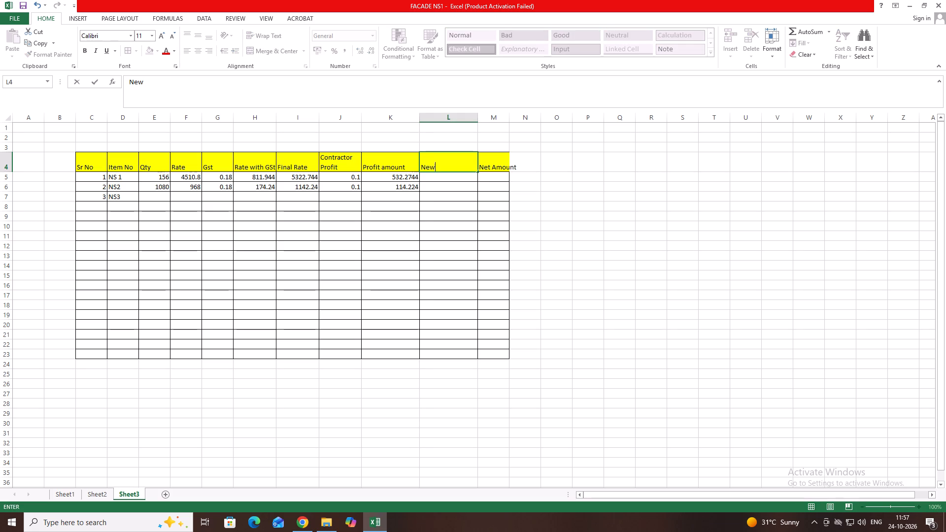
{"action": "key", "text": "space"}
{"action": "type", "text": "Rate"}
{"action": "left_click", "coordinate": [498, 163]}
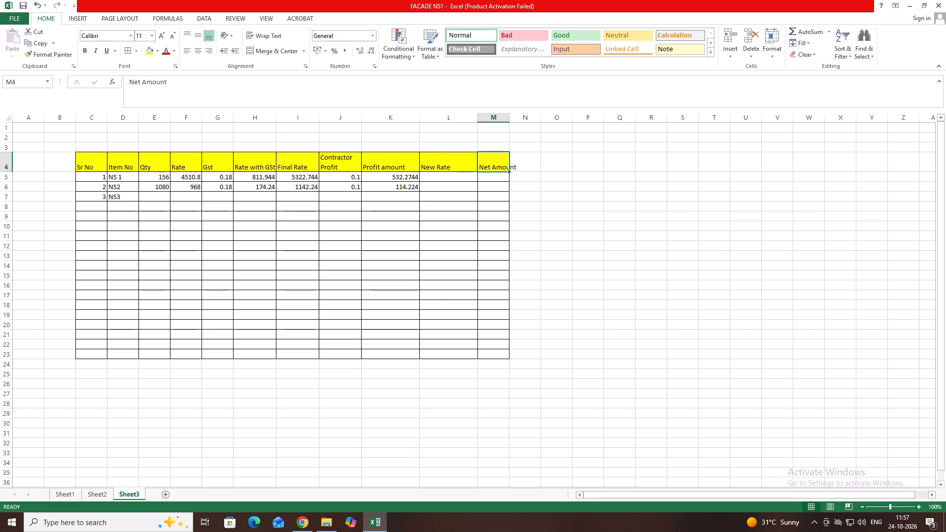
Extend the heading in L4 to read New Rate Proposed rate.
{"action": "left_click", "coordinate": [457, 178]}
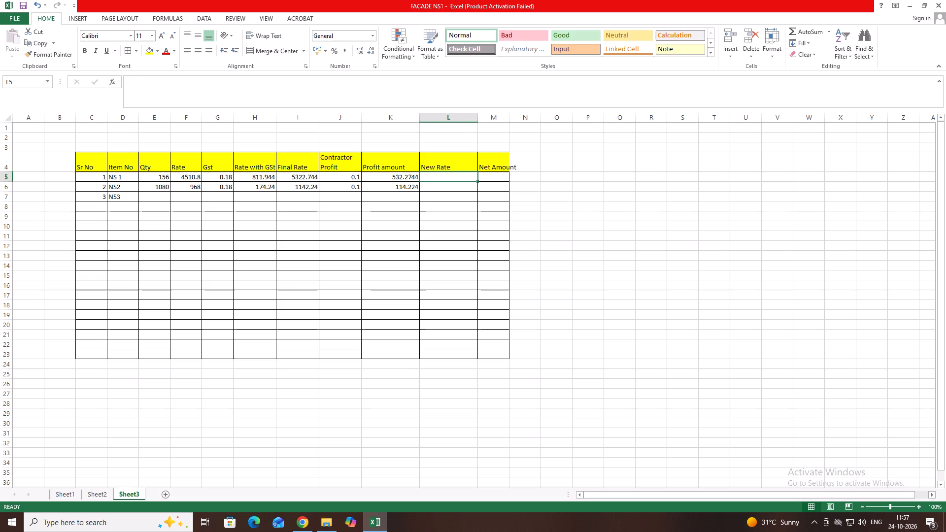
{"action": "double_click", "coordinate": [459, 164]}
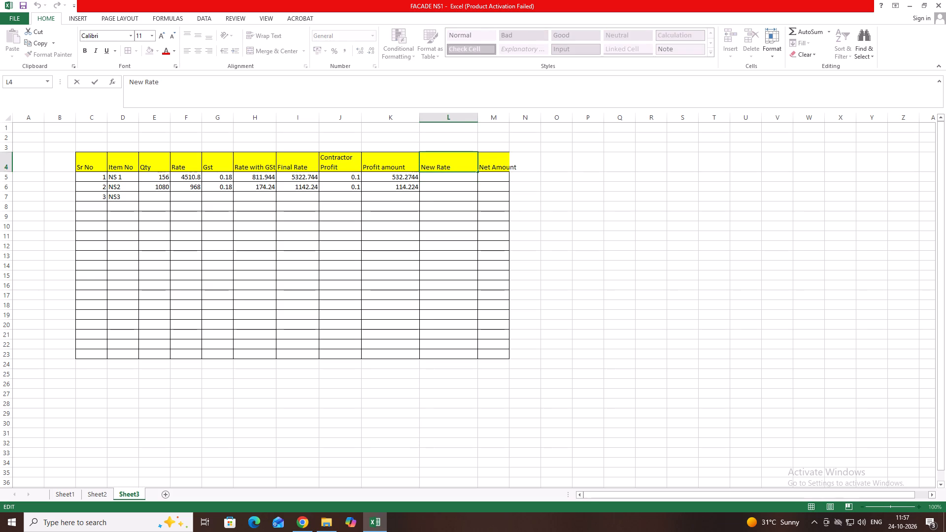
{"action": "key", "text": "space"}
{"action": "key", "text": "shift+p"}
{"action": "key", "text": "r"}
{"action": "type", "text": "oposed"}
{"action": "key", "text": "space"}
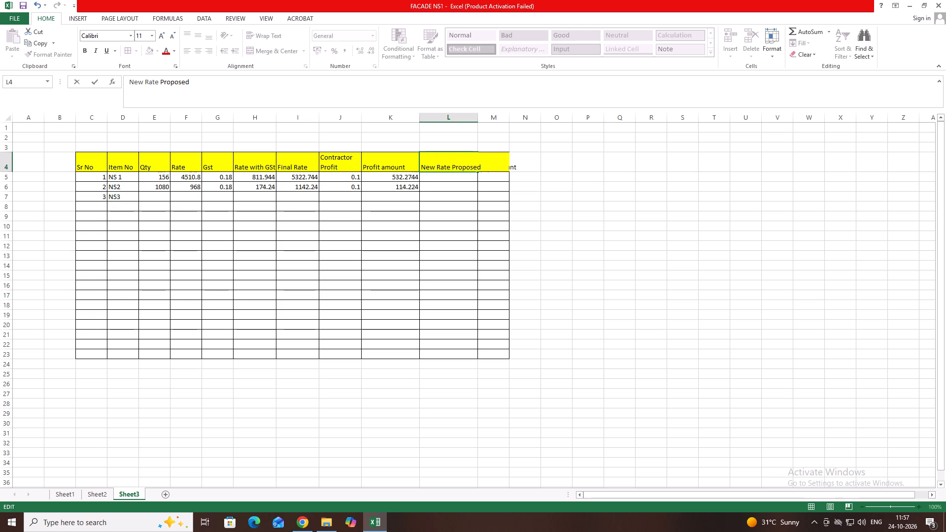
{"action": "type", "text": "rate"}
{"action": "scroll", "coordinate": [459, 164], "scroll_direction": "up", "scroll_amount": 1}
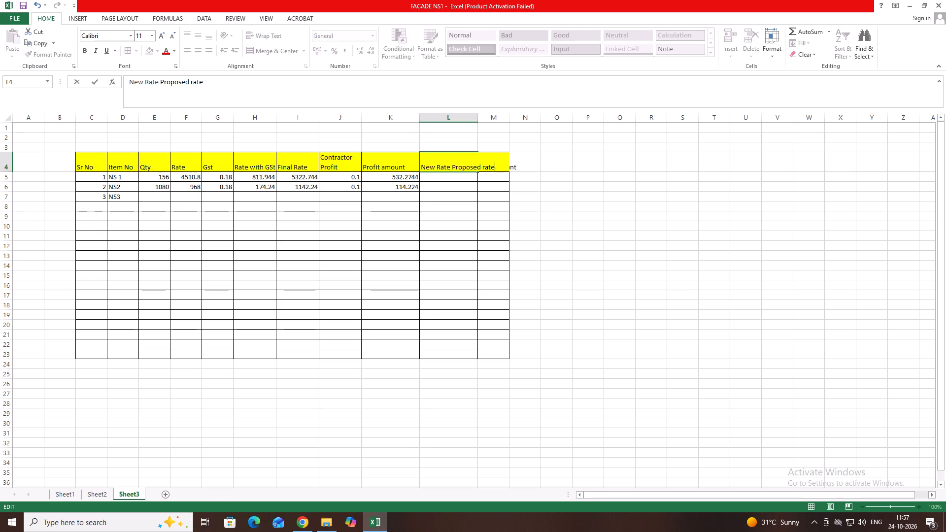
{"action": "left_click", "coordinate": [535, 180]}
Calculate the new proposed rate in L5 as Final Rate plus Profit amount (=I5+K5) and fill the formula down to L6.
{"action": "left_click", "coordinate": [450, 175]}
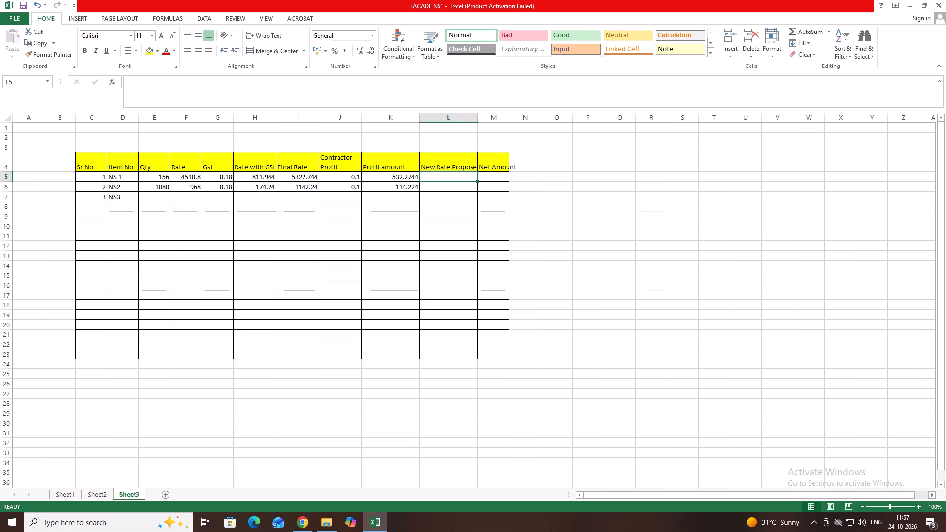
{"action": "key", "text": "equal"}
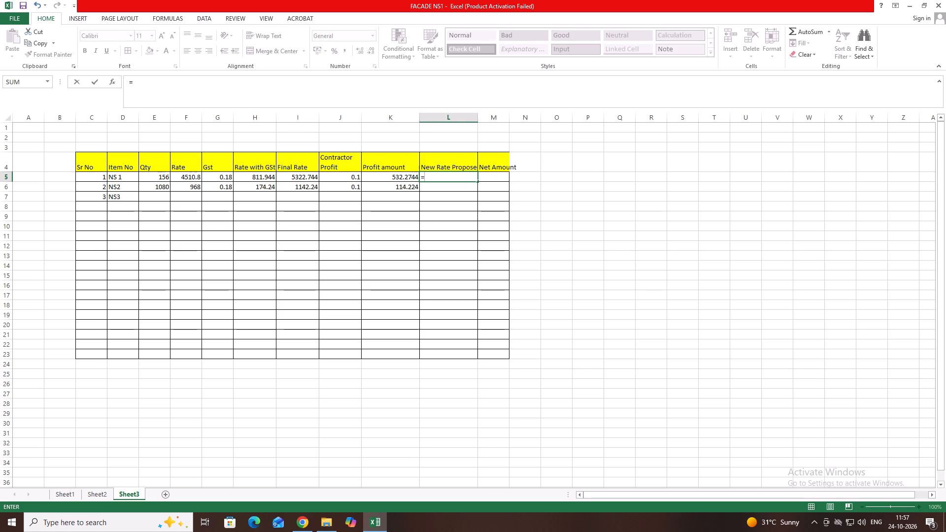
{"action": "left_click", "coordinate": [310, 179]}
{"action": "key", "text": "shift+plus"}
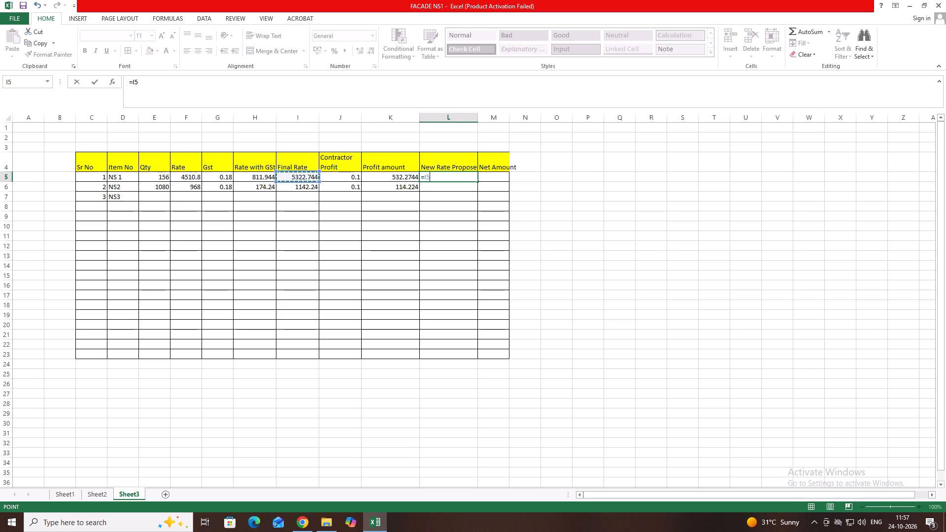
{"action": "left_click", "coordinate": [392, 178]}
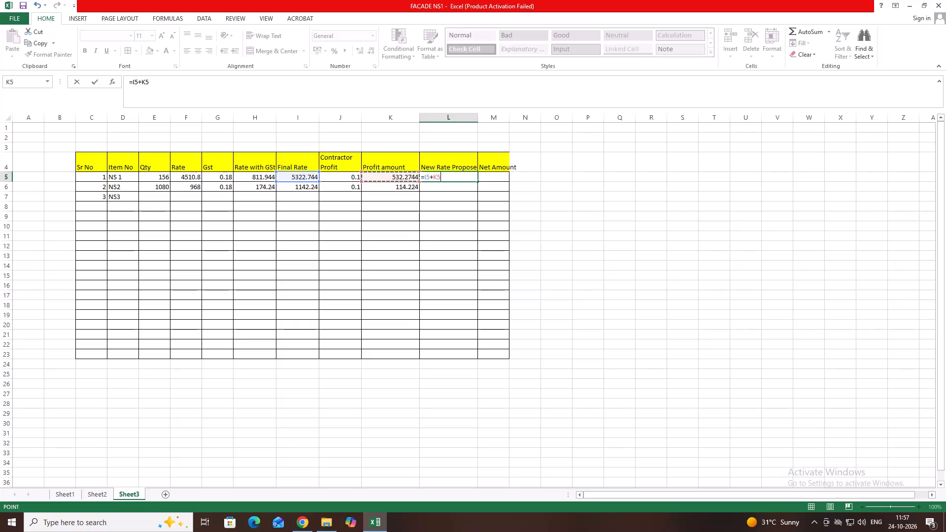
{"action": "key", "text": "Return"}
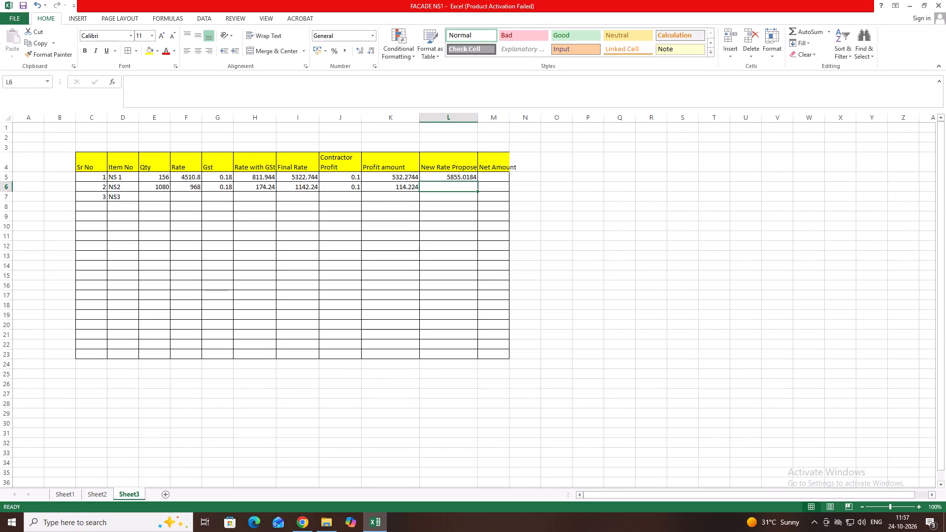
{"action": "left_click", "coordinate": [453, 172]}
{"action": "left_click_drag", "start_coordinate": [477, 182], "coordinate": [476, 187]}
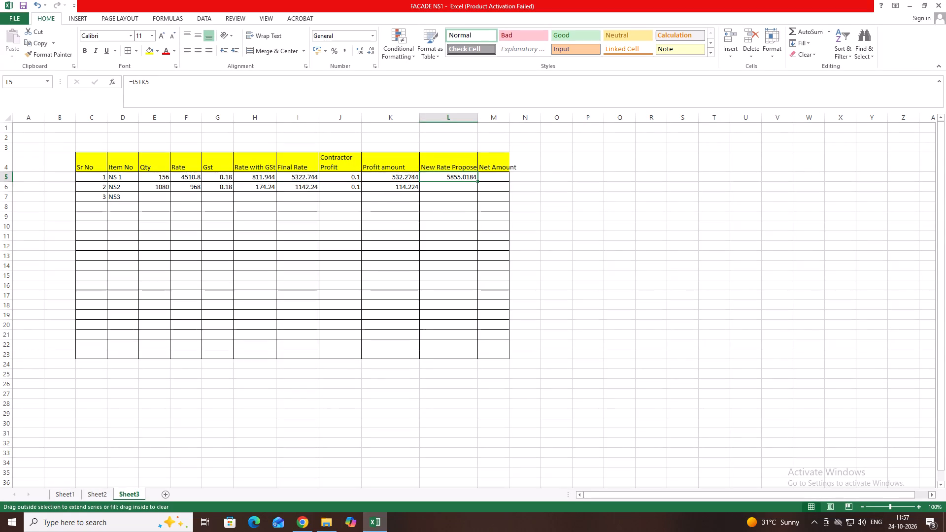
{"action": "left_click_drag", "start_coordinate": [476, 187], "coordinate": [475, 189]}
Widen column M so that it fits the Net Amount heading.
{"action": "left_click", "coordinate": [490, 176]}
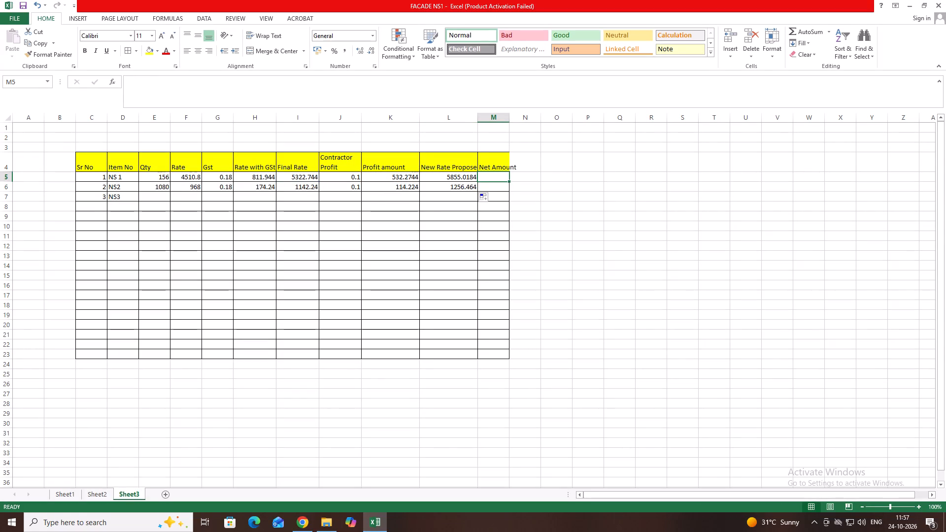
{"action": "left_click_drag", "start_coordinate": [510, 119], "coordinate": [522, 122]}
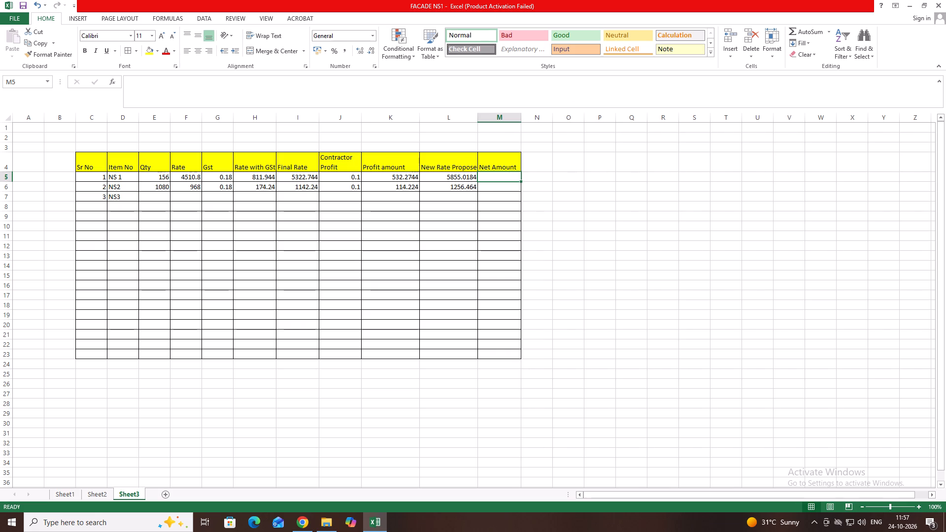
Calculate Net Amount in M5 as New Rate Proposed rate times Qty (=L5*E5) and fill the formula down to M6.
{"action": "left_click", "coordinate": [498, 179]}
{"action": "key", "text": "shift+plus"}
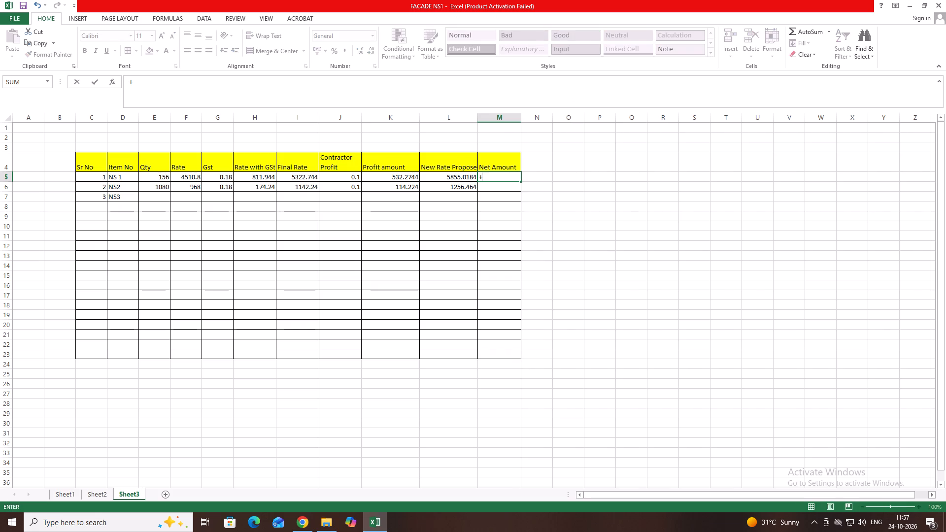
{"action": "key", "text": "BackSpace"}
{"action": "key", "text": "equal"}
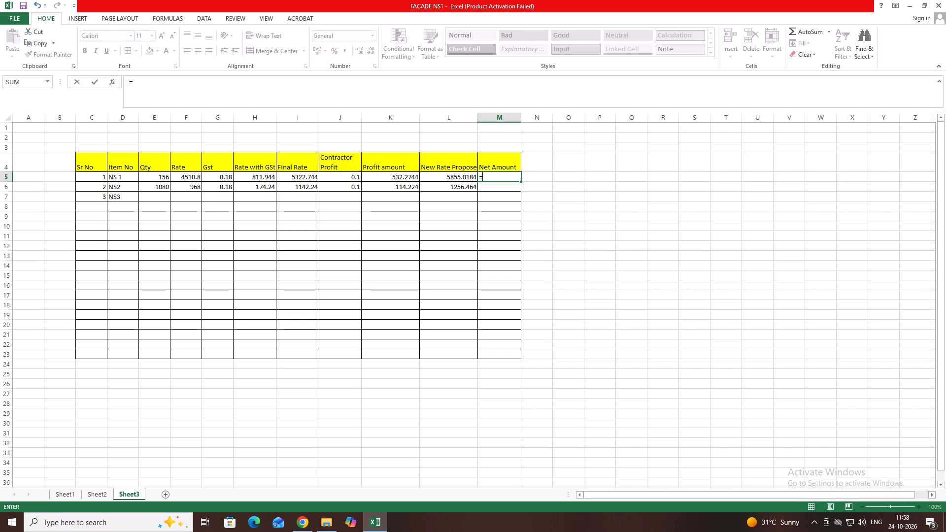
{"action": "left_click", "coordinate": [160, 180]}
{"action": "left_click", "coordinate": [449, 175]}
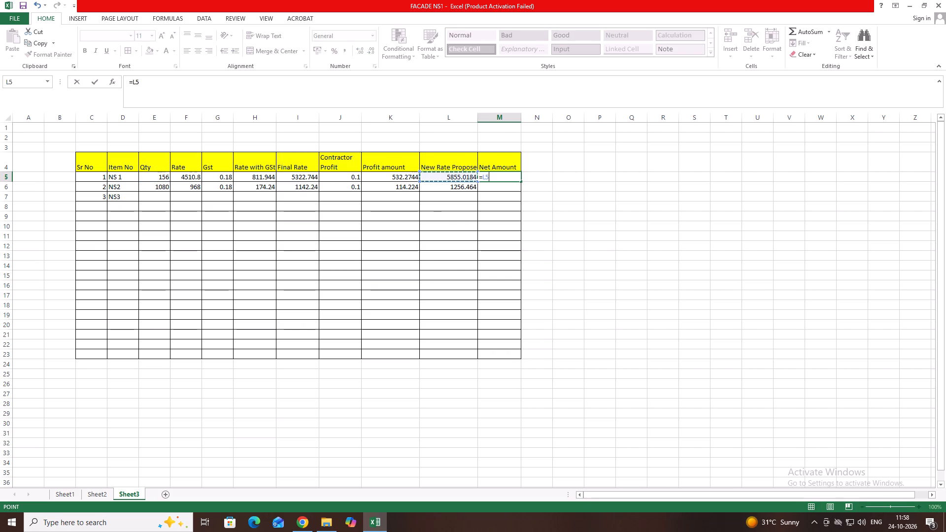
{"action": "key", "text": "shift+asterisk"}
{"action": "left_click", "coordinate": [156, 175]}
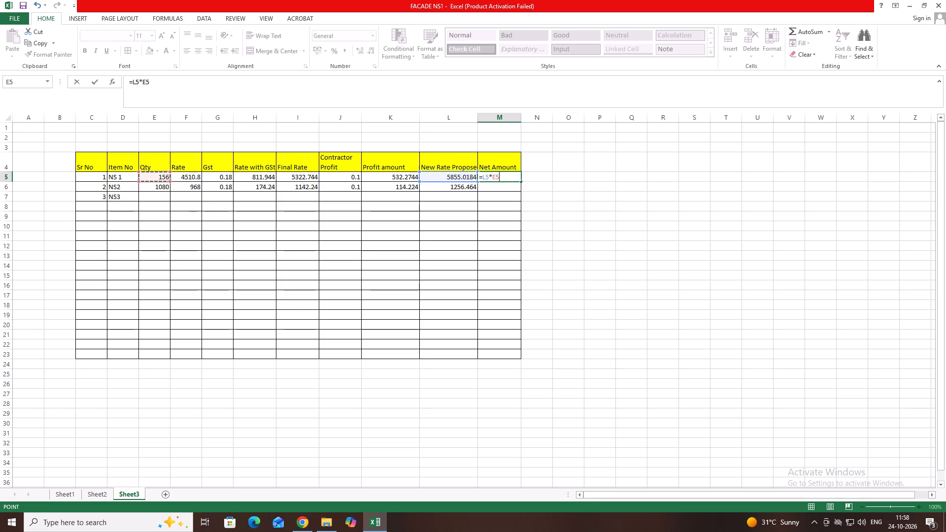
{"action": "key", "text": "Return"}
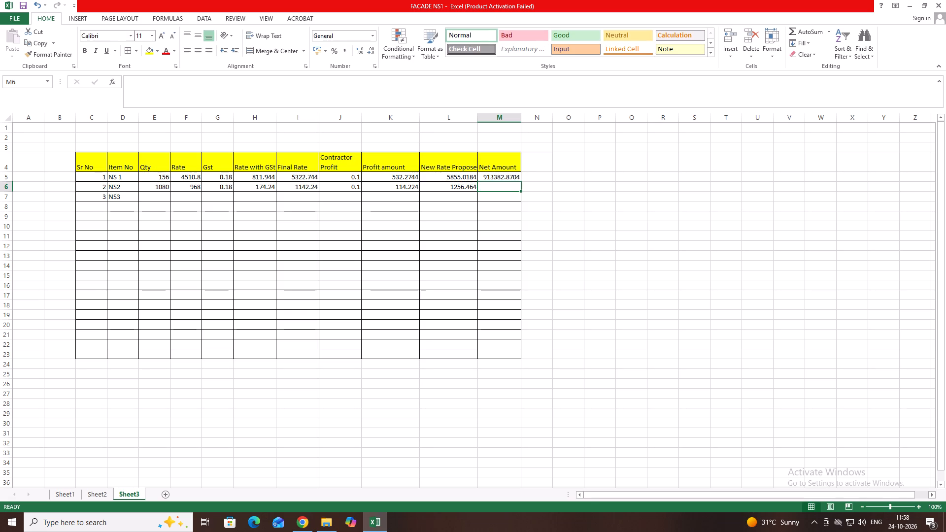
{"action": "left_click", "coordinate": [508, 177]}
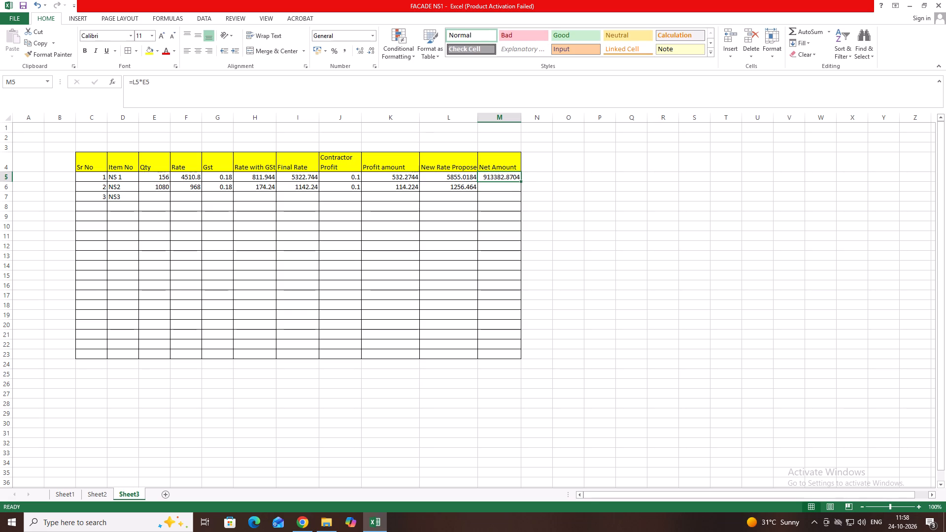
{"action": "left_click_drag", "start_coordinate": [520, 181], "coordinate": [520, 192]}
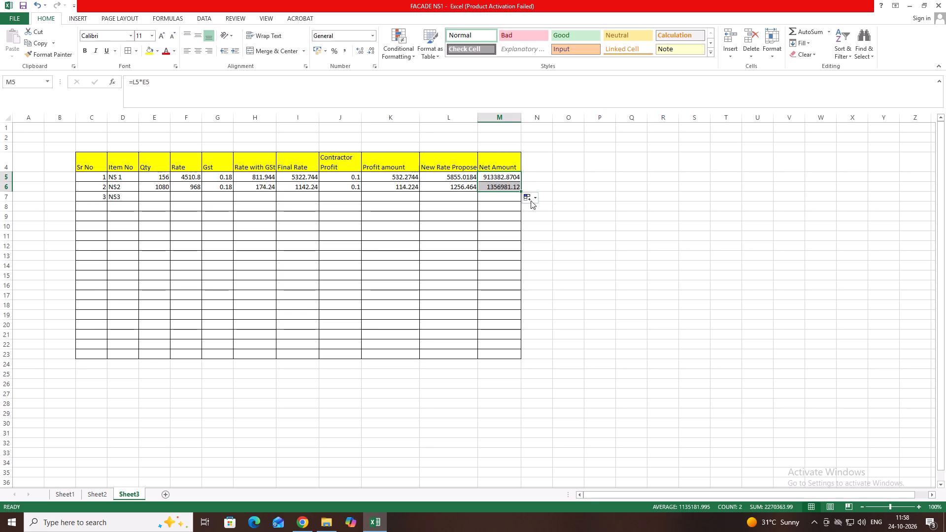
{"action": "left_click", "coordinate": [550, 188]}
{"action": "left_click", "coordinate": [543, 181]}
{"action": "left_click", "coordinate": [537, 178]}
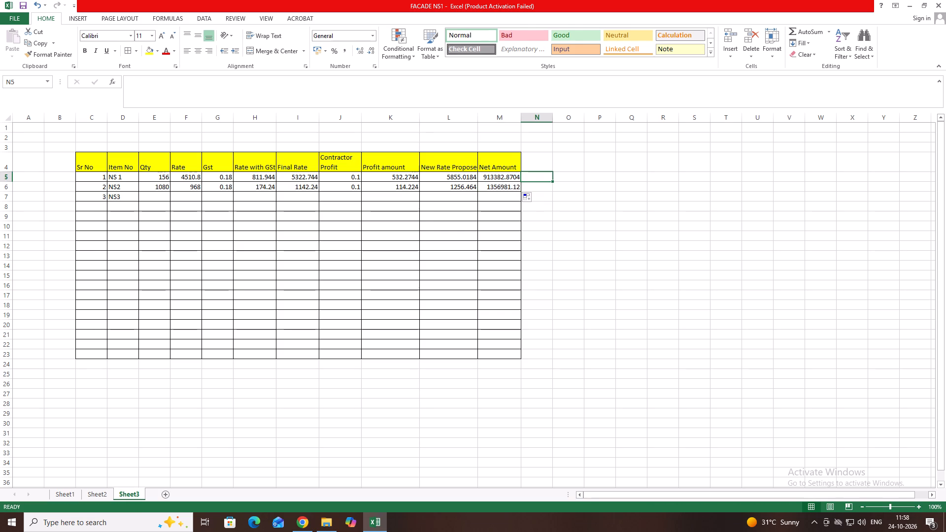
Save the workbook.
{"action": "key", "text": "ctrl+s"}
Insert a sheet column at J, between Final Rate and Contractor Profit.
{"action": "left_click", "coordinate": [326, 148]}
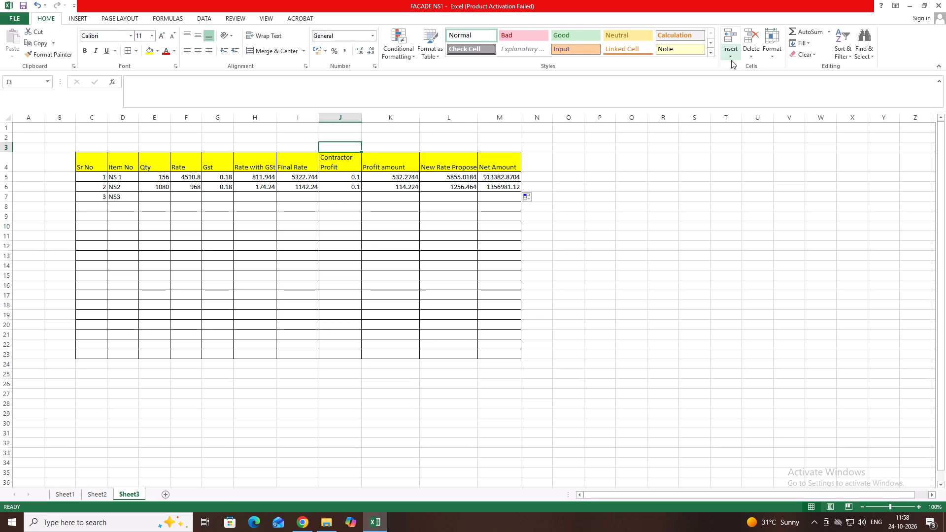
{"action": "left_click", "coordinate": [733, 56]}
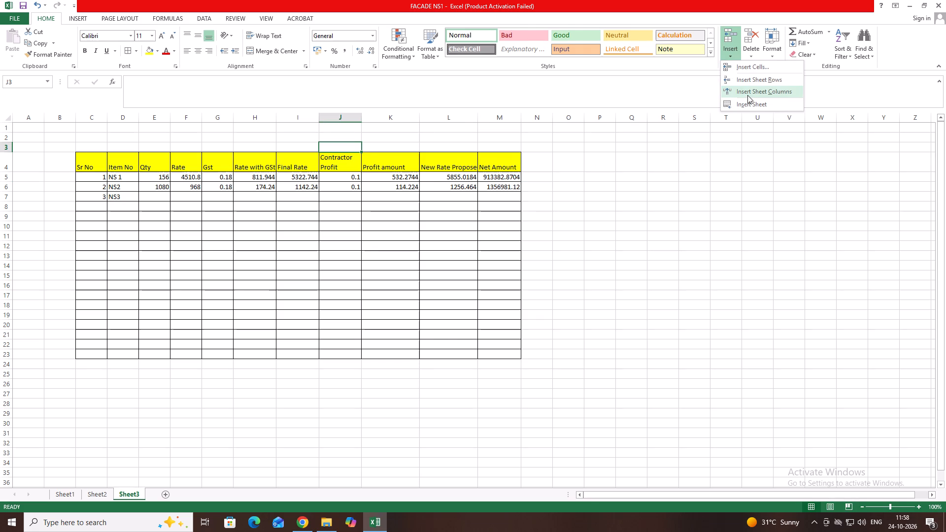
{"action": "left_click", "coordinate": [747, 95]}
Enter the heading Amount without contractor profit in J4 of the new column.
{"action": "left_click", "coordinate": [348, 161]}
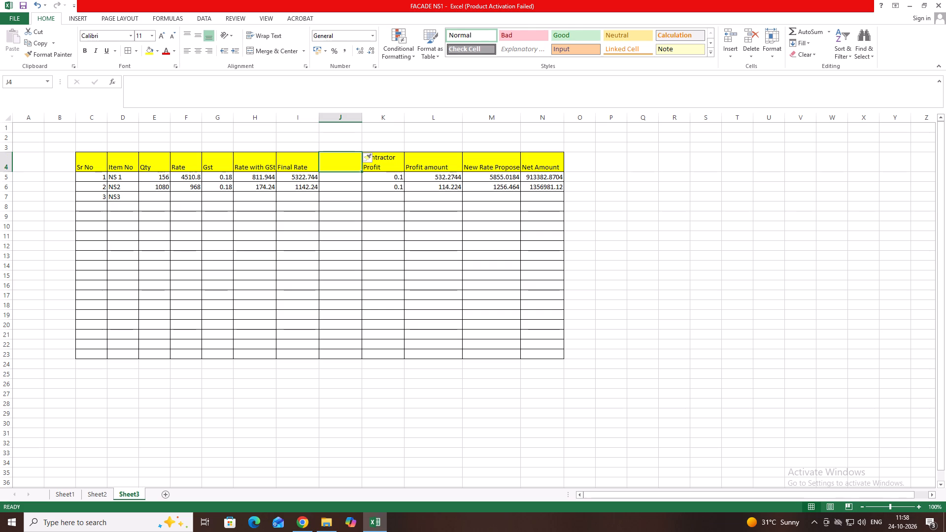
{"action": "type", "text": "Amount"}
{"action": "key", "text": "space"}
{"action": "type", "text": "without"}
{"action": "key", "text": "space"}
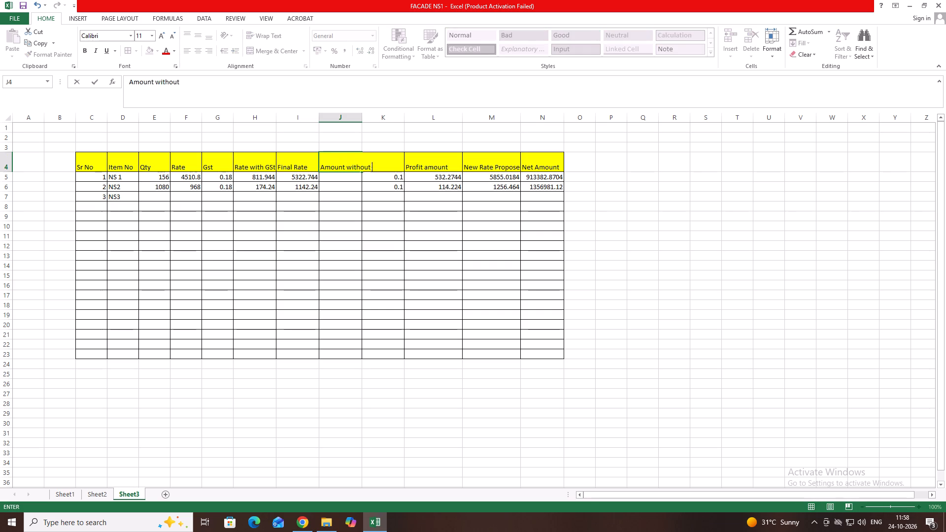
{"action": "type", "text": "contractor"}
{"action": "key", "text": "space"}
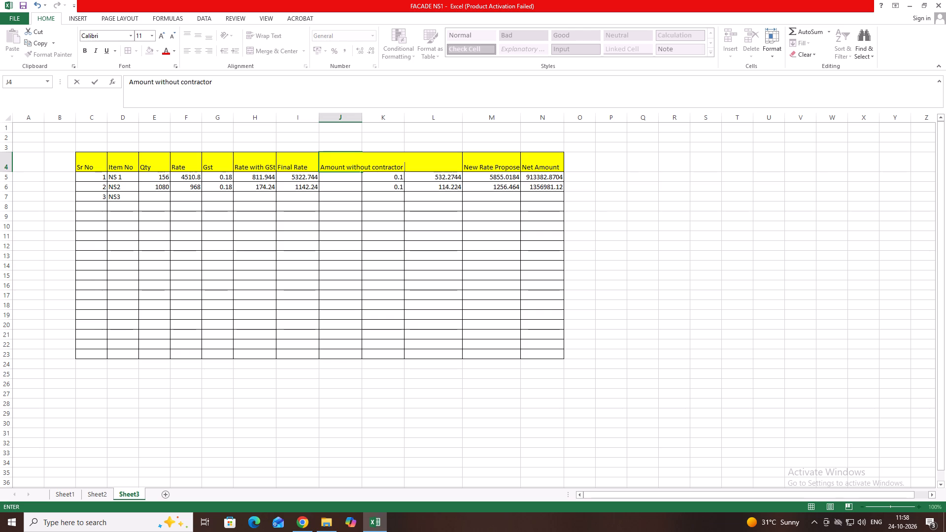
{"action": "type", "text": "profit"}
{"action": "left_click", "coordinate": [346, 181]}
Wrap the heading text in J4 and widen column J so the heading fits on two lines.
{"action": "left_click", "coordinate": [341, 164]}
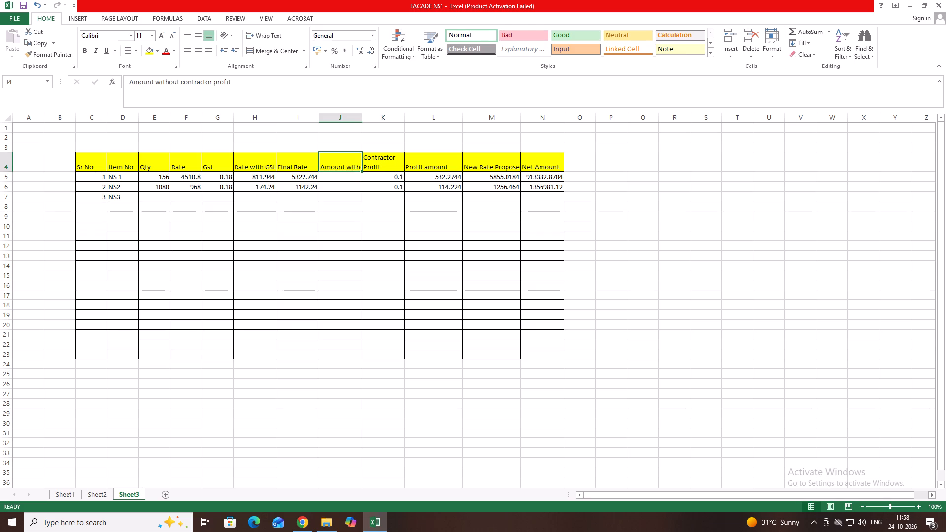
{"action": "left_click", "coordinate": [265, 36]}
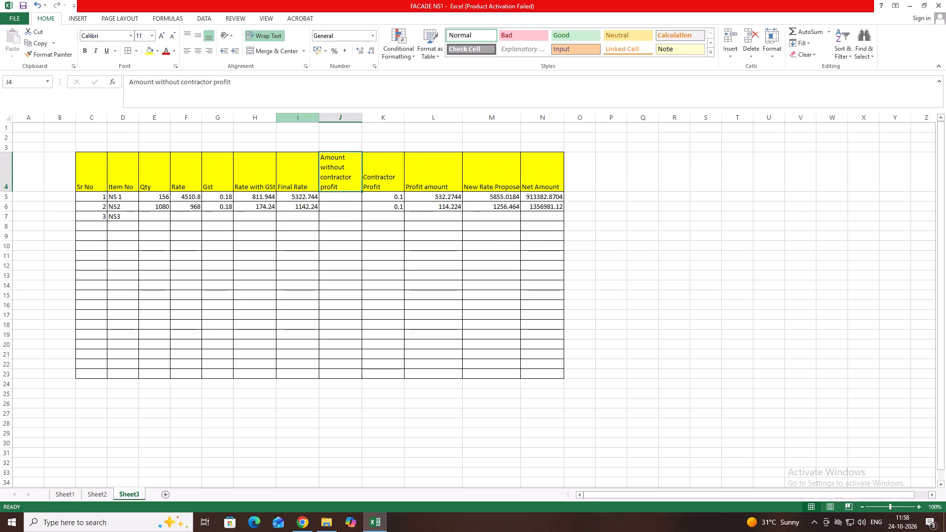
{"action": "left_click_drag", "start_coordinate": [362, 119], "coordinate": [411, 127]}
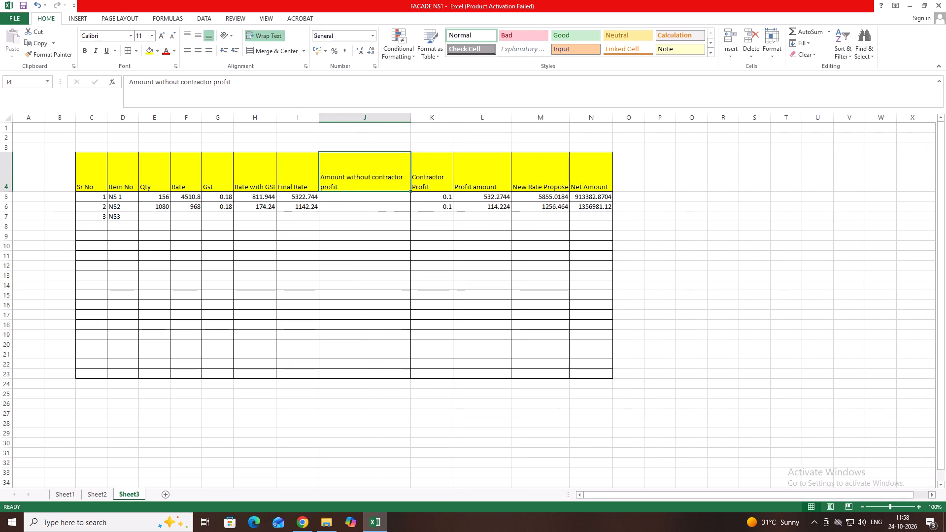
{"action": "left_click", "coordinate": [348, 203]}
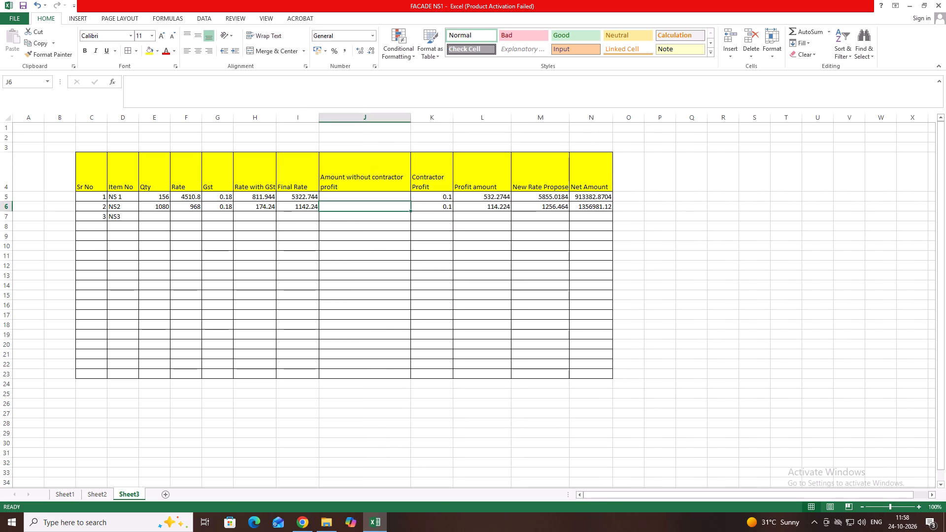
{"action": "left_click", "coordinate": [364, 190]}
{"action": "left_click", "coordinate": [364, 195]}
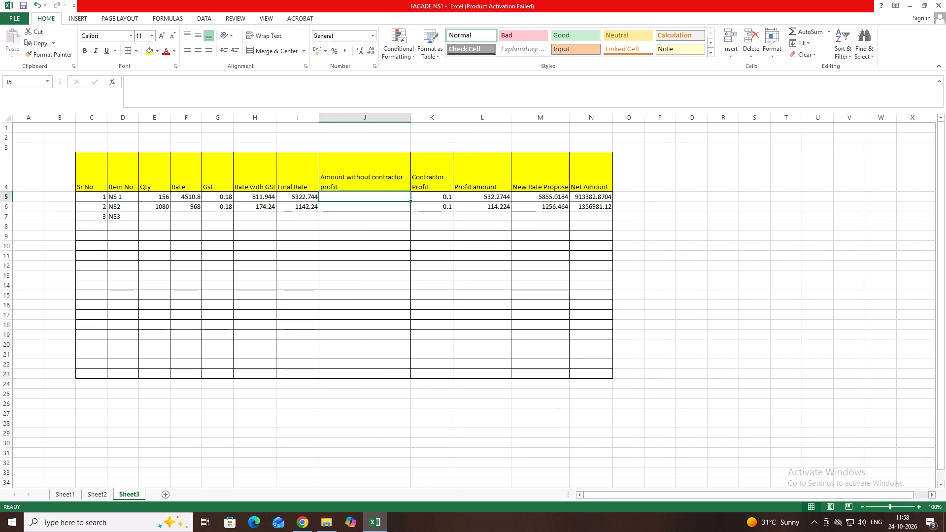
Extend the heading in K4 to read Contractor Profit on rate.
{"action": "double_click", "coordinate": [430, 185]}
{"action": "key", "text": "space"}
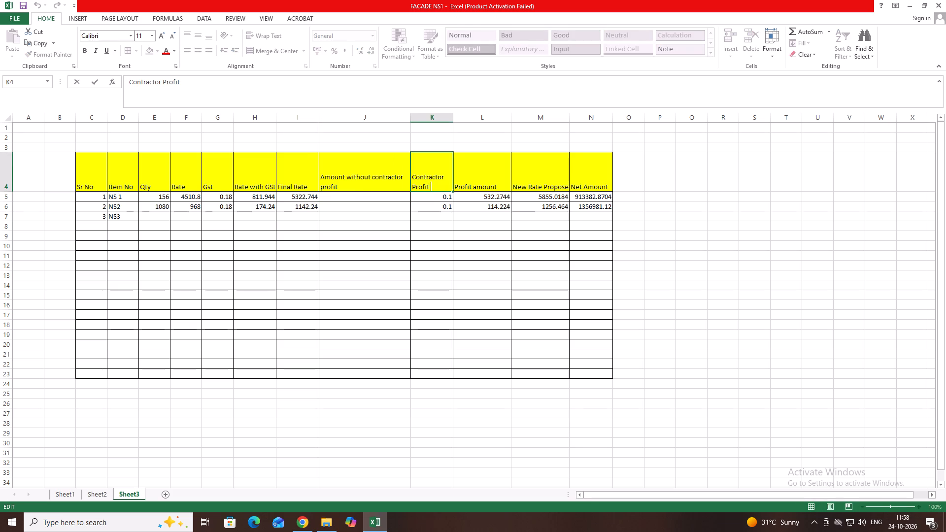
{"action": "type", "text": "on"}
{"action": "key", "text": "space"}
{"action": "type", "text": "rate"}
{"action": "left_click", "coordinate": [378, 195]}
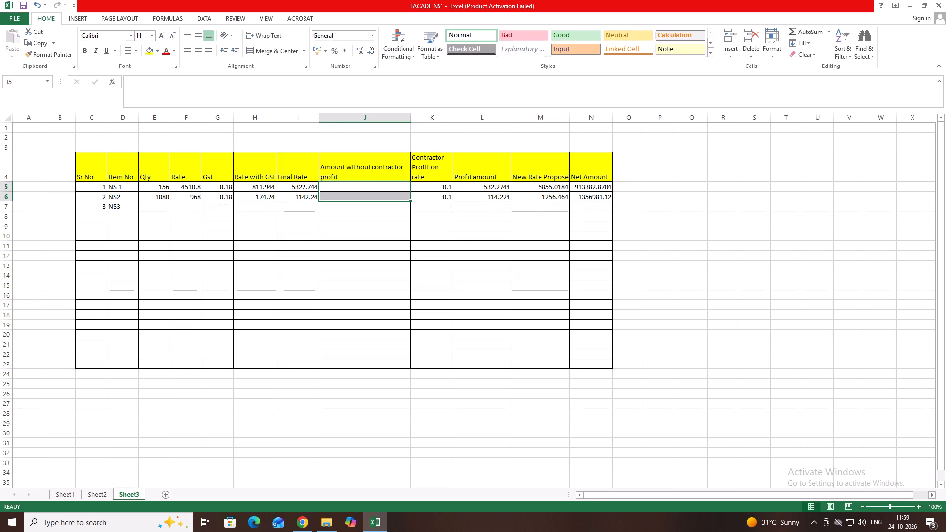
Calculate the amount without contractor profit in J5 as Final Rate times Qty (=I5*E5) and fill the formula down to J6.
{"action": "left_click", "coordinate": [381, 188]}
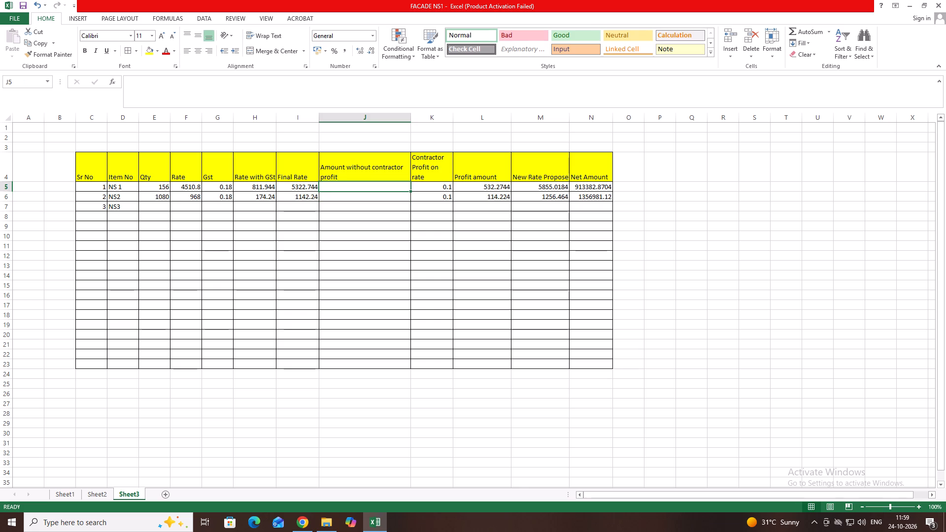
{"action": "key", "text": "shift+plus"}
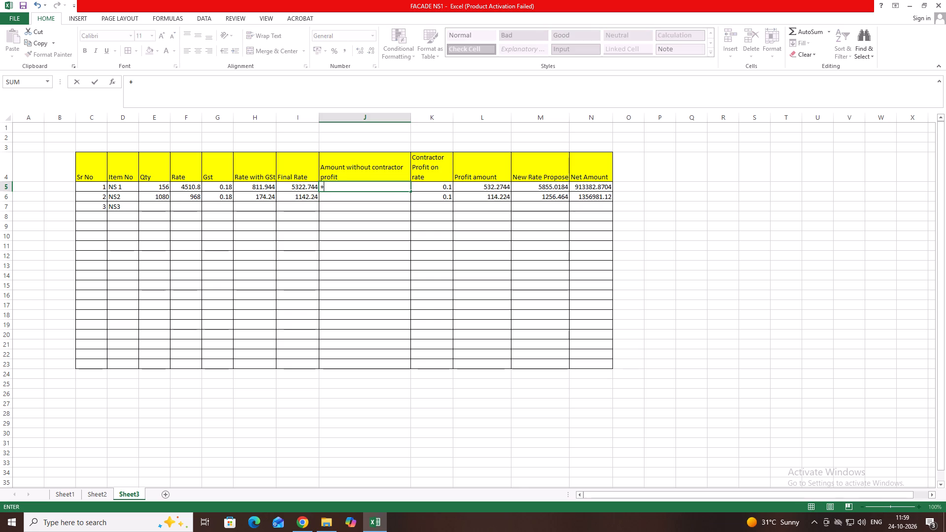
{"action": "key", "text": "BackSpace"}
{"action": "key", "text": "equal"}
{"action": "left_click", "coordinate": [159, 187]}
{"action": "left_click", "coordinate": [304, 190]}
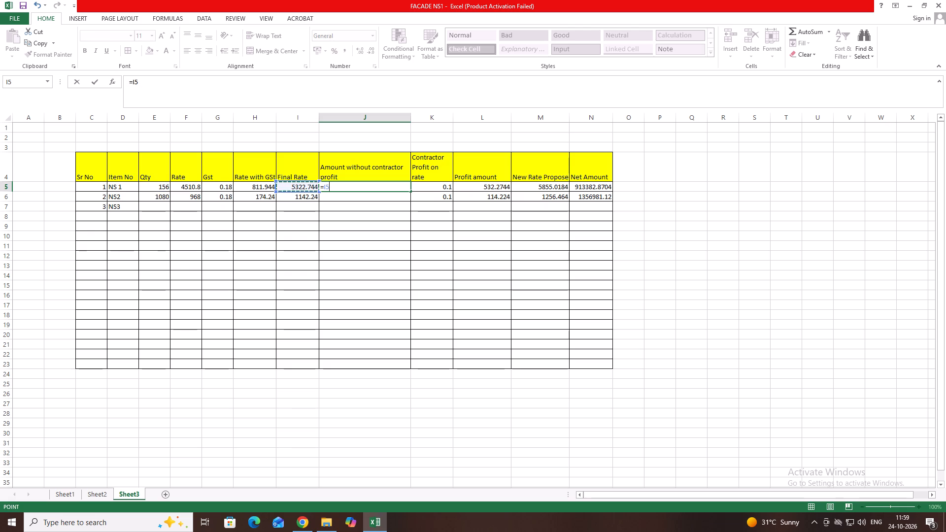
{"action": "key", "text": "shift+asterisk"}
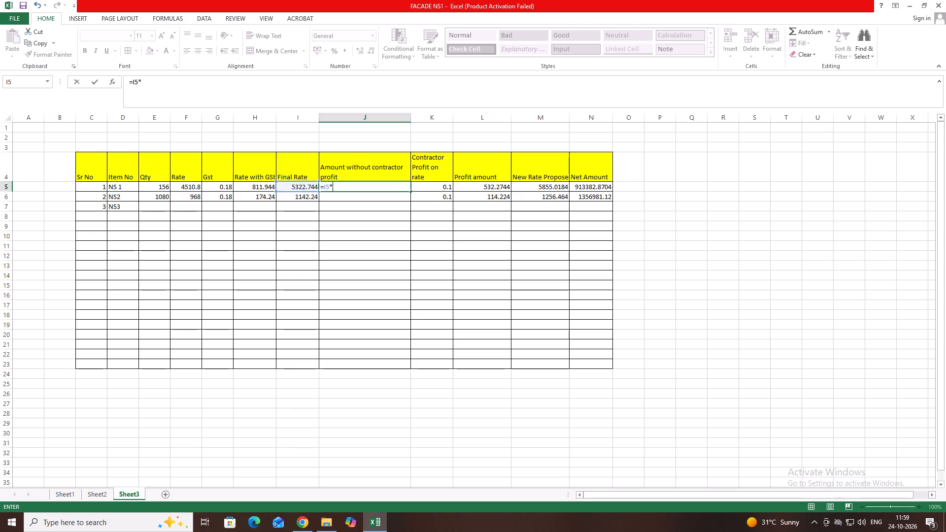
{"action": "left_click", "coordinate": [148, 185]}
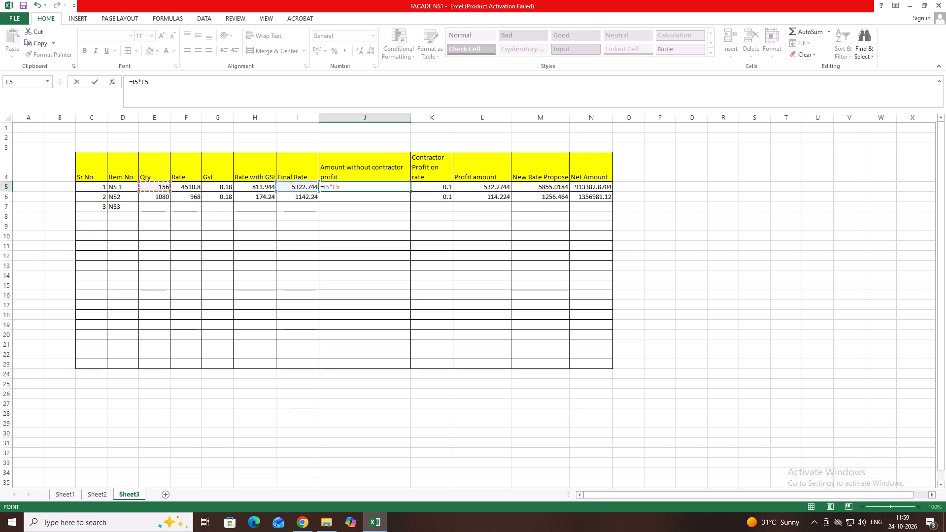
{"action": "key", "text": "Return"}
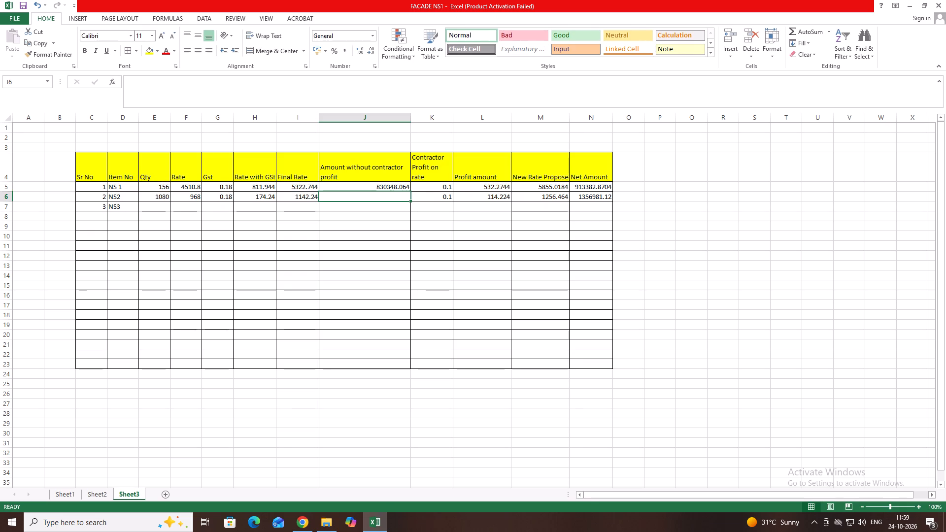
{"action": "left_click", "coordinate": [393, 183]}
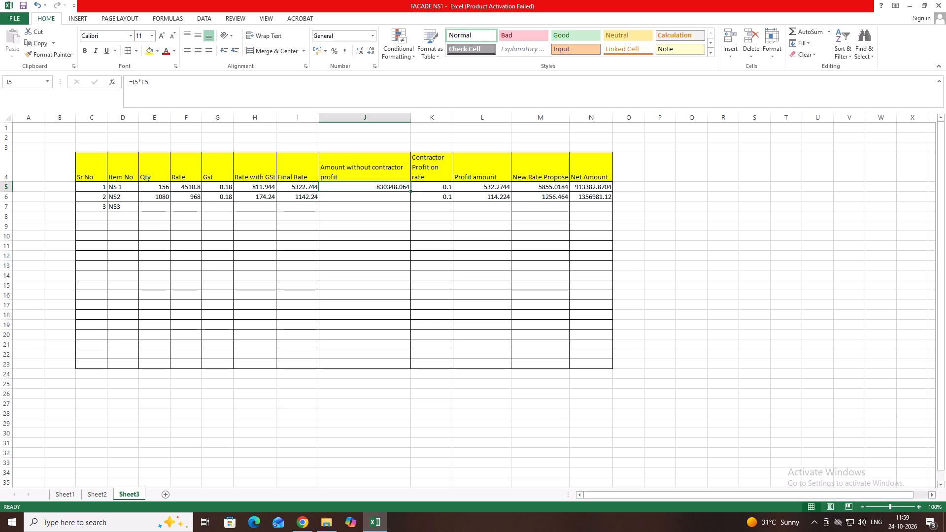
{"action": "left_click_drag", "start_coordinate": [409, 192], "coordinate": [408, 199]}
{"action": "left_click", "coordinate": [381, 195]}
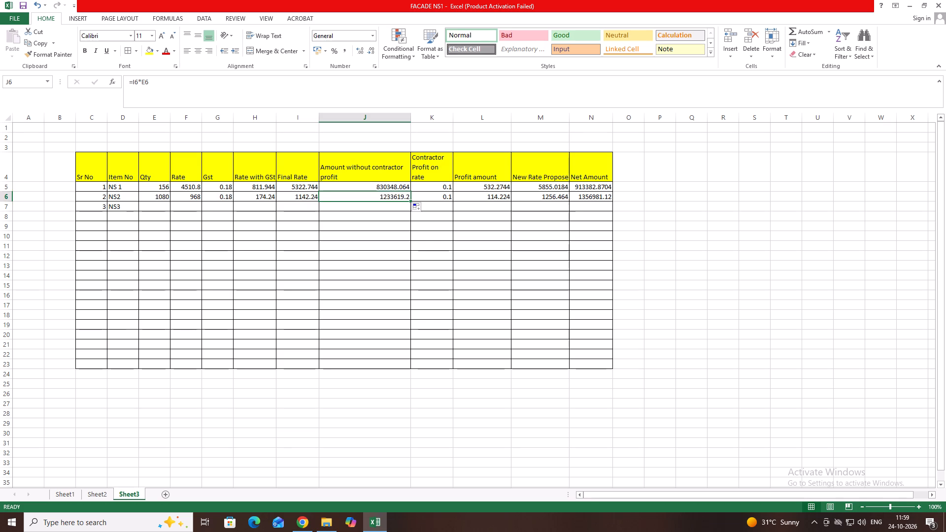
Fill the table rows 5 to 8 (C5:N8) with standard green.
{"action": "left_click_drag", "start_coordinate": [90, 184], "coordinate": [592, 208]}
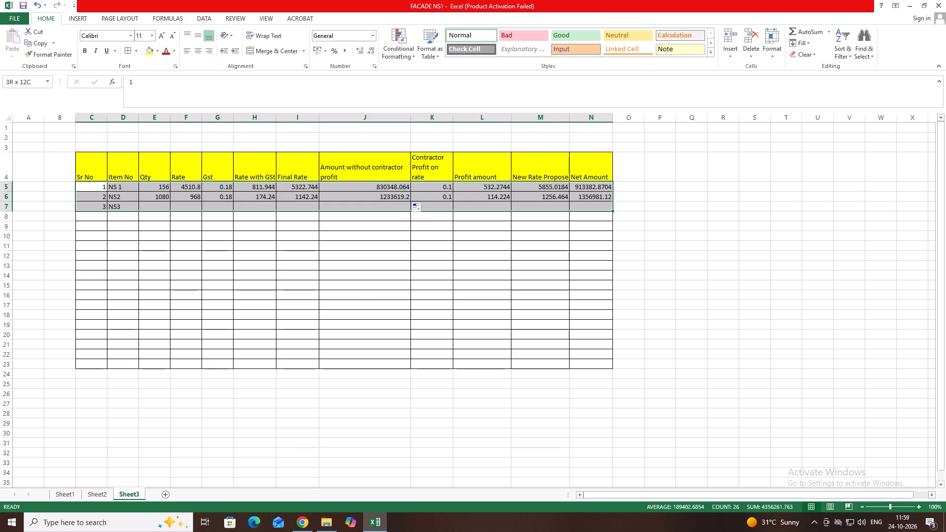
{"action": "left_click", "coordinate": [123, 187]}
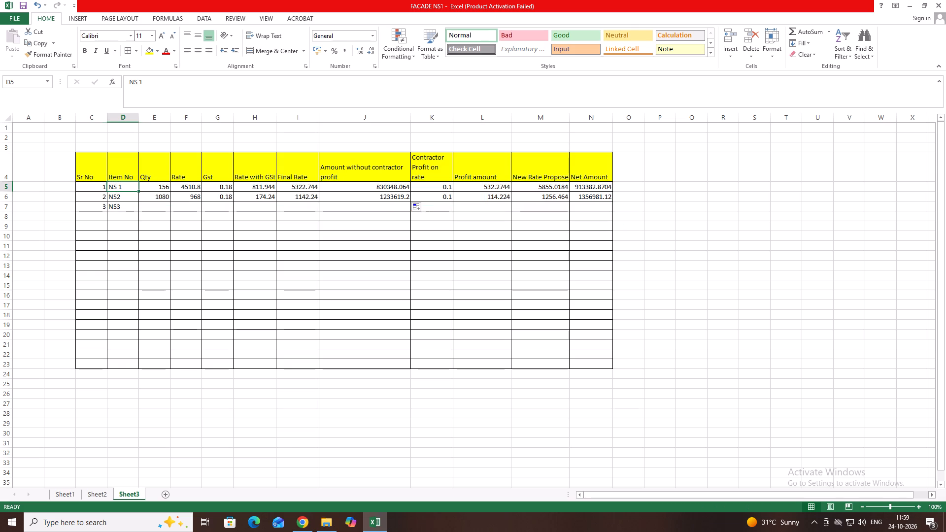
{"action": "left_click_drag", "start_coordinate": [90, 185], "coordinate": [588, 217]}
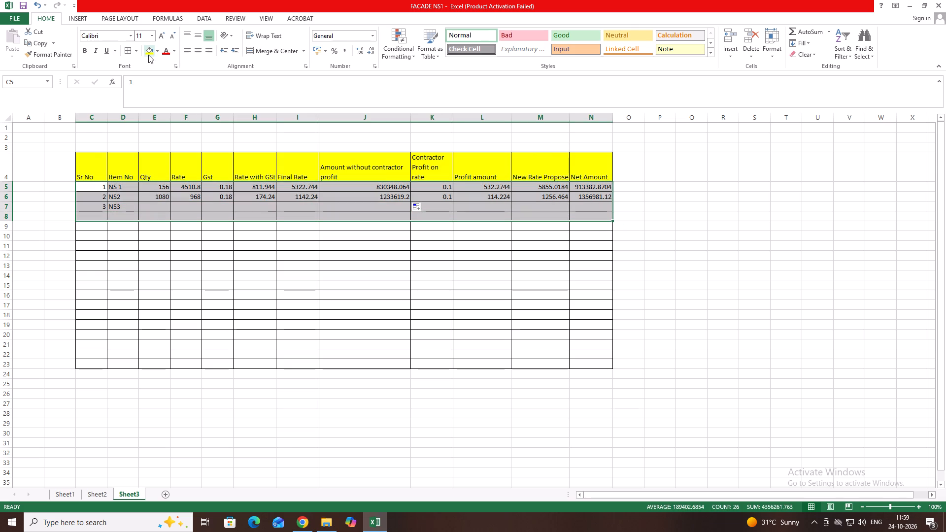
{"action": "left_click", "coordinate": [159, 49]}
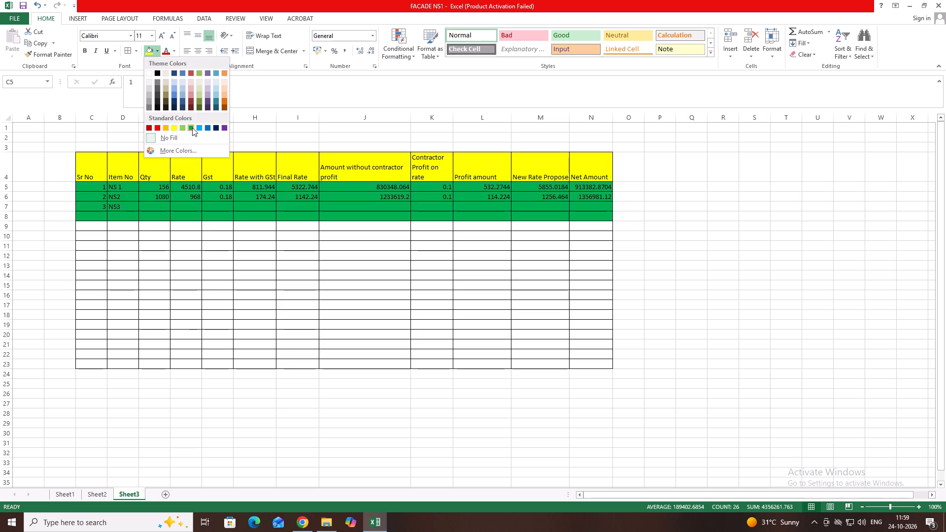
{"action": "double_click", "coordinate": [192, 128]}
Change the fill of table rows 5 to 8 (C5:N8) to standard light green.
{"action": "left_click", "coordinate": [156, 50]}
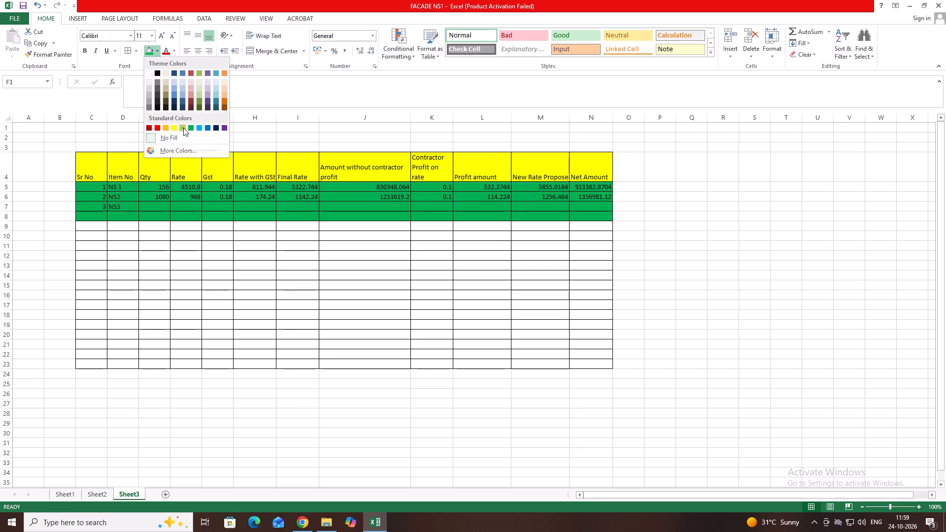
{"action": "left_click", "coordinate": [183, 128]}
{"action": "left_click_drag", "start_coordinate": [82, 188], "coordinate": [579, 223]}
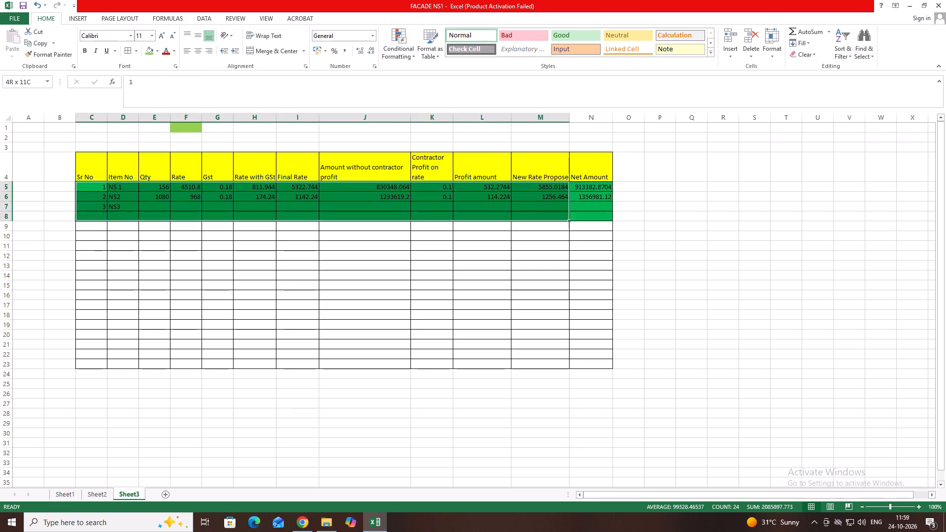
{"action": "left_click_drag", "start_coordinate": [579, 223], "coordinate": [606, 220]}
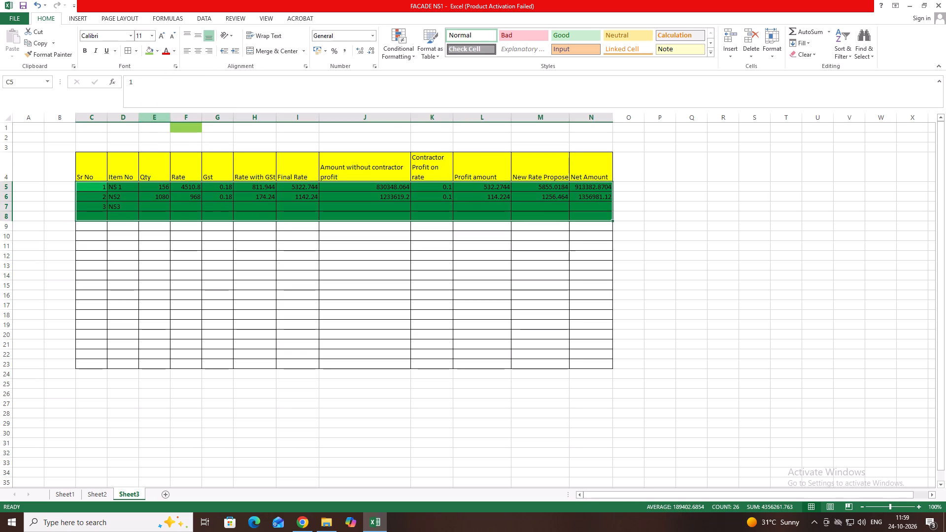
{"action": "left_click", "coordinate": [156, 50]}
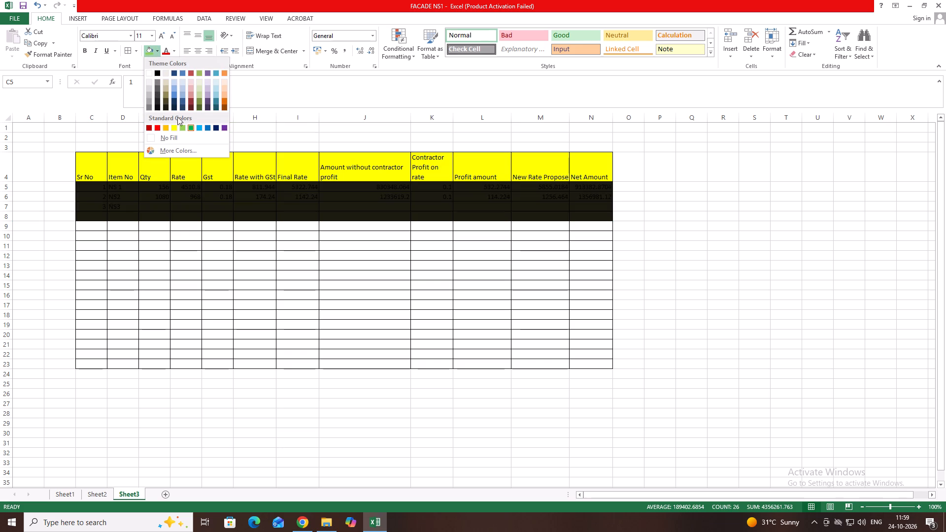
{"action": "left_click", "coordinate": [183, 128]}
{"action": "left_click", "coordinate": [193, 215]}
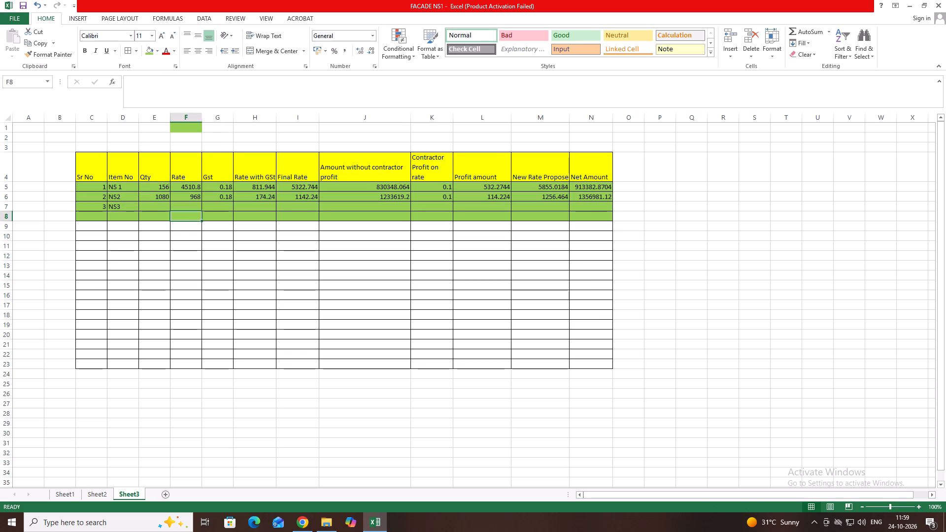
Merge and centre C10:N10 across the table and enter the heading Firm 2.
{"action": "left_click_drag", "start_coordinate": [86, 235], "coordinate": [89, 235]}
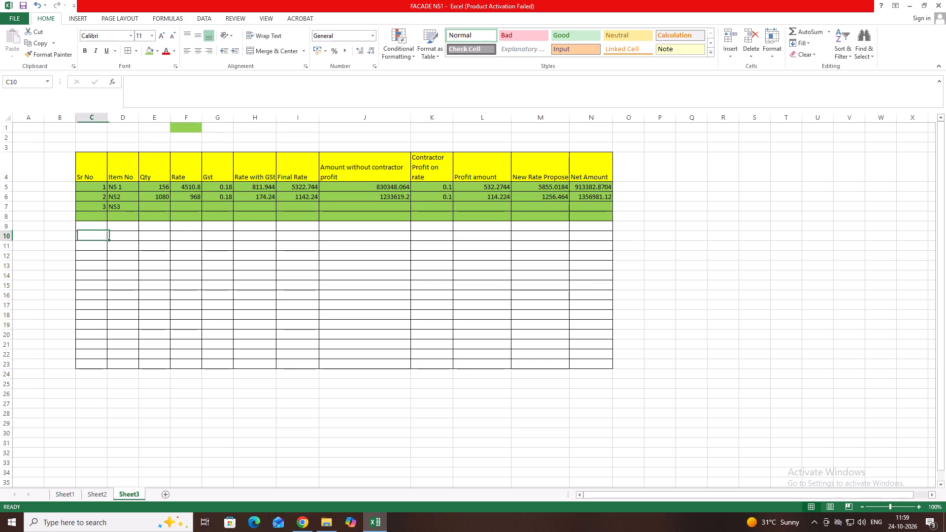
{"action": "left_click_drag", "start_coordinate": [89, 235], "coordinate": [588, 237]}
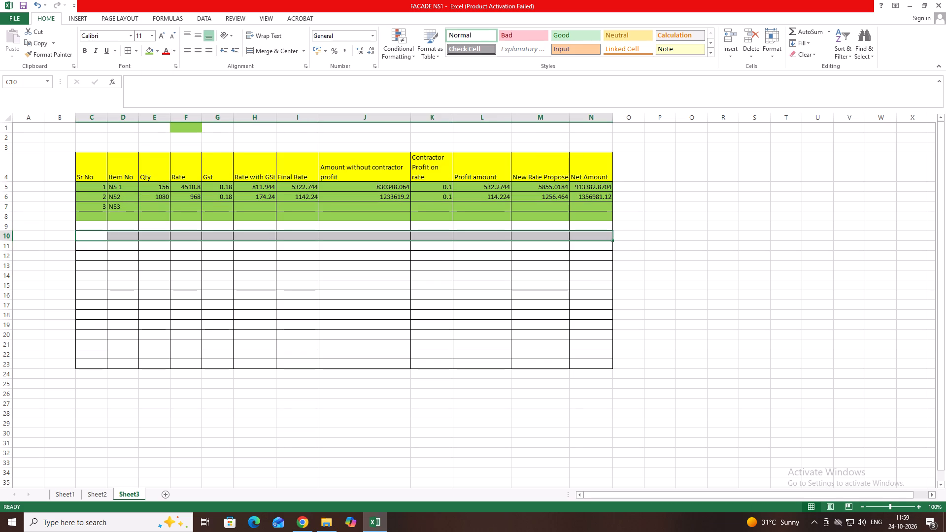
{"action": "left_click", "coordinate": [264, 51]}
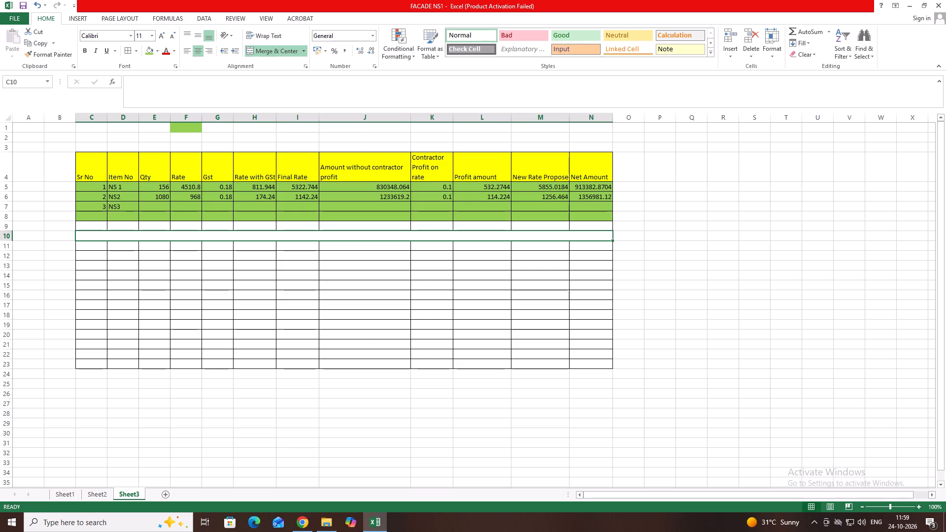
{"action": "type", "text": "Firm 2"}
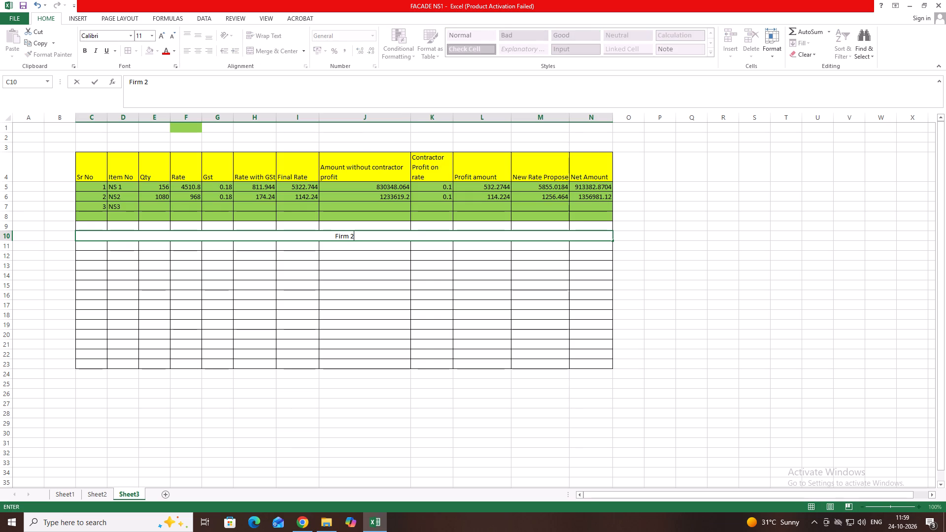
{"action": "left_click", "coordinate": [88, 248]}
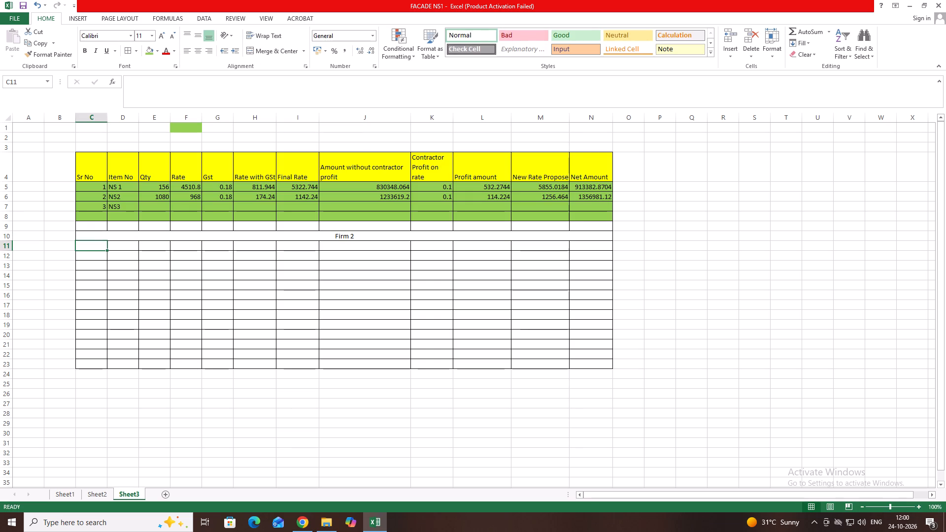
Fill the merged Firm 2 heading row with yellow.
{"action": "left_click_drag", "start_coordinate": [96, 232], "coordinate": [150, 238]}
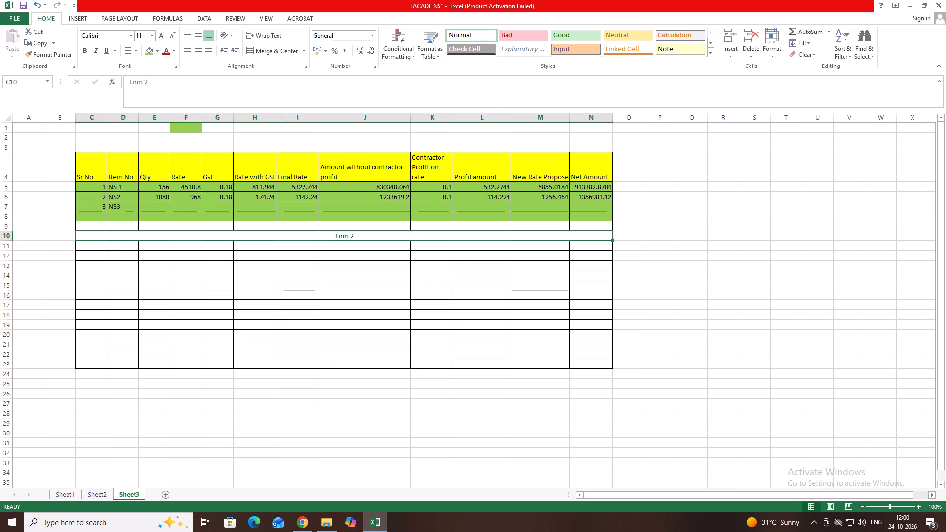
{"action": "left_click_drag", "start_coordinate": [150, 238], "coordinate": [455, 236]}
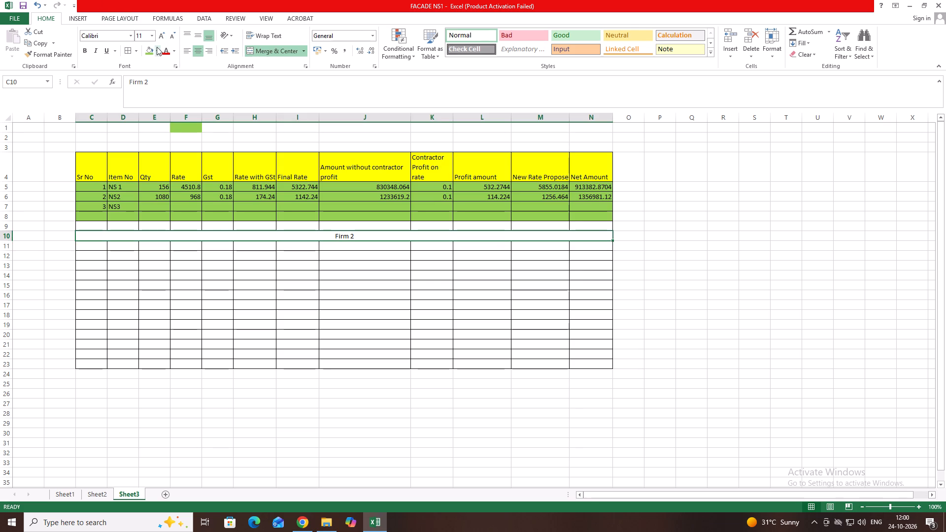
{"action": "left_click", "coordinate": [158, 51]}
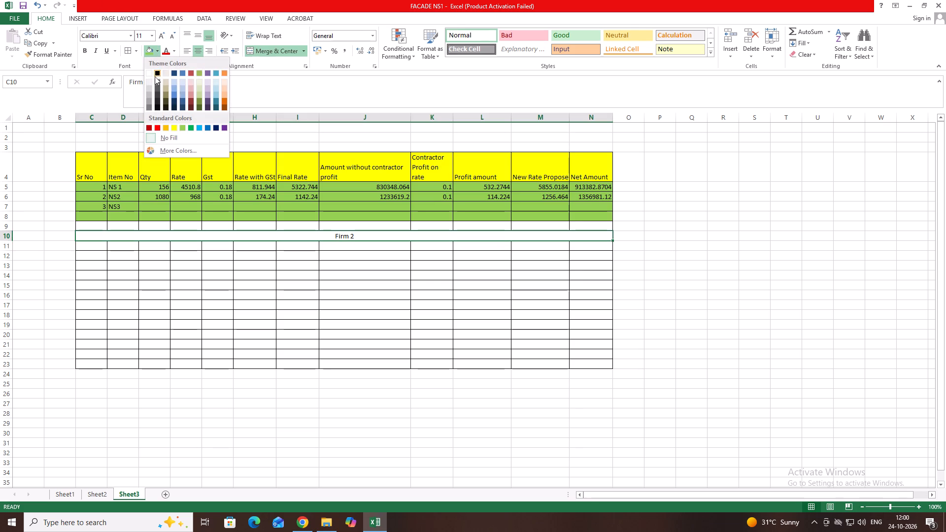
{"action": "left_click", "coordinate": [173, 127]}
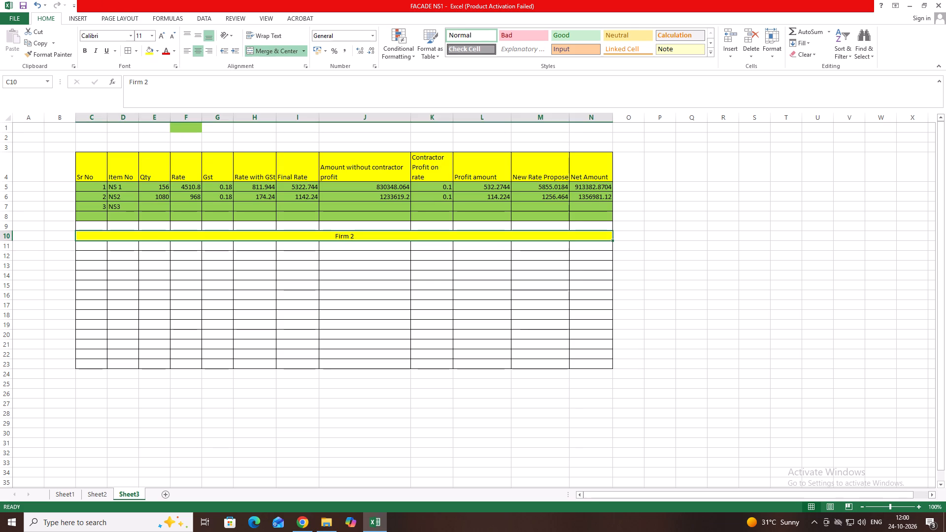
Enter the serial numbers 1, 2 and 3 in C11 to C13 under the Firm 2 heading.
{"action": "left_click", "coordinate": [93, 245]}
{"action": "type", "text": "NS"}
{"action": "key", "text": "space"}
{"action": "key", "text": "BackSpace"}
{"action": "key", "text": "BackSpace"}
{"action": "key", "text": "BackSpace"}
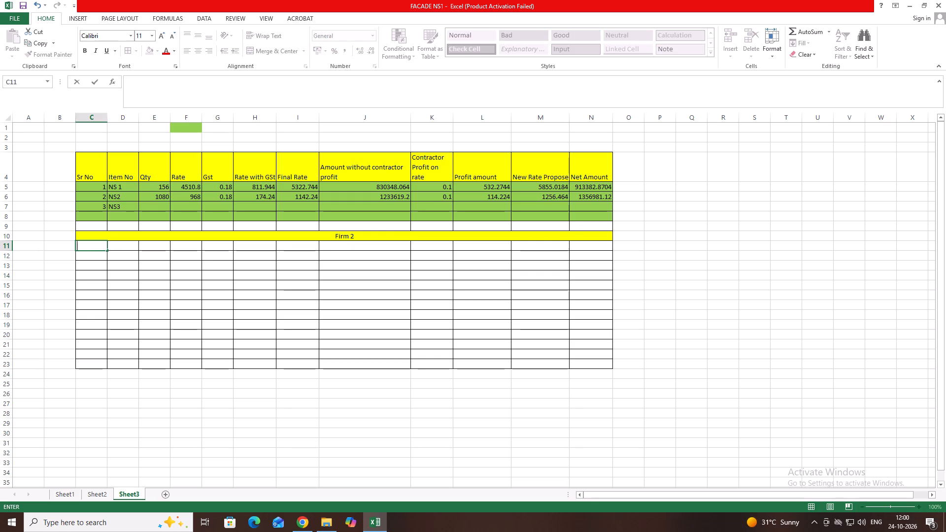
{"action": "key", "text": "1"}
{"action": "key", "text": "Down"}
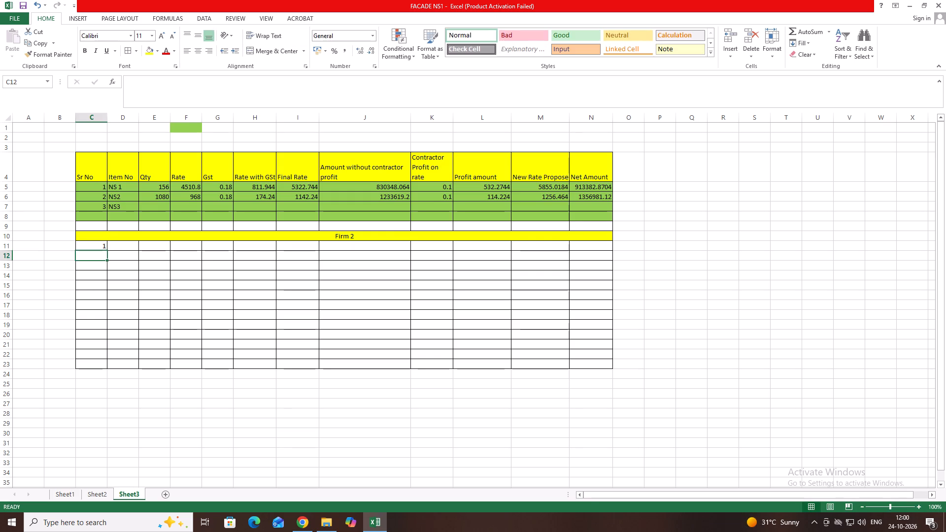
{"action": "key", "text": "2"}
{"action": "key", "text": "Down"}
{"action": "key", "text": "3"}
{"action": "scroll", "coordinate": [768, 277], "scroll_direction": "up", "scroll_amount": 1}
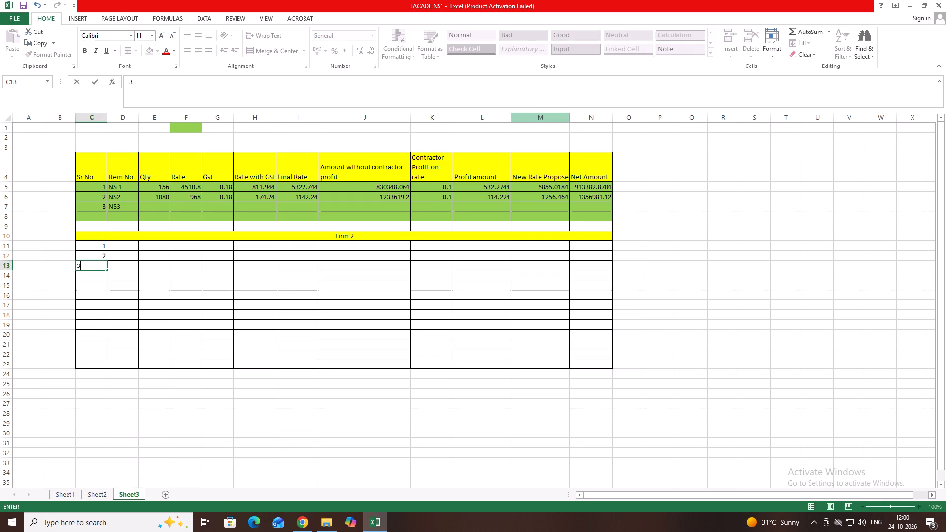
{"action": "left_click", "coordinate": [122, 250]}
Copy the item numbers NS 1, NS2 and NS3 from D5:D7 into D11:D13.
{"action": "left_click_drag", "start_coordinate": [126, 192], "coordinate": [125, 199]}
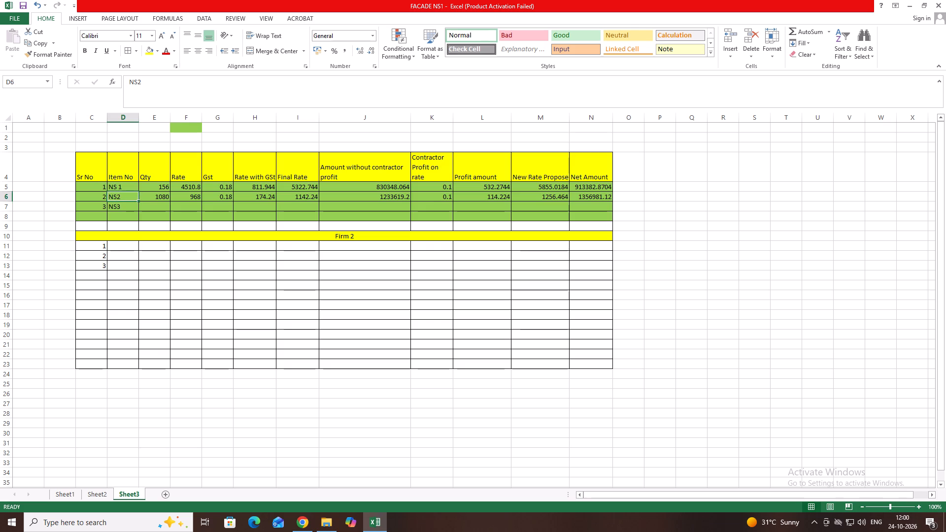
{"action": "left_click_drag", "start_coordinate": [125, 199], "coordinate": [125, 200]}
{"action": "left_click_drag", "start_coordinate": [126, 186], "coordinate": [128, 213]}
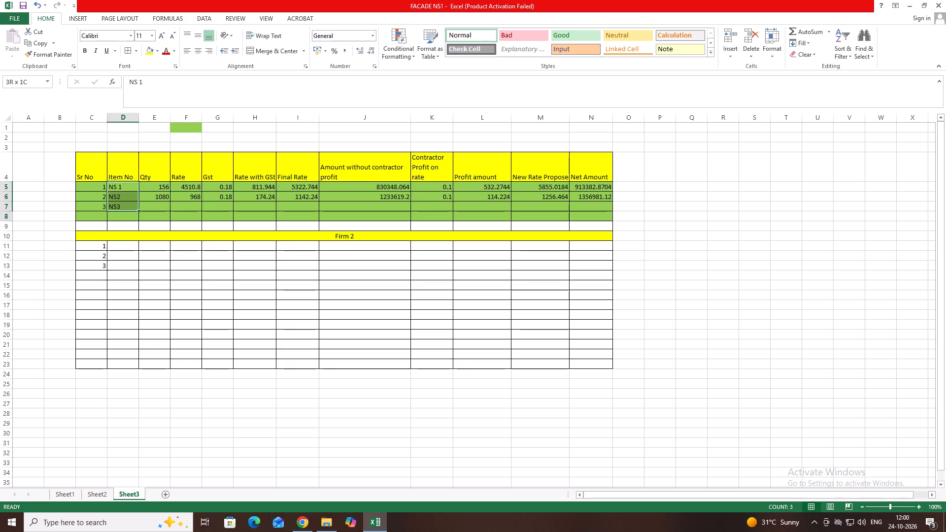
{"action": "left_click_drag", "start_coordinate": [128, 213], "coordinate": [128, 210]}
{"action": "key", "text": "ctrl+c"}
{"action": "left_click_drag", "start_coordinate": [123, 244], "coordinate": [119, 267]}
{"action": "key", "text": "ctrl+v"}
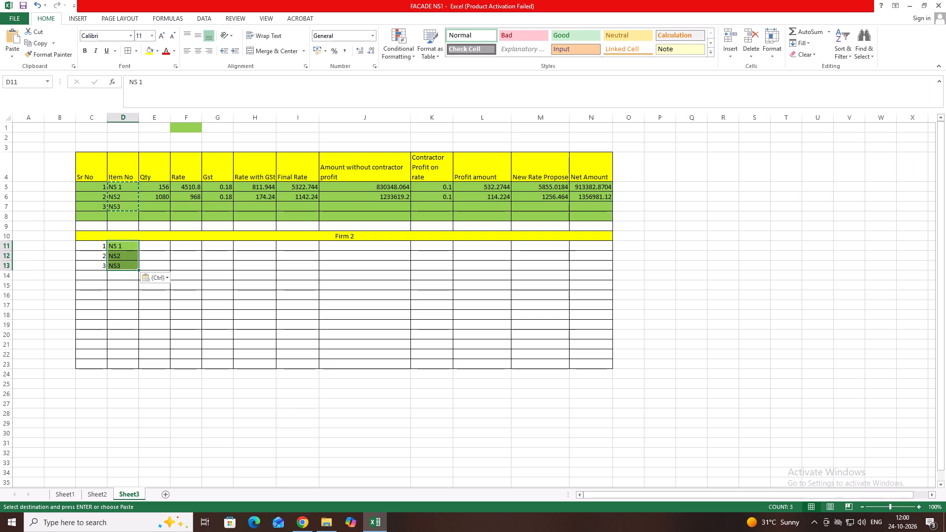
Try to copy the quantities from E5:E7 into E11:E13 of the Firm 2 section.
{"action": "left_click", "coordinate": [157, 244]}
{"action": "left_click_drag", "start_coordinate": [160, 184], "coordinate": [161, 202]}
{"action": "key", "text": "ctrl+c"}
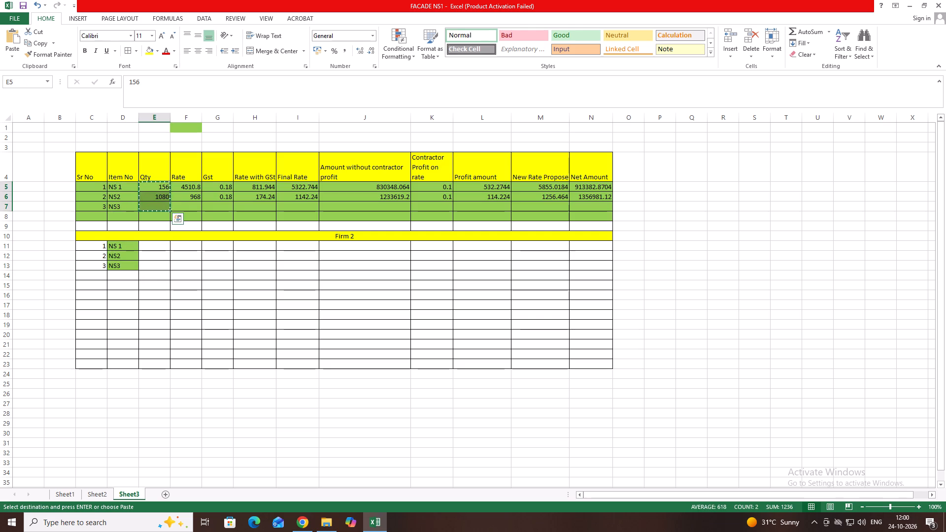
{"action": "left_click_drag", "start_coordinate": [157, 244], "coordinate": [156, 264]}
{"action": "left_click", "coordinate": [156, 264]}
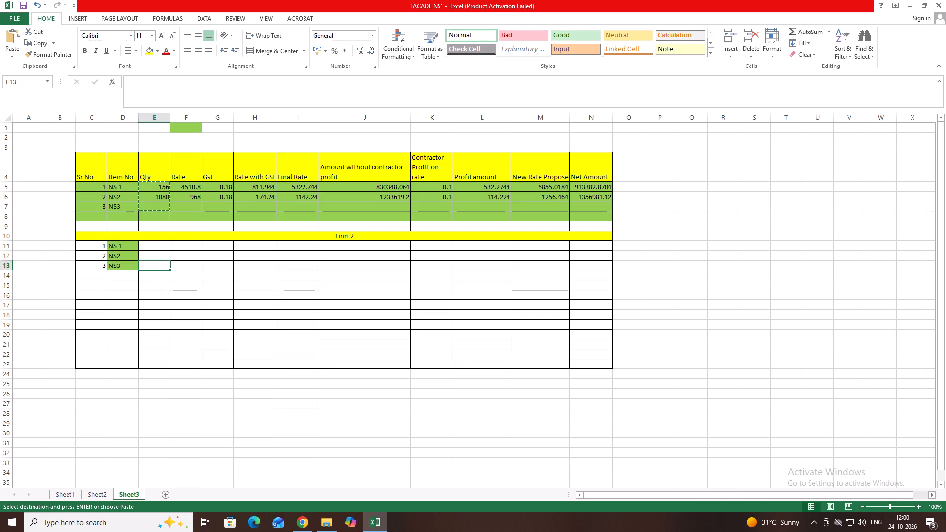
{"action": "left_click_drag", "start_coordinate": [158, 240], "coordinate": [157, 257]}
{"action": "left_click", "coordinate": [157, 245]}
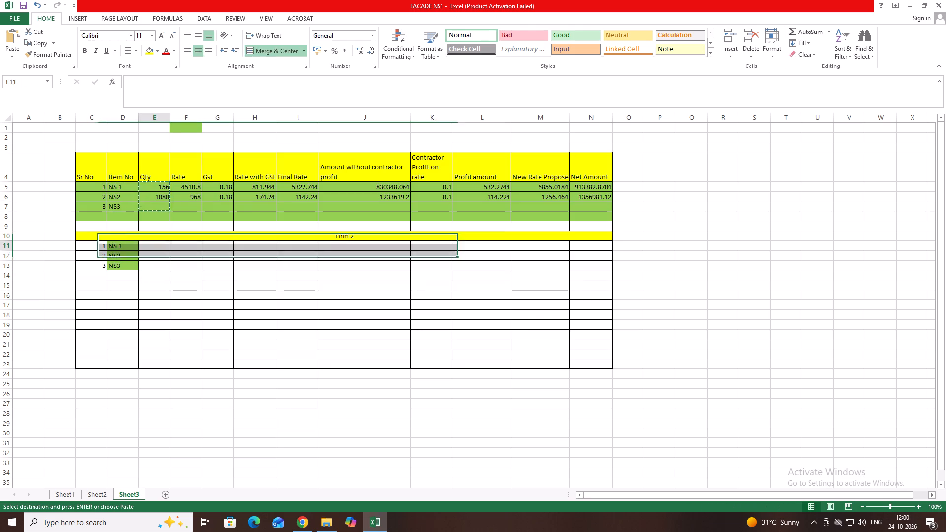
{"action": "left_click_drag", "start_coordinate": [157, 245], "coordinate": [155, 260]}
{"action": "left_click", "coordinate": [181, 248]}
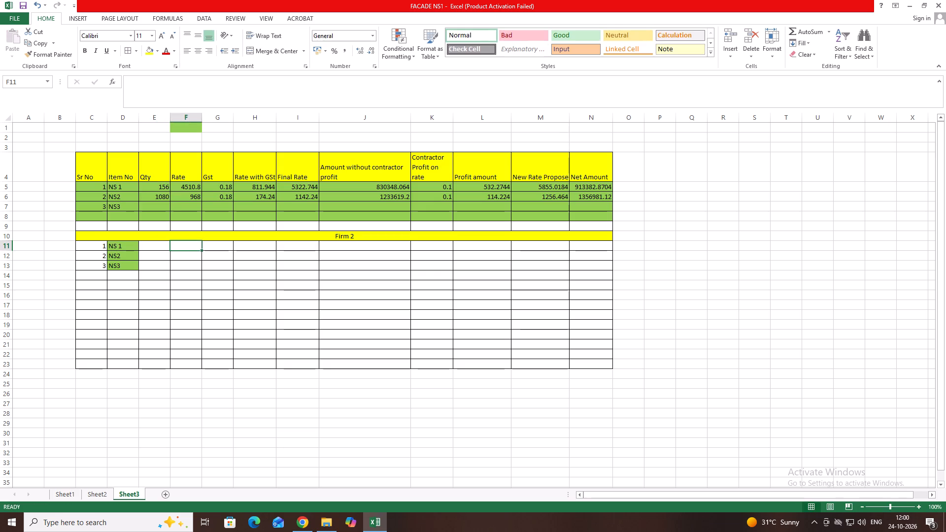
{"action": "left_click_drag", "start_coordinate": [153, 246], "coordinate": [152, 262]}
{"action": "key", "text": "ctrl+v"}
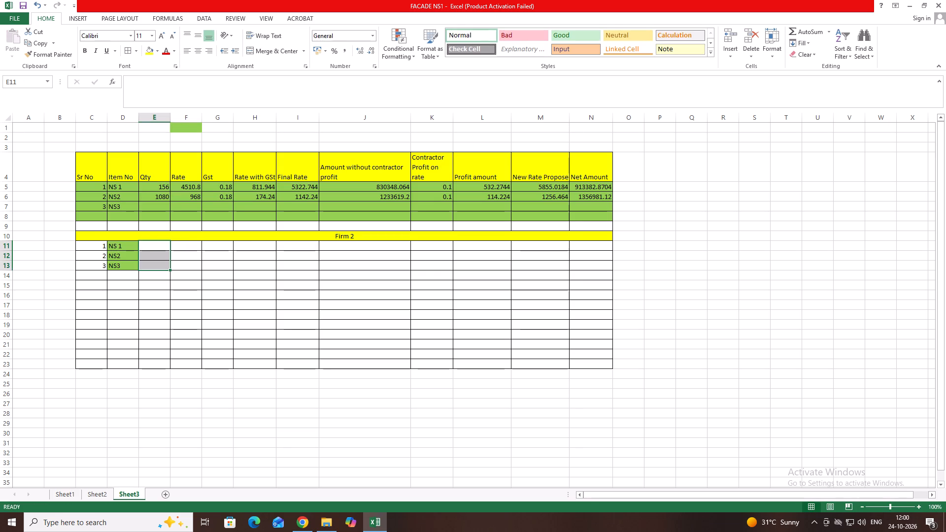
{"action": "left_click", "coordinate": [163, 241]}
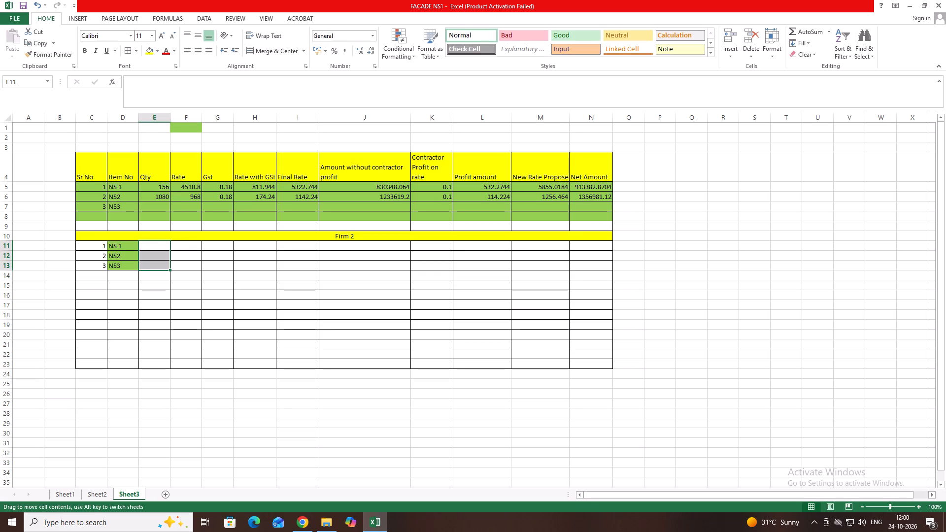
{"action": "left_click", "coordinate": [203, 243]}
Enter the Firm 2 quantities 156 in E11 for NS 1 and 1080 in E12 for NS2.
{"action": "left_click", "coordinate": [156, 246]}
{"action": "type", "text": "156"}
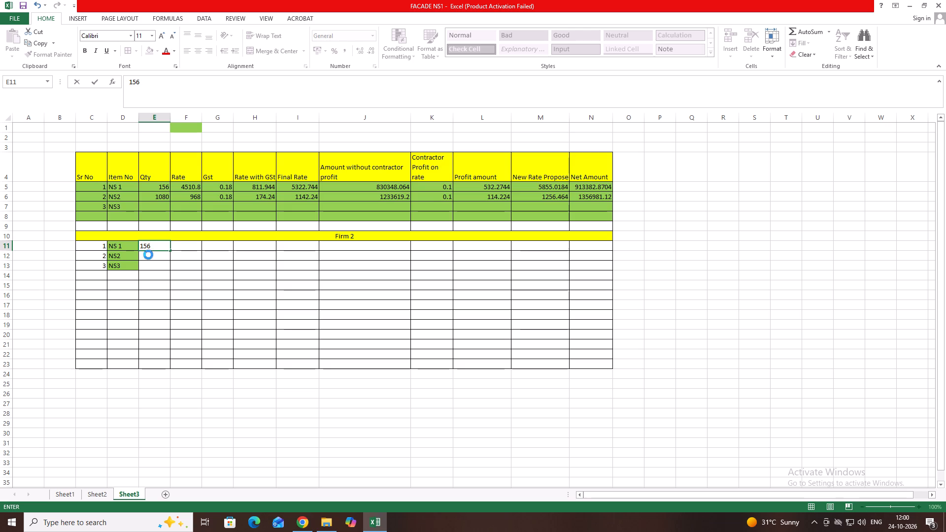
{"action": "left_click", "coordinate": [148, 255]}
{"action": "type", "text": "1080"}
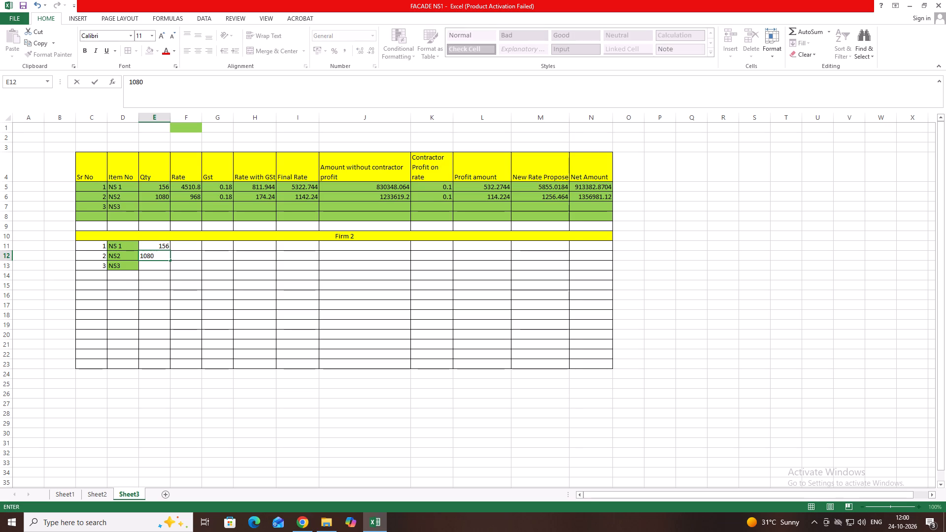
{"action": "left_click", "coordinate": [193, 248]}
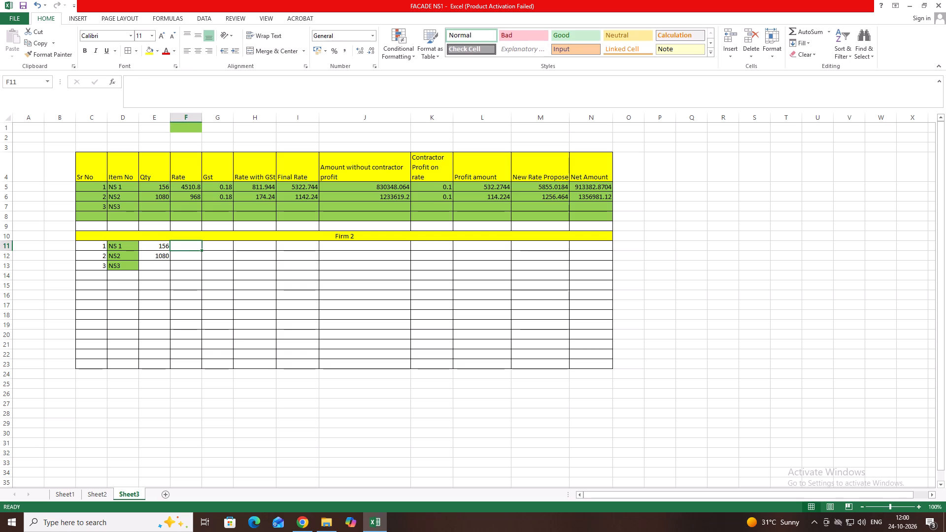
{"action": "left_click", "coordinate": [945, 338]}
Enter the Firm 2 rates 4360 in F11 for NS 1 and 960 in F12 for NS2.
{"action": "type", "text": "4360"}
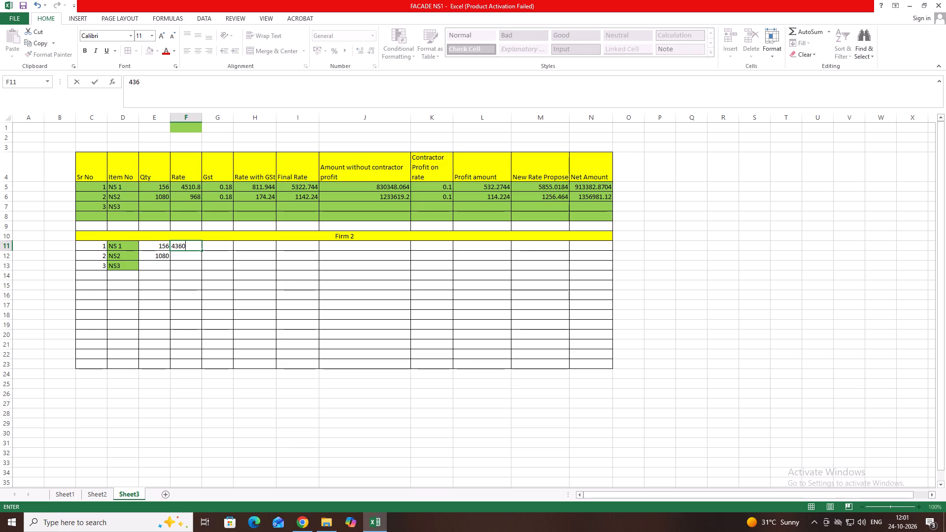
{"action": "left_click", "coordinate": [179, 257]}
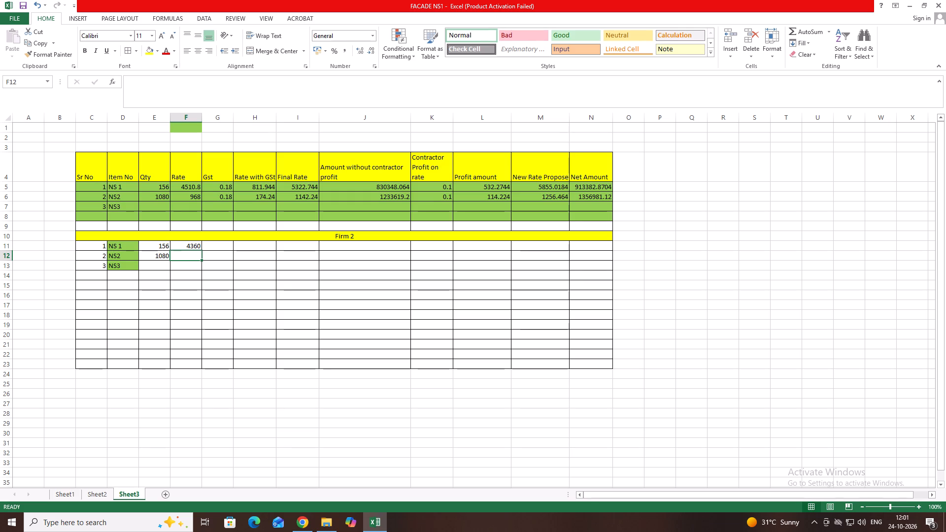
{"action": "key", "text": "6"}
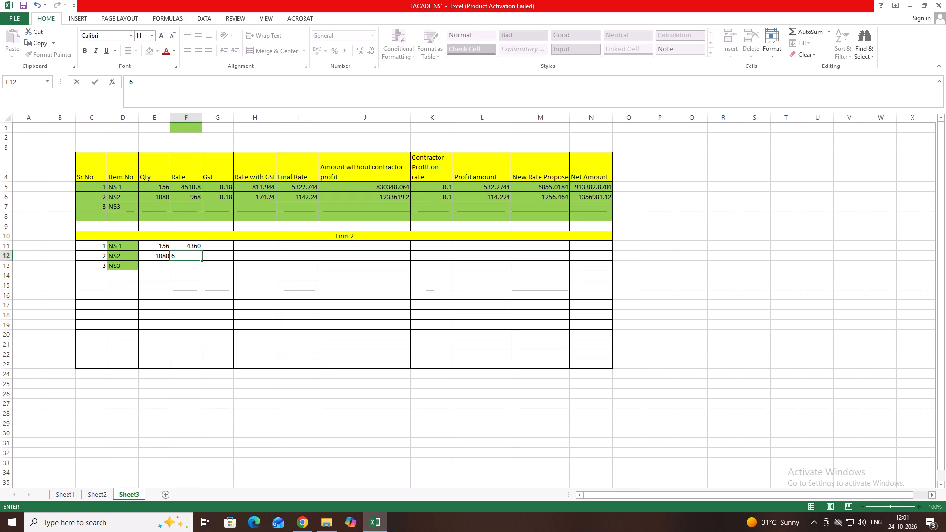
{"action": "key", "text": "0"}
{"action": "key", "text": "BackSpace"}
{"action": "key", "text": "BackSpace"}
{"action": "type", "text": "96"}
{"action": "key", "text": "0"}
Enter the Gst value .18 in G11 and G12 for the Firm 2 items NS 1 and NS2.
{"action": "left_click", "coordinate": [219, 243]}
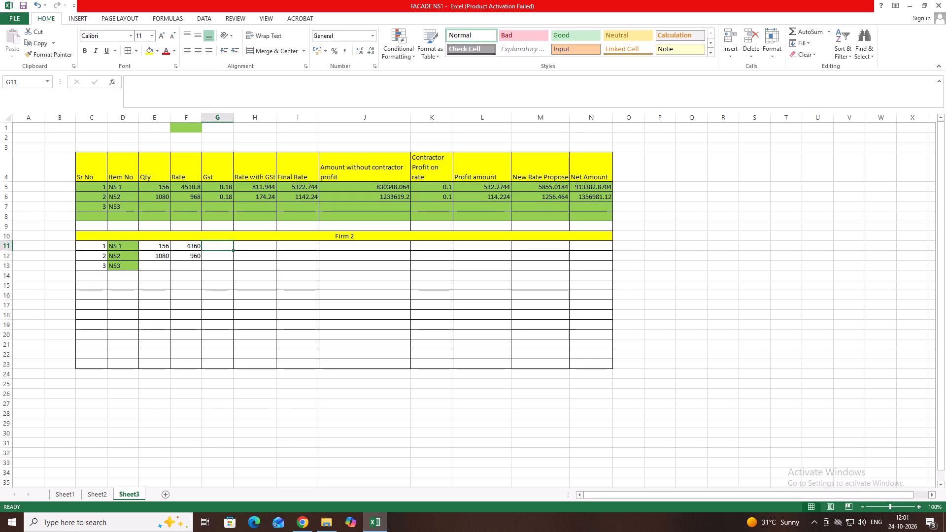
{"action": "key", "text": "period"}
{"action": "type", "text": "18"}
{"action": "key", "text": "Down"}
{"action": "type", "text": ".18"}
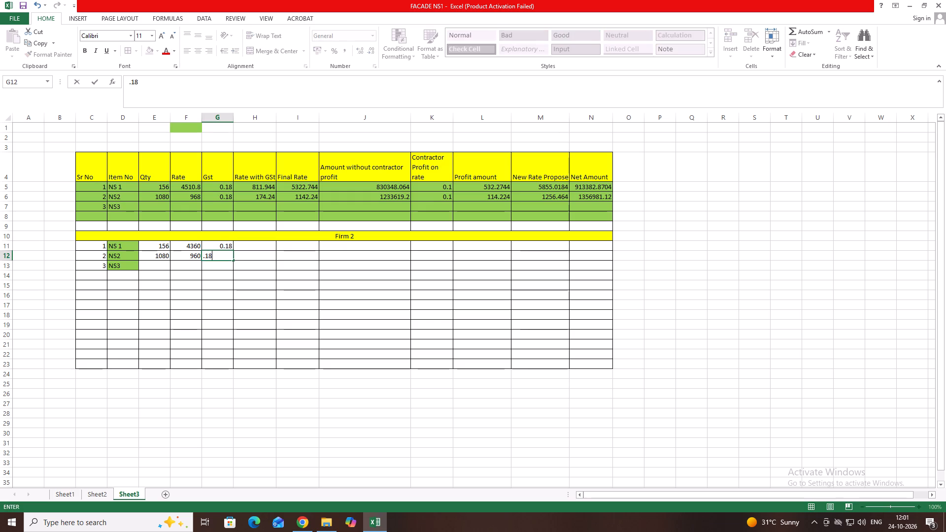
{"action": "left_click", "coordinate": [250, 255]}
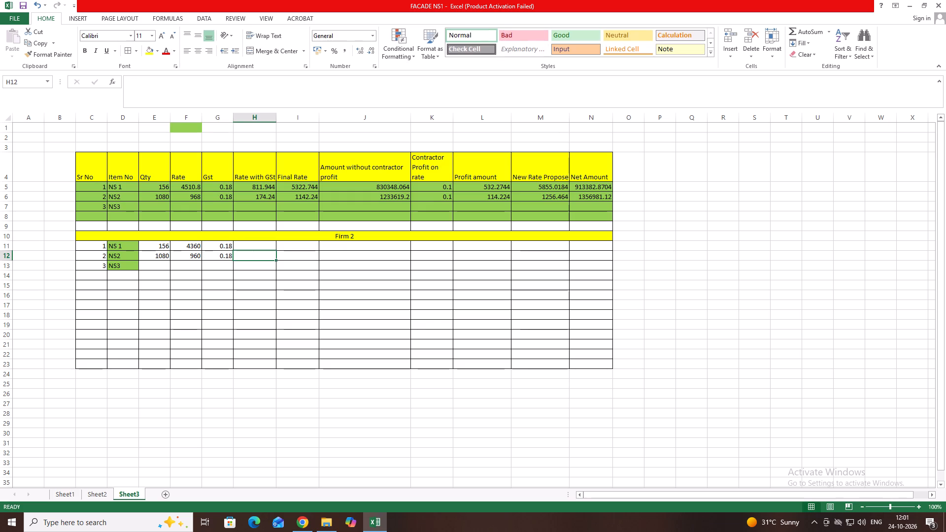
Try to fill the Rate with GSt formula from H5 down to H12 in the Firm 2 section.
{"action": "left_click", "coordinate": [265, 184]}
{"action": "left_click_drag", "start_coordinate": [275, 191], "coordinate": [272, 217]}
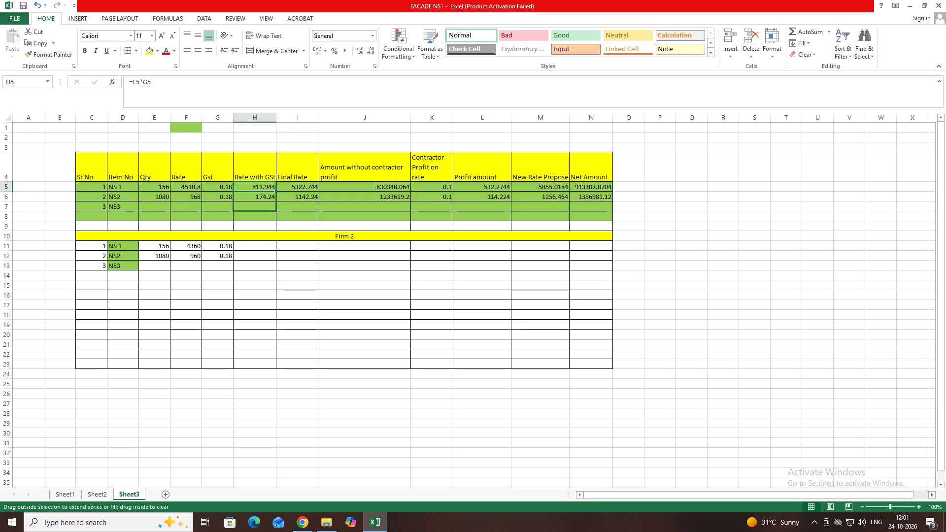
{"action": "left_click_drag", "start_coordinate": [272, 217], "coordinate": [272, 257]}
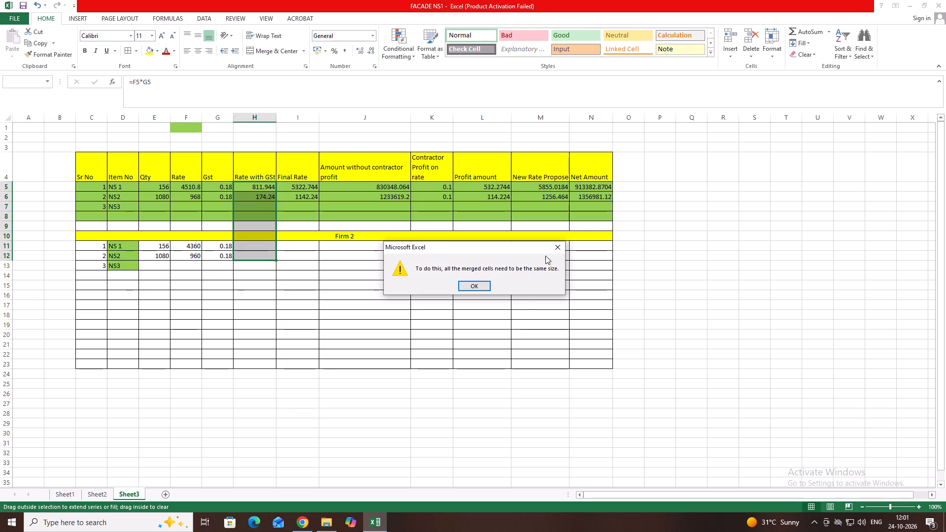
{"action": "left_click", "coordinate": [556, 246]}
Enter the formula =F11*G11 in H11 to calculate Rate with GSt for the Firm 2 item NS 1.
{"action": "left_click", "coordinate": [259, 243]}
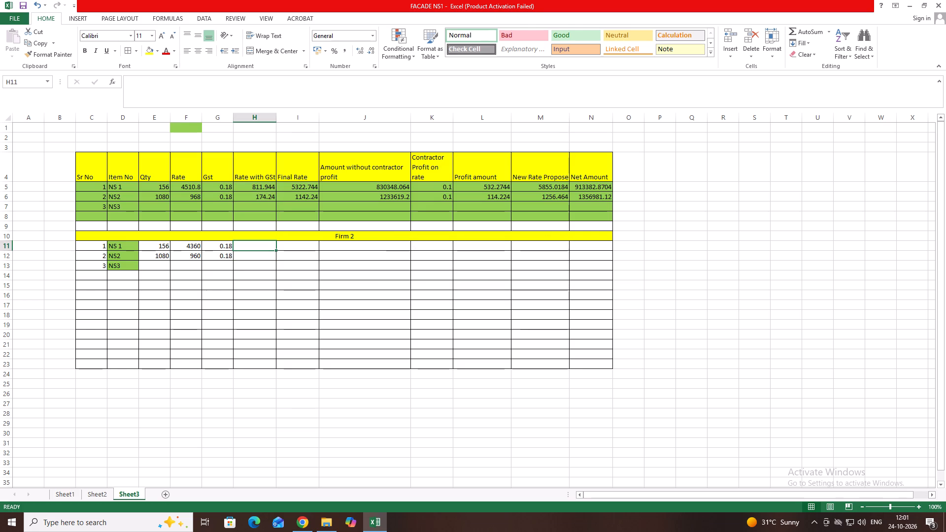
{"action": "left_click", "coordinate": [269, 189]}
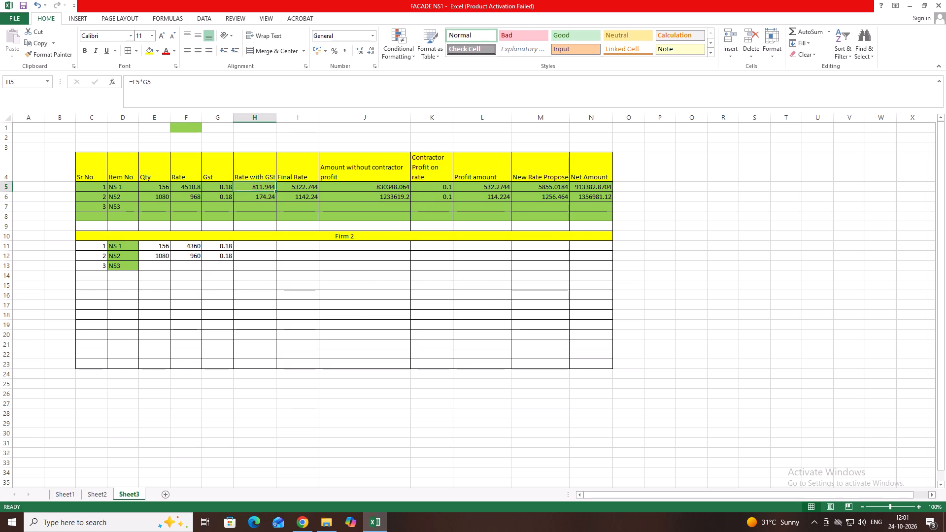
{"action": "left_click", "coordinate": [257, 248]}
{"action": "key", "text": "equal"}
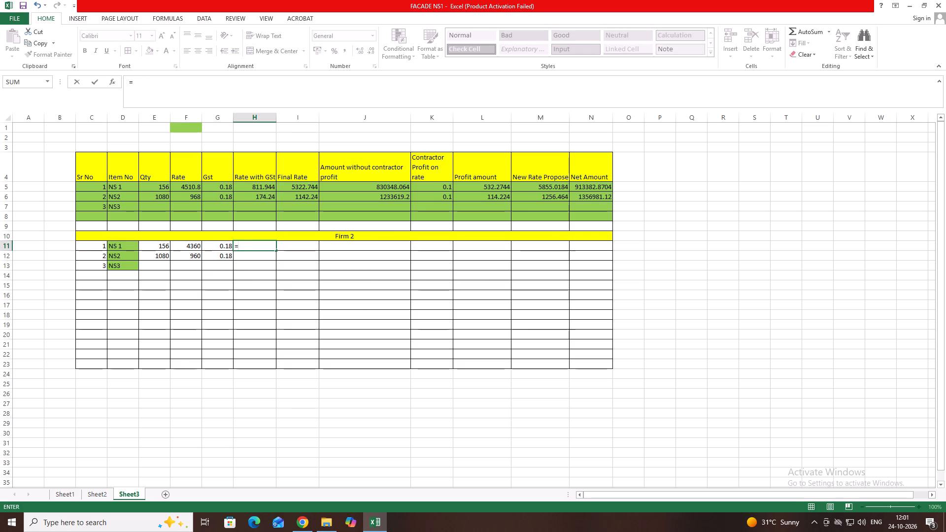
{"action": "left_click", "coordinate": [187, 246]}
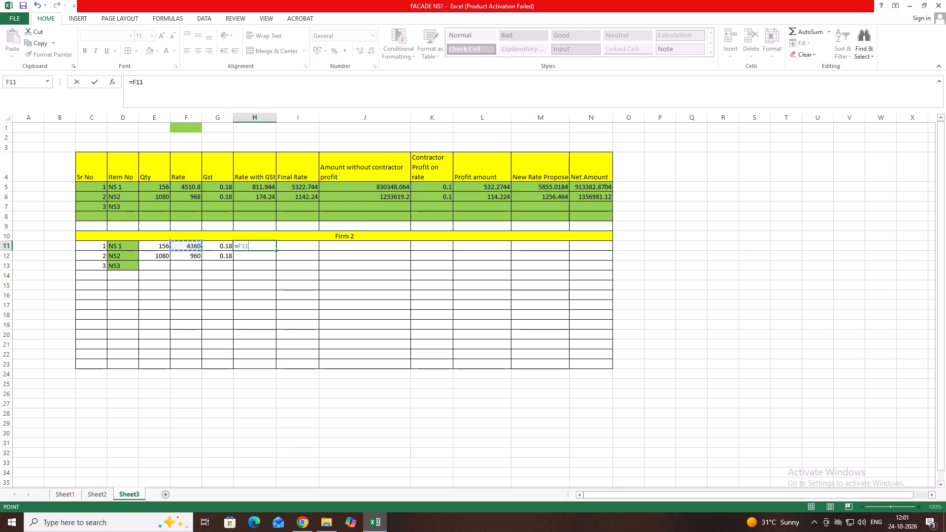
{"action": "key", "text": "shift+asterisk"}
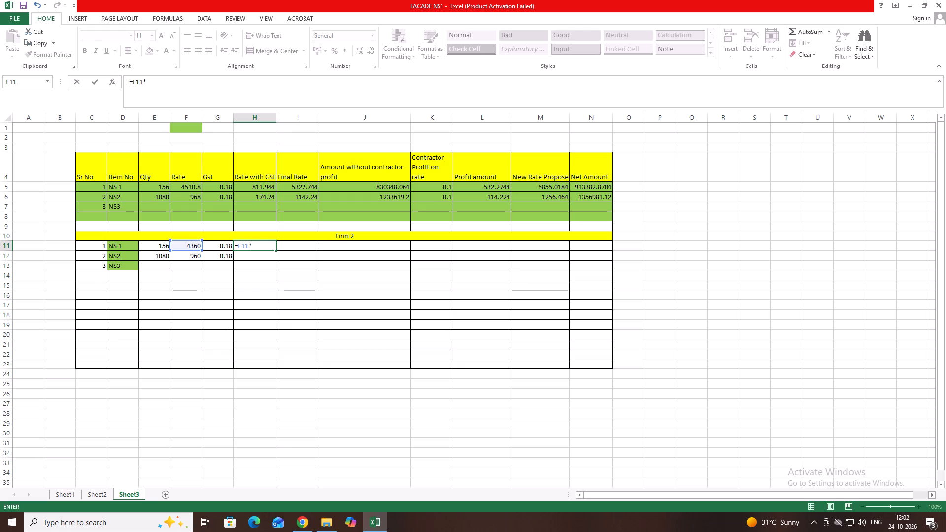
{"action": "left_click", "coordinate": [217, 247]}
{"action": "key", "text": "Return"}
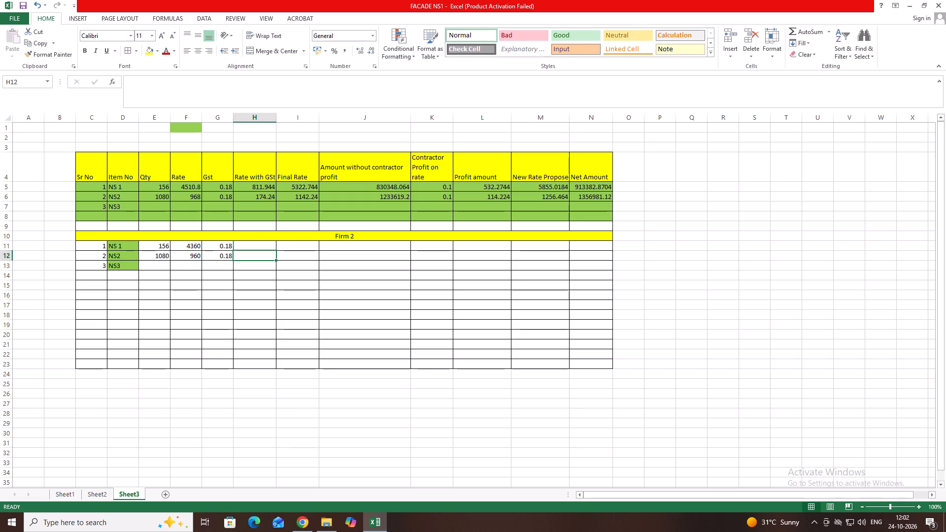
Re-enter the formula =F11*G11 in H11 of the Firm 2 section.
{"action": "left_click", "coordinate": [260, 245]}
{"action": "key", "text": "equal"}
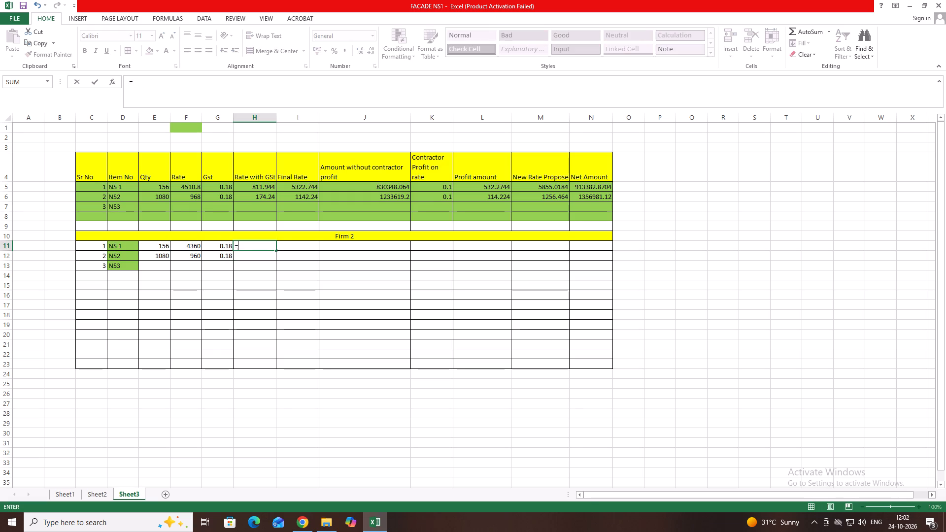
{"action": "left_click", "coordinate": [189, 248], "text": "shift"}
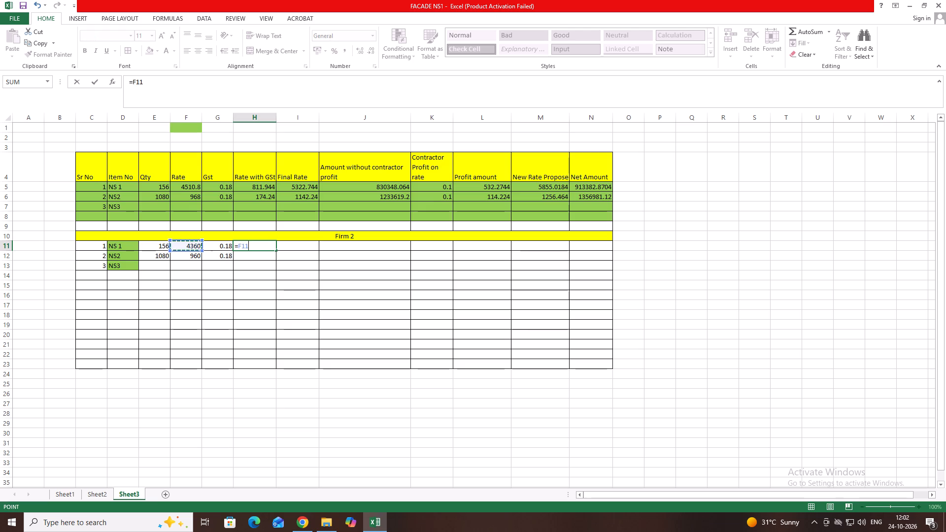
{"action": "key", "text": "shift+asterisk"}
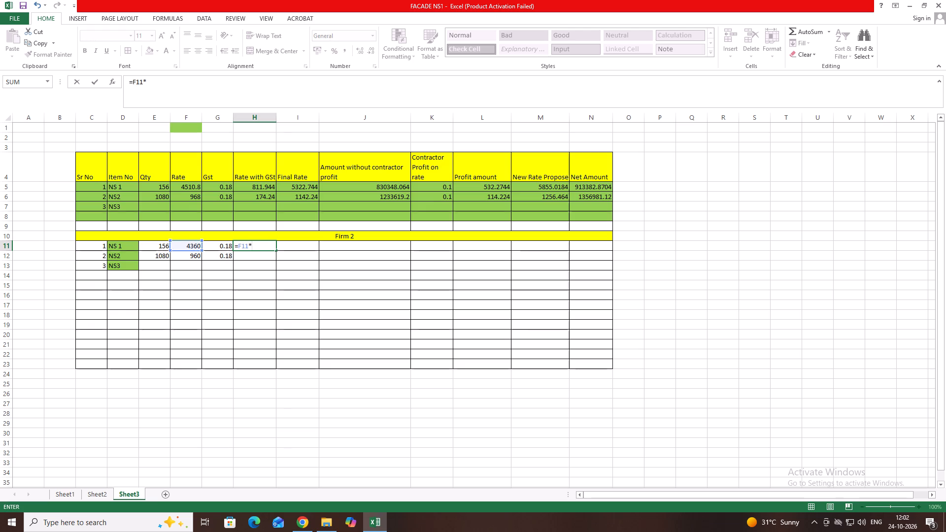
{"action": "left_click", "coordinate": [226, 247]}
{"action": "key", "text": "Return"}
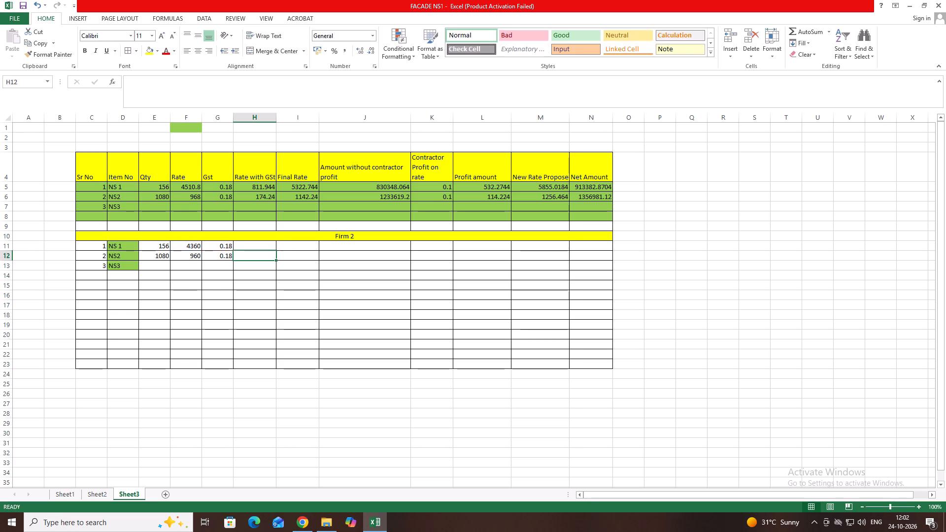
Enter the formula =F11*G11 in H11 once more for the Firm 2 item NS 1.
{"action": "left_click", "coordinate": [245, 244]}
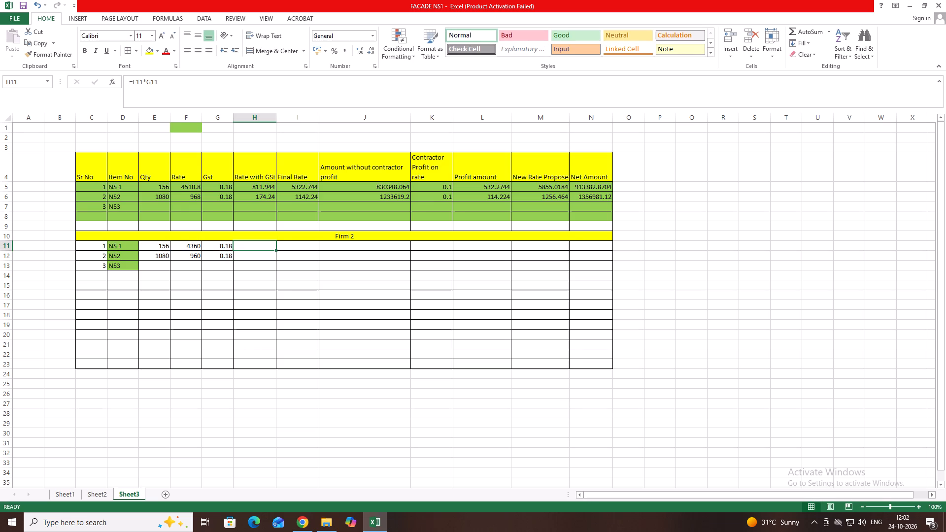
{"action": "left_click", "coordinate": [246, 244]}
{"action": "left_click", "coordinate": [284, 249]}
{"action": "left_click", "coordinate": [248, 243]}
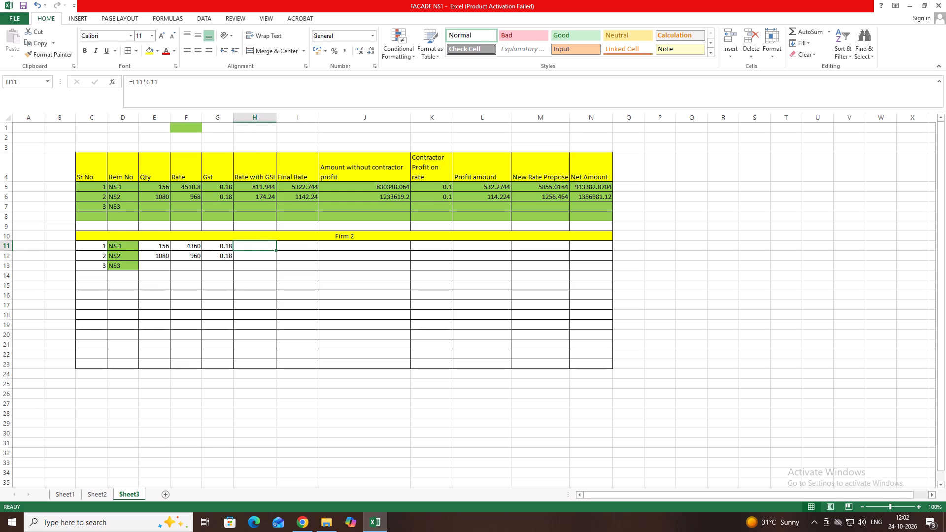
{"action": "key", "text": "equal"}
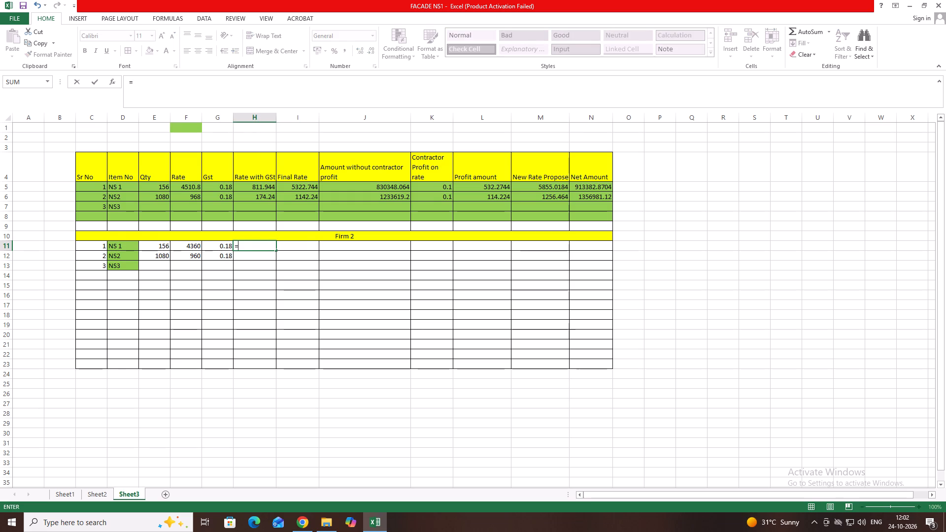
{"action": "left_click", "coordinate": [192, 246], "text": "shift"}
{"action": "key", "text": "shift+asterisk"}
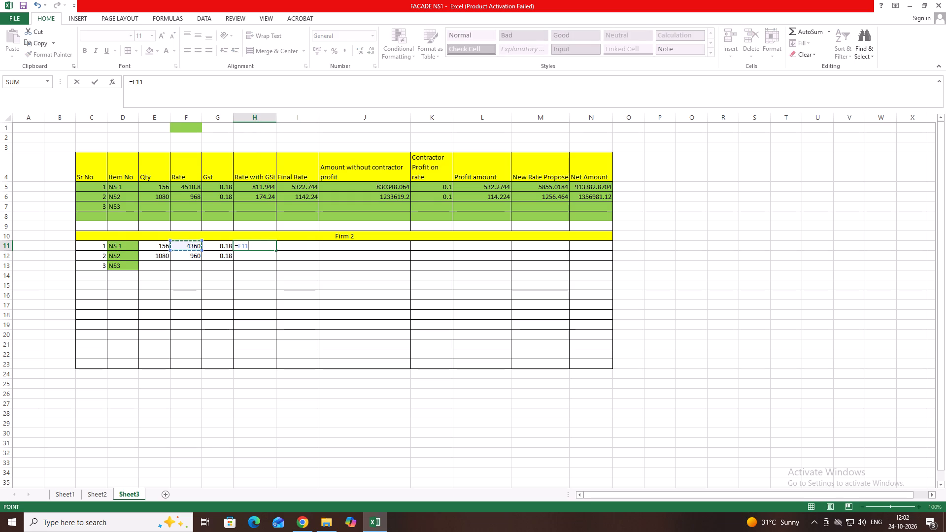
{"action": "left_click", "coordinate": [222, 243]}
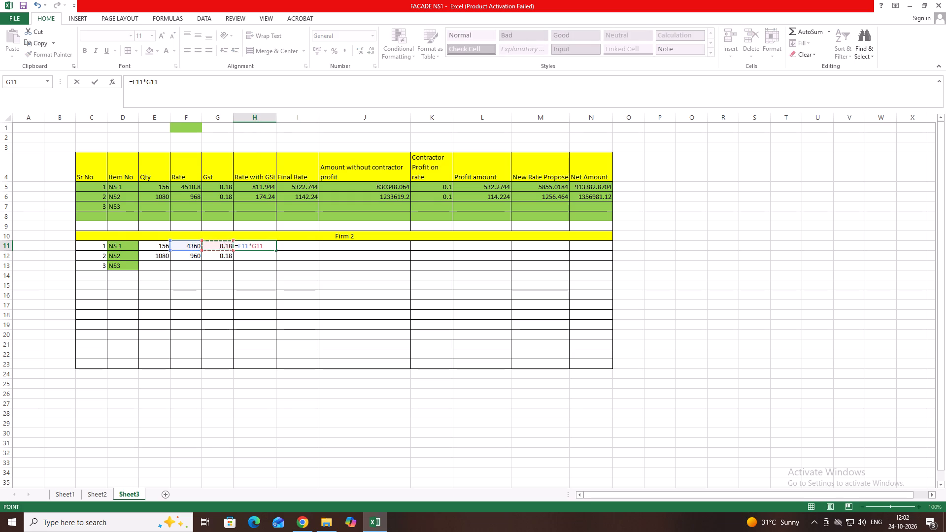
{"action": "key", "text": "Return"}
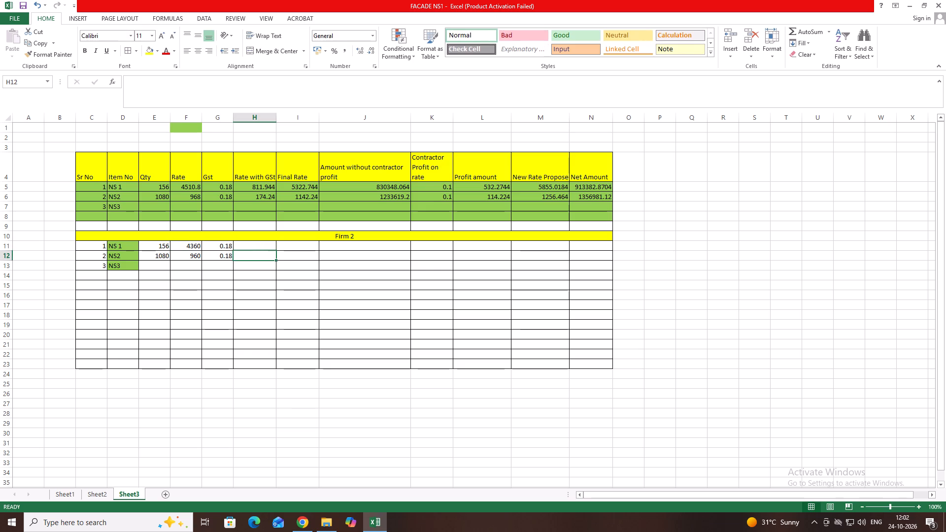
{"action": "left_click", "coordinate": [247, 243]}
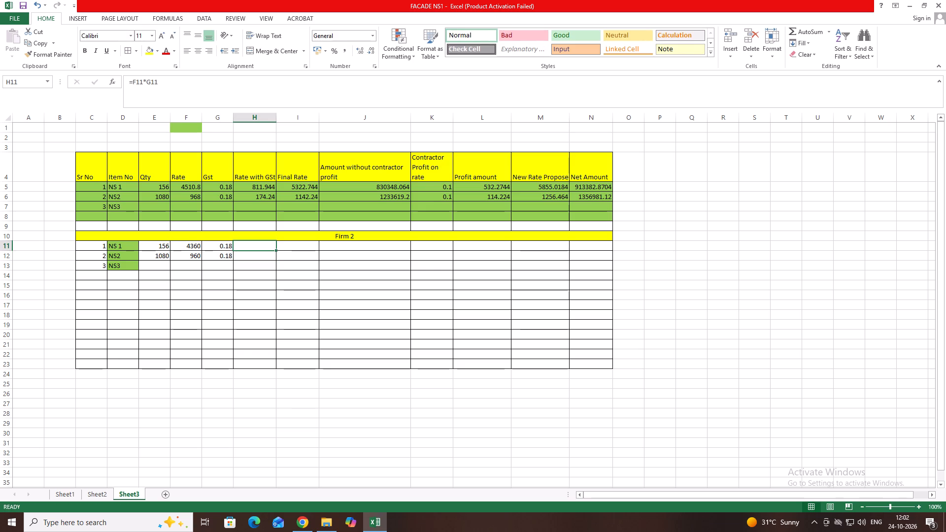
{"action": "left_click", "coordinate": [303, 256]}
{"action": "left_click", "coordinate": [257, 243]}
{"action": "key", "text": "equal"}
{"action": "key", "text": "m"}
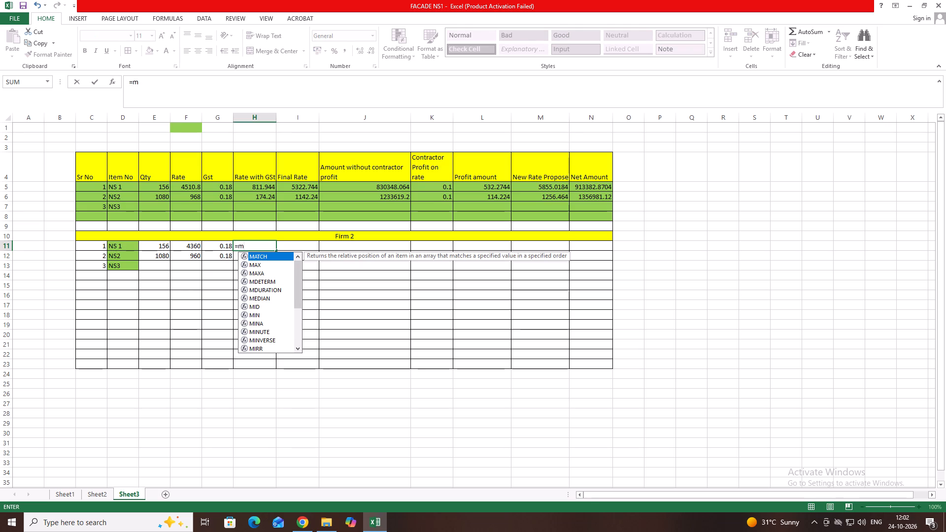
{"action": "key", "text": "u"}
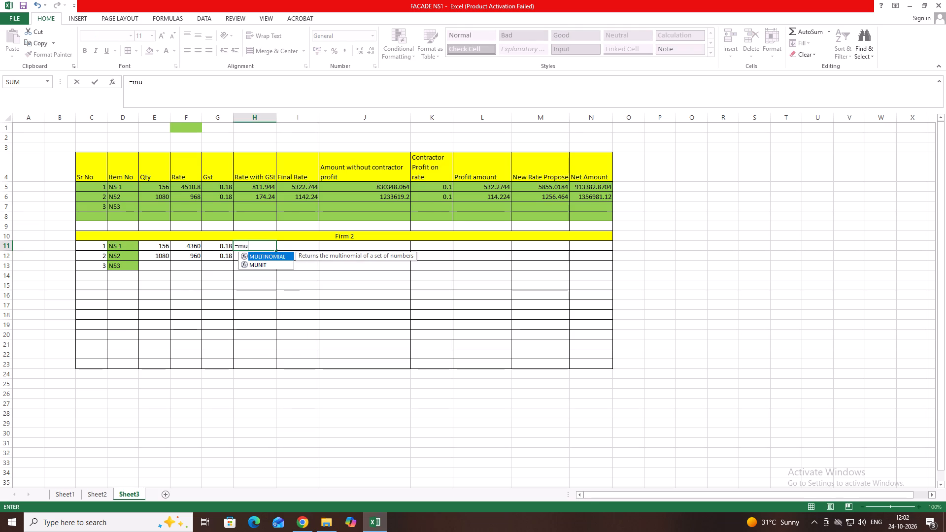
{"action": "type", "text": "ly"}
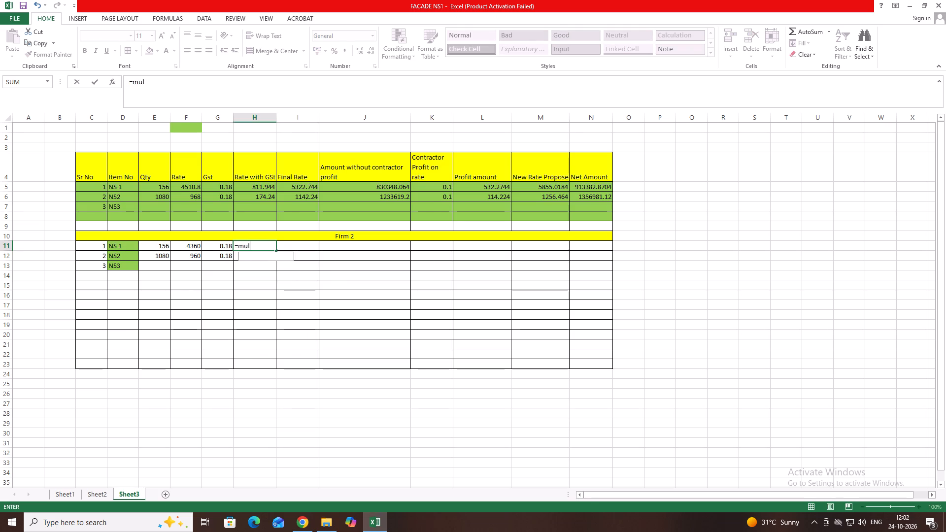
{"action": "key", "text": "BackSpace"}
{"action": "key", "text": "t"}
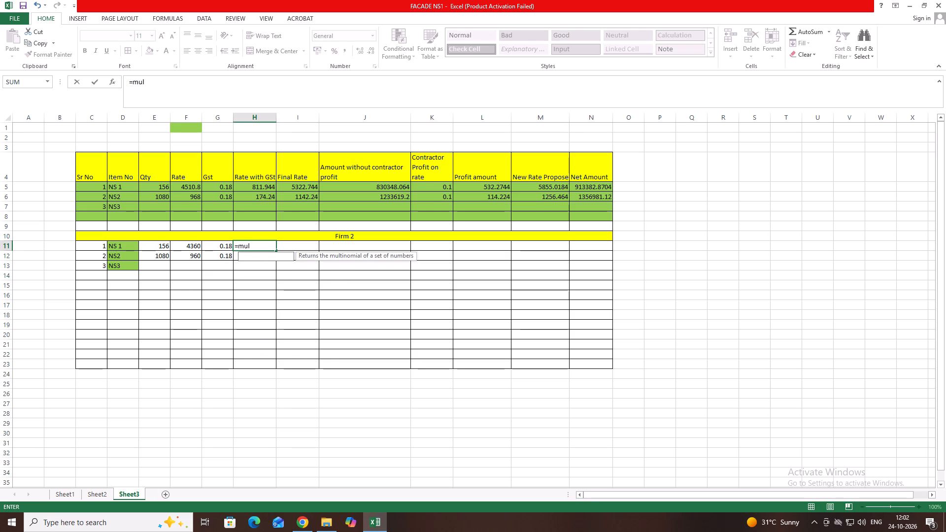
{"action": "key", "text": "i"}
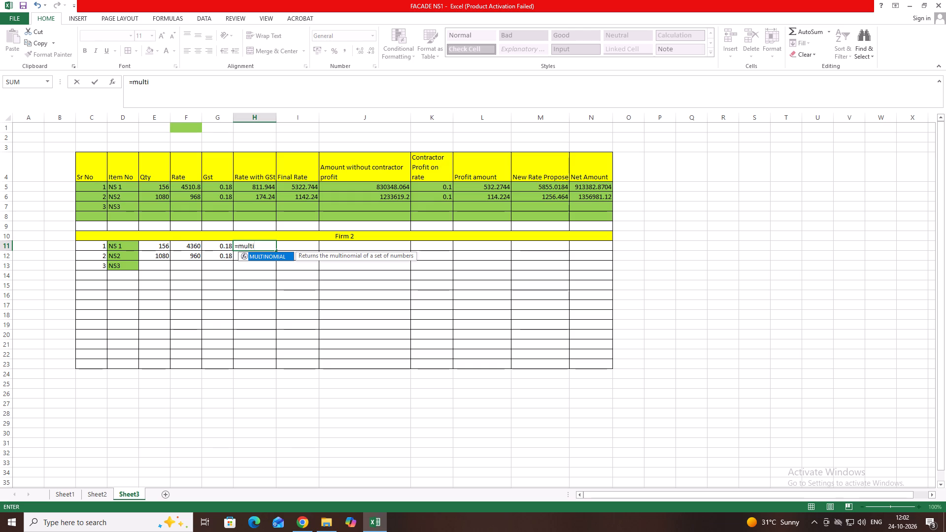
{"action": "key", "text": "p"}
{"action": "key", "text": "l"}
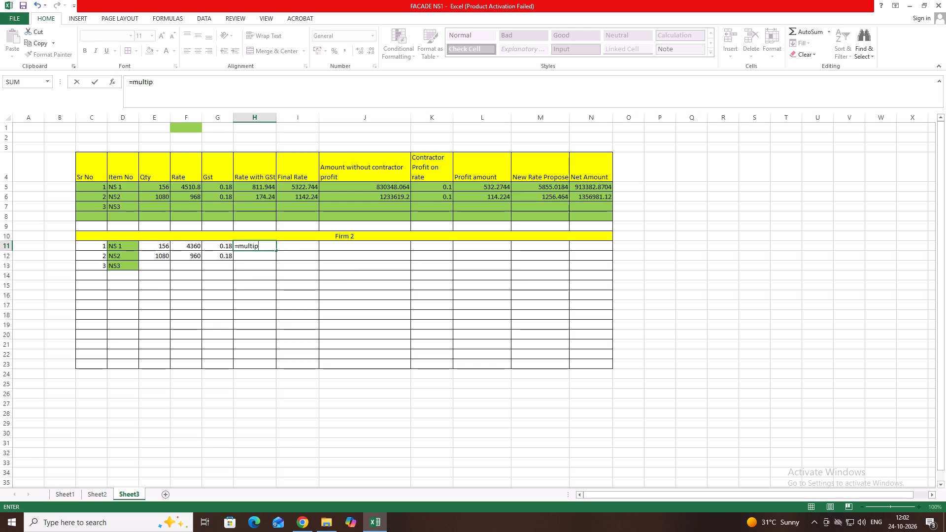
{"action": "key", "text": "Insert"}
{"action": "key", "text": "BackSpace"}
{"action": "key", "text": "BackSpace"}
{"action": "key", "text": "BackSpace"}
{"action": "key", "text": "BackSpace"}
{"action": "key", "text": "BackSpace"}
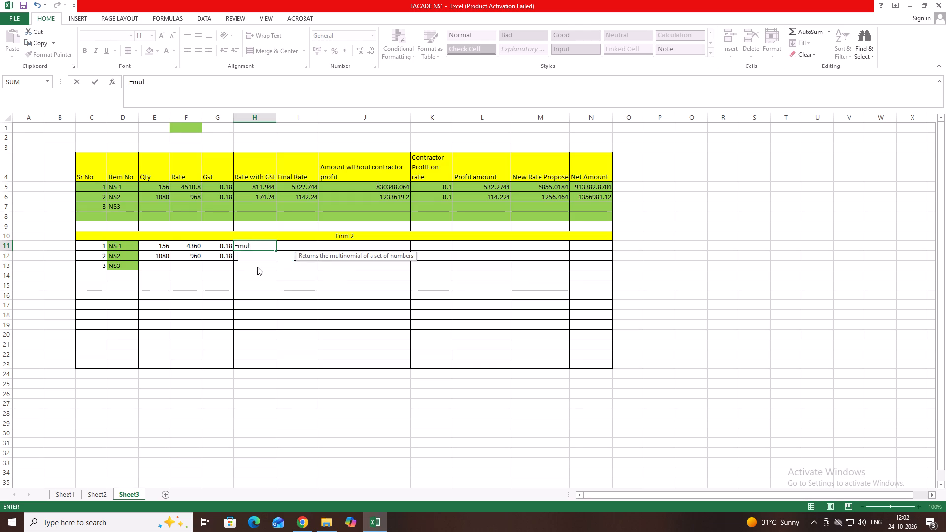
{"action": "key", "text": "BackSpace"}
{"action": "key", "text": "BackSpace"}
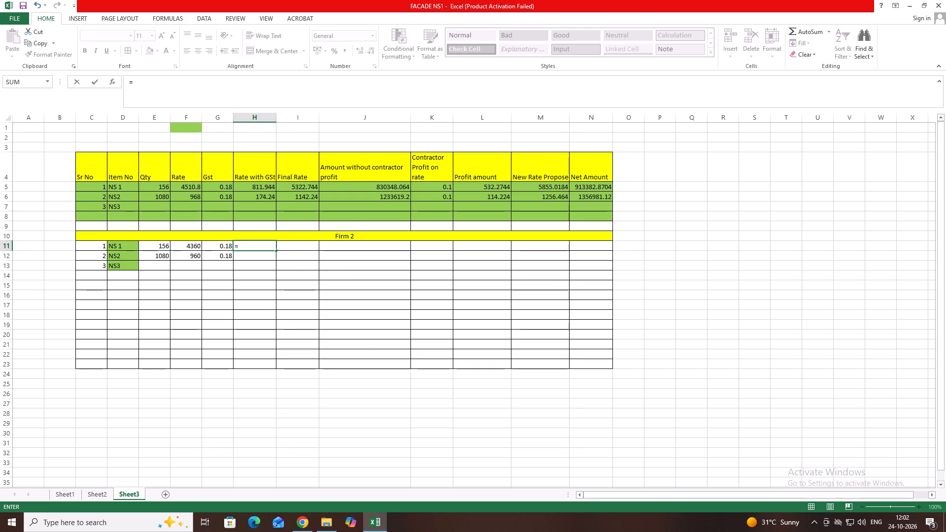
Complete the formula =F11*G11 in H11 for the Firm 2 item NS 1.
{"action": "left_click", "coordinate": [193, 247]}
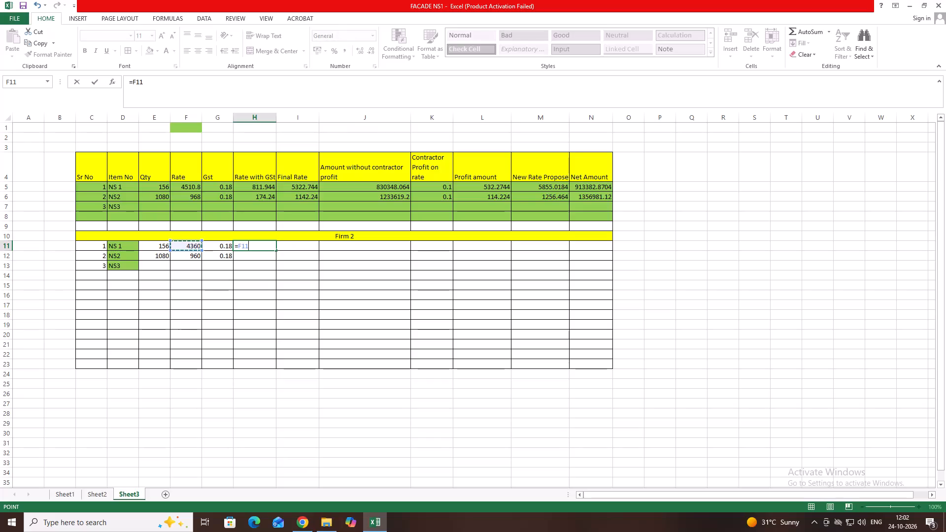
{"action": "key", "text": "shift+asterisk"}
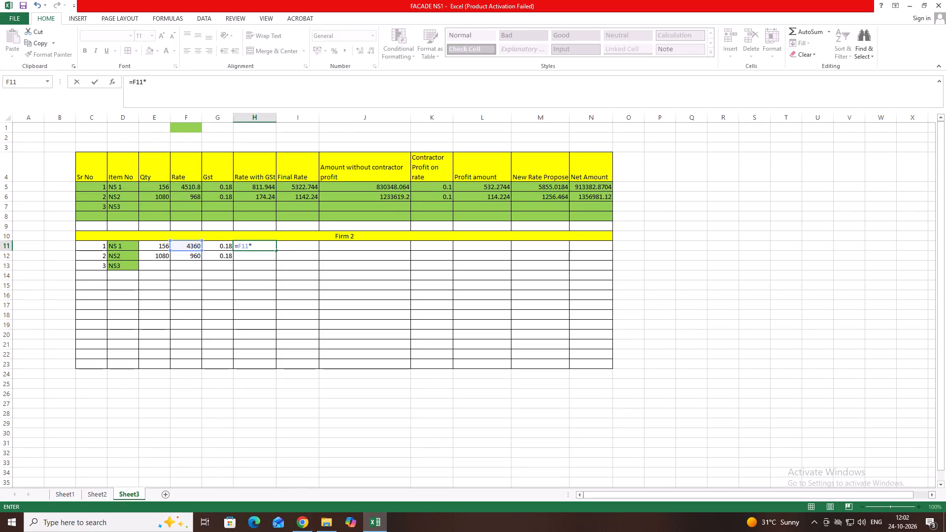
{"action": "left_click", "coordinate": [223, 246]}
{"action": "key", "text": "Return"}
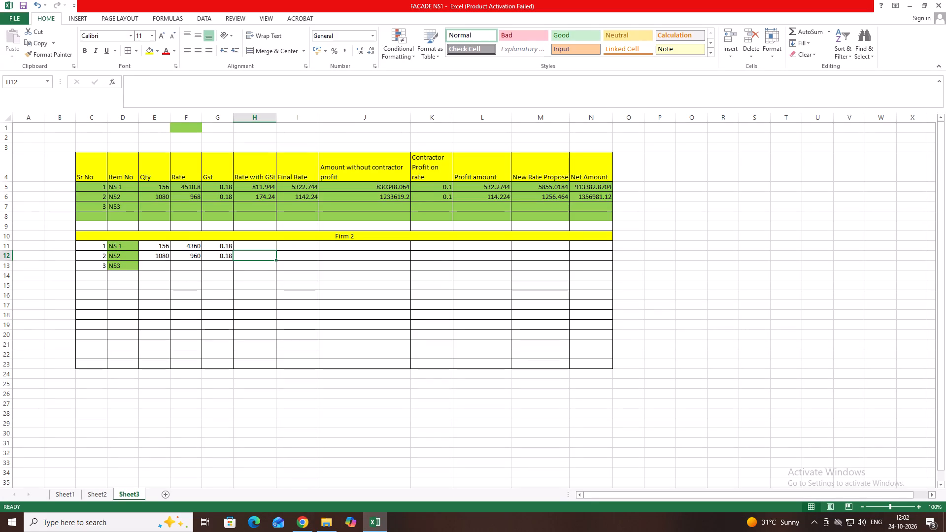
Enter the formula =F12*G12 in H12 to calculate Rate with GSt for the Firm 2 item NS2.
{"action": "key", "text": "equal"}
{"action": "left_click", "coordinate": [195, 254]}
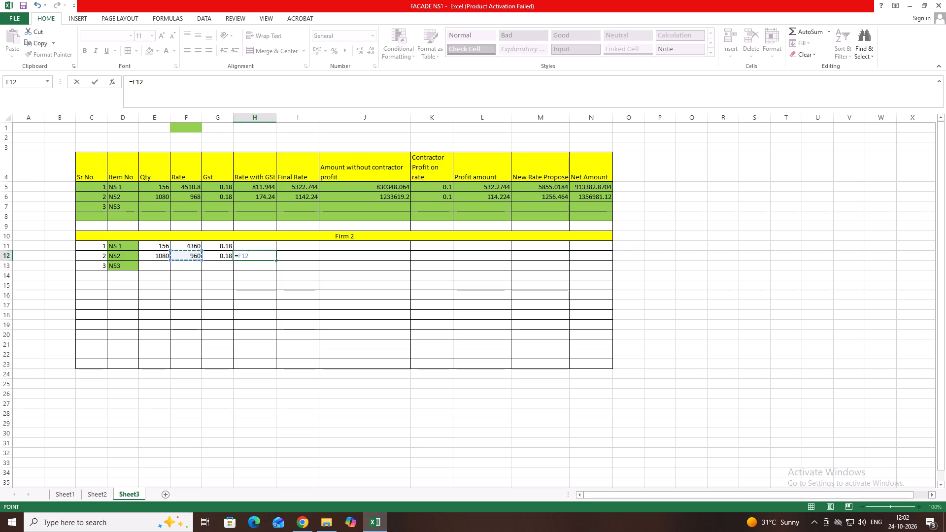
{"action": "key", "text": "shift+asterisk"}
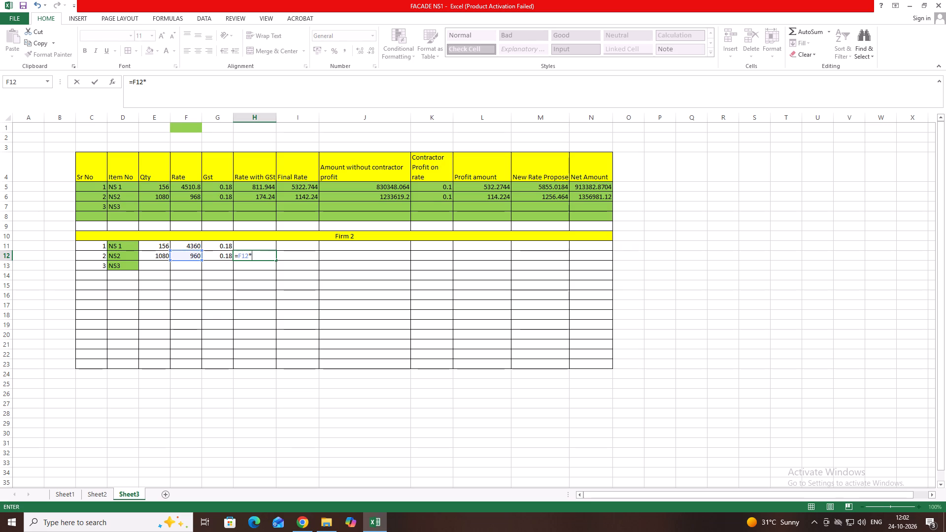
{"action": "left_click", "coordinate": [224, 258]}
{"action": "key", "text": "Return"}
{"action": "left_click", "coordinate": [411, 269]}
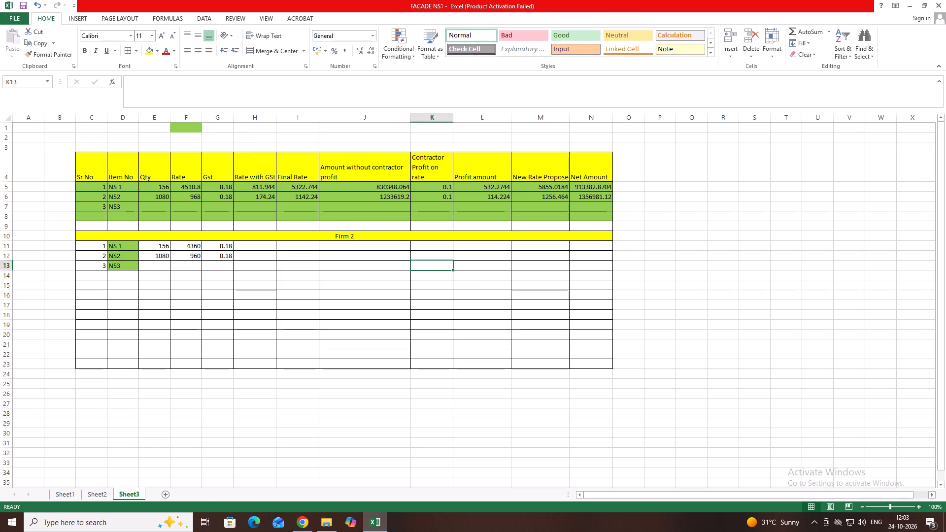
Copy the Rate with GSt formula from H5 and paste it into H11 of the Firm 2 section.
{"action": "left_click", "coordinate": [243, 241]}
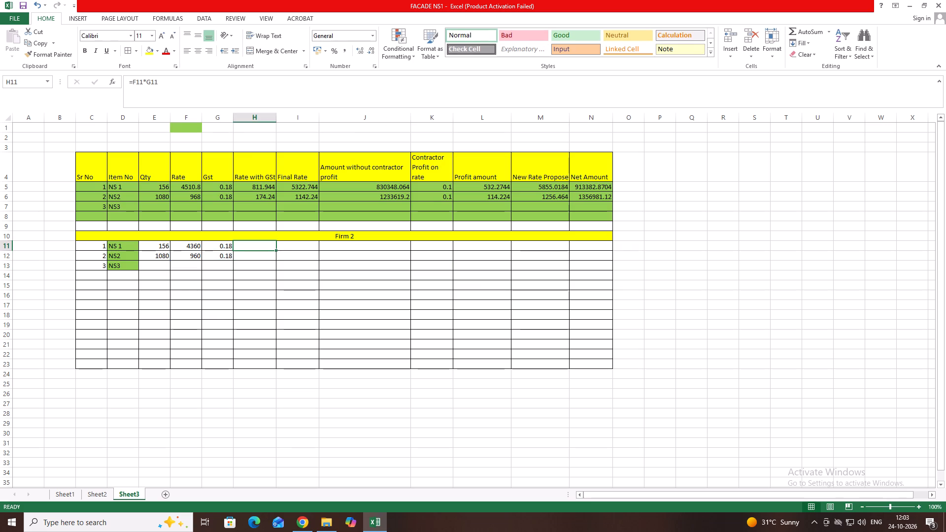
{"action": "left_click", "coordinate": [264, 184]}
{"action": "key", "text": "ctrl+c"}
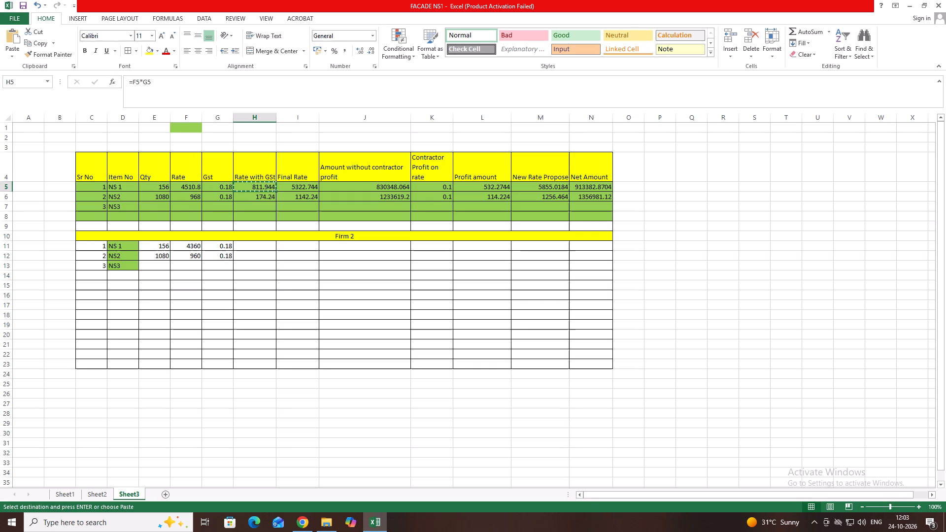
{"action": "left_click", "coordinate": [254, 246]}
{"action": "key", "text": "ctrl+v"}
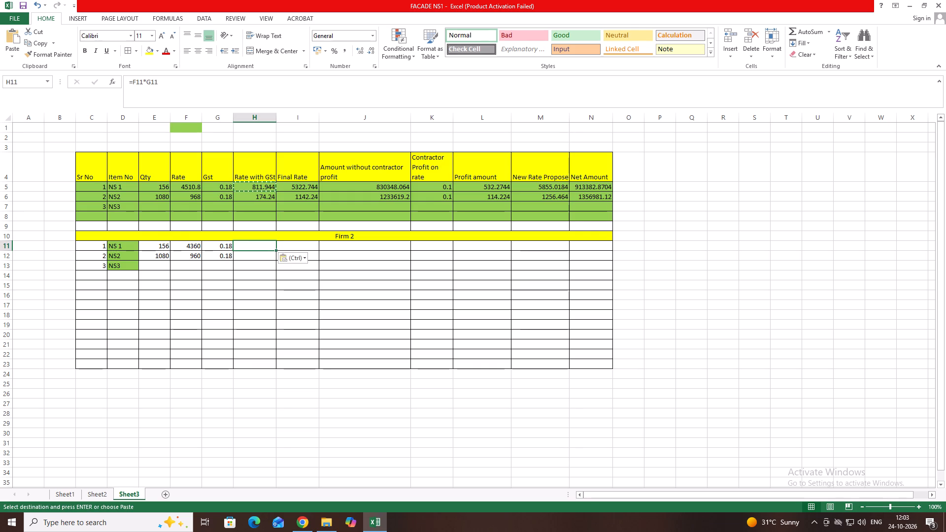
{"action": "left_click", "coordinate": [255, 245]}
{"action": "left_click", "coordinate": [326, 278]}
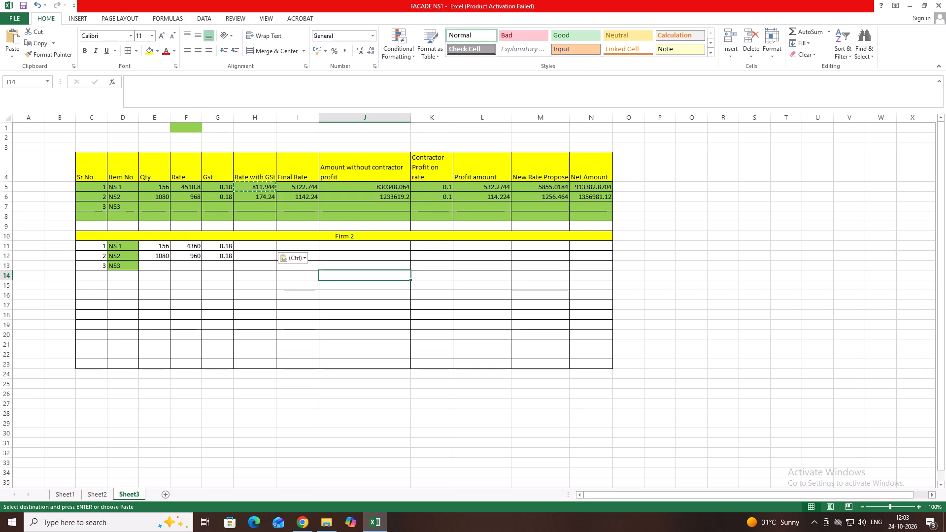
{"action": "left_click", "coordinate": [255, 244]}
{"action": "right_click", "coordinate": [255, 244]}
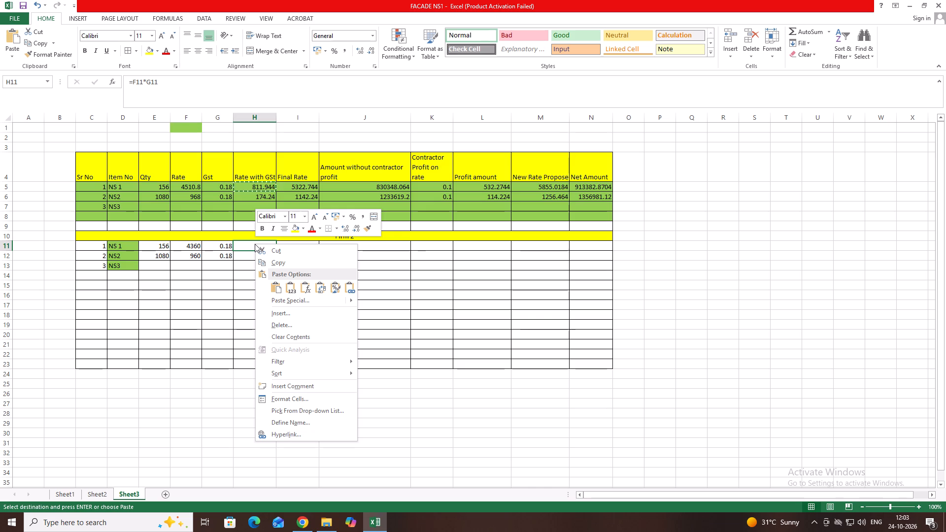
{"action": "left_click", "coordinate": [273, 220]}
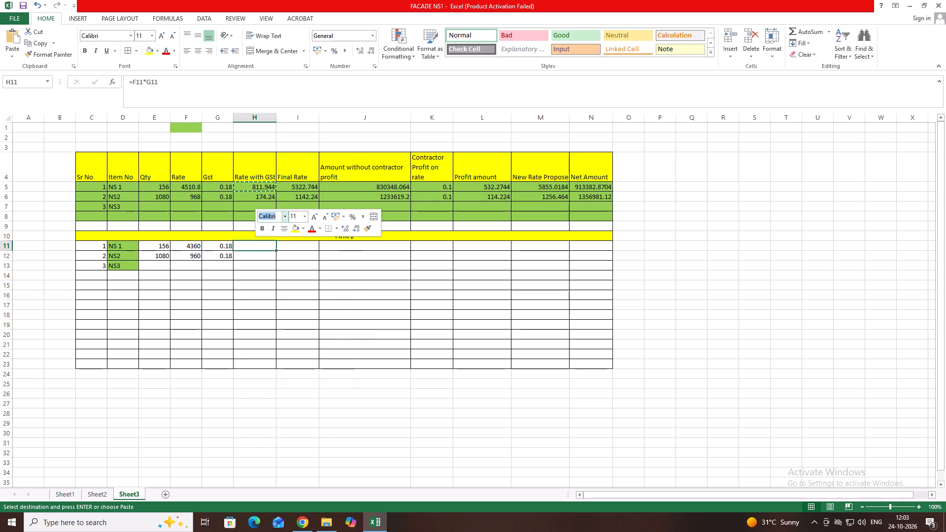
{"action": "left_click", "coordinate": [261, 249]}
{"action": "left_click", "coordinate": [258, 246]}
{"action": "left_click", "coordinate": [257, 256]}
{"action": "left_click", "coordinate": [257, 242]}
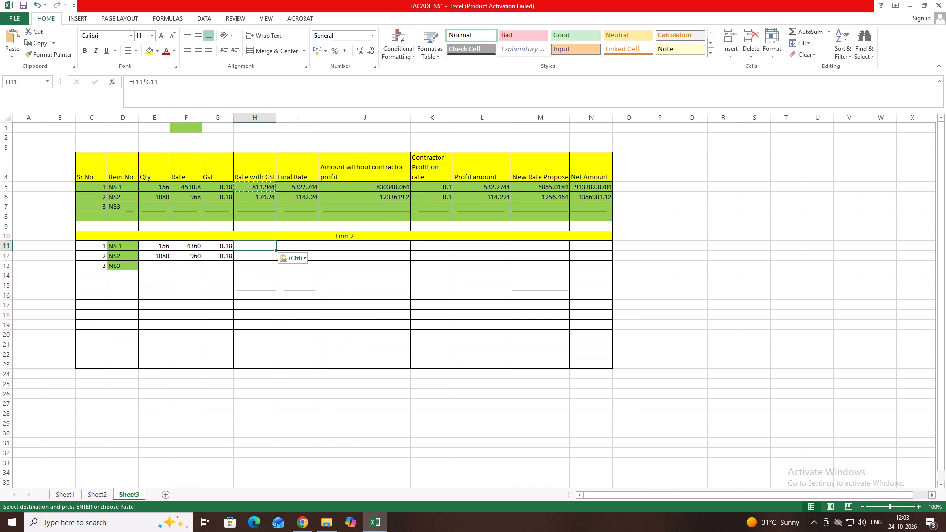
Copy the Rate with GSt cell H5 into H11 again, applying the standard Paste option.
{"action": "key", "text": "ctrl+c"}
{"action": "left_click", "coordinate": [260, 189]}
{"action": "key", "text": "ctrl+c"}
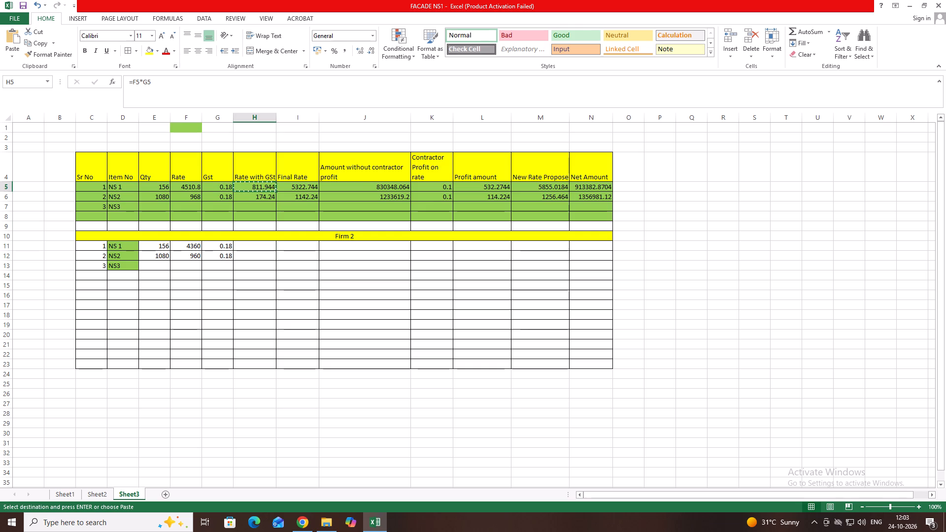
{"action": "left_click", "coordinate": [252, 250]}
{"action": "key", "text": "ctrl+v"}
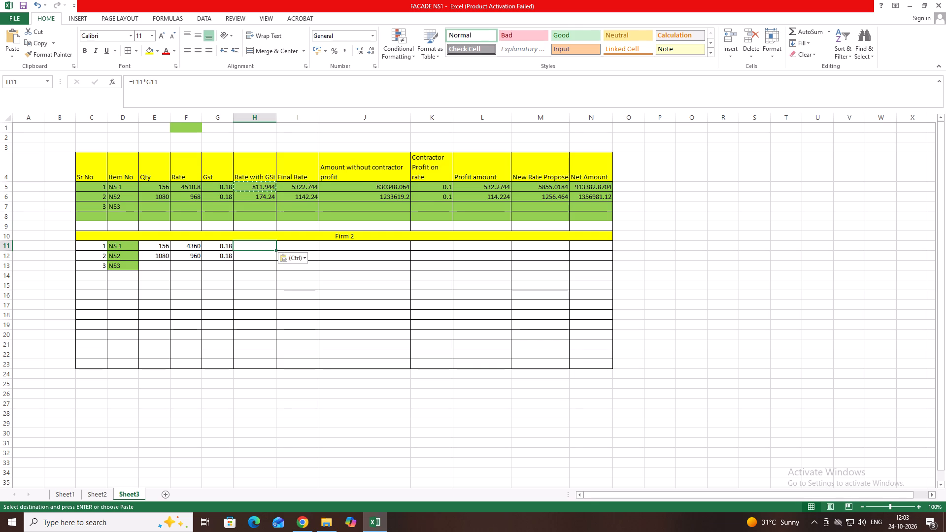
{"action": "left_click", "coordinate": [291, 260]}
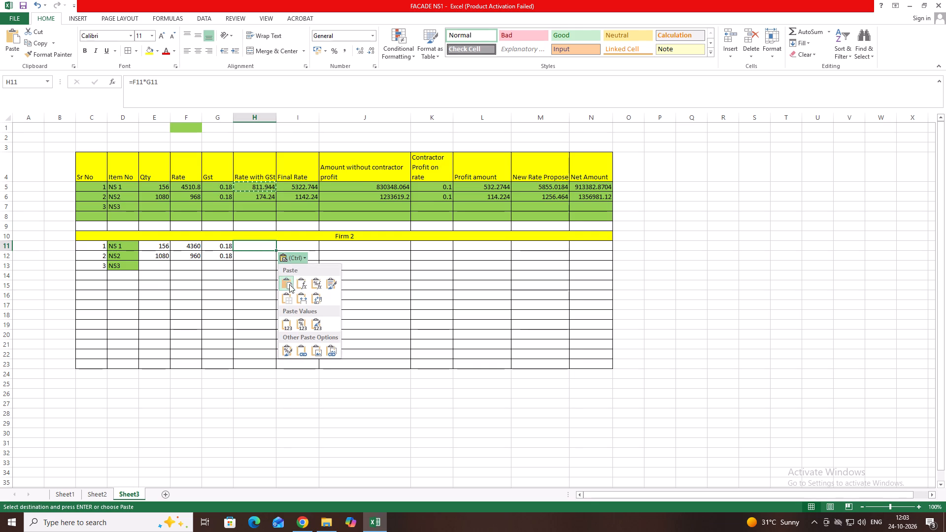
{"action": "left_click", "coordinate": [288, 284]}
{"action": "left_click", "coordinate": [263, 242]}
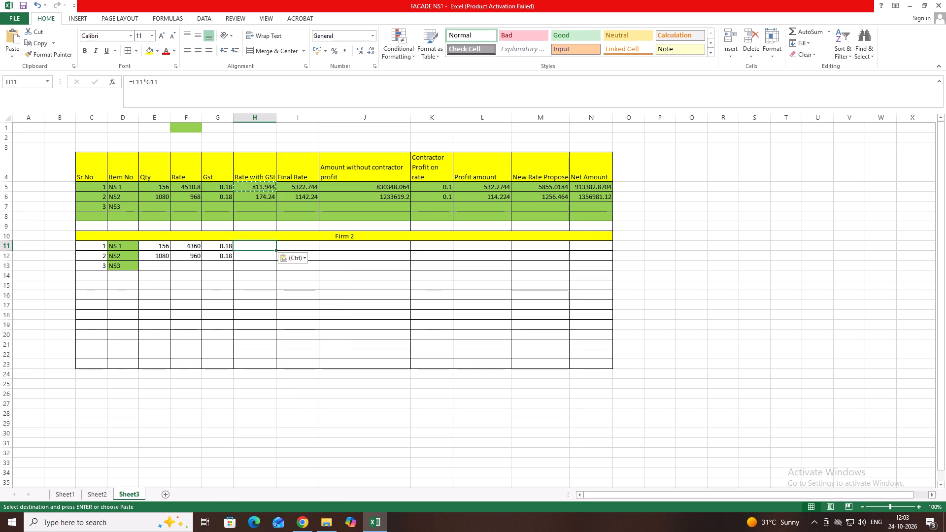
Undo the Firm 2 entries back through the Rate with GSt formulas, the Gst values and the Rate values.
{"action": "left_click", "coordinate": [36, 2]}
{"action": "triple_click", "coordinate": [36, 2]}
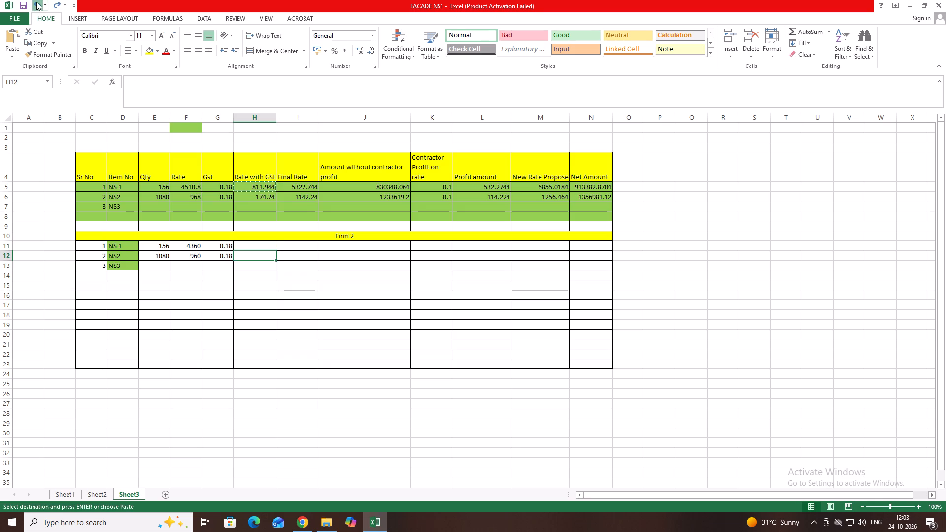
{"action": "left_click", "coordinate": [36, 2]}
{"action": "left_click", "coordinate": [36, 2]}
{"action": "left_click", "coordinate": [36, 2]}
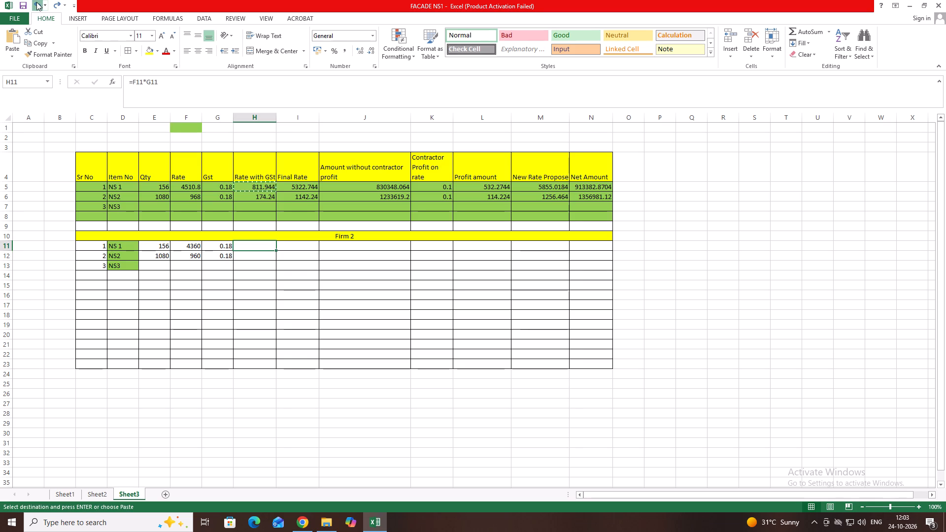
{"action": "left_click", "coordinate": [38, 7]}
{"action": "left_click", "coordinate": [38, 6]}
{"action": "left_click", "coordinate": [38, 6]}
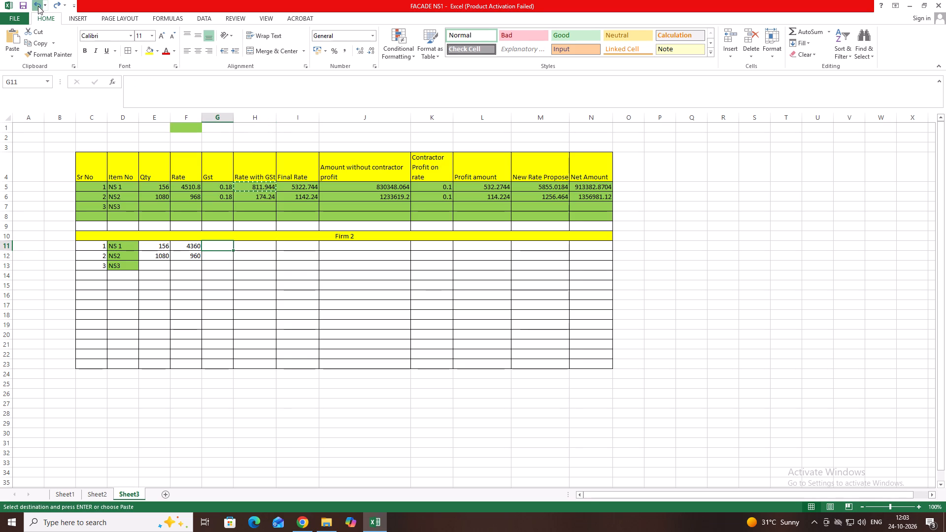
{"action": "left_click", "coordinate": [38, 6]}
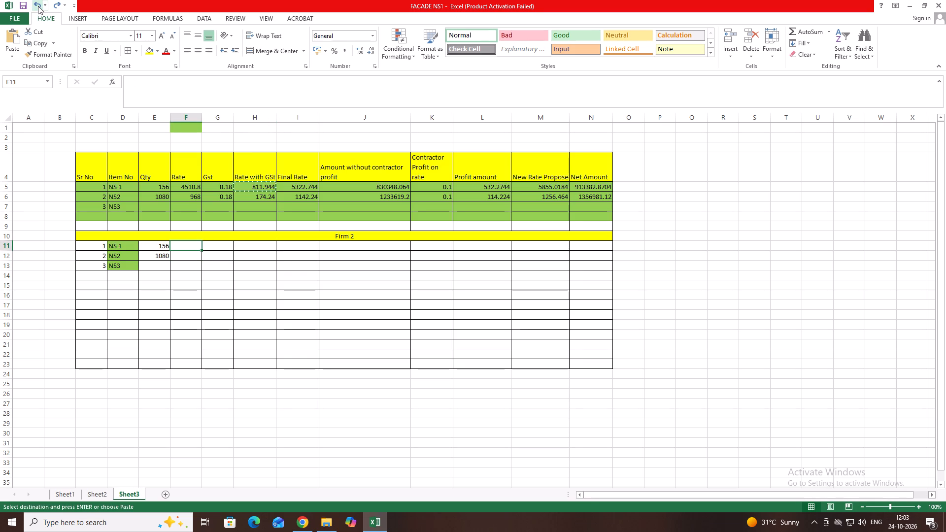
{"action": "left_click", "coordinate": [217, 244]}
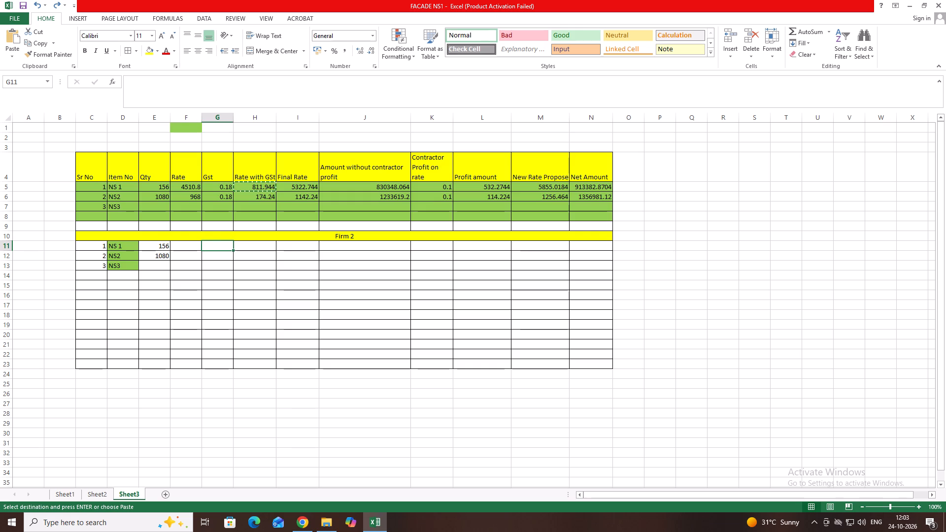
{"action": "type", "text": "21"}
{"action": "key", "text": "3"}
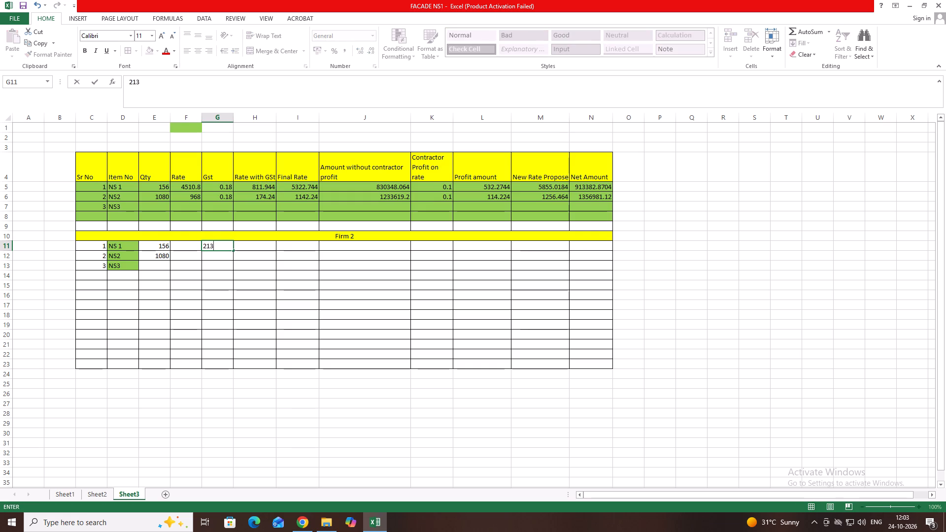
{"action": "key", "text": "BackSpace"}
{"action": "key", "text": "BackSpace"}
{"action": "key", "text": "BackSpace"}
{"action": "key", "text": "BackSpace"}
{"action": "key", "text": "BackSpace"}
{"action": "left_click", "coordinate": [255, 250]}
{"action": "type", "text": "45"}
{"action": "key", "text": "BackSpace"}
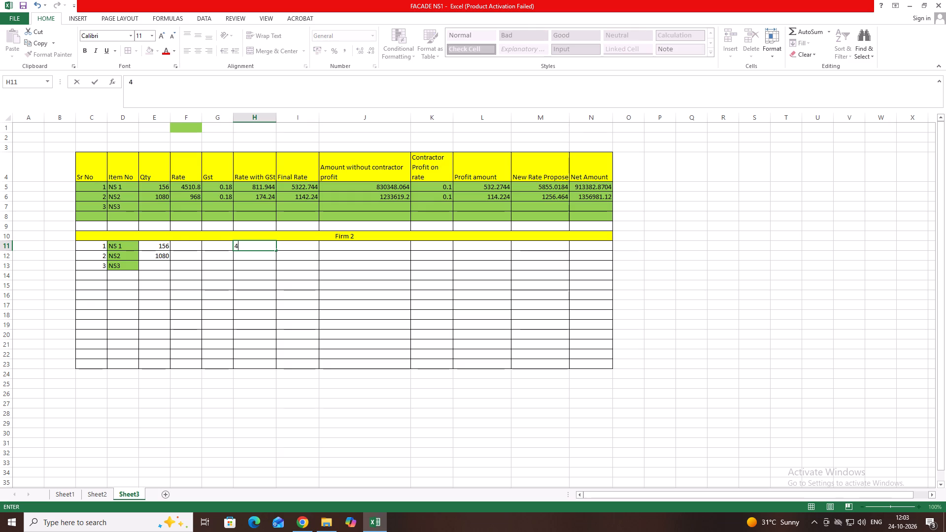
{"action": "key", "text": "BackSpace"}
Enter the Firm 2 Rate values: 4360 for NS 1 in F11 and 961 for NS2 in F12.
{"action": "left_click", "coordinate": [193, 241]}
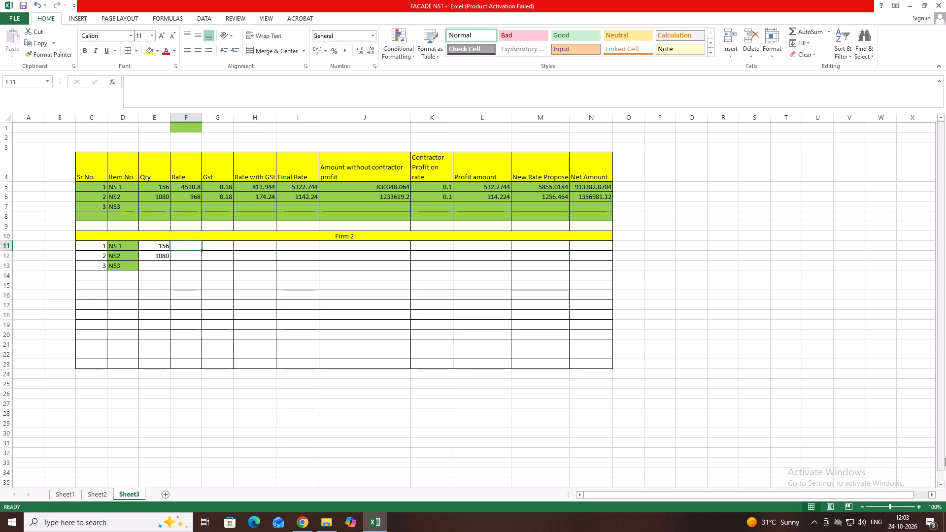
{"action": "type", "text": "4360"}
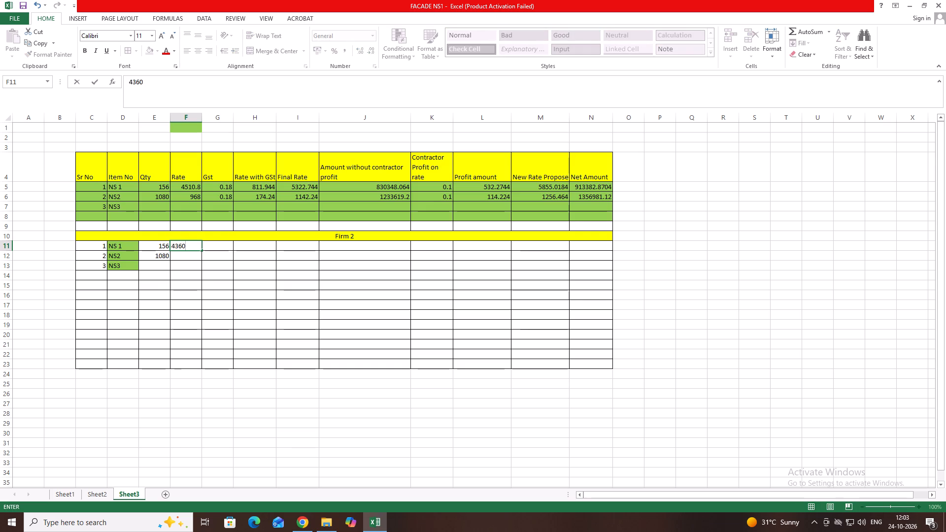
{"action": "left_click", "coordinate": [178, 255]}
{"action": "type", "text": "96"}
{"action": "key", "text": "1"}
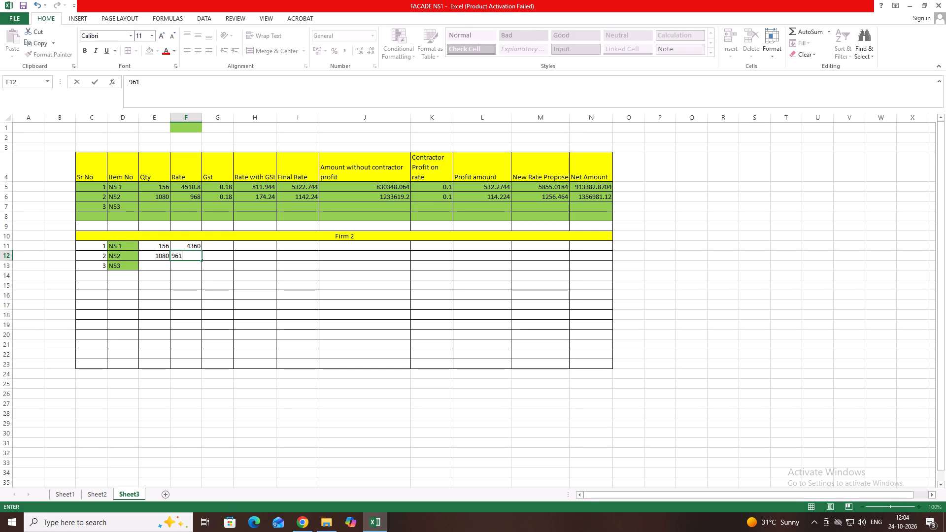
Enter a Gst value of .18 for both Firm 2 items NS 1 and NS2, in G11 and G12.
{"action": "left_click", "coordinate": [213, 244]}
{"action": "type", "text": ".18"}
{"action": "left_click", "coordinate": [224, 256]}
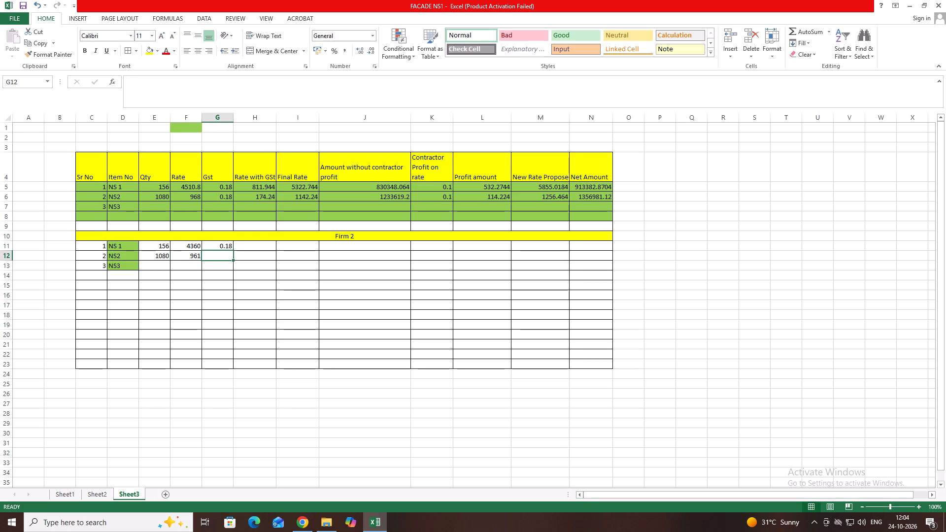
{"action": "type", "text": ".18"}
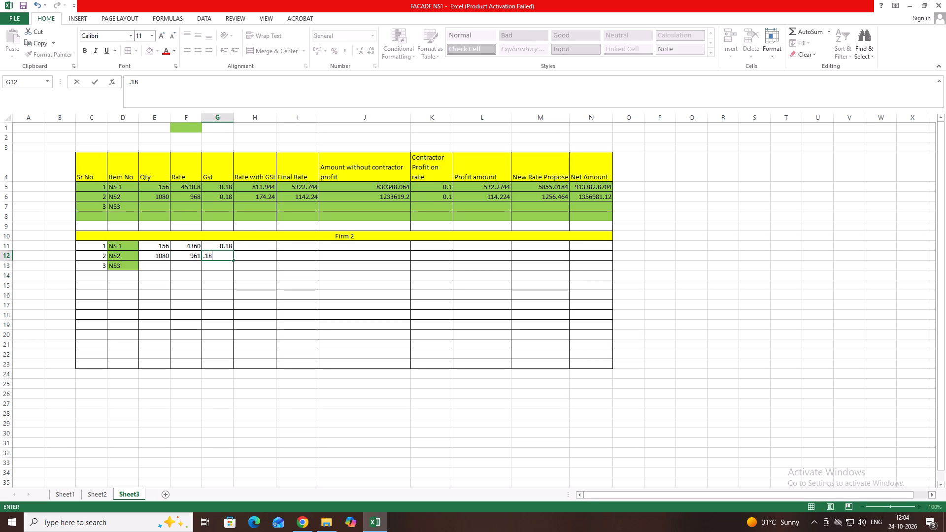
Enter the formula =F11*G11 in H11 to calculate Rate with GSt for the Firm 2 item NS 1.
{"action": "left_click", "coordinate": [249, 245]}
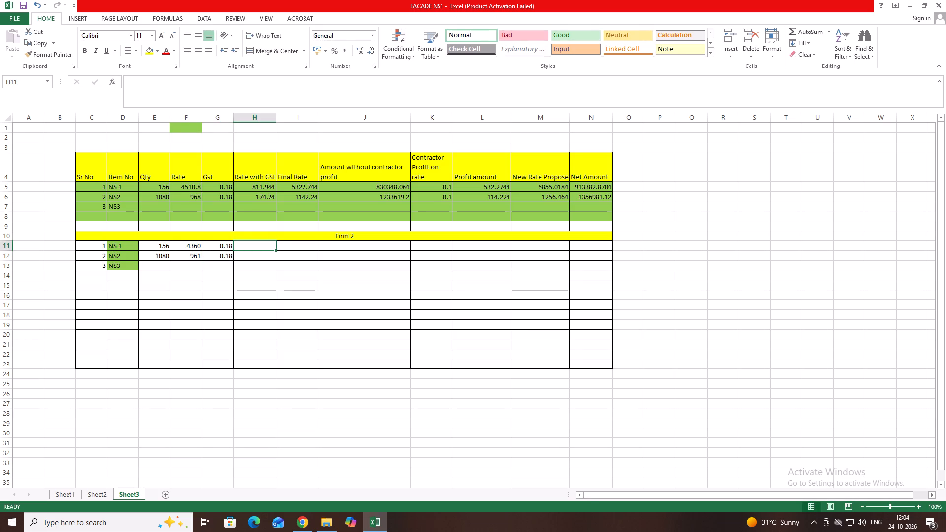
{"action": "key", "text": "equal"}
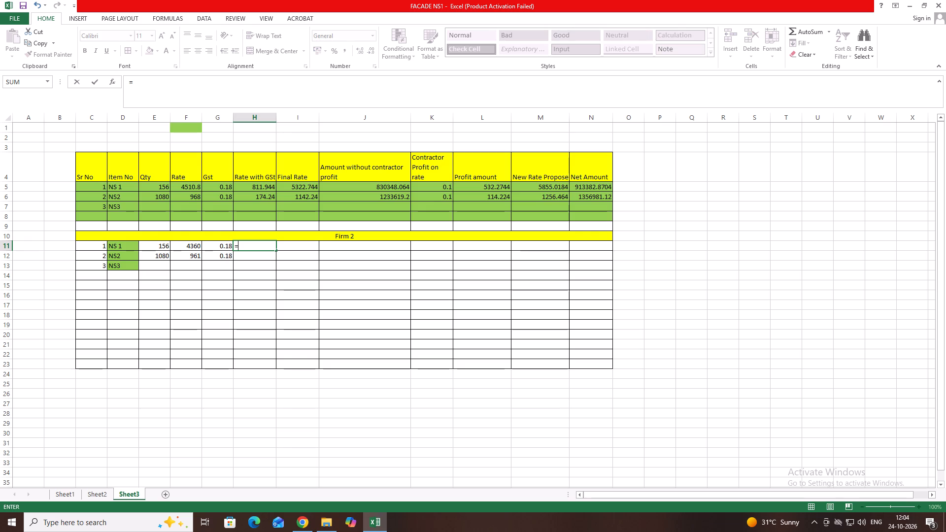
{"action": "left_click", "coordinate": [190, 250]}
{"action": "key", "text": "shift+asterisk"}
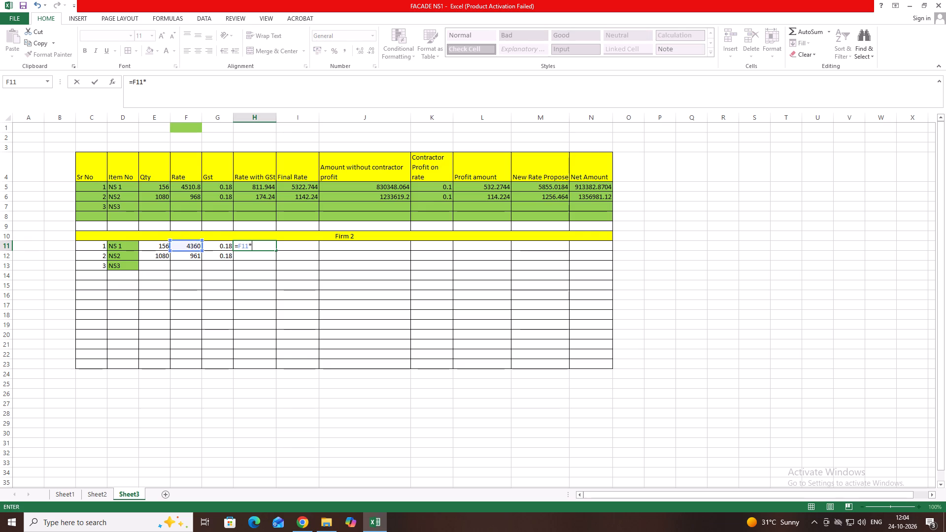
{"action": "left_click", "coordinate": [223, 246]}
{"action": "key", "text": "Return"}
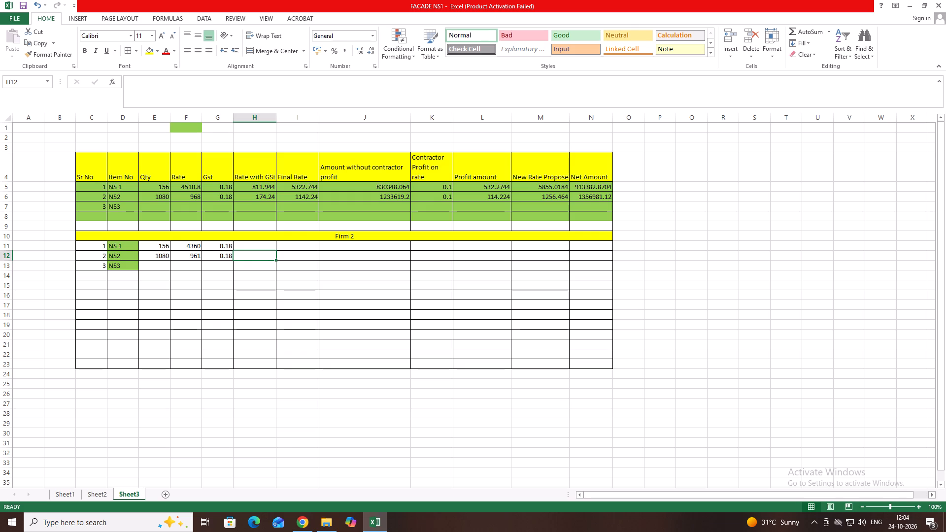
Save the workbook.
{"action": "left_click", "coordinate": [383, 255]}
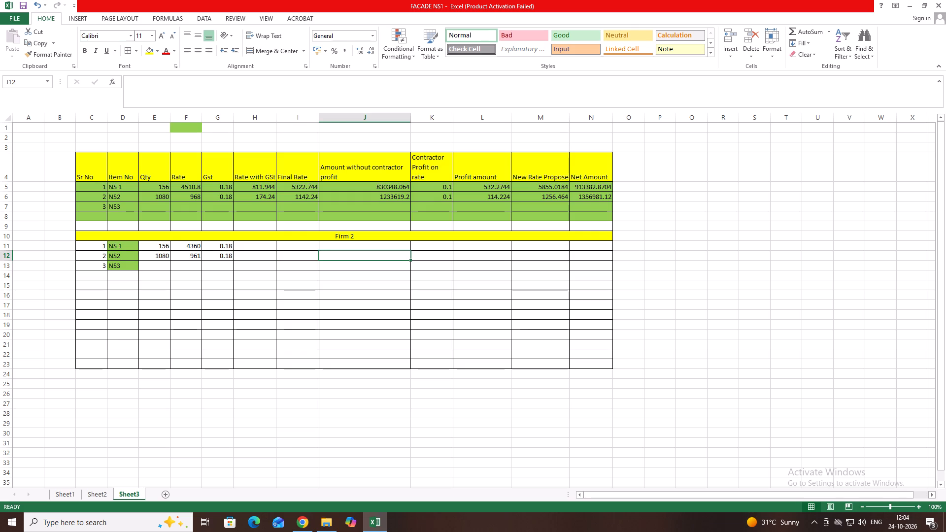
{"action": "key", "text": "ctrl+s"}
{"action": "key", "text": "ctrl+s"}
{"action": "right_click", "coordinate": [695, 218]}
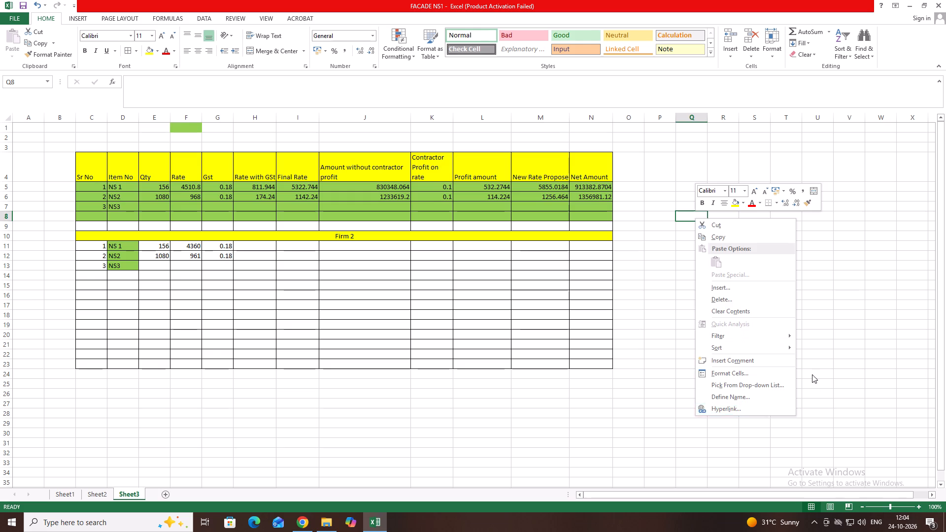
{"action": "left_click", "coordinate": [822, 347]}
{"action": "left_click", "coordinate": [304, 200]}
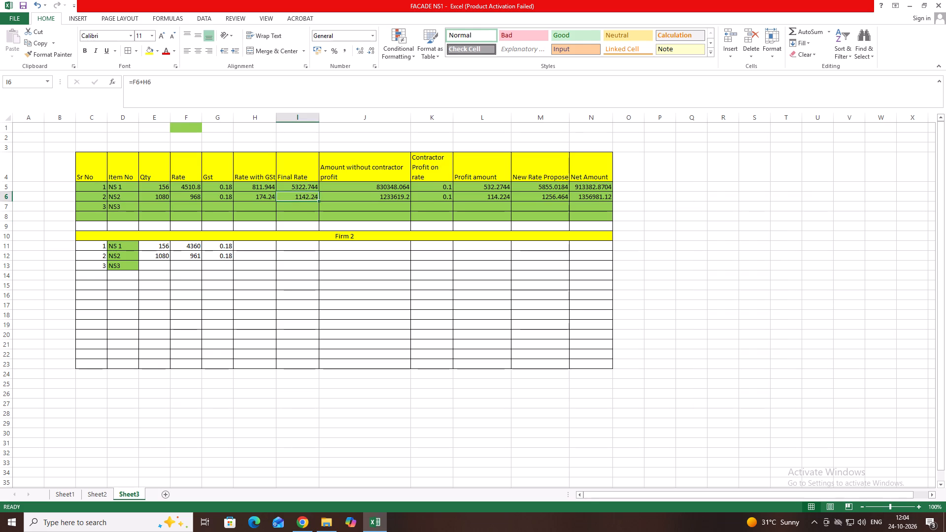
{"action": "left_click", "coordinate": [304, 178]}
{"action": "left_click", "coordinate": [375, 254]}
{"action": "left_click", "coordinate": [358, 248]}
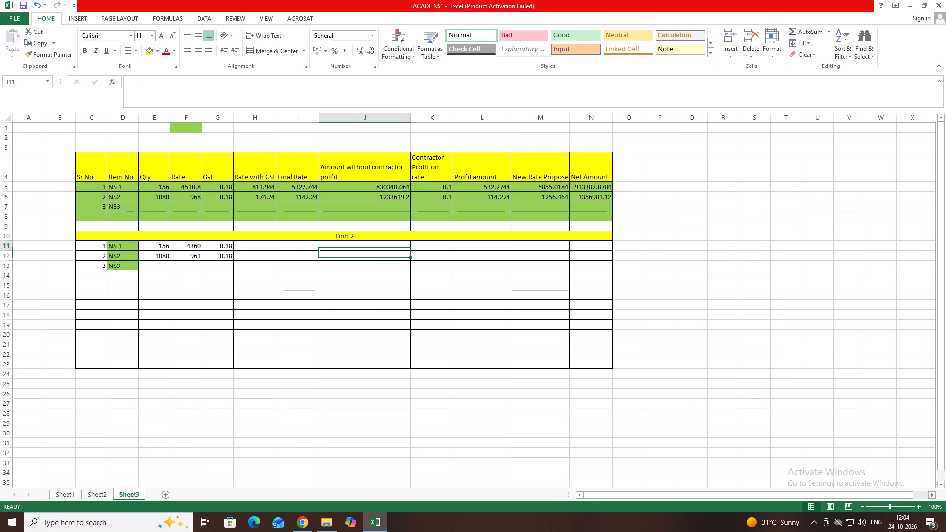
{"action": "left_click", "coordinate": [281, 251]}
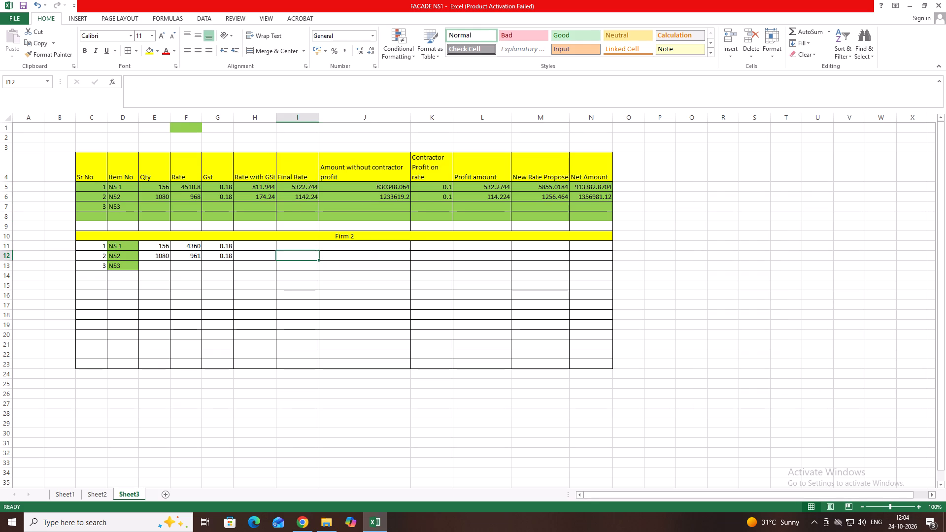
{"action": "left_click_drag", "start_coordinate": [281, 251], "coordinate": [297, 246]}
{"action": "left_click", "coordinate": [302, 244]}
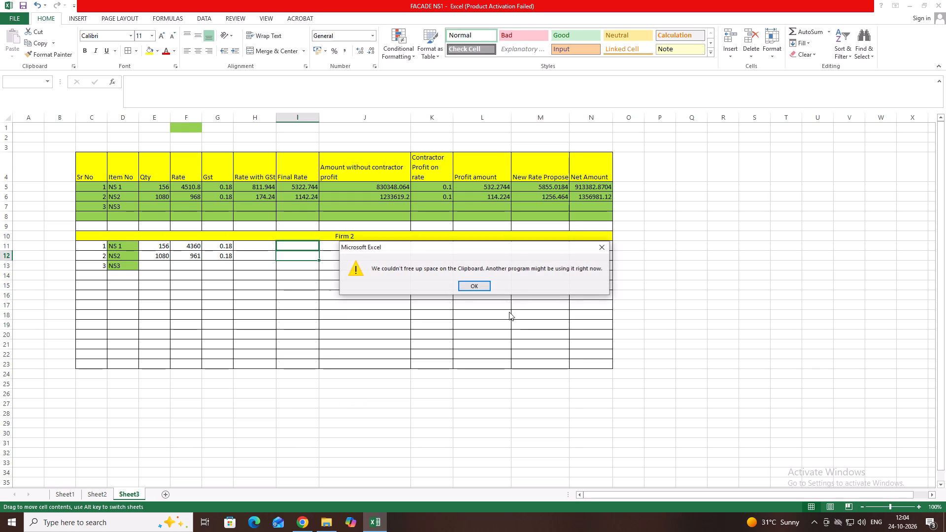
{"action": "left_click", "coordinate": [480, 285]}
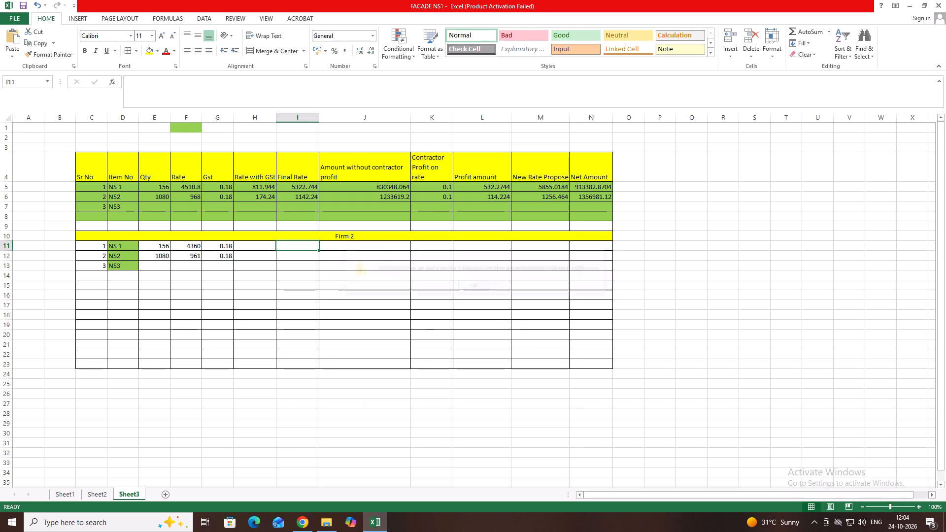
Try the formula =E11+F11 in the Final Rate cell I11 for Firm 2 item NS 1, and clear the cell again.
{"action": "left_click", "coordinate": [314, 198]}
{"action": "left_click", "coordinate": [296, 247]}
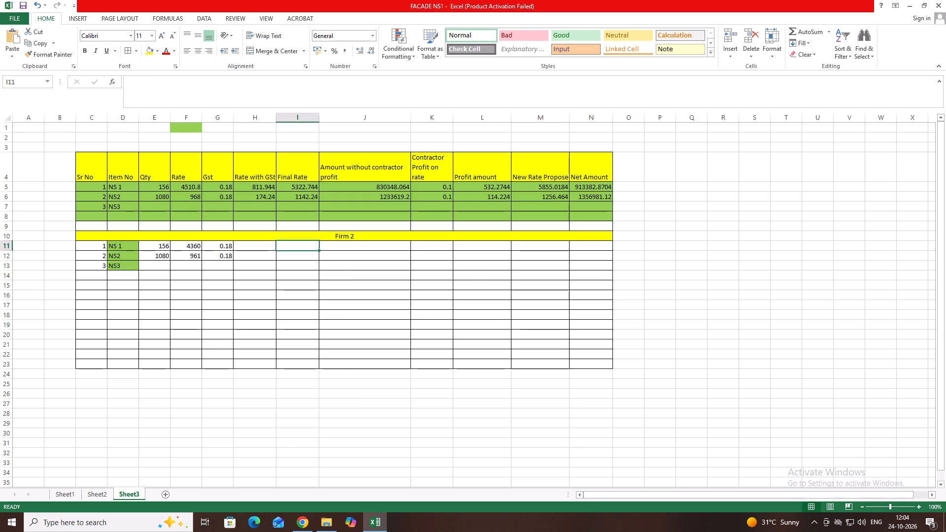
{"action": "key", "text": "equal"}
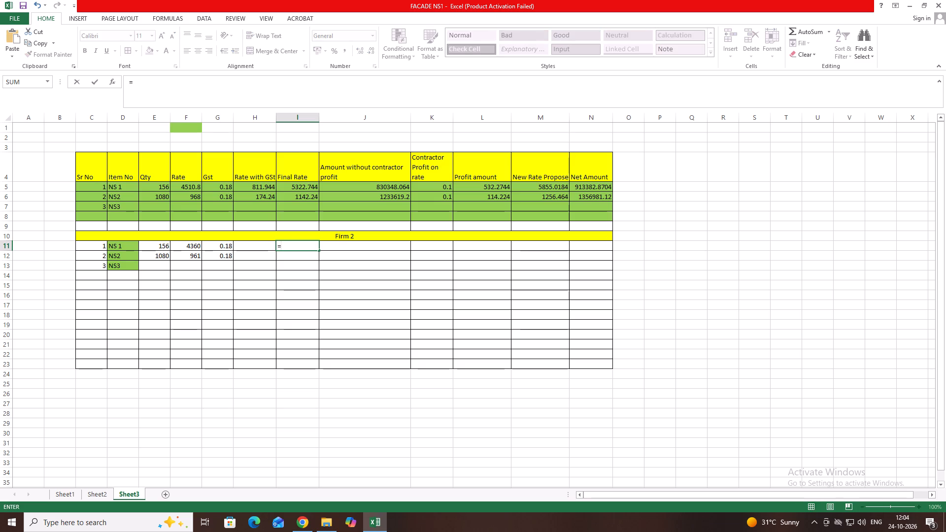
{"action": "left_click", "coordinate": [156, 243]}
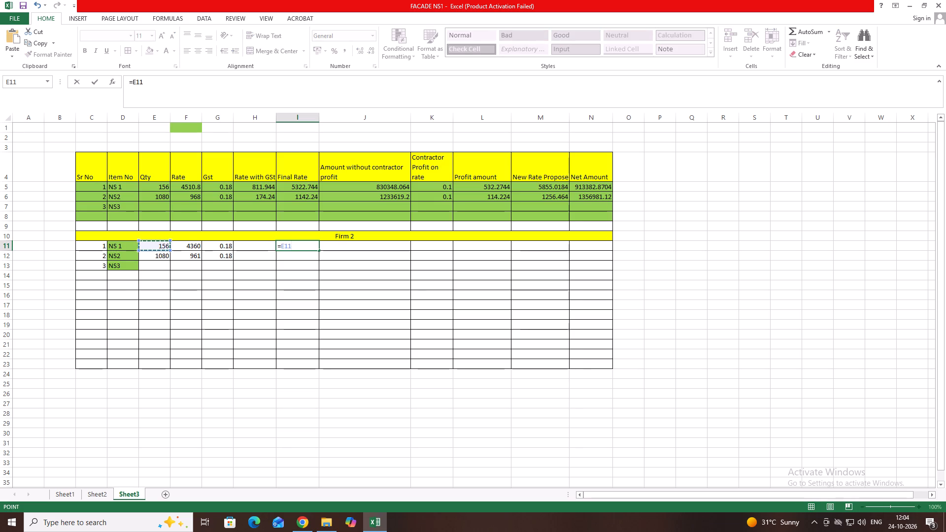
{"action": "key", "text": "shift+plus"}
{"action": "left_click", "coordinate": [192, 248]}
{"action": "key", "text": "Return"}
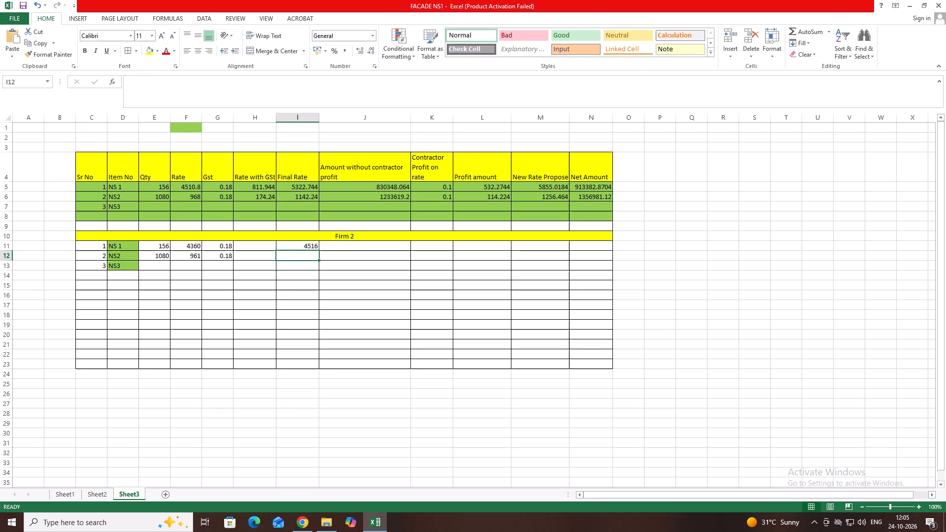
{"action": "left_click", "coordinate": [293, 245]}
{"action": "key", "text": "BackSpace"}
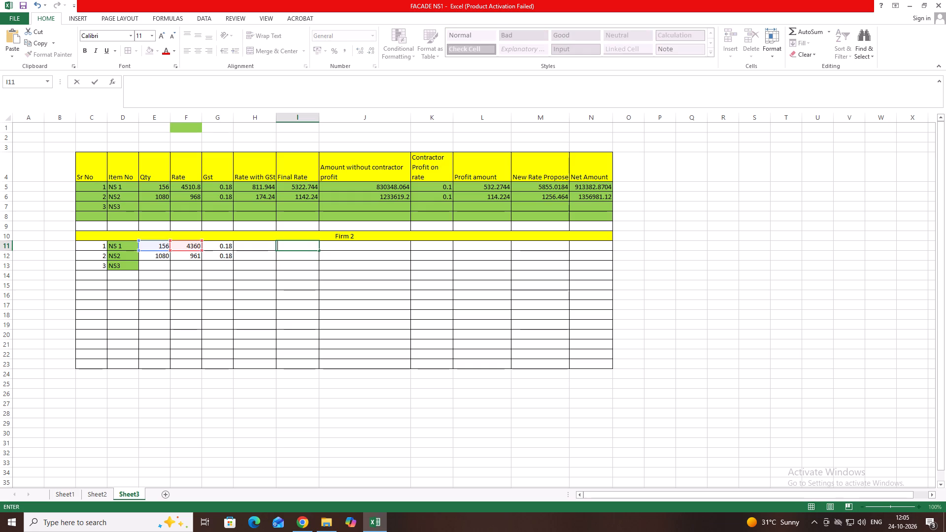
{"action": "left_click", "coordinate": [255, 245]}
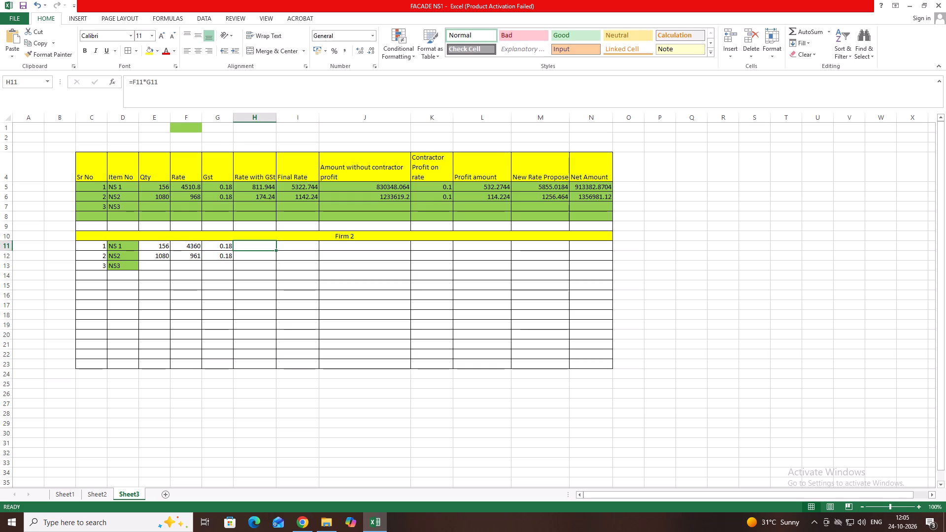
Change the fill colour of the stray green cell F1 above the table to white.
{"action": "left_click", "coordinate": [184, 127]}
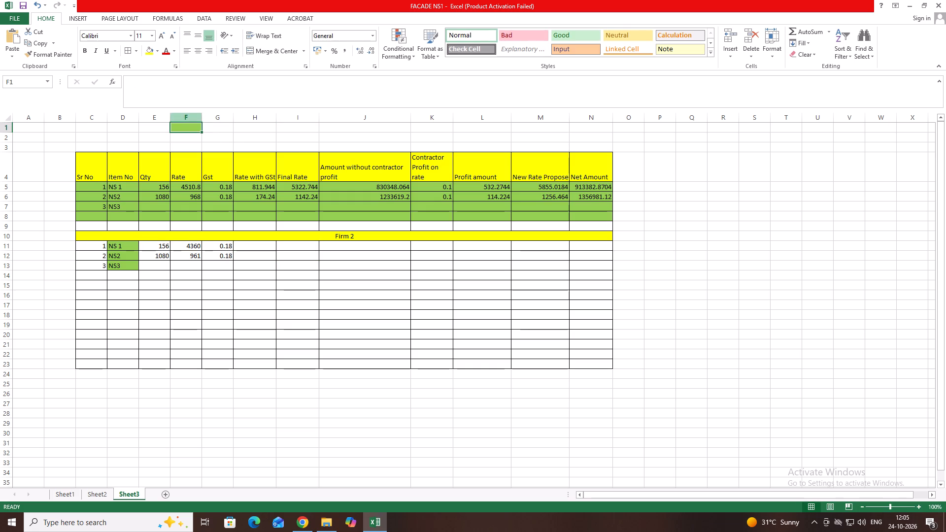
{"action": "left_click", "coordinate": [158, 52]}
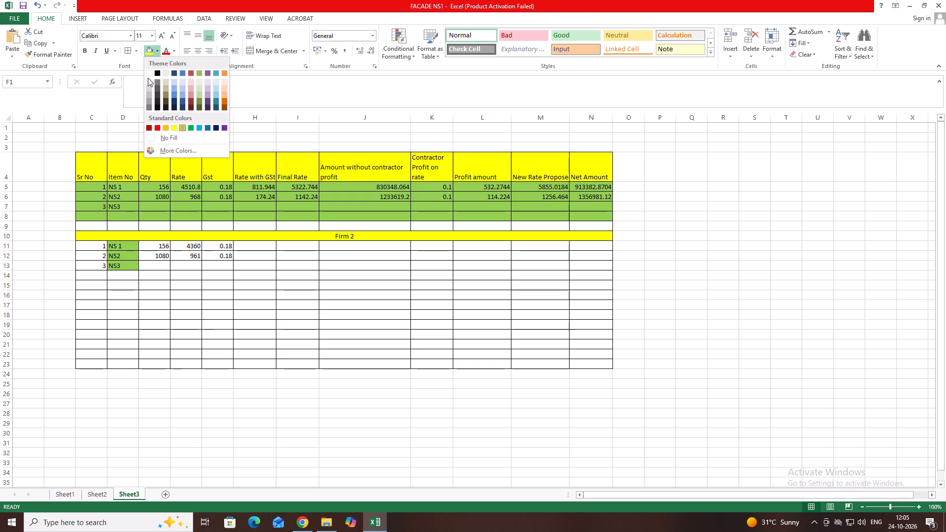
{"action": "left_click", "coordinate": [148, 74]}
{"action": "left_click", "coordinate": [295, 101]}
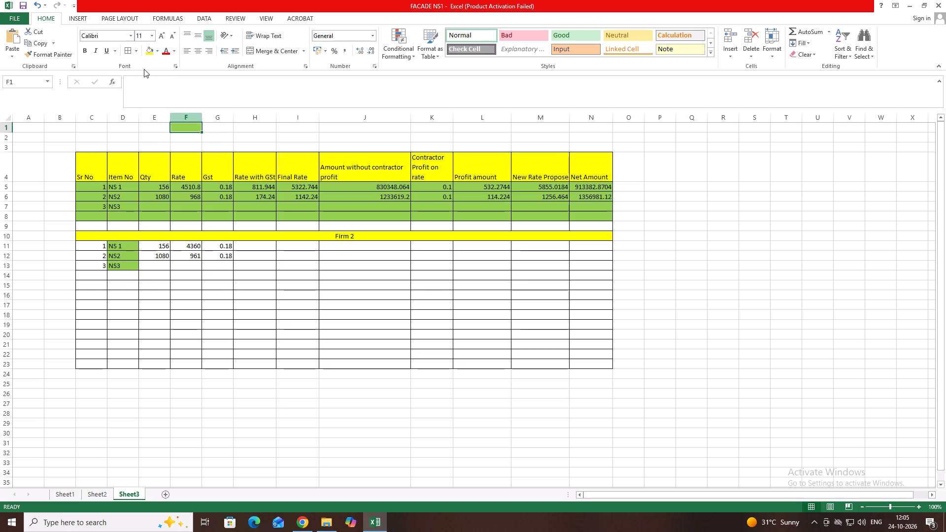
{"action": "left_click", "coordinate": [158, 51]}
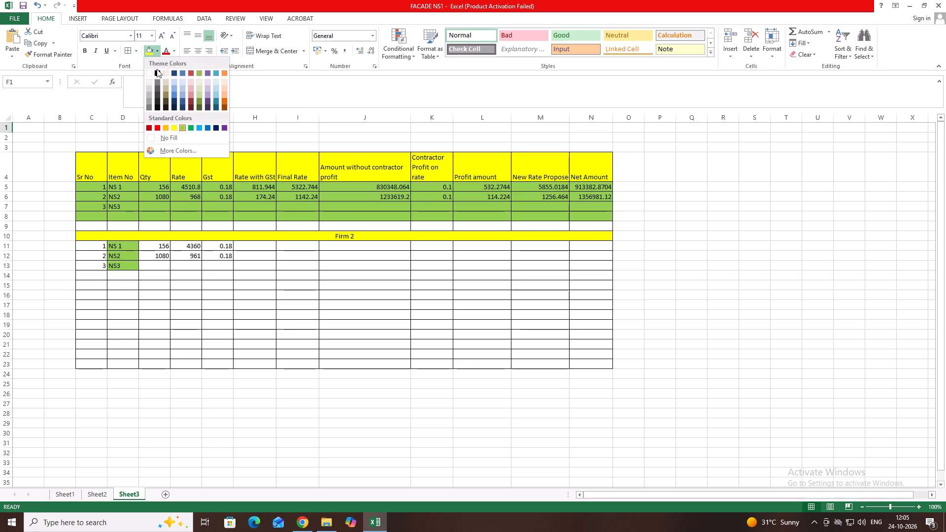
{"action": "left_click", "coordinate": [149, 73]}
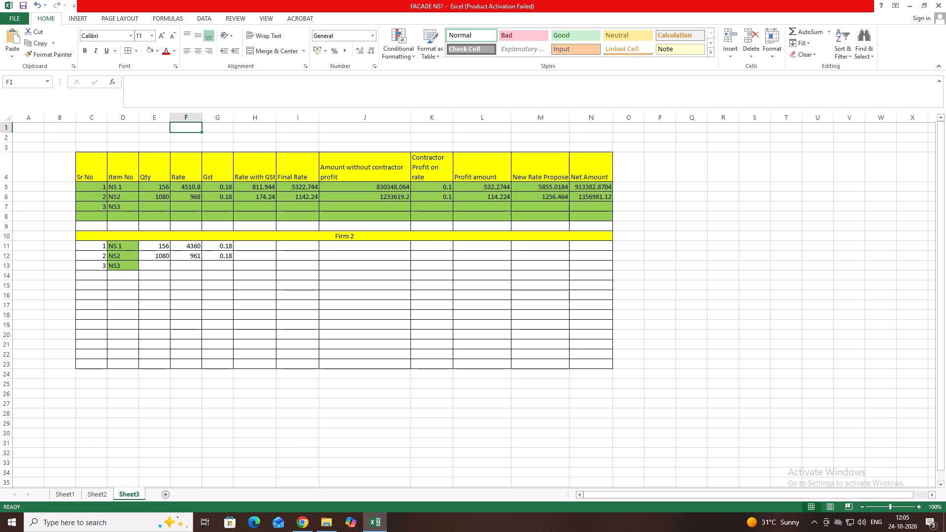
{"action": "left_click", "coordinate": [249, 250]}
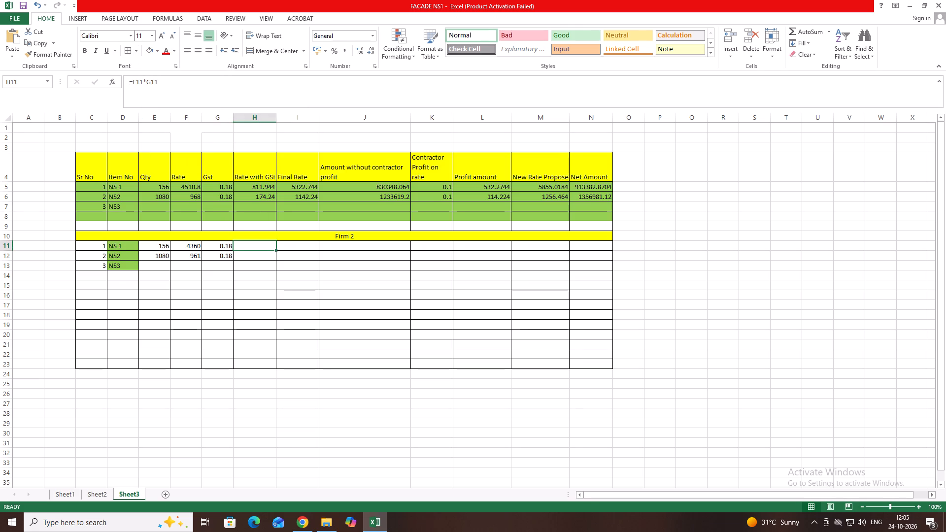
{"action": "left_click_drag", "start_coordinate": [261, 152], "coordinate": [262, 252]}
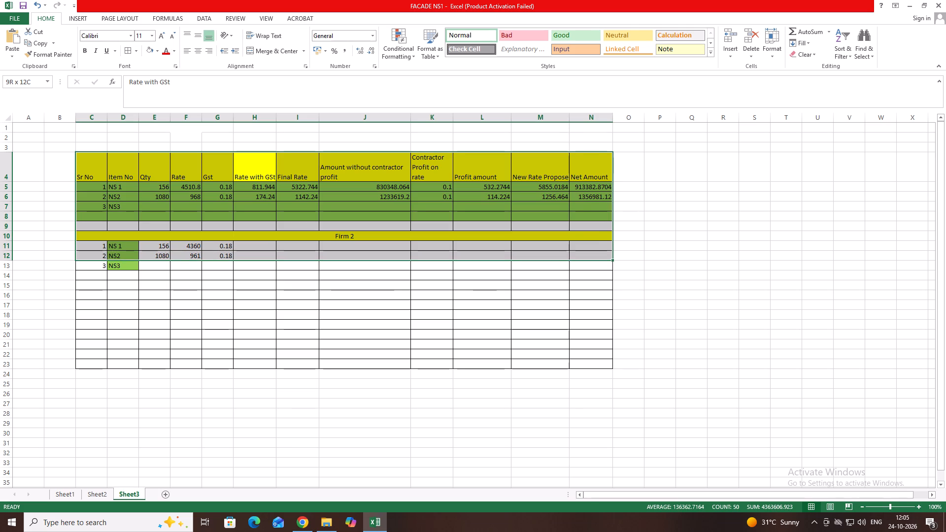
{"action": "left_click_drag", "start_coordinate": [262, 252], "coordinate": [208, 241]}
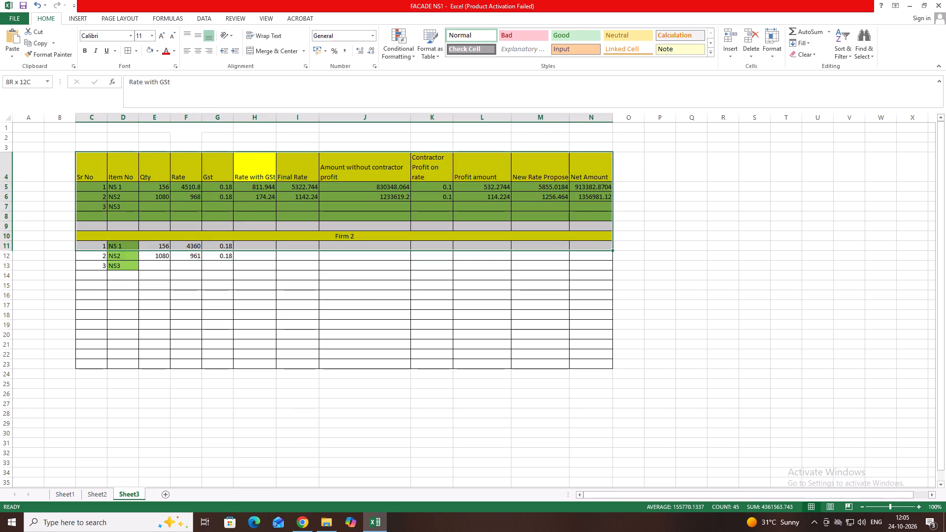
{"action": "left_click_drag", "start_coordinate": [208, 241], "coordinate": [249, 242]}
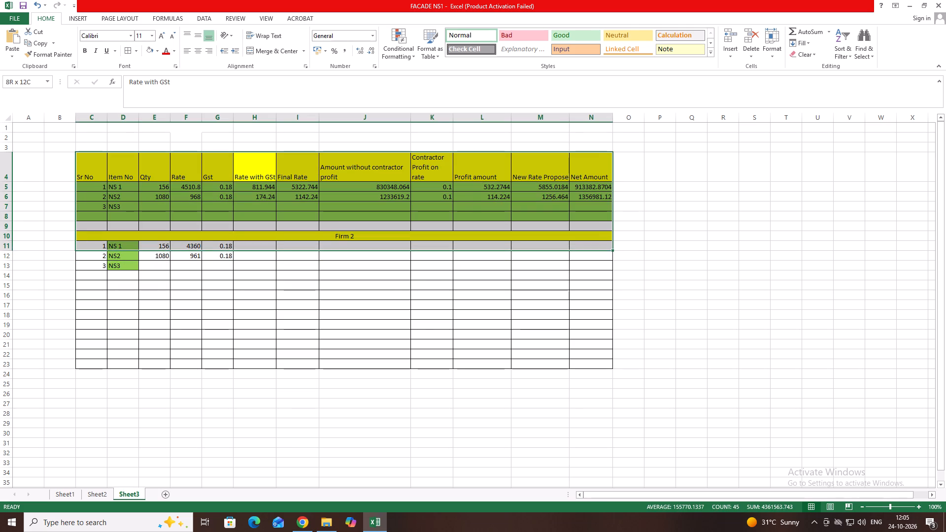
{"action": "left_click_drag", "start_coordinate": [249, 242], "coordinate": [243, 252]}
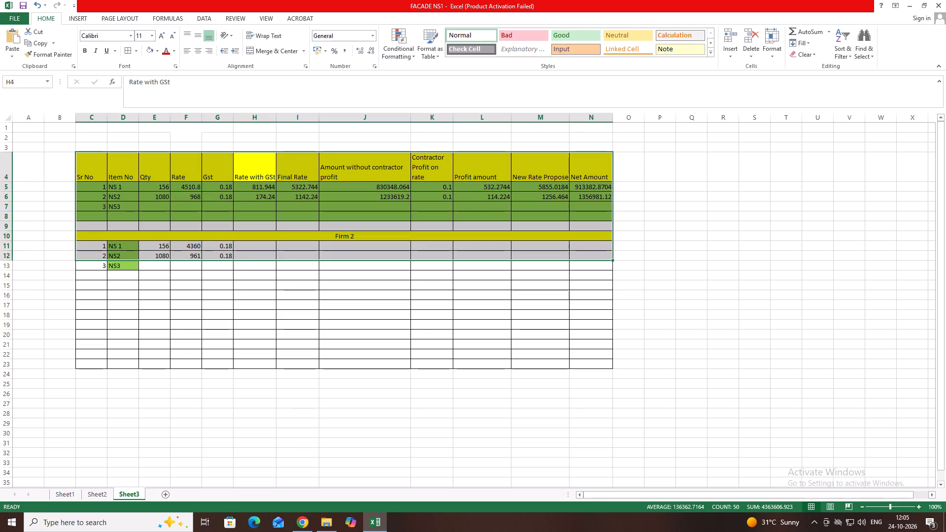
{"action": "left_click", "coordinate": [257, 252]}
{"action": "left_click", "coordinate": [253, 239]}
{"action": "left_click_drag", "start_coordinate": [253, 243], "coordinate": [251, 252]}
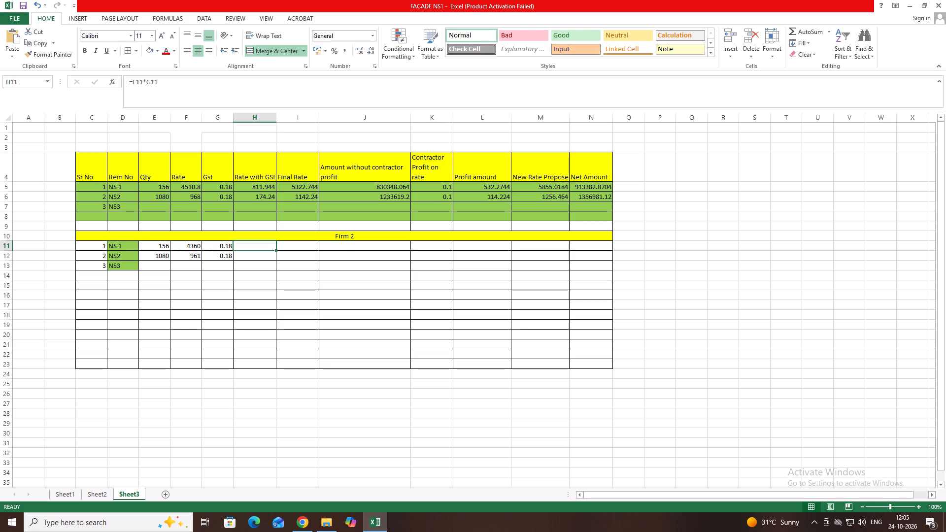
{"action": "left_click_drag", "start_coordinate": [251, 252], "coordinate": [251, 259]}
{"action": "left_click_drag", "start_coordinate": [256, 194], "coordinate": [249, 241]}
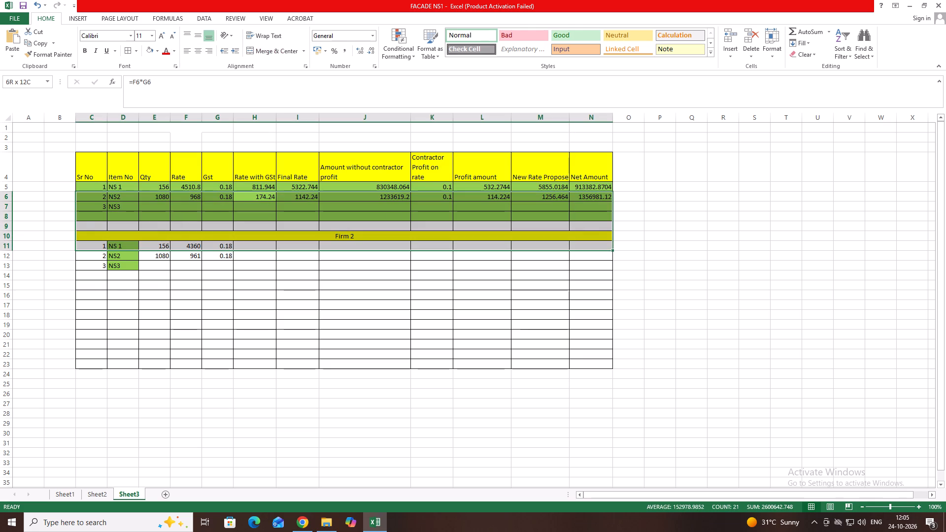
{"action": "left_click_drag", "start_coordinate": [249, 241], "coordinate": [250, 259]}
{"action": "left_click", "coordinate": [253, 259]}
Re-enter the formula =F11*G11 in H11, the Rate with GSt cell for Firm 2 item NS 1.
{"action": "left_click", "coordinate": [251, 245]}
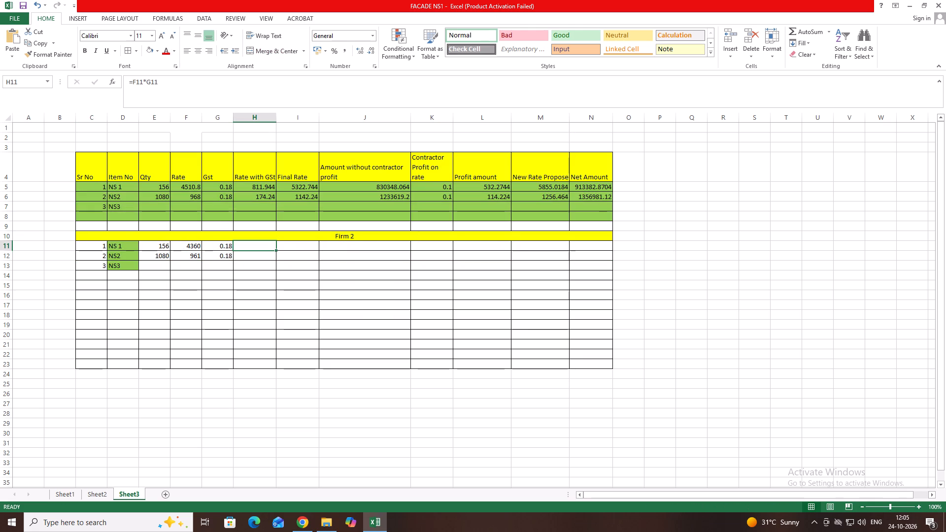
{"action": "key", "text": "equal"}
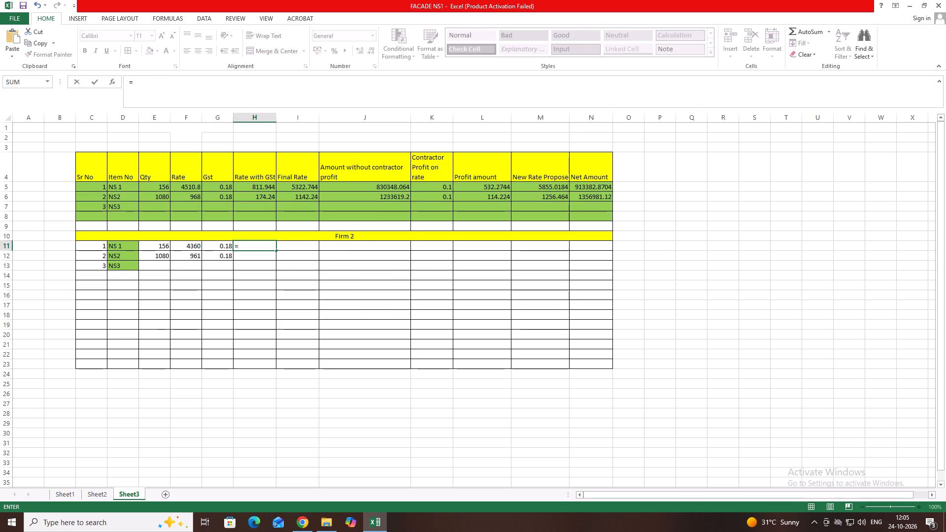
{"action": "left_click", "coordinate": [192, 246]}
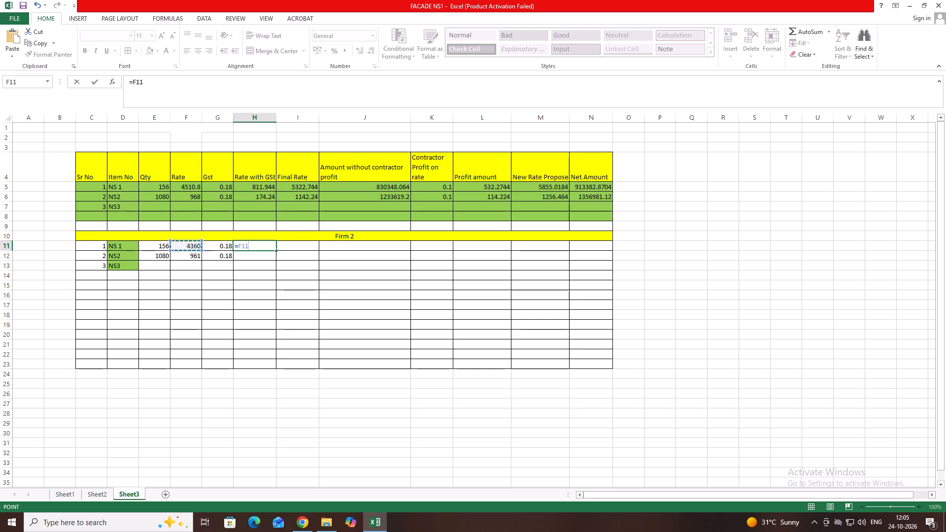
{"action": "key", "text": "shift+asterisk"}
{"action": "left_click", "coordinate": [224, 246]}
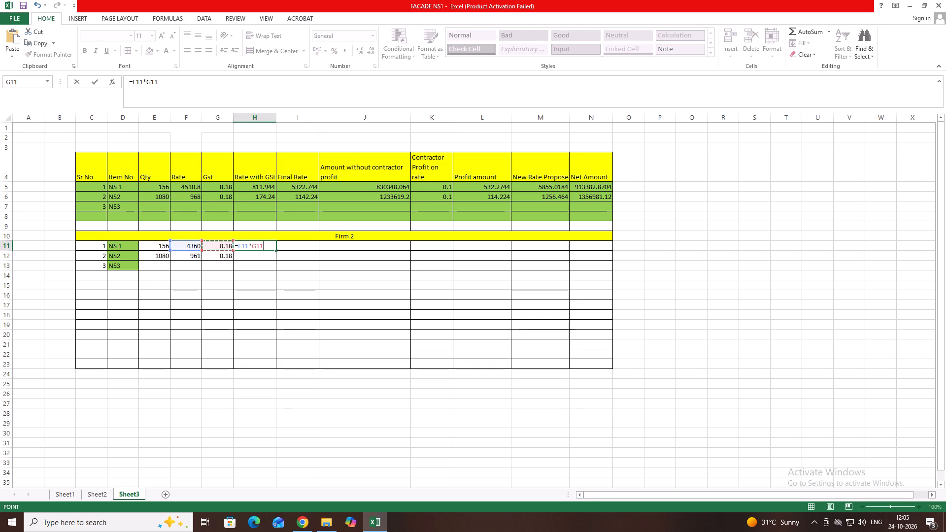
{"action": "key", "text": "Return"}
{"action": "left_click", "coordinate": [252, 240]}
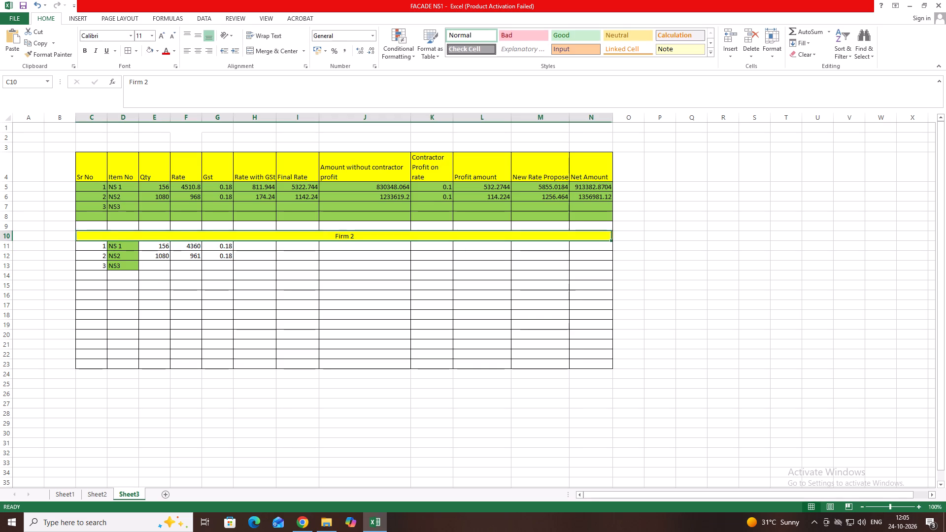
Enter the formula =F11*G11 in the blank cell R13 outside the table, as a check of the GST calculation.
{"action": "left_click", "coordinate": [734, 261]}
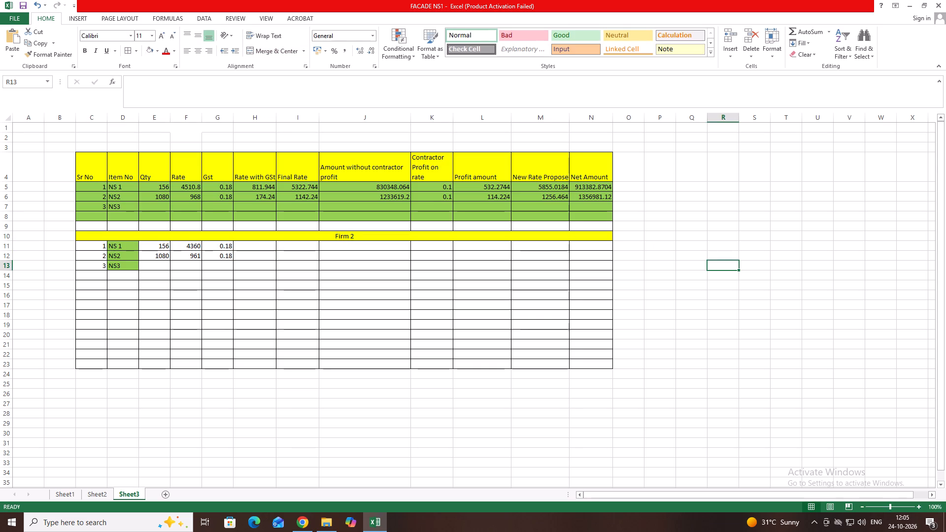
{"action": "key", "text": "equal"}
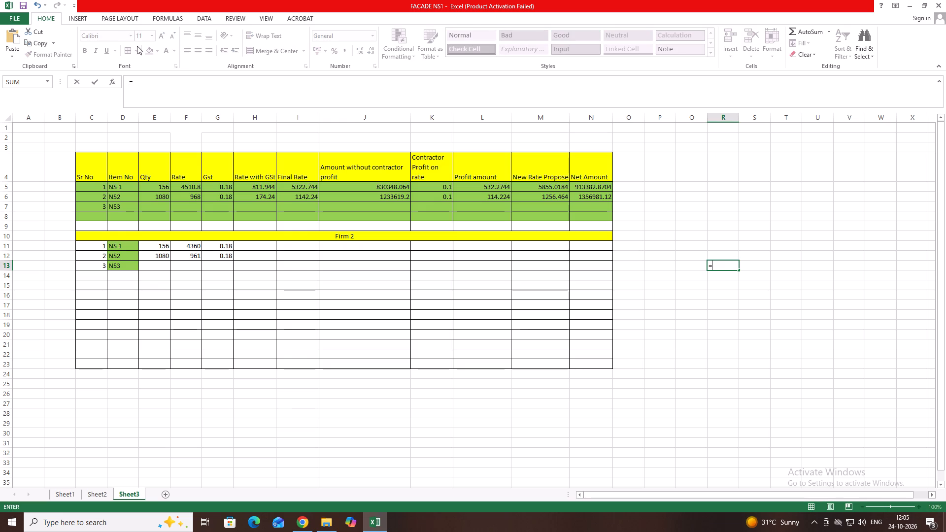
{"action": "left_click", "coordinate": [189, 245]}
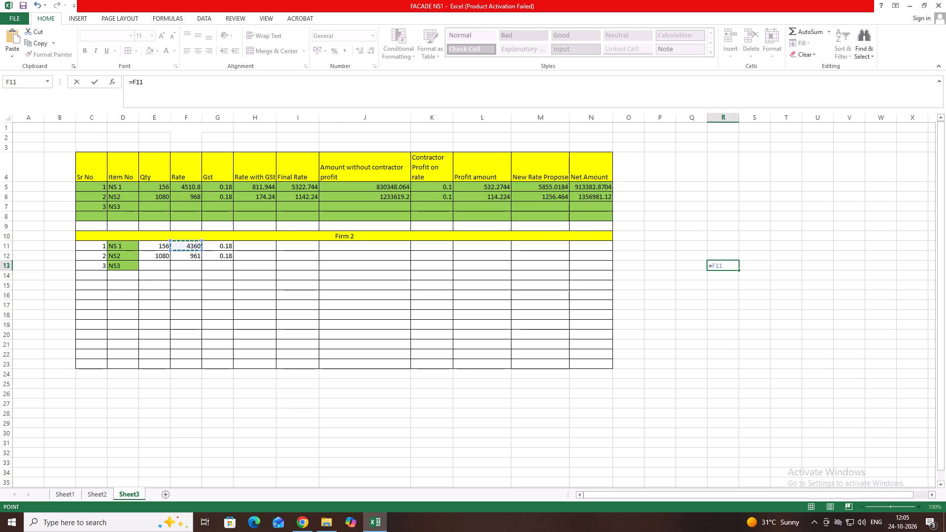
{"action": "key", "text": "shift+asterisk"}
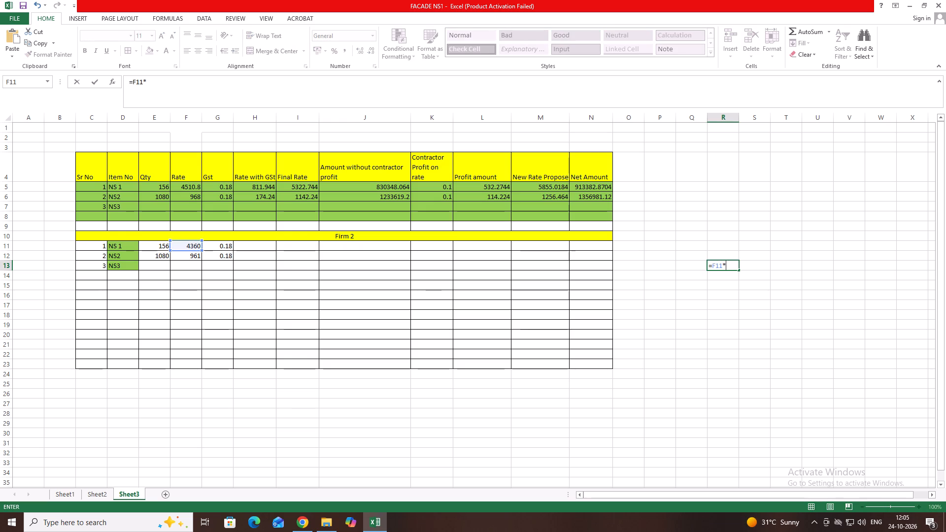
{"action": "left_click", "coordinate": [222, 245]}
{"action": "key", "text": "Return"}
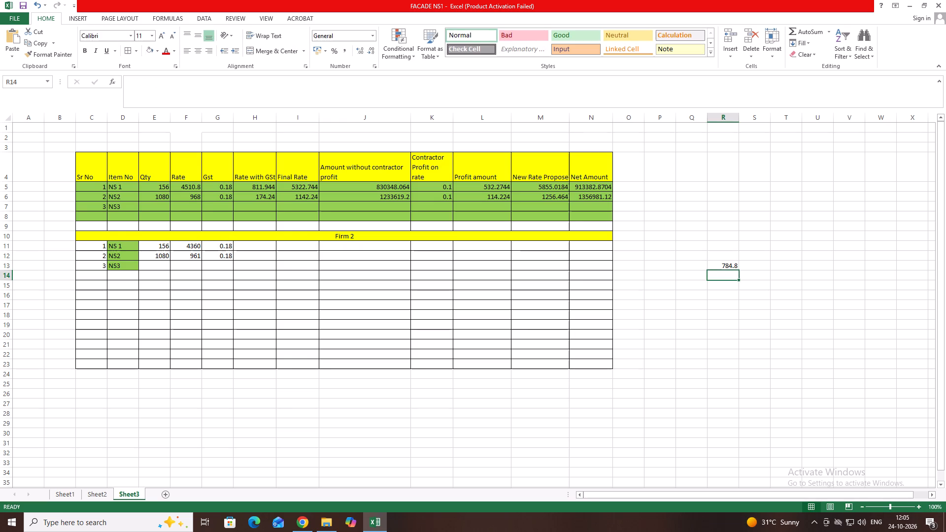
Replace the formula in H11, the Rate with GSt cell for Firm 2 item NS 1, with the value 784.8.
{"action": "left_click", "coordinate": [255, 246]}
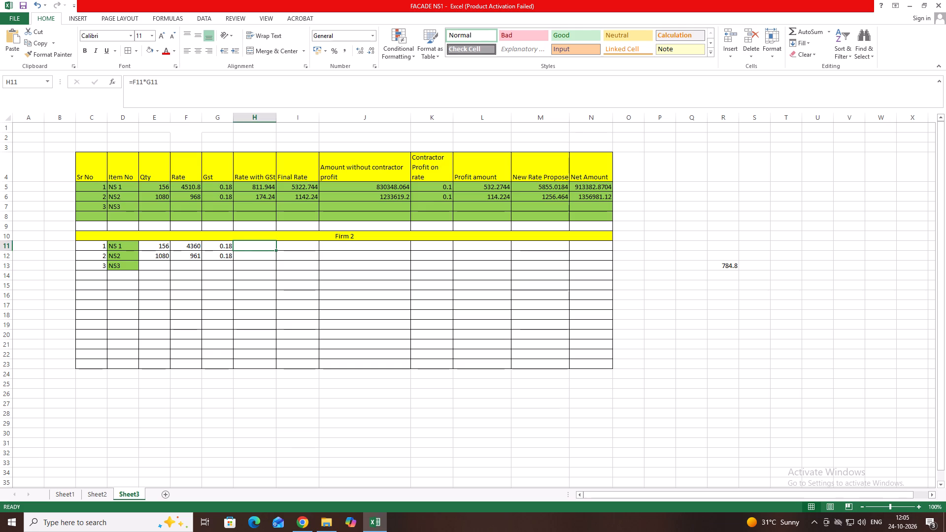
{"action": "type", "text": "784"}
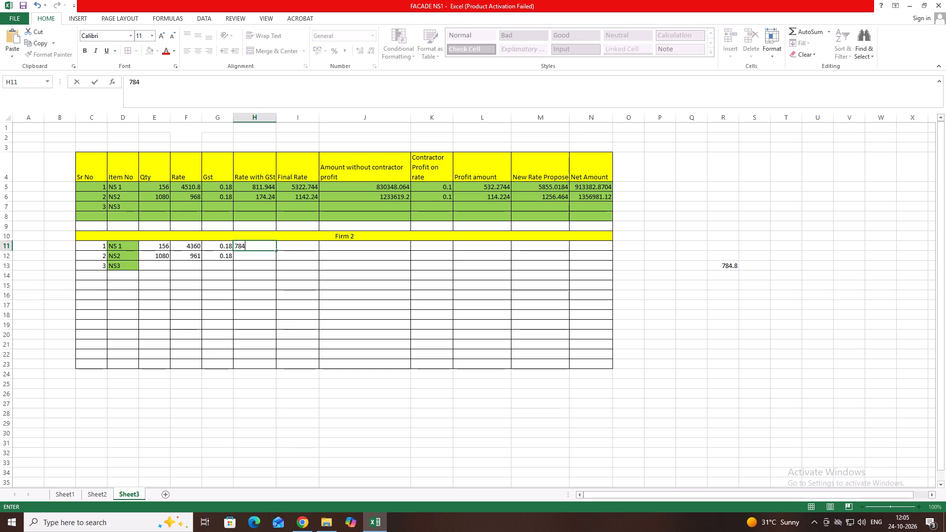
{"action": "type", "text": ".8/"}
{"action": "key", "text": "BackSpace"}
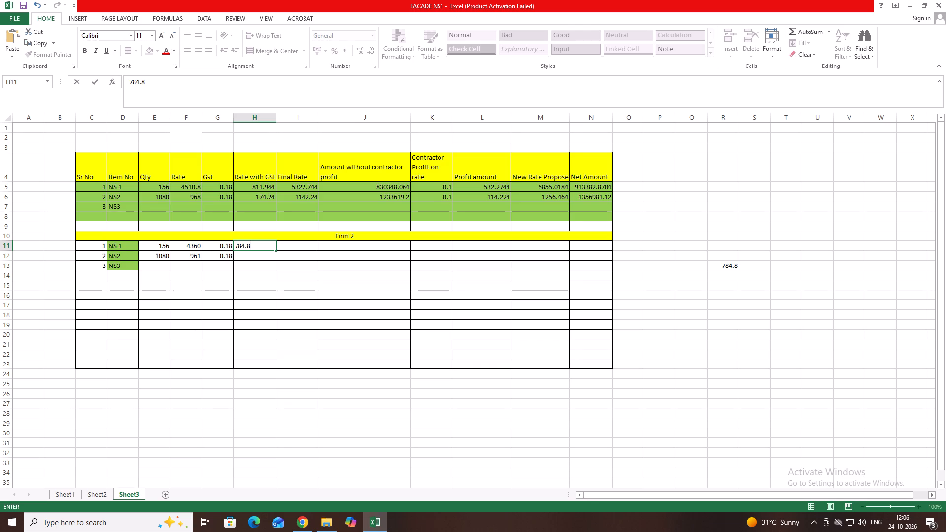
{"action": "left_click", "coordinate": [254, 257]}
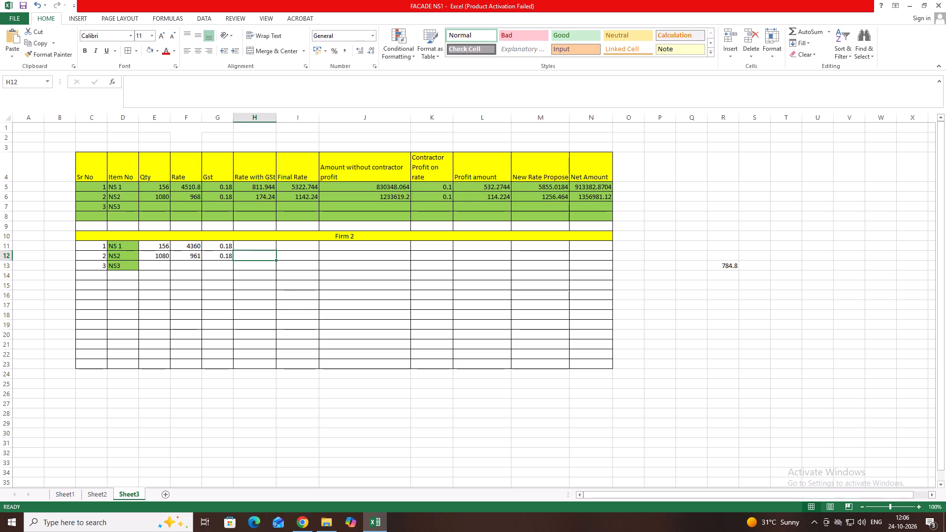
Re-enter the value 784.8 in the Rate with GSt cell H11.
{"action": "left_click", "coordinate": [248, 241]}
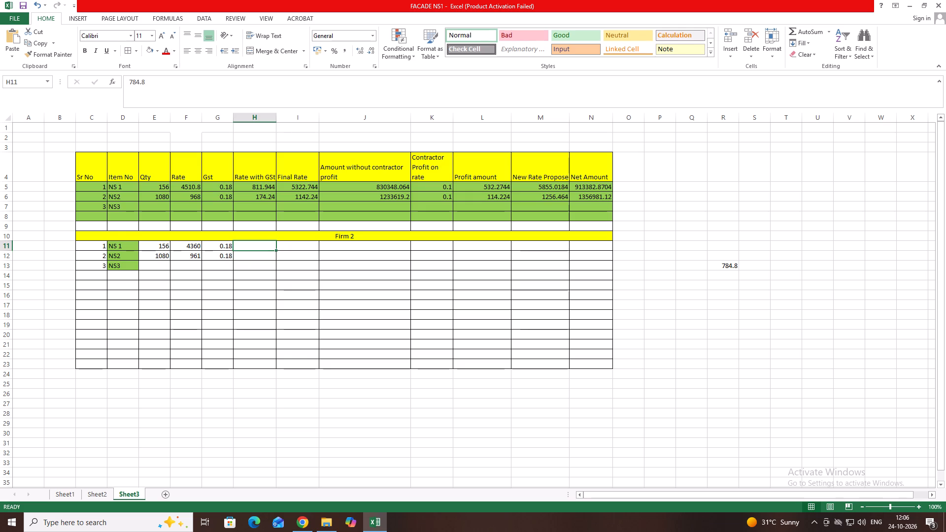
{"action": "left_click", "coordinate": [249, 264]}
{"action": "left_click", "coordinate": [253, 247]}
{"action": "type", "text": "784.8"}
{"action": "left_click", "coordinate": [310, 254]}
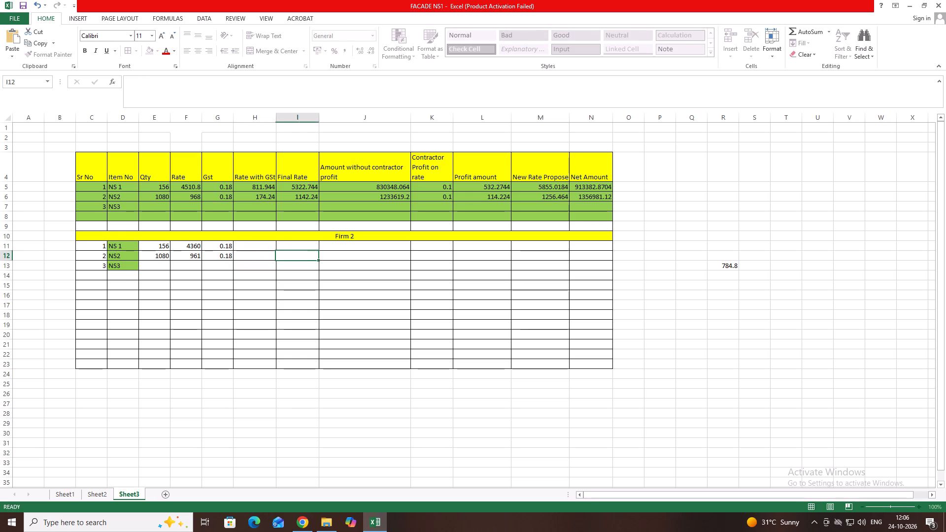
Collapse the formula bar to a single line.
{"action": "left_click", "coordinate": [260, 247]}
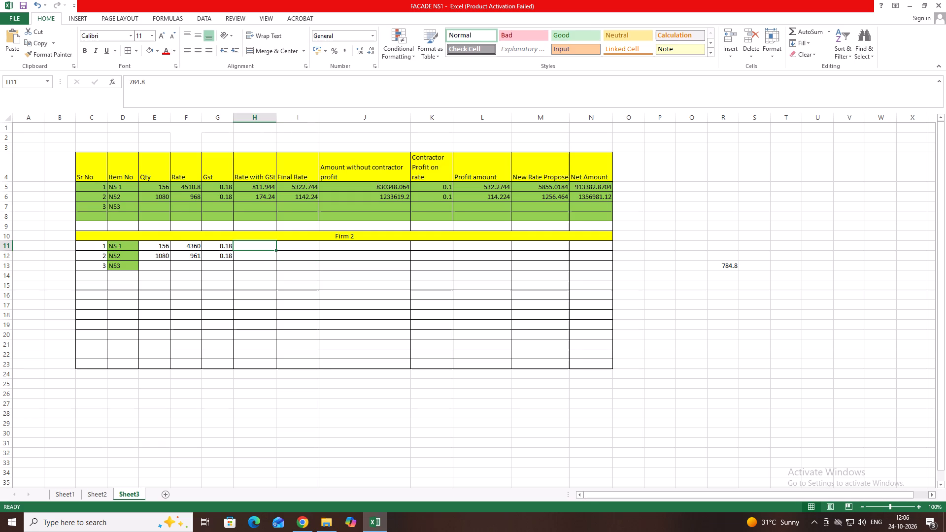
{"action": "left_click", "coordinate": [48, 81]}
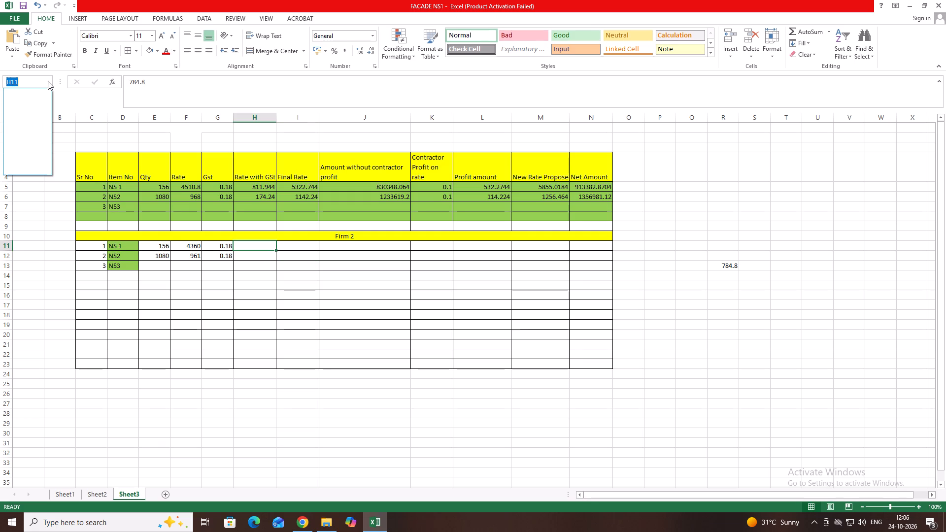
{"action": "left_click", "coordinate": [48, 81]}
{"action": "left_click", "coordinate": [30, 96]}
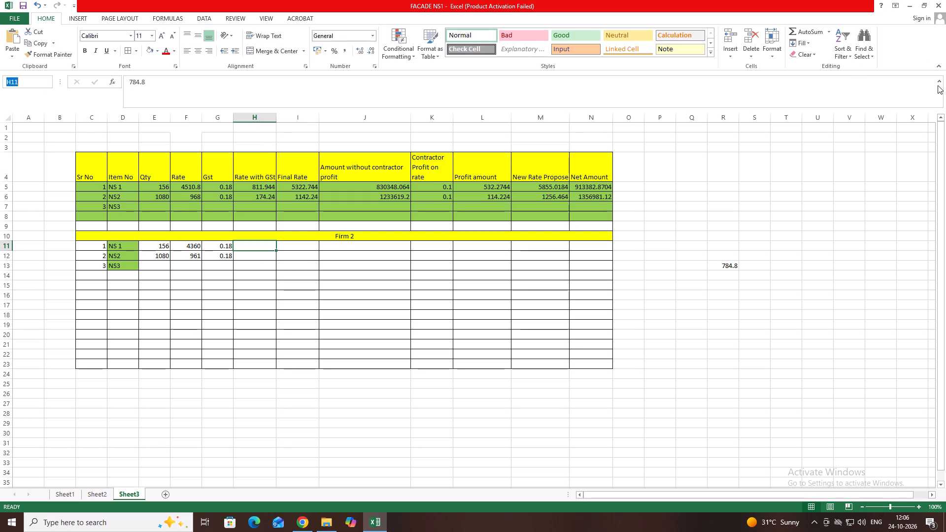
{"action": "left_click", "coordinate": [939, 81]}
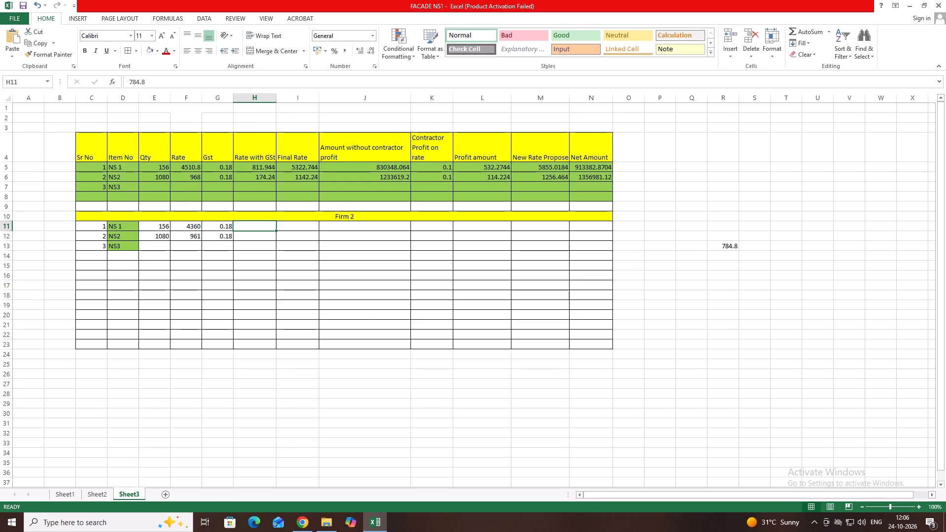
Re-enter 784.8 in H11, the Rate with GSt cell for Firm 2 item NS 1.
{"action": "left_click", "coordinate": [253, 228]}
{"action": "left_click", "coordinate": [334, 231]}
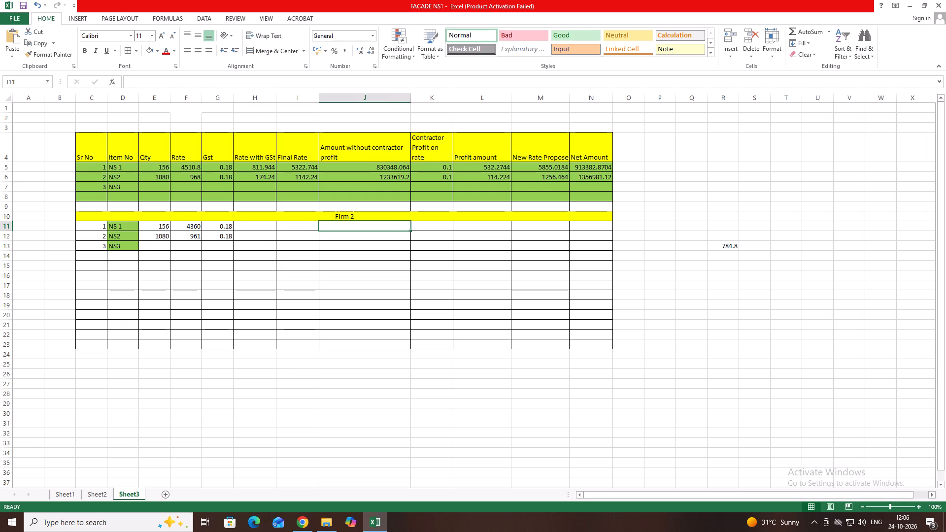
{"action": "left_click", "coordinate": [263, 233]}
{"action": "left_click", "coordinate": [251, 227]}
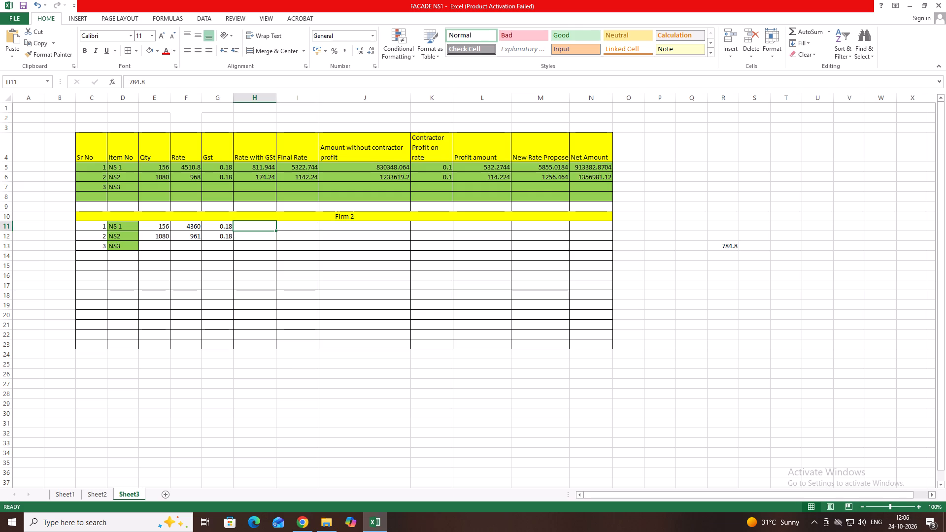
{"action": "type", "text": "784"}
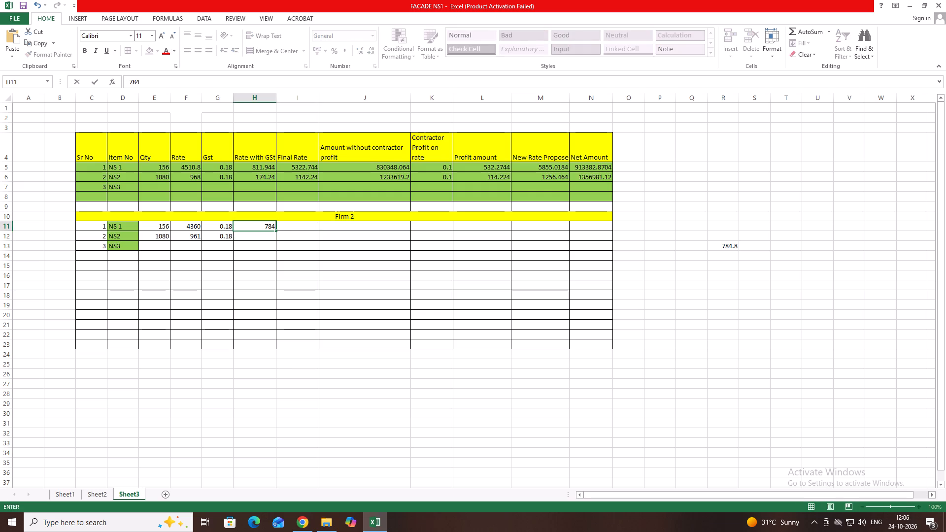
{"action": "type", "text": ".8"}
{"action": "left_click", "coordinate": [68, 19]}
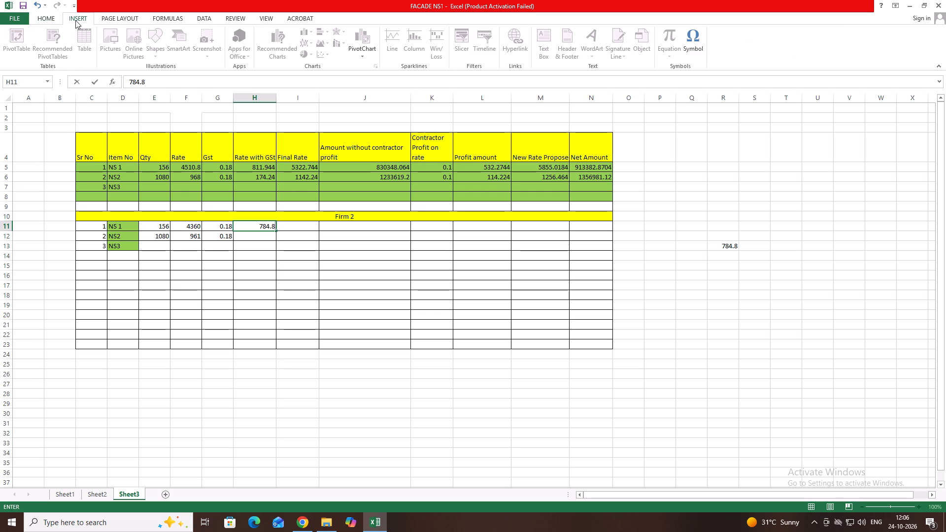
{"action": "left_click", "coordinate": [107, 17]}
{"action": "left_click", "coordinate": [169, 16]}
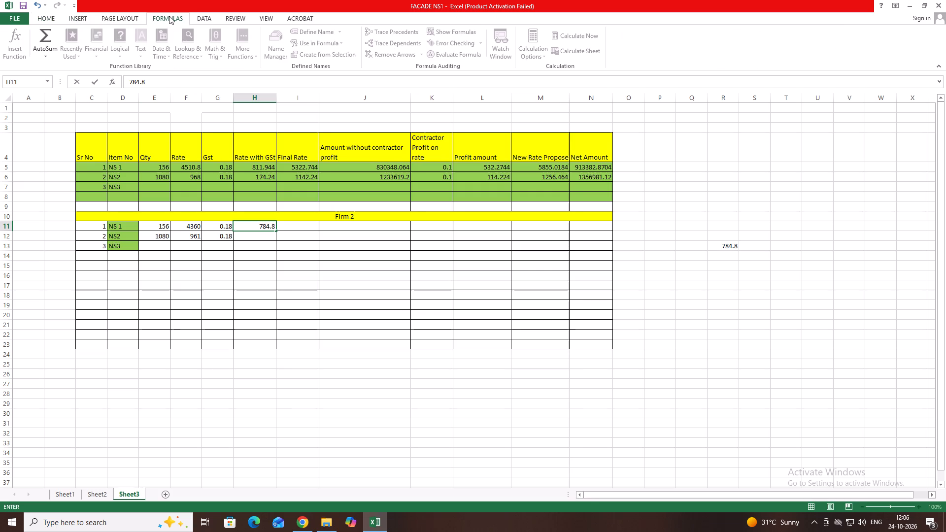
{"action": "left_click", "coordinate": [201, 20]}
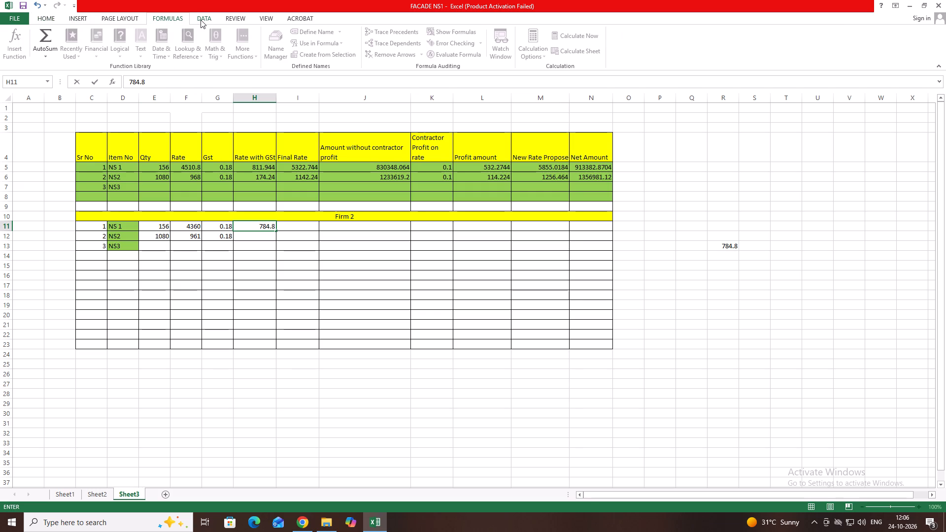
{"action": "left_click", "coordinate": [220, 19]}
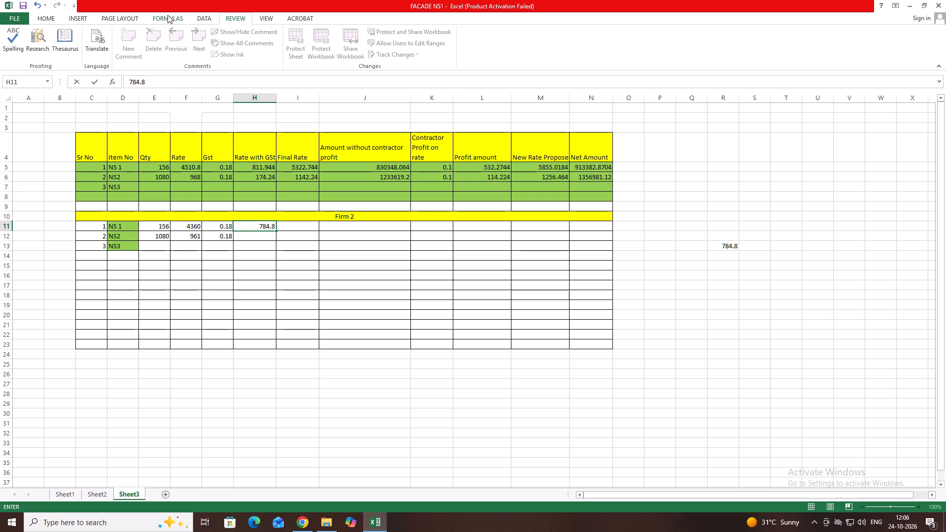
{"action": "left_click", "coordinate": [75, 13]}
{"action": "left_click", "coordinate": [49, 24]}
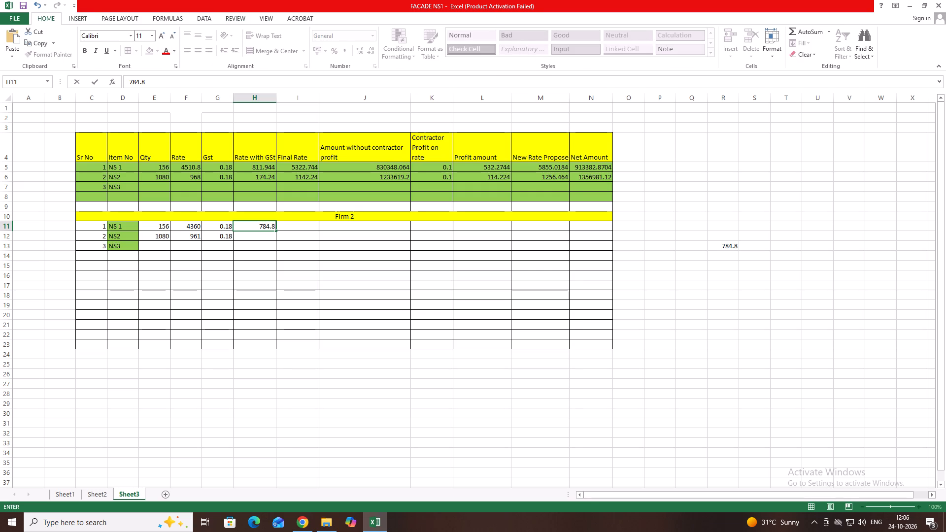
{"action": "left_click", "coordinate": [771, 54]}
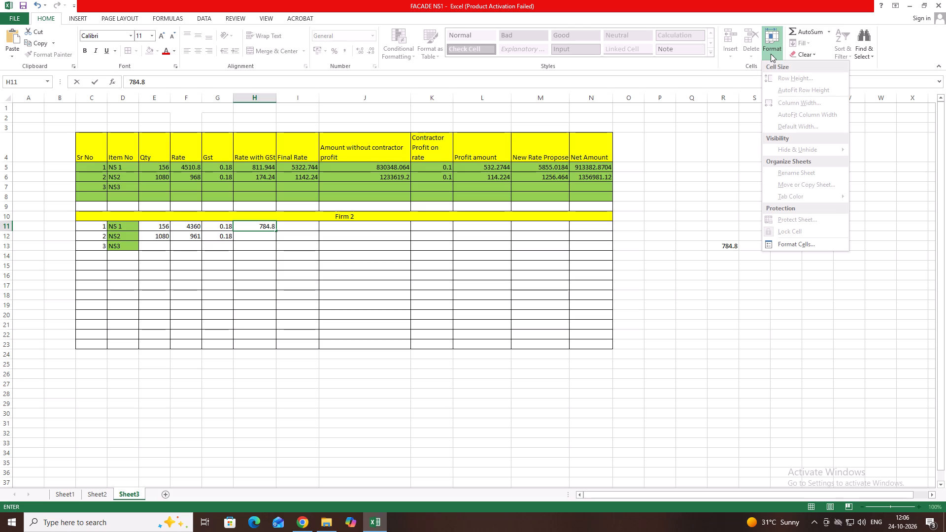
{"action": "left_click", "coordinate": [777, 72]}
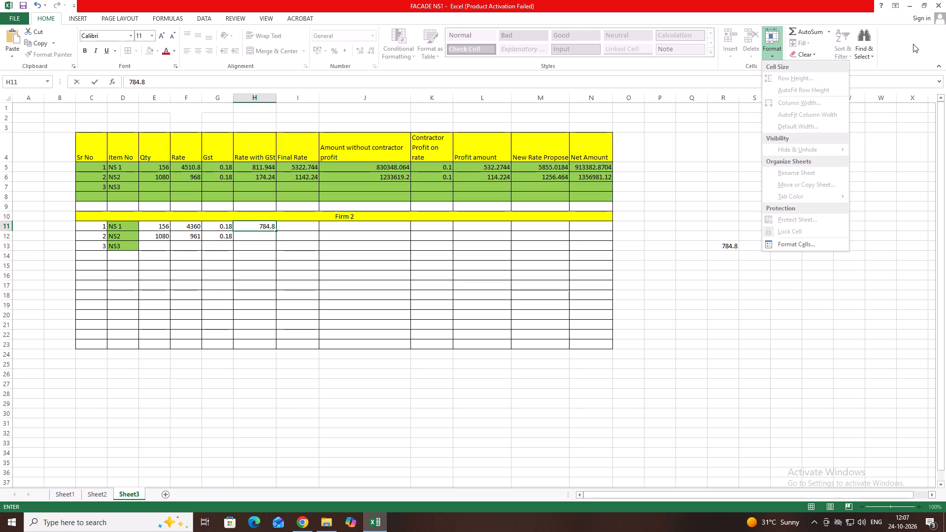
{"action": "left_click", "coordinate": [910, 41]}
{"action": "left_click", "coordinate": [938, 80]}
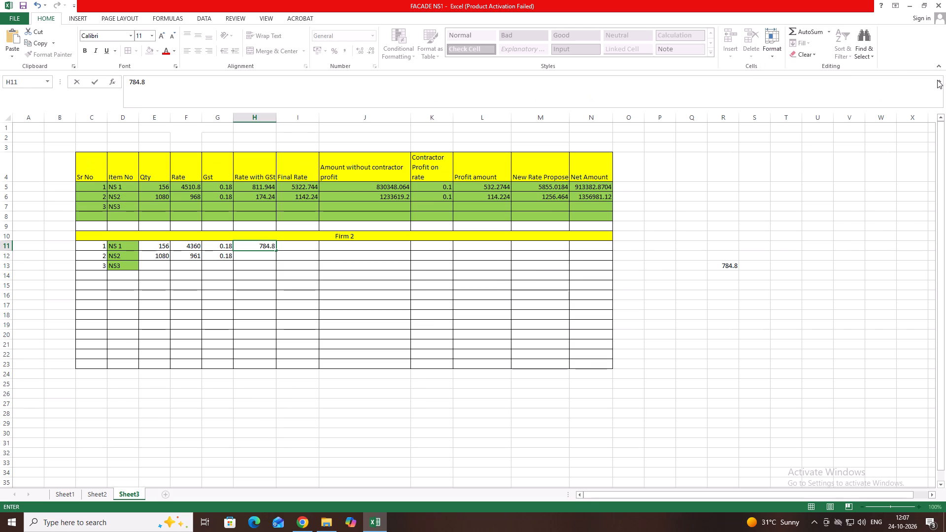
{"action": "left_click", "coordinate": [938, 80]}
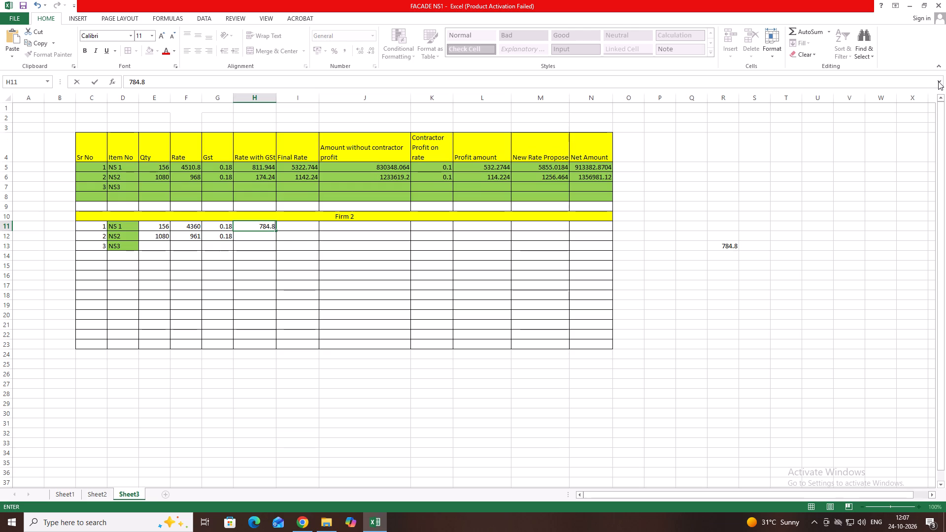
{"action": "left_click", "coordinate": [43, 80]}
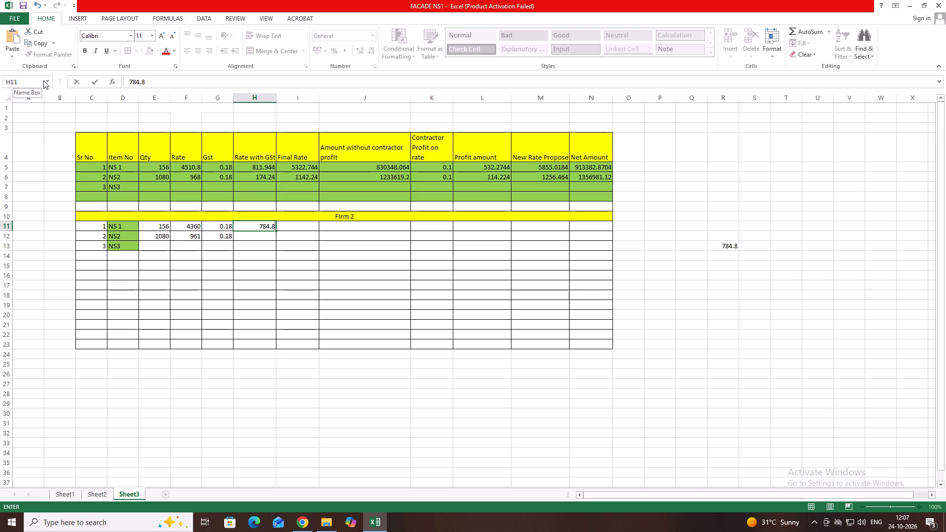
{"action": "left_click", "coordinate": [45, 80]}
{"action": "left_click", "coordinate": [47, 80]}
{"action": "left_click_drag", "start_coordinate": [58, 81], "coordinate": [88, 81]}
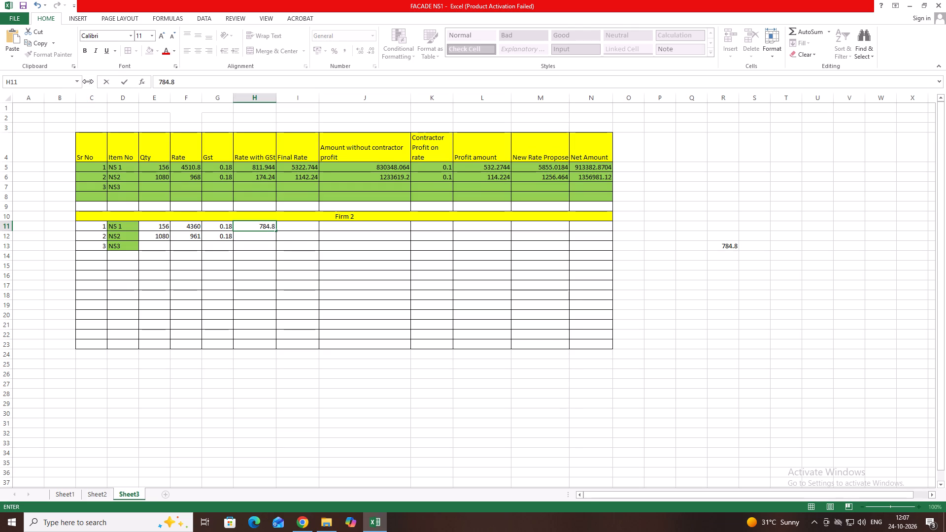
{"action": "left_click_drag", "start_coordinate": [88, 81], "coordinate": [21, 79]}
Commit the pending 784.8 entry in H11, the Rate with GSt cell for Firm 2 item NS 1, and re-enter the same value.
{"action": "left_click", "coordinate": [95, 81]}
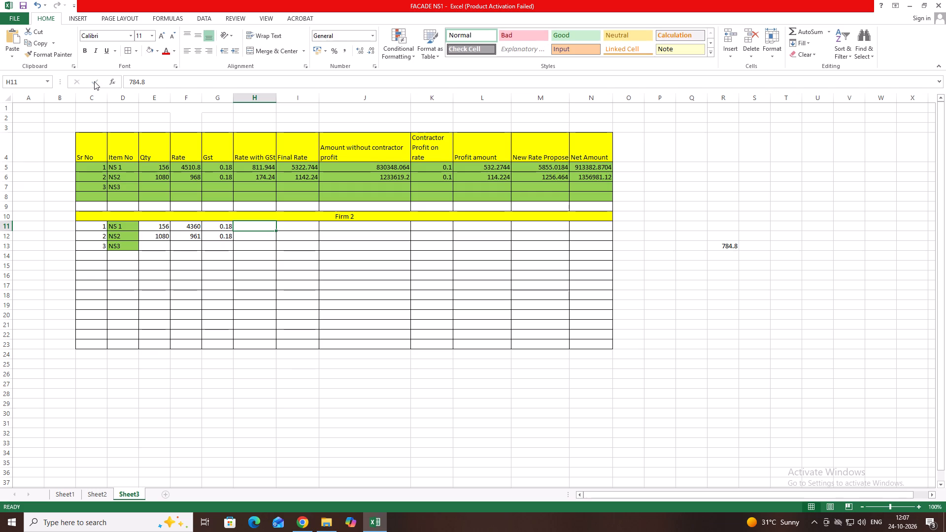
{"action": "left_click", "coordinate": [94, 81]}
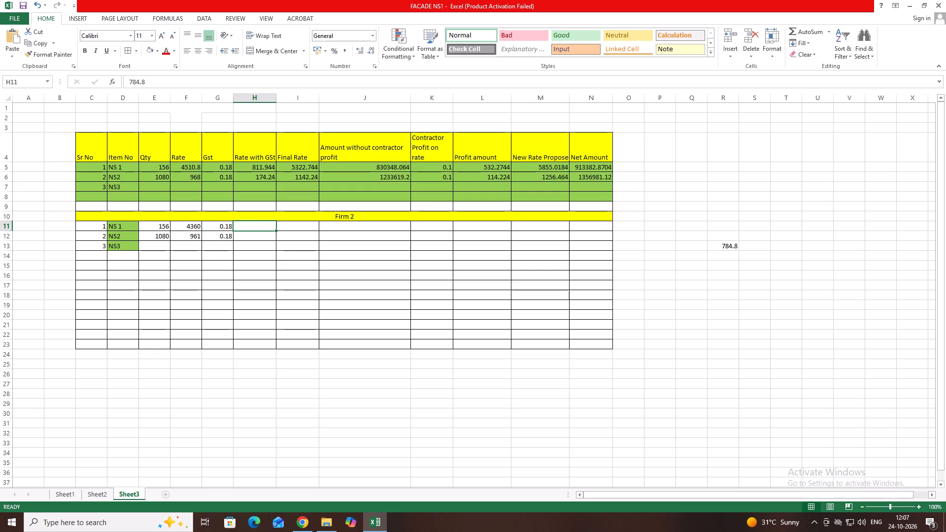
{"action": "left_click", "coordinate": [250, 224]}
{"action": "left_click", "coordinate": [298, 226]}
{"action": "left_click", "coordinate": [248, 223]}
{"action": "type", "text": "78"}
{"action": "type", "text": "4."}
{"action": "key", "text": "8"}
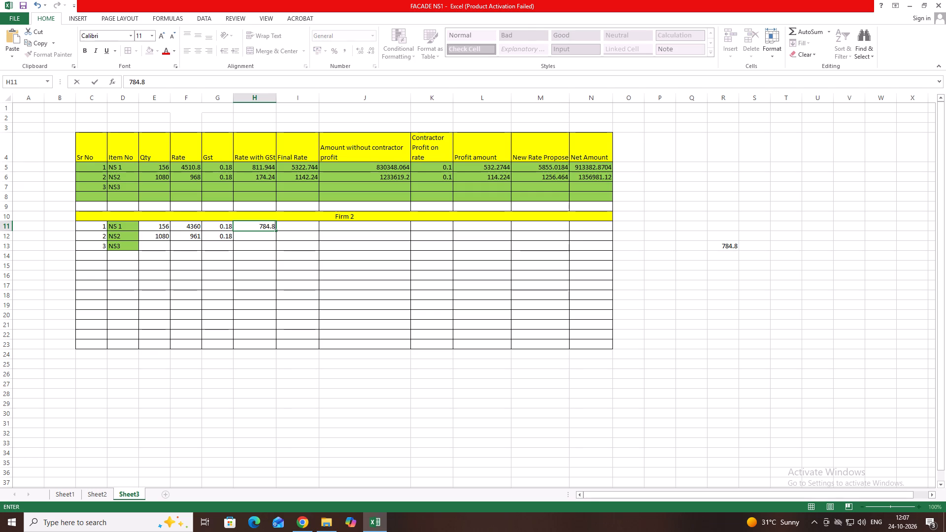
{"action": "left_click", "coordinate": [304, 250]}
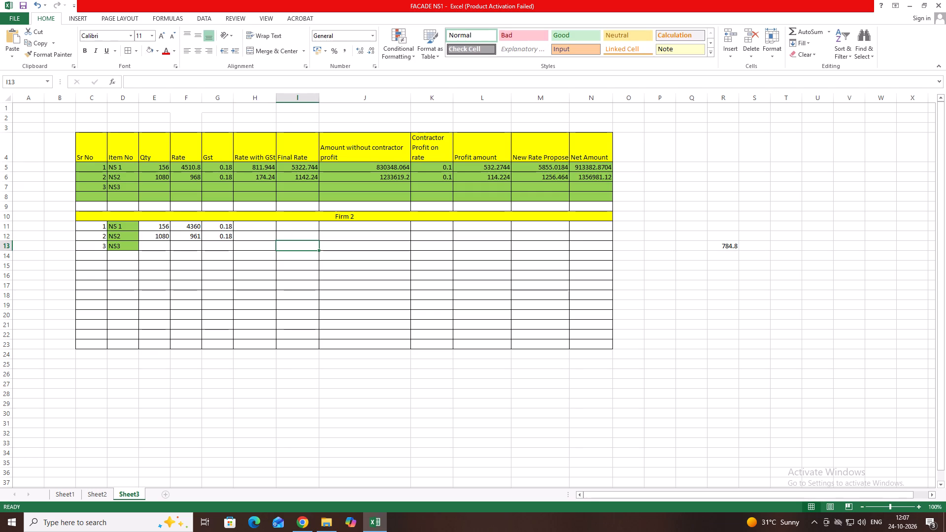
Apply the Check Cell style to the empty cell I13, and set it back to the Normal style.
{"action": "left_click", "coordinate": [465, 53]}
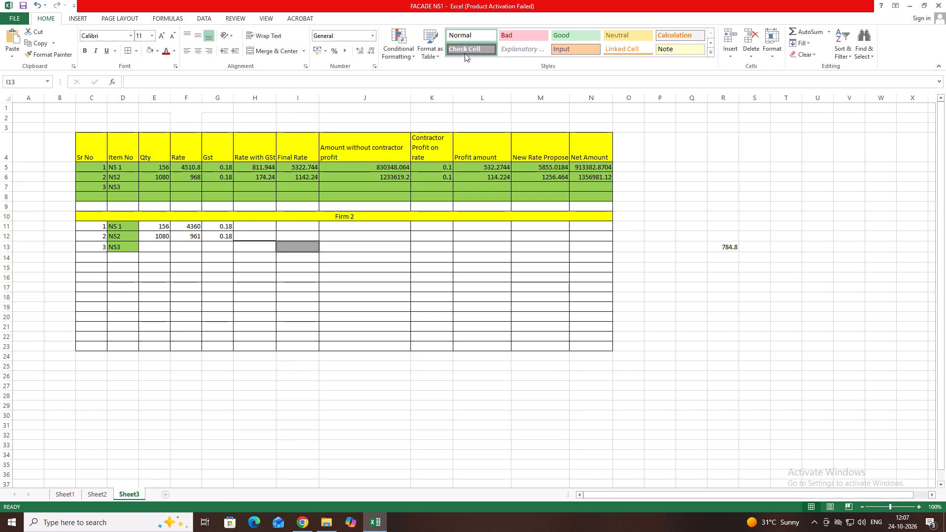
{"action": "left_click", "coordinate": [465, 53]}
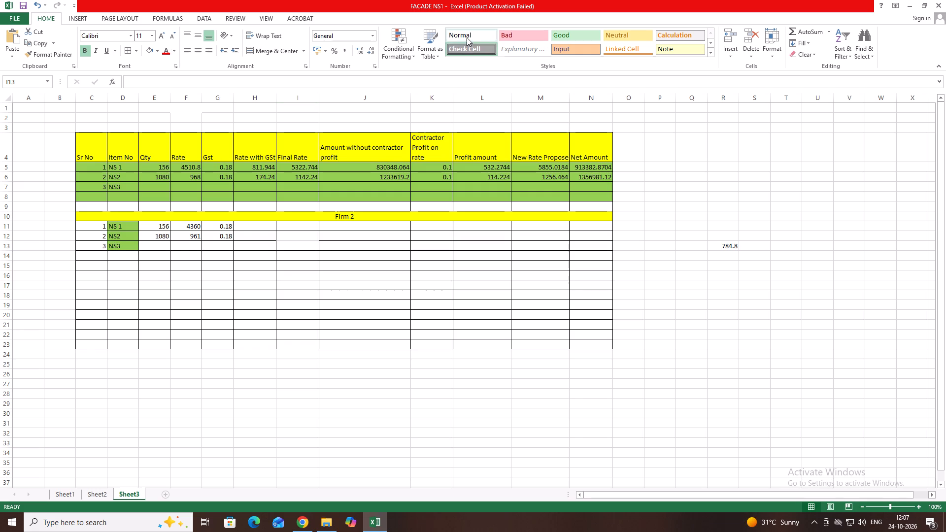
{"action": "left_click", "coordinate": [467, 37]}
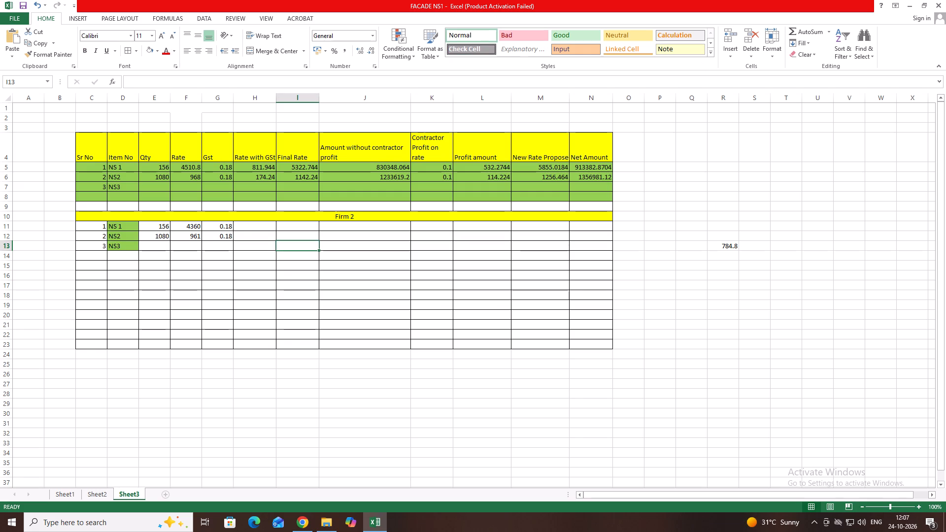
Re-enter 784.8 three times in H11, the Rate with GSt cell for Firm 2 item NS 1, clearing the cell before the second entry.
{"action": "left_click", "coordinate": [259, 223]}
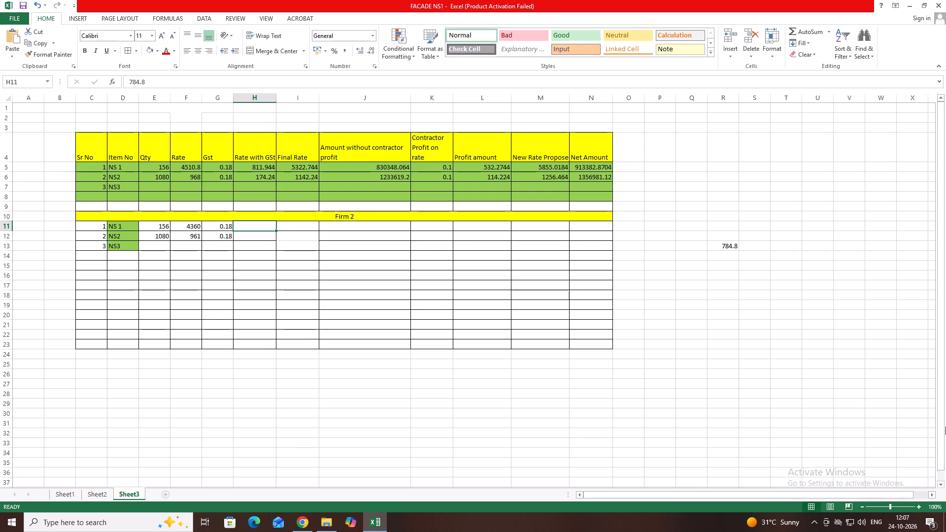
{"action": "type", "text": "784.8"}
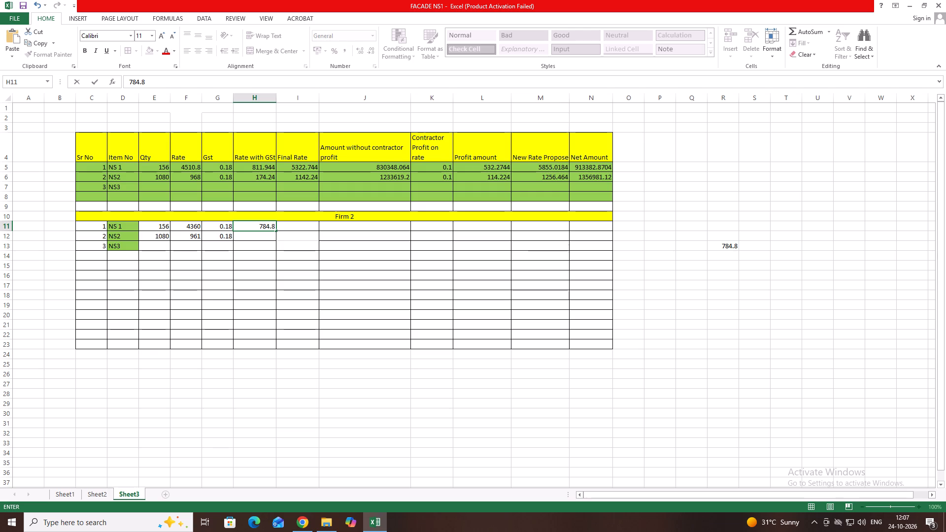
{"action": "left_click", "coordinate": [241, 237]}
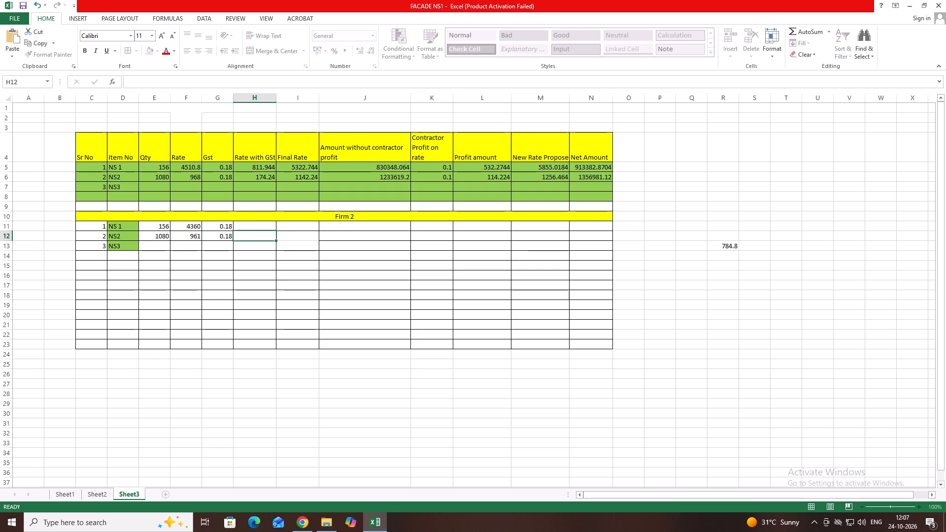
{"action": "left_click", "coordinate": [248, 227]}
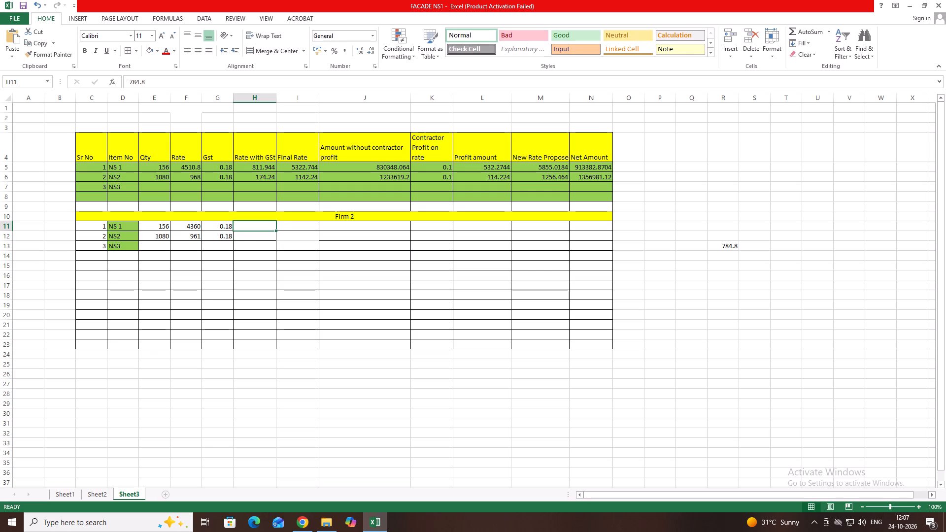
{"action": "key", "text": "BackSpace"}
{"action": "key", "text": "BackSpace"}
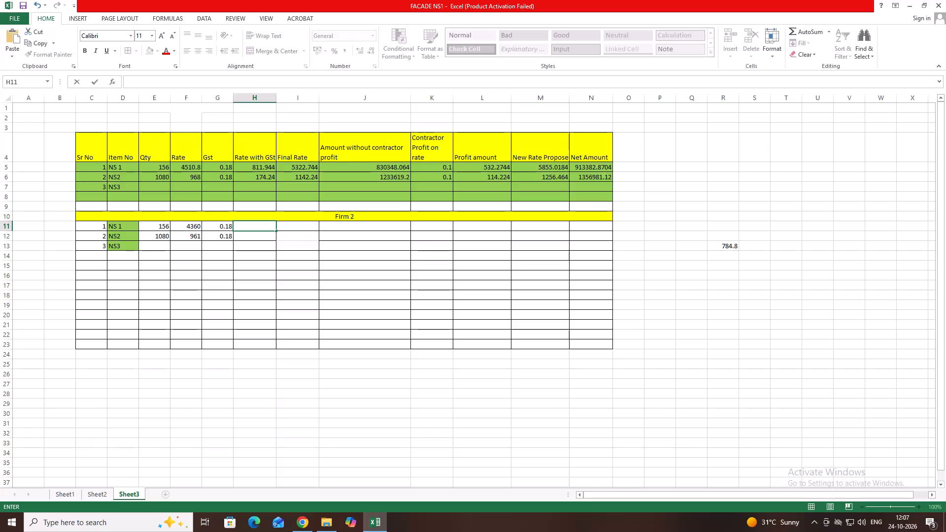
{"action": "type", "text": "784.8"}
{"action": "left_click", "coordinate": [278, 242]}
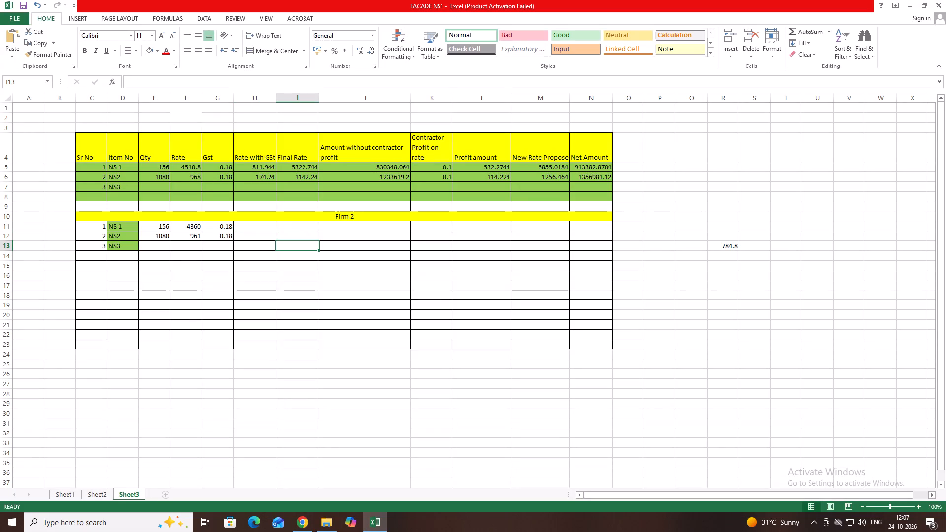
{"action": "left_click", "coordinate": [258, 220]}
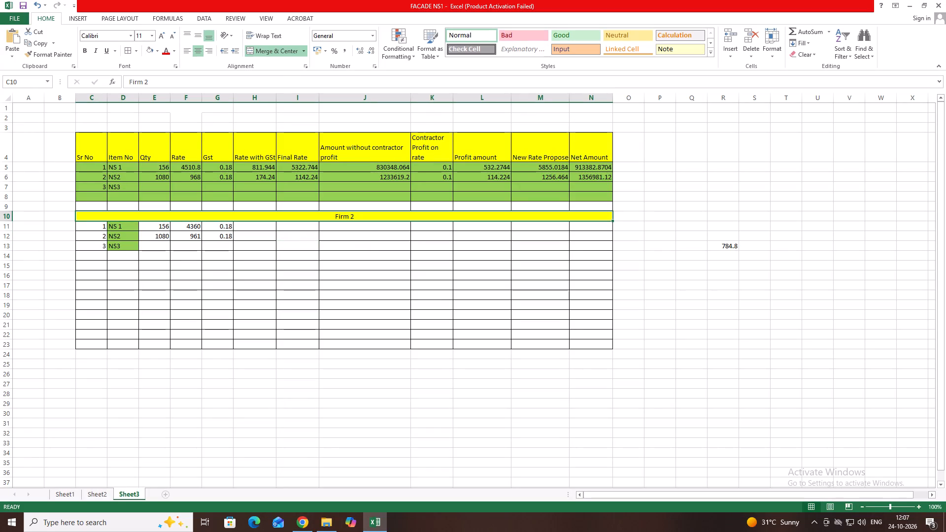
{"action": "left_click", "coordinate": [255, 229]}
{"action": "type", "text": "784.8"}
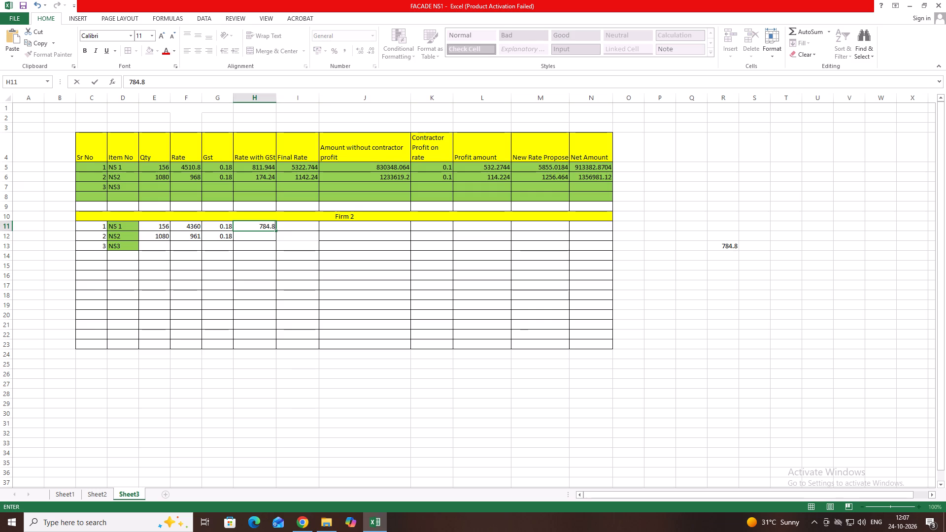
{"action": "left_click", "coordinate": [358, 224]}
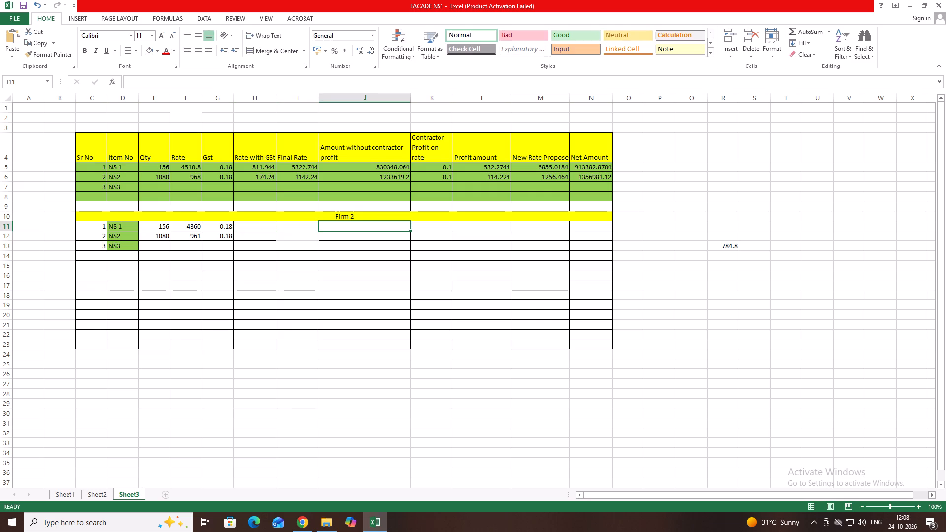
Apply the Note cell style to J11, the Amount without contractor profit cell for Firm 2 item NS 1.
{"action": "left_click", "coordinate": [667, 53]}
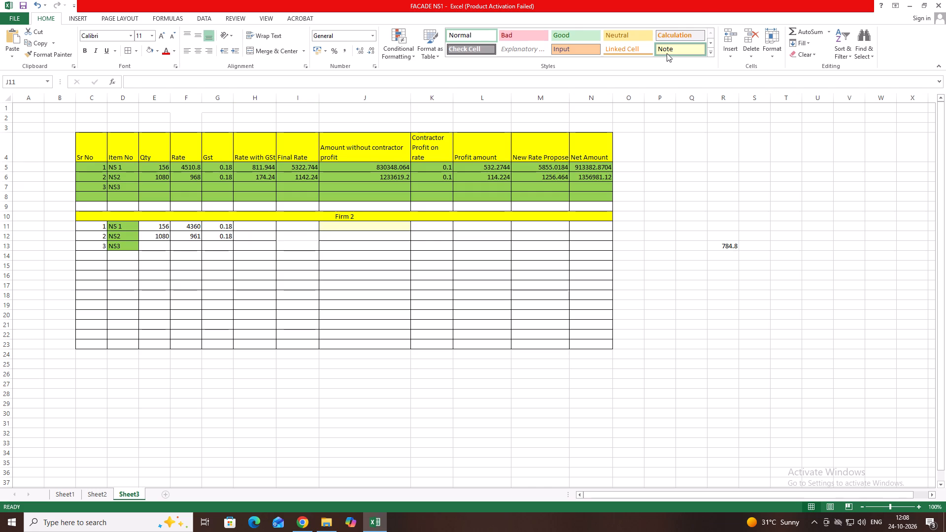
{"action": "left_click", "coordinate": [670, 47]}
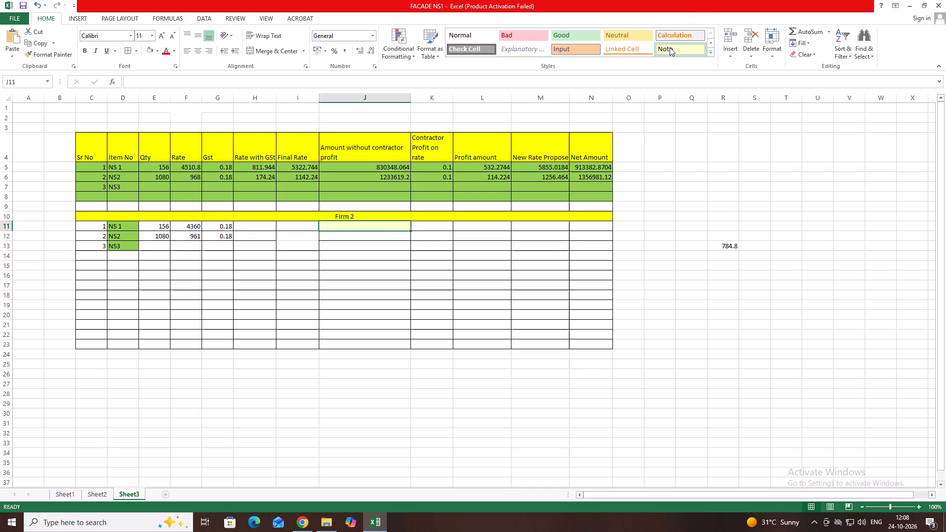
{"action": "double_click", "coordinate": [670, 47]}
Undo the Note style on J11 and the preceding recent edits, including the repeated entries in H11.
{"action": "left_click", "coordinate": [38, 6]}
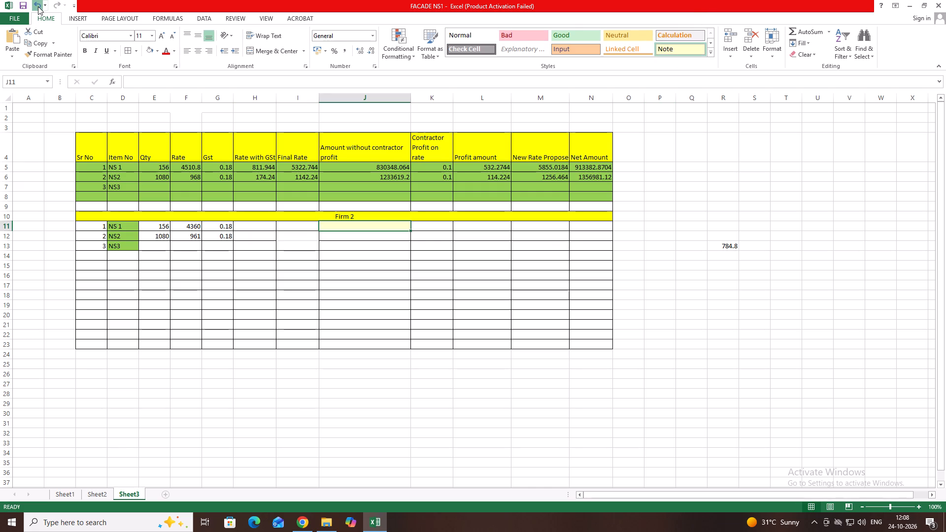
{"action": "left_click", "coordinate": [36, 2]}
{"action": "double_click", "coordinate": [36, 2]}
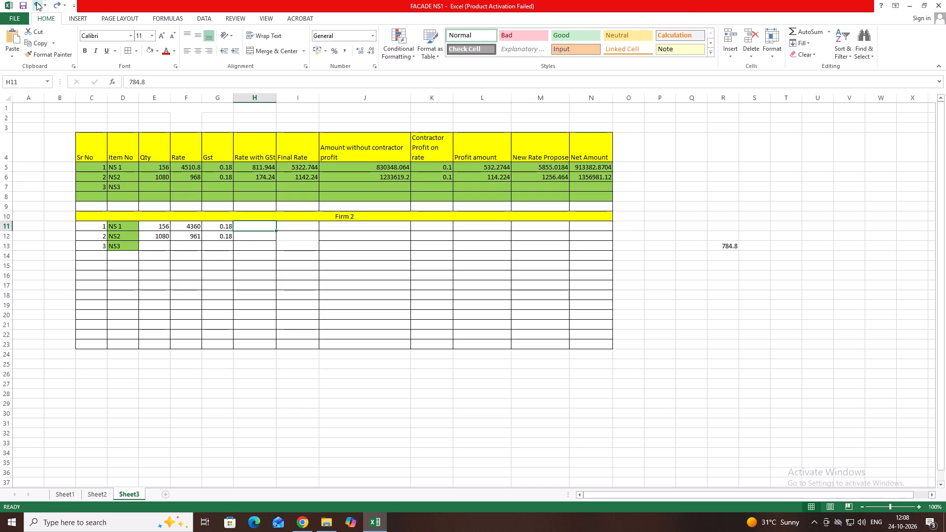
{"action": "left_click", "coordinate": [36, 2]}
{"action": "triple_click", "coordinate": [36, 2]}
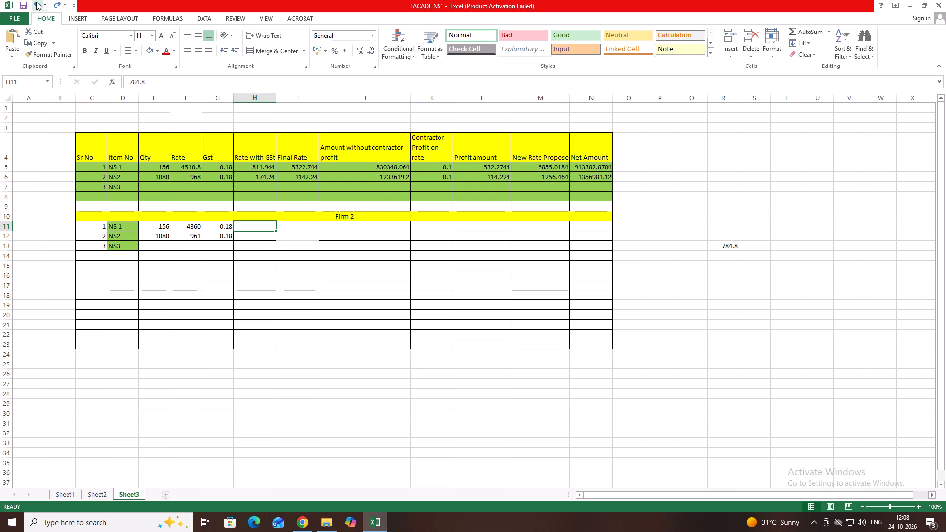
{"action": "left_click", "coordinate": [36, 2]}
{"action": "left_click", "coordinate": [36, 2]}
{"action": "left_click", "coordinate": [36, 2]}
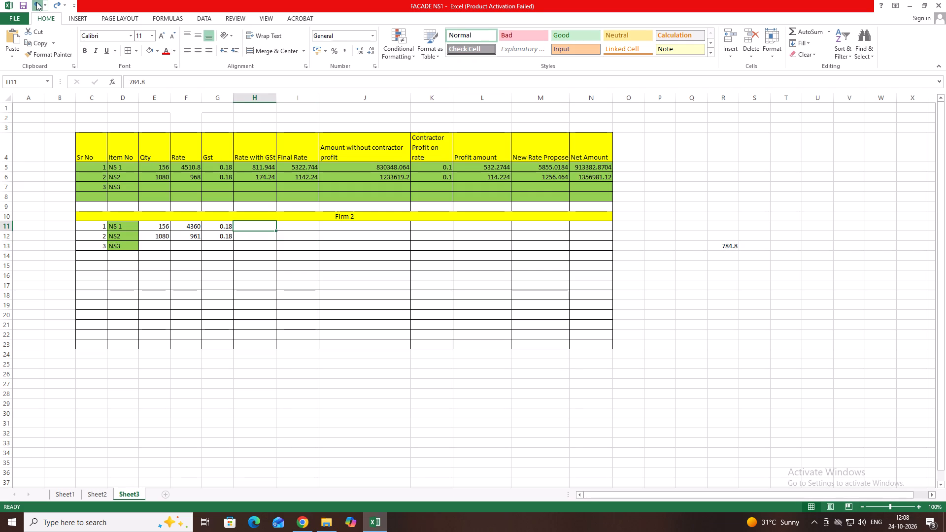
Undo the earlier Firm 2 entries, including item numbers, quantities, rates and Gst, back to just Sr No 1 and 2.
{"action": "left_click", "coordinate": [36, 2]}
{"action": "left_click", "coordinate": [36, 2]}
{"action": "left_click", "coordinate": [36, 2]}
{"action": "left_click", "coordinate": [36, 2]}
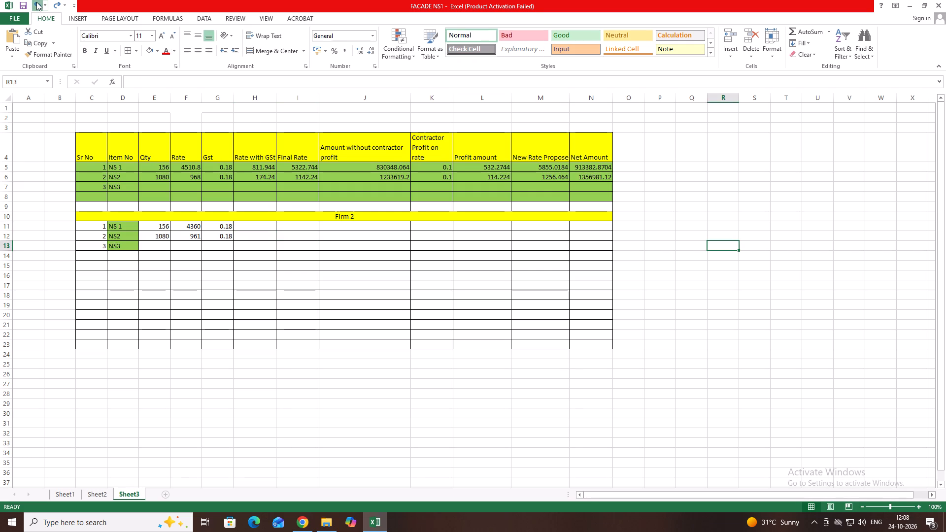
{"action": "triple_click", "coordinate": [36, 2]}
{"action": "triple_click", "coordinate": [36, 2]}
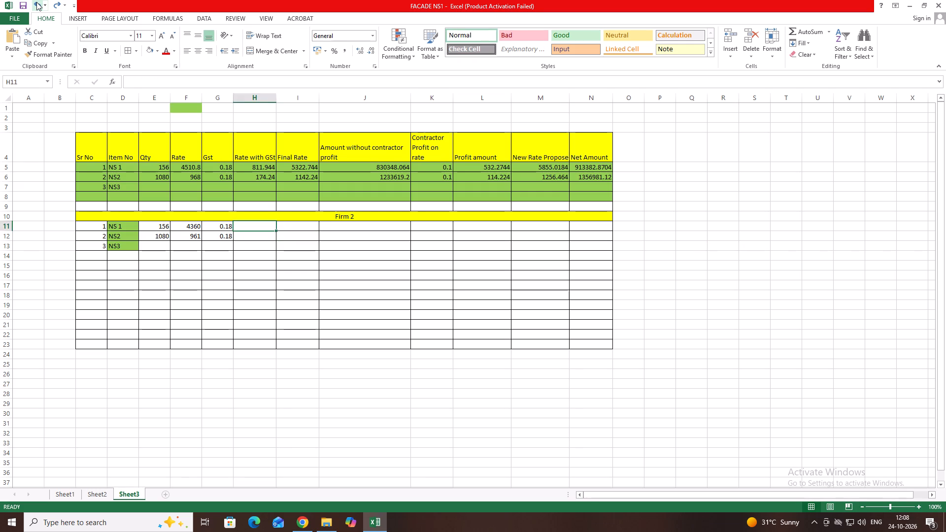
{"action": "triple_click", "coordinate": [36, 2]}
{"action": "triple_click", "coordinate": [36, 2]}
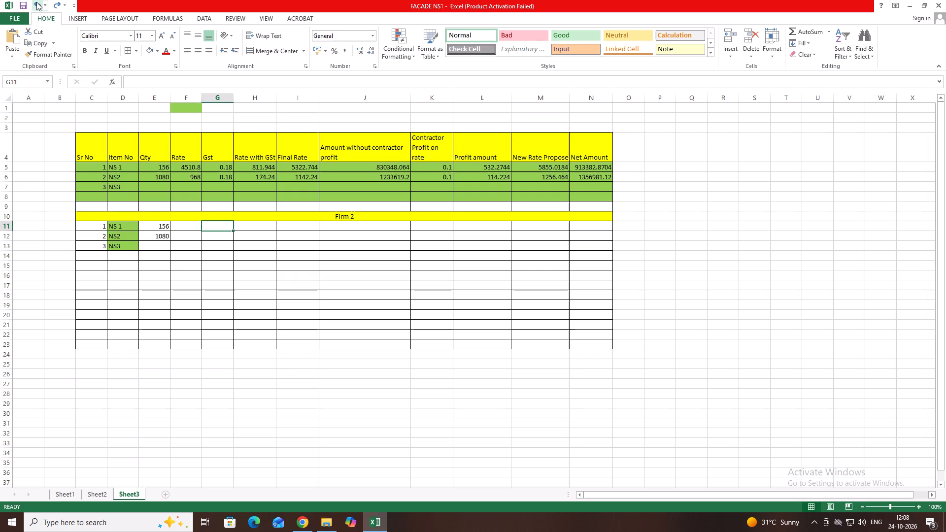
{"action": "left_click", "coordinate": [36, 2]}
{"action": "left_click", "coordinate": [36, 2]}
{"action": "double_click", "coordinate": [36, 2]}
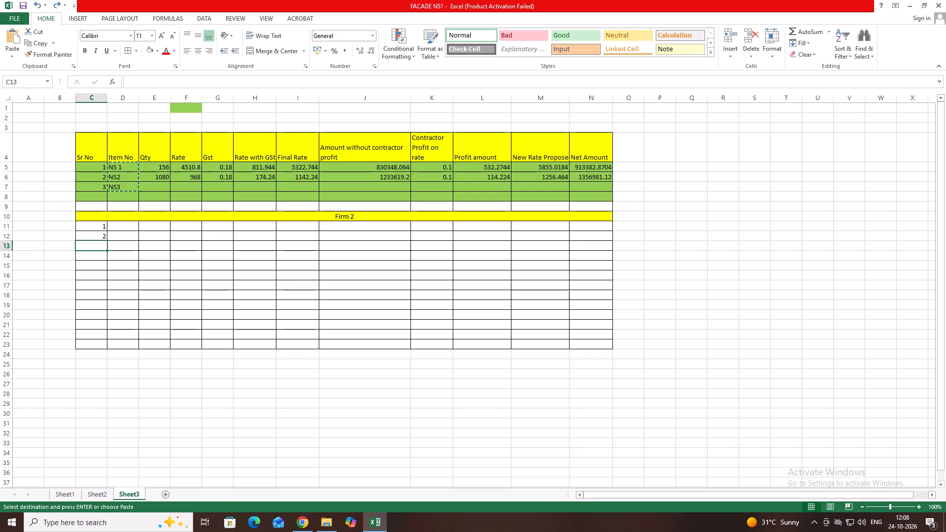
Enter the Firm 2 item numbers NS 1, Ns2 and NS3 in D11 to D13.
{"action": "left_click", "coordinate": [119, 222]}
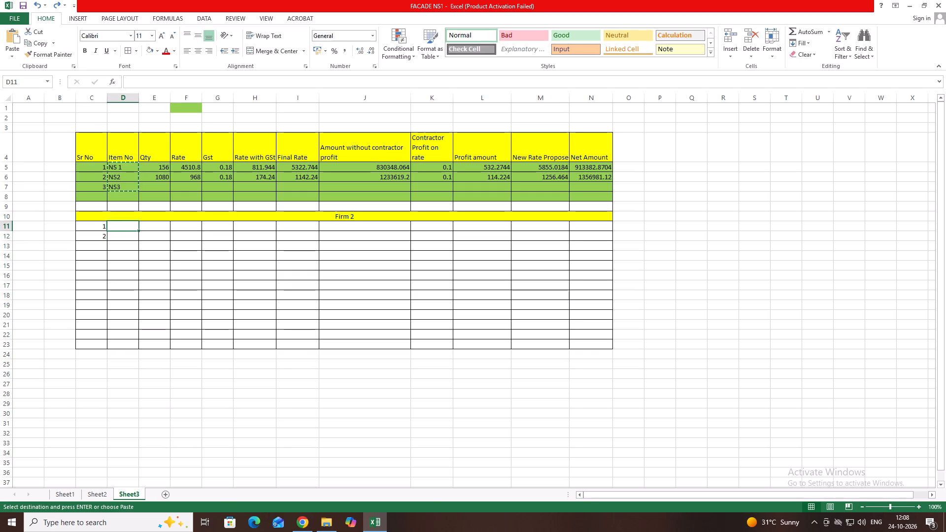
{"action": "type", "text": "NA"}
{"action": "key", "text": "BackSpace"}
{"action": "type", "text": "S 1"}
{"action": "key", "text": "Down"}
{"action": "type", "text": "Ns"}
{"action": "key", "text": "2"}
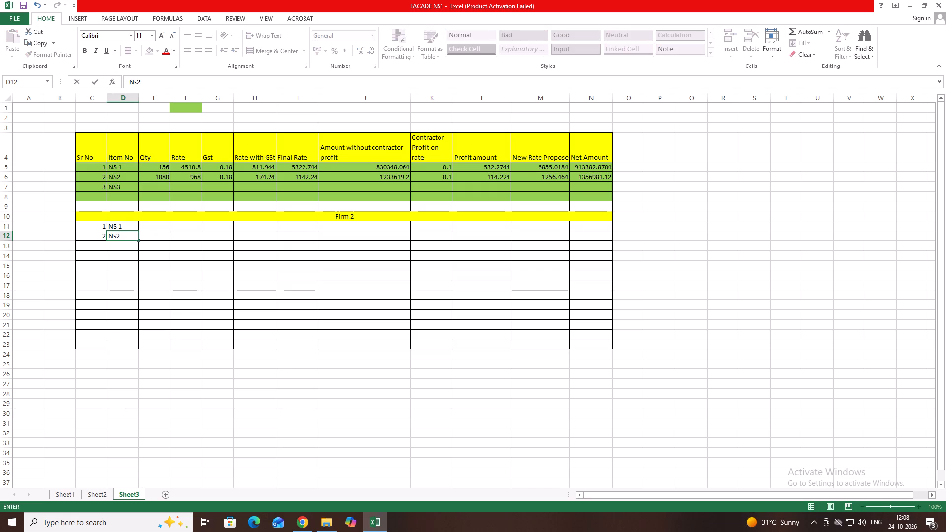
{"action": "key", "text": "Right"}
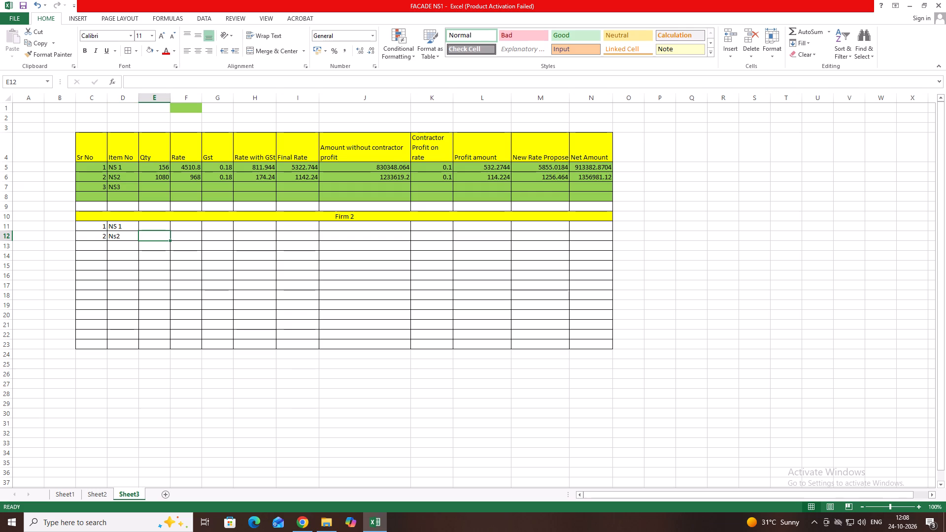
{"action": "key", "text": "Down"}
{"action": "key", "text": "Left"}
{"action": "type", "text": "NS3"}
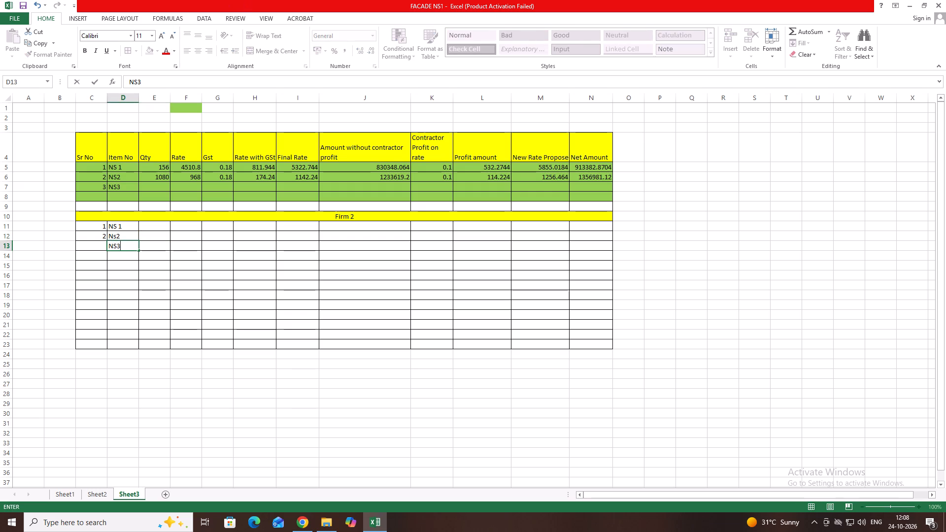
Enter the Firm 2 quantities: 156 for NS 1 and 1080 for Ns2.
{"action": "left_click", "coordinate": [152, 230]}
{"action": "type", "text": "156"}
{"action": "key", "text": "Down"}
{"action": "type", "text": "1080"}
Enter the Firm 2 rates: 4355 for NS 1 in F11 and 960 for Ns2 in F12.
{"action": "left_click", "coordinate": [184, 223]}
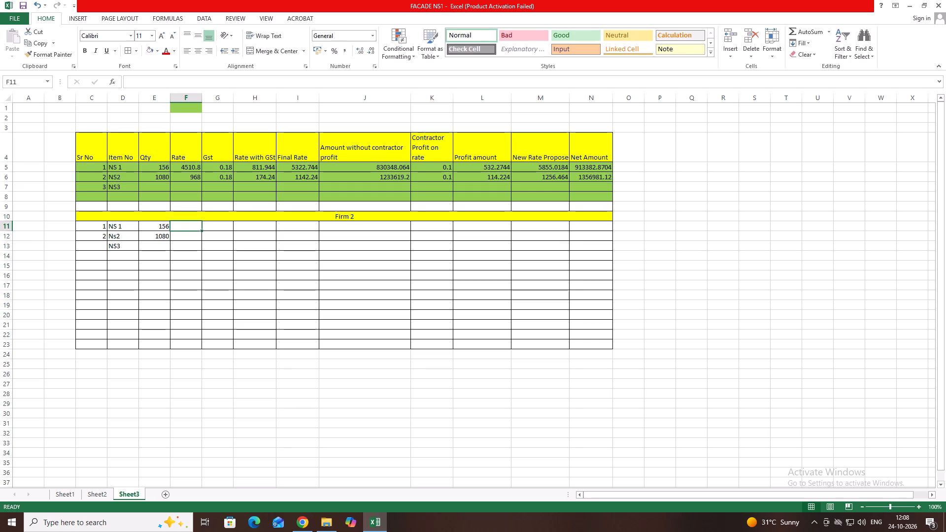
{"action": "type", "text": "4350."}
{"action": "key", "text": "BackSpace"}
{"action": "key", "text": "BackSpace"}
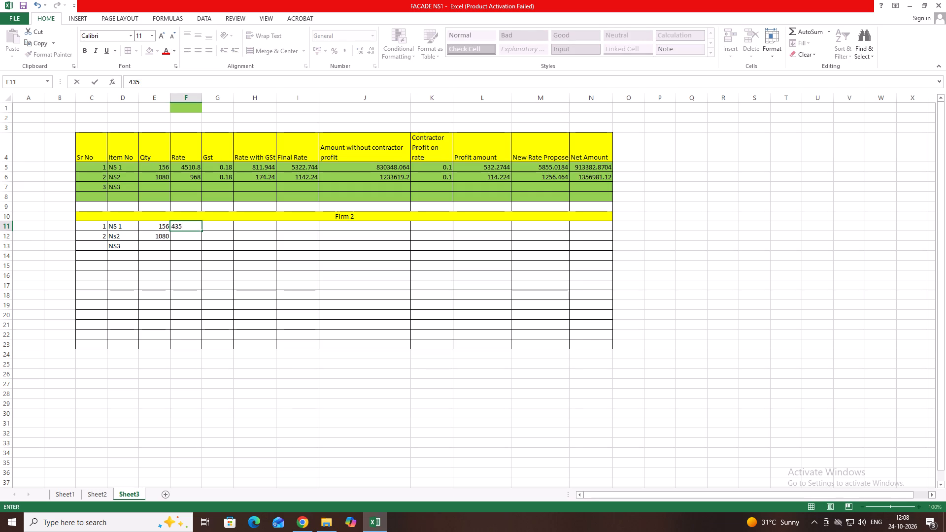
{"action": "key", "text": "5"}
{"action": "left_click", "coordinate": [183, 241]}
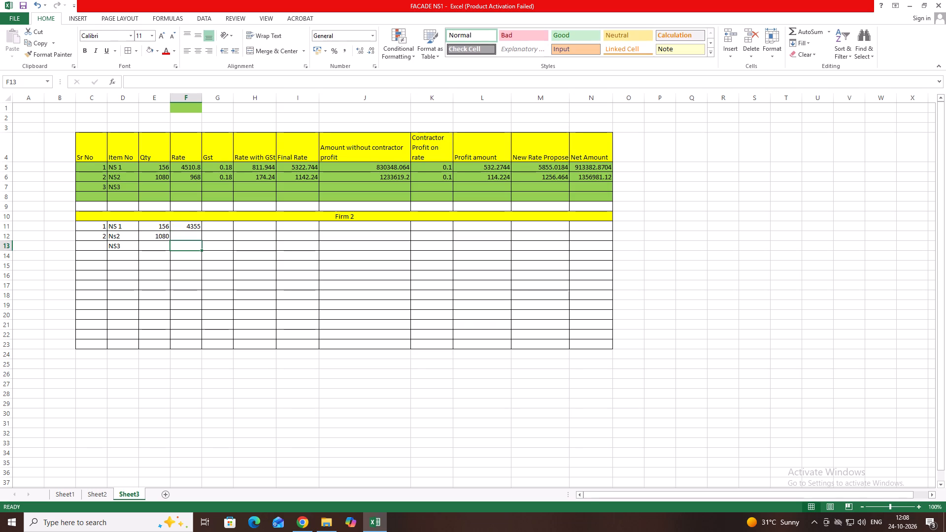
{"action": "left_click", "coordinate": [189, 234]}
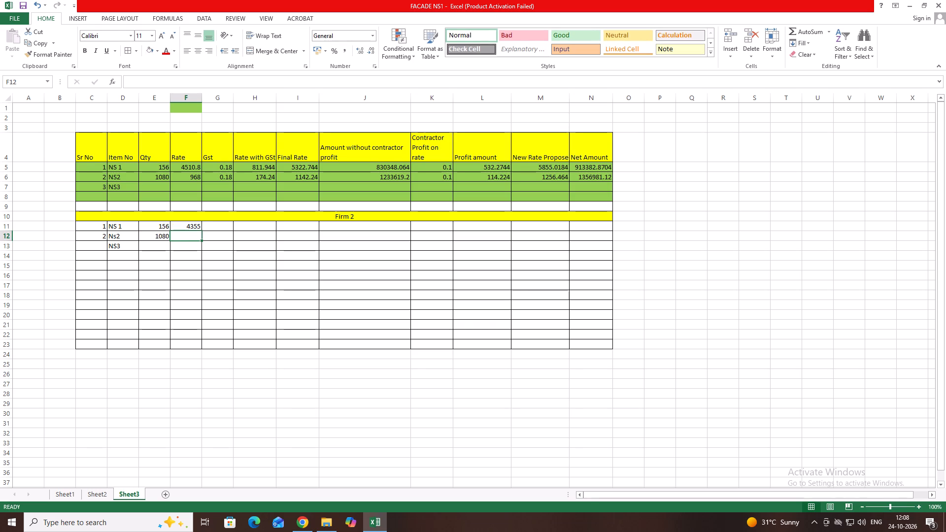
{"action": "type", "text": "960"}
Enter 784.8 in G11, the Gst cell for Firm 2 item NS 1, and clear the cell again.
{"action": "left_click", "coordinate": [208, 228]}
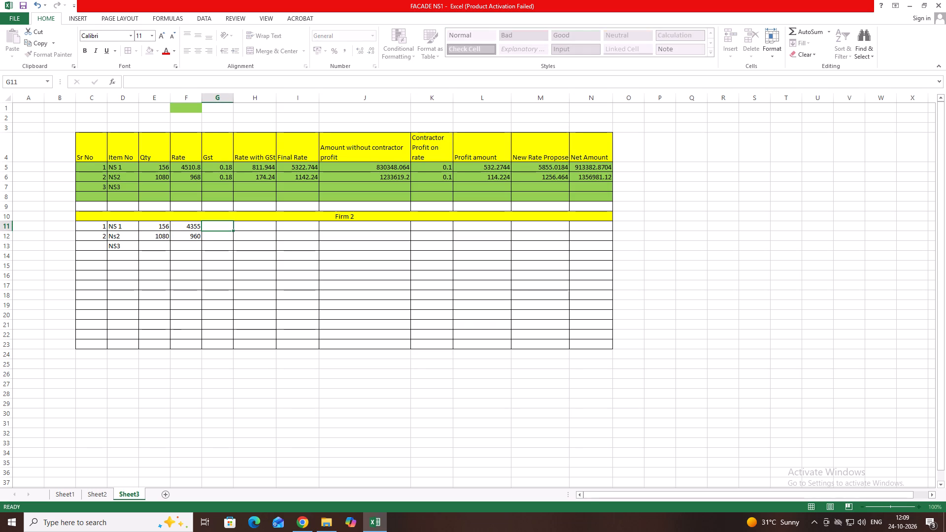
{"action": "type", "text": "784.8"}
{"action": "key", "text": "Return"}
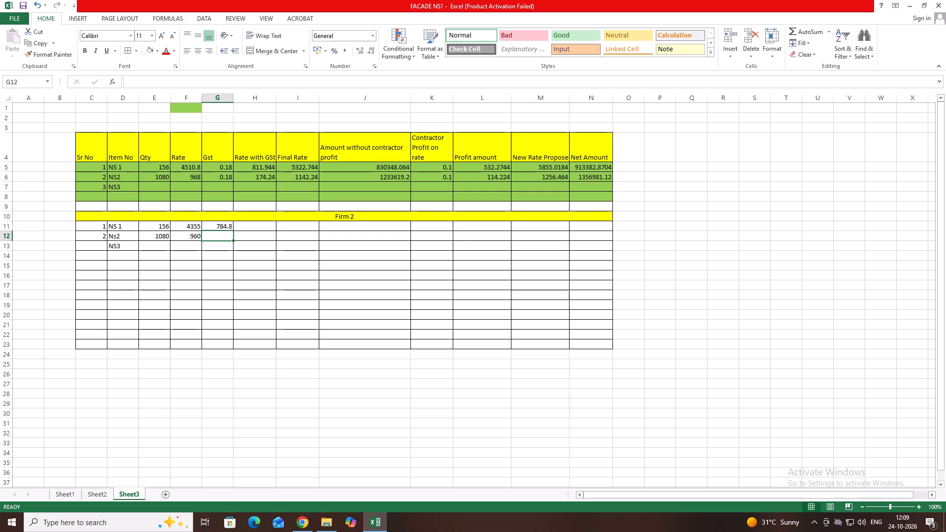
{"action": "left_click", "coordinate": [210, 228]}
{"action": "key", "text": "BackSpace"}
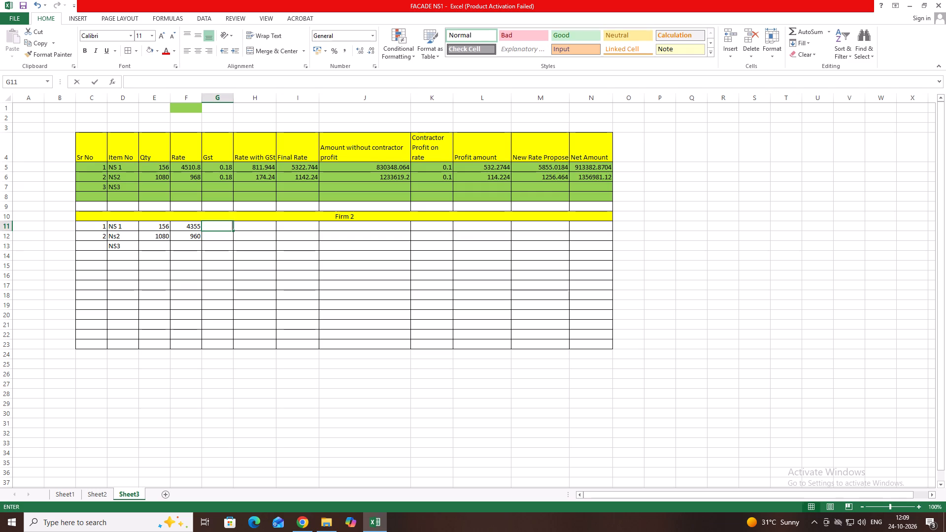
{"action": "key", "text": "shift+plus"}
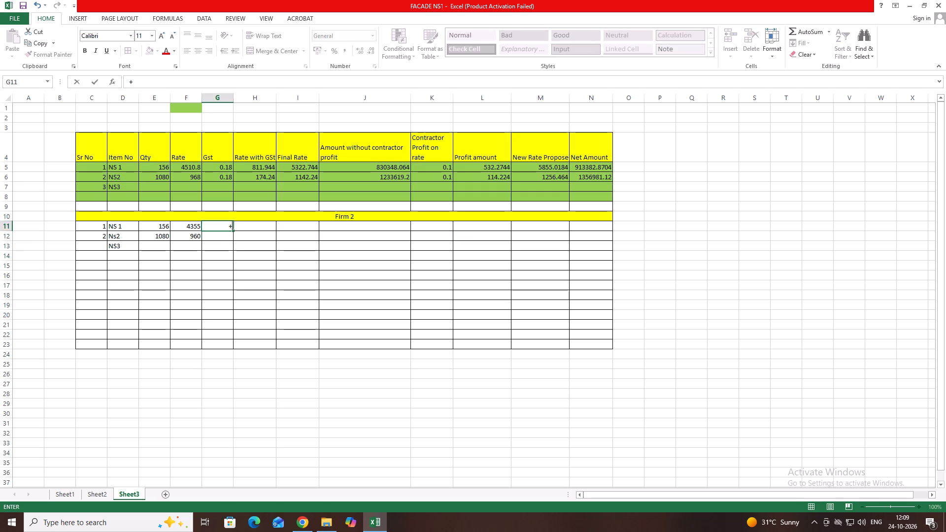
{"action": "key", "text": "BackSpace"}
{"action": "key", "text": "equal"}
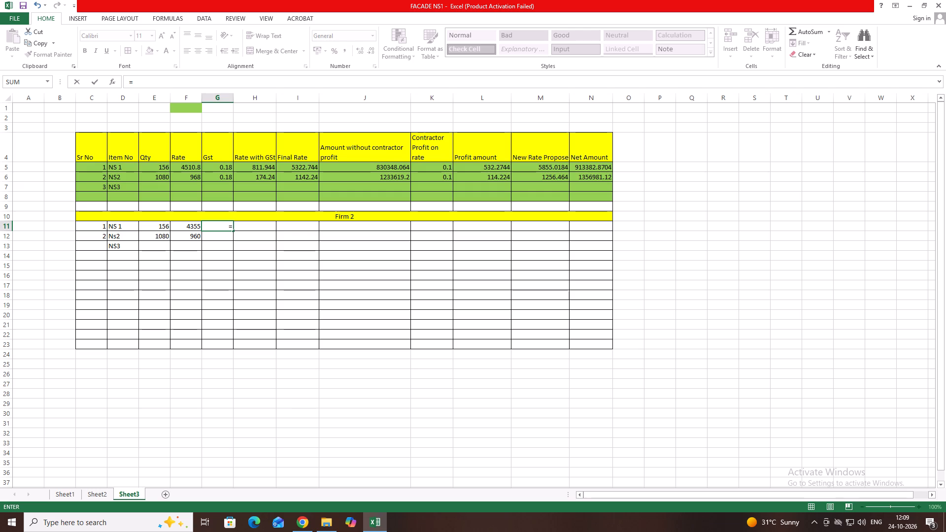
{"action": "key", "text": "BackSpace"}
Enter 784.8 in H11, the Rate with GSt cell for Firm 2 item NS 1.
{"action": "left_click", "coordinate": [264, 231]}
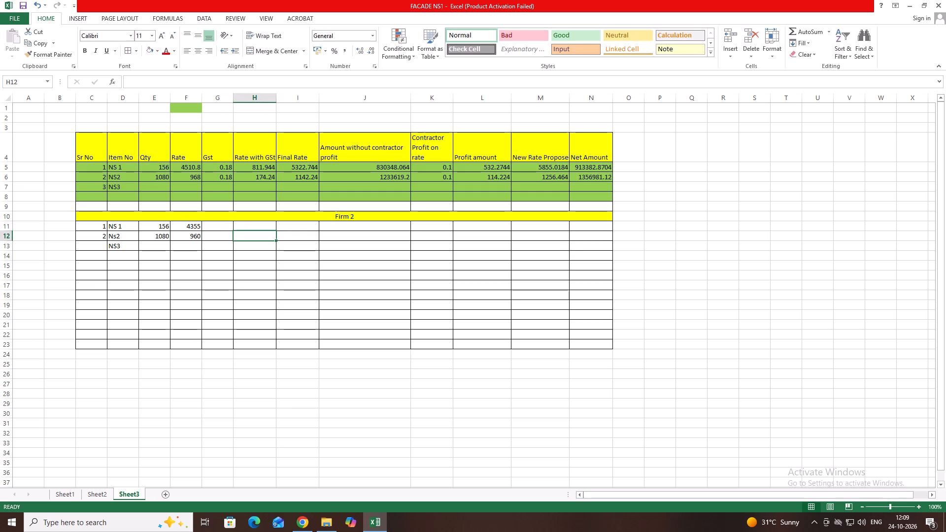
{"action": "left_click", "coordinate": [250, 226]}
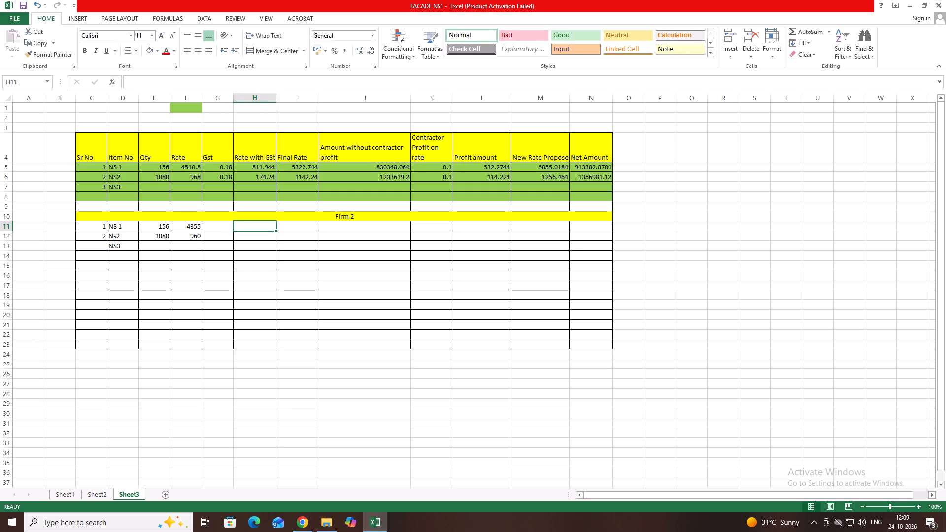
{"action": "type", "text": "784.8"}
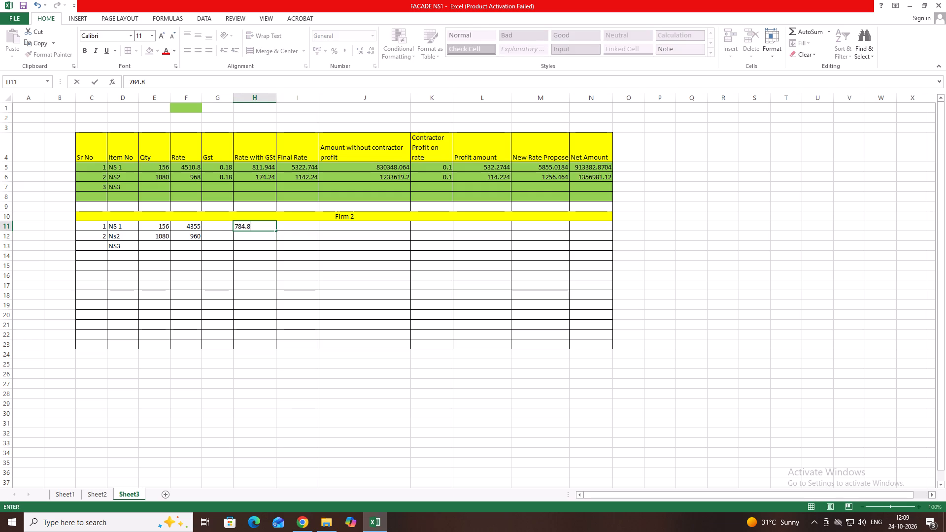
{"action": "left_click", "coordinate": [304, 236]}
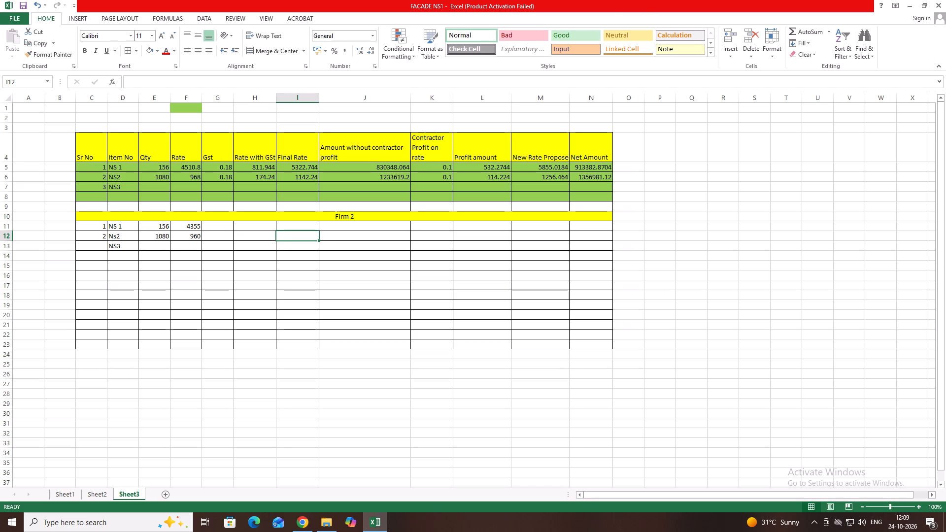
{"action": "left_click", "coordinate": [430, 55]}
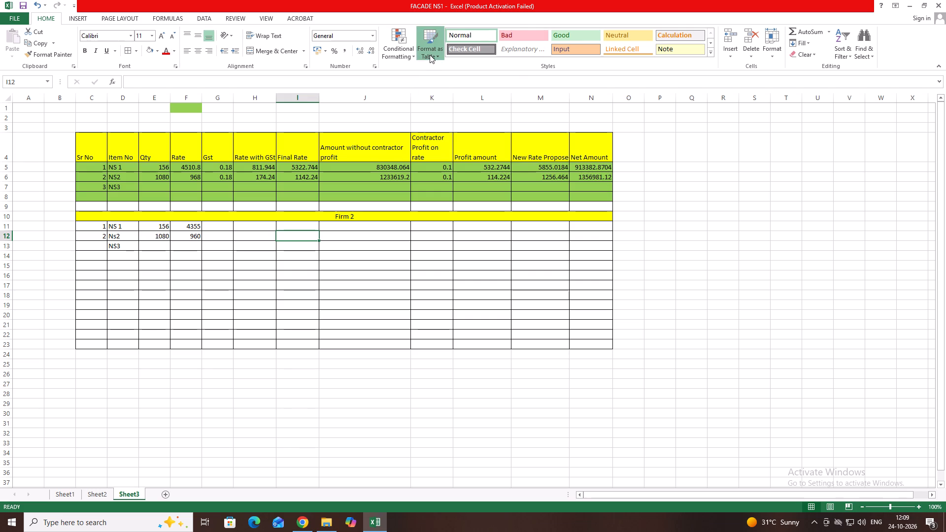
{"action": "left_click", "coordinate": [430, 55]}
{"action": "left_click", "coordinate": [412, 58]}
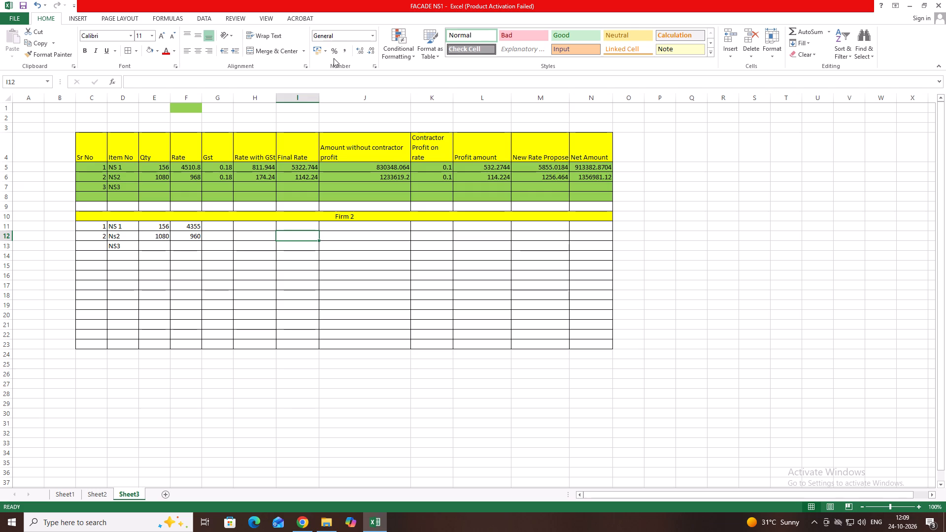
Apply Merge & Center and bottom alignment to I12, the Final Rate cell for Firm 2 item Ns2.
{"action": "left_click", "coordinate": [259, 52]}
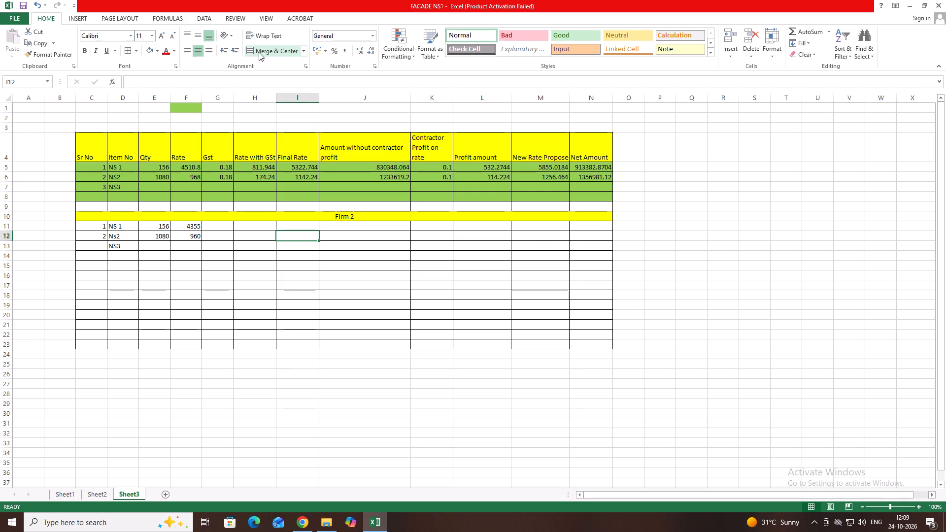
{"action": "left_click", "coordinate": [280, 60]}
{"action": "left_click", "coordinate": [212, 36]}
{"action": "left_click", "coordinate": [230, 36]}
{"action": "left_click", "coordinate": [230, 36]}
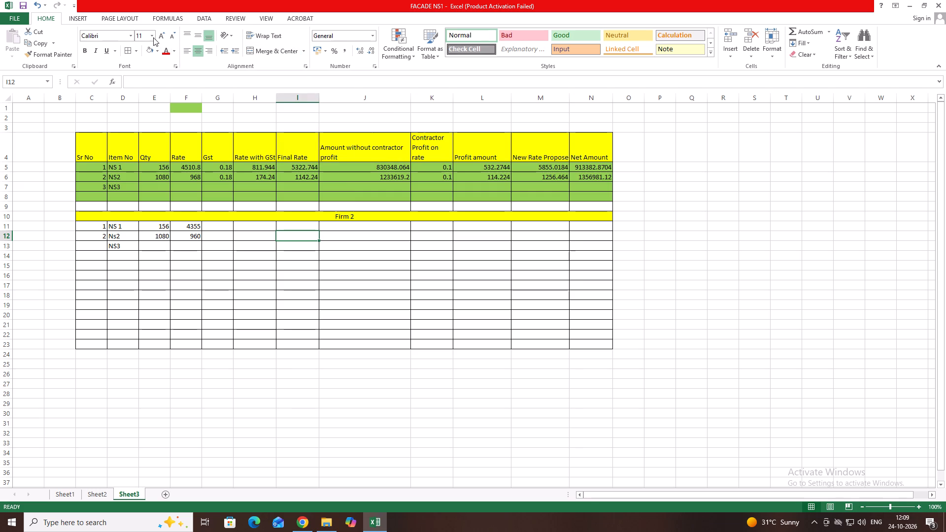
Copy the formatting of I12 onto H13, the Rate with GSt cell for Firm 2 item NS3.
{"action": "left_click", "coordinate": [55, 53]}
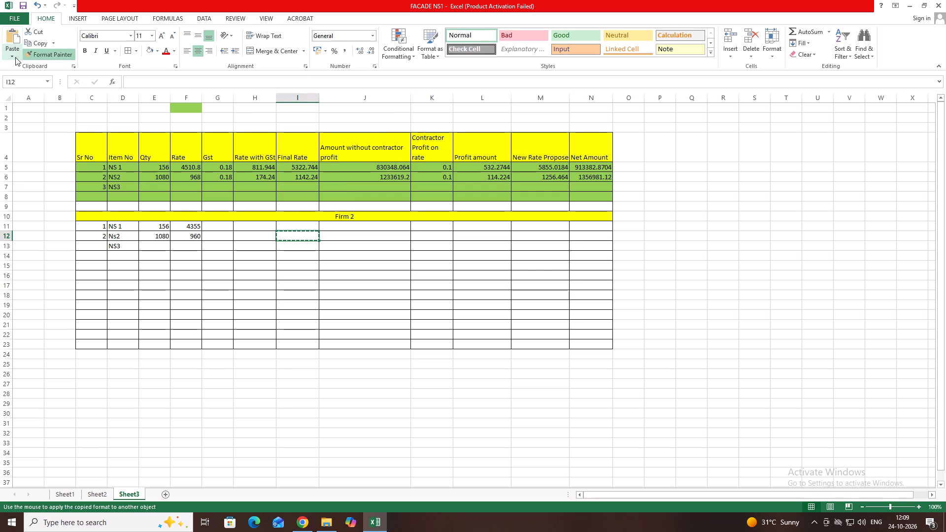
{"action": "left_click", "coordinate": [54, 39]}
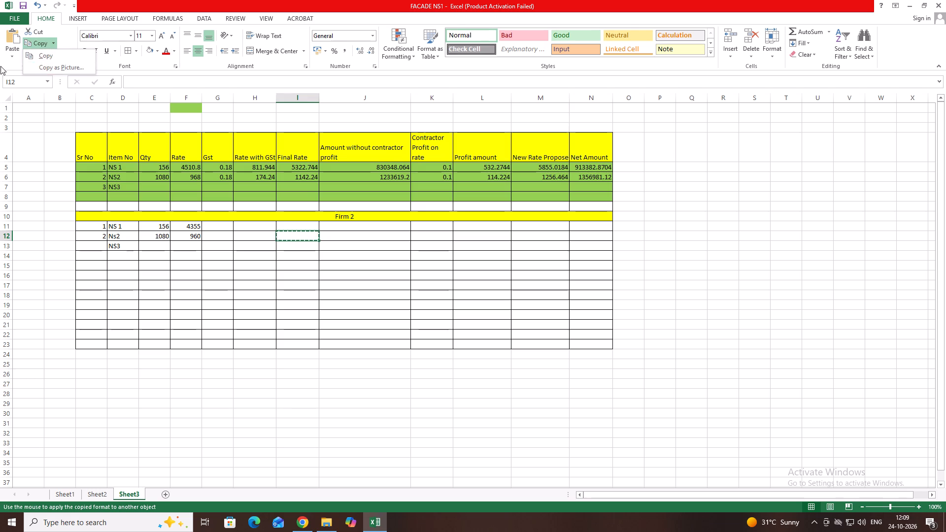
{"action": "left_click", "coordinate": [0, 66]}
{"action": "left_click", "coordinate": [261, 243]}
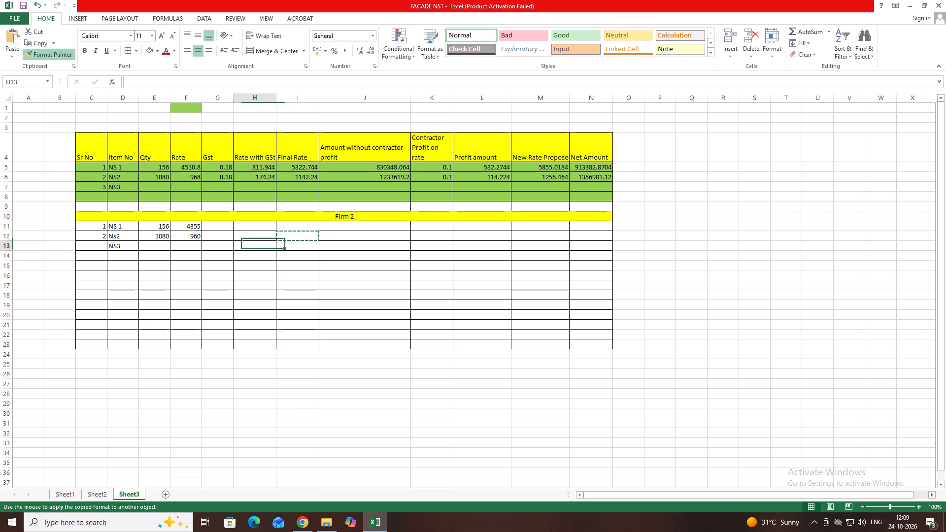
Re-enter 784.8 in H11, the Rate with GSt cell for Firm 2 item NS 1.
{"action": "left_click", "coordinate": [253, 232]}
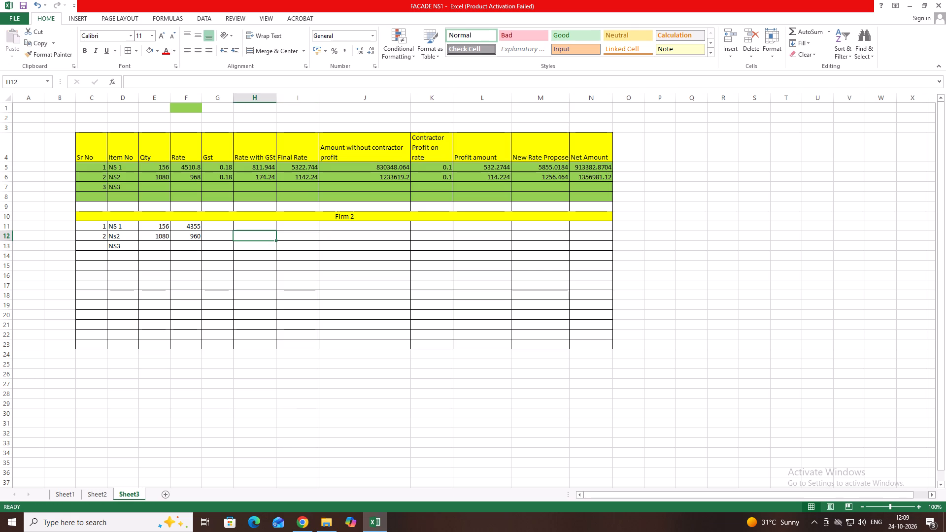
{"action": "left_click", "coordinate": [254, 225]}
{"action": "type", "text": "784"}
{"action": "type", "text": ".8"}
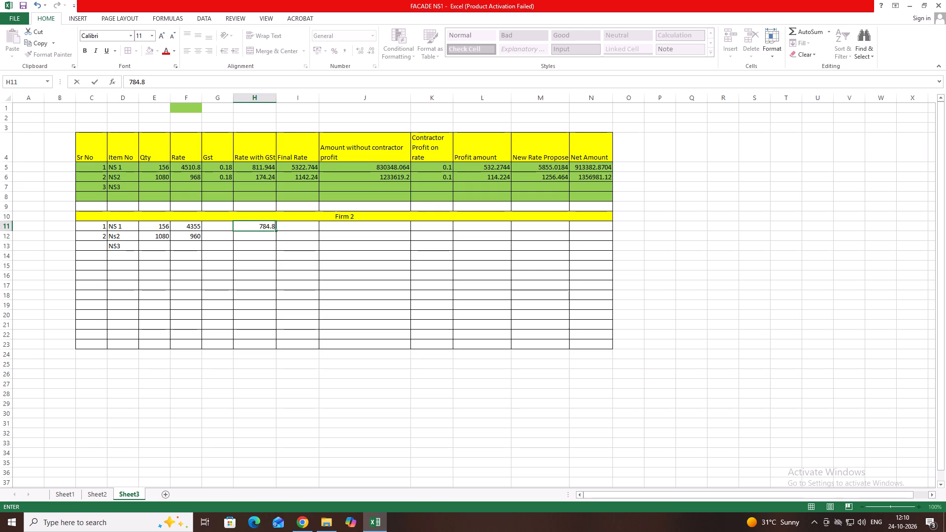
{"action": "left_click", "coordinate": [374, 240]}
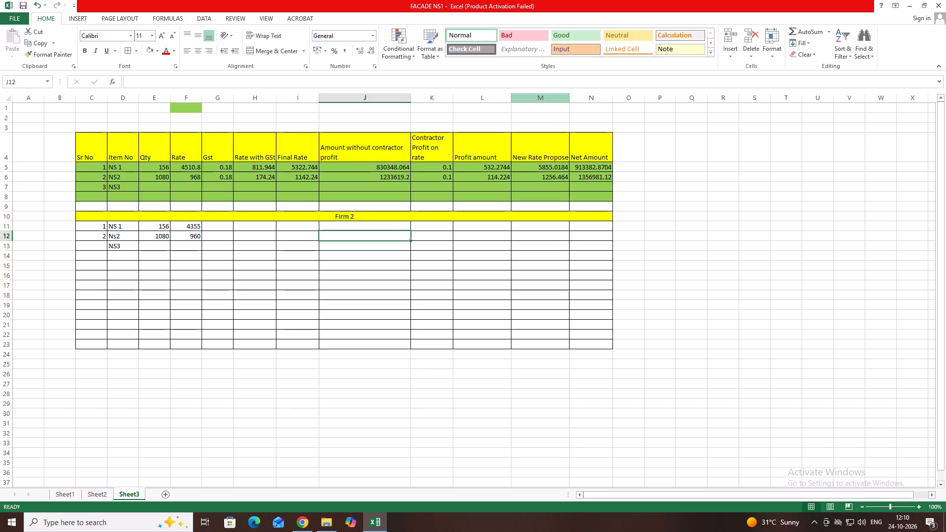
Apply the Normal cell style to J12, the Amount without contractor profit cell for Firm 2 item Ns2.
{"action": "left_click", "coordinate": [473, 31]}
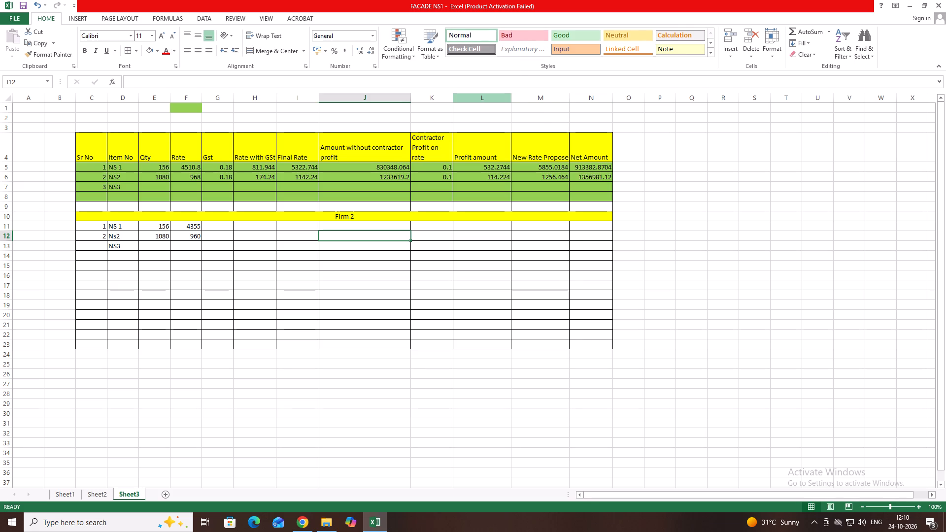
Enter 784.8 in H20, an empty Rate with GSt cell lower in the Firm 2 section.
{"action": "left_click_drag", "start_coordinate": [235, 244], "coordinate": [282, 317]}
{"action": "left_click", "coordinate": [270, 316]}
{"action": "type", "text": "784.8"}
{"action": "left_click", "coordinate": [297, 289]}
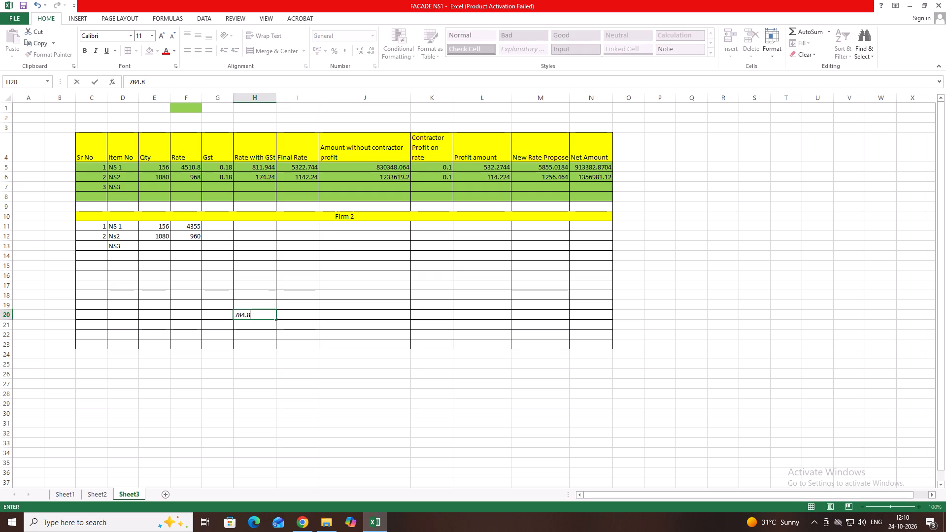
Clear the 784.8 entry from H20 in the Rate with GSt column.
{"action": "left_click", "coordinate": [279, 316]}
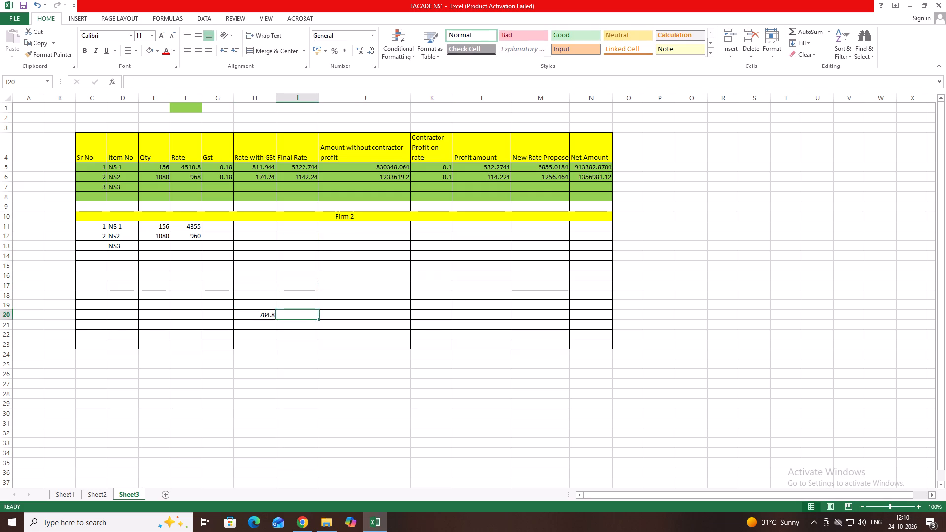
{"action": "left_click", "coordinate": [265, 316]}
{"action": "key", "text": "BackSpace"}
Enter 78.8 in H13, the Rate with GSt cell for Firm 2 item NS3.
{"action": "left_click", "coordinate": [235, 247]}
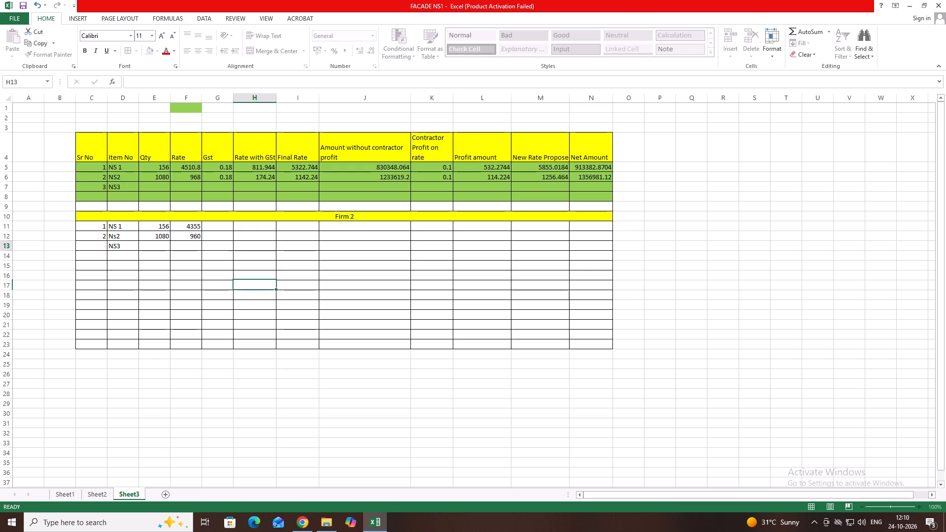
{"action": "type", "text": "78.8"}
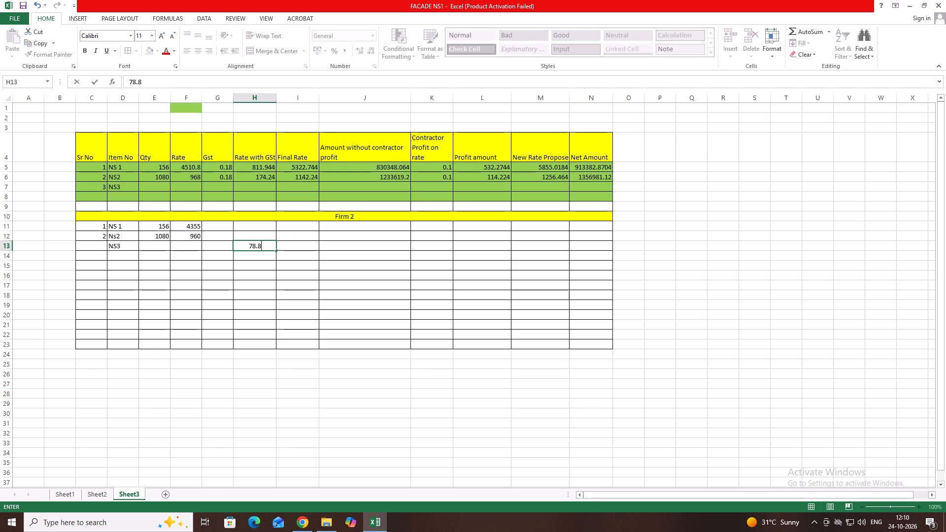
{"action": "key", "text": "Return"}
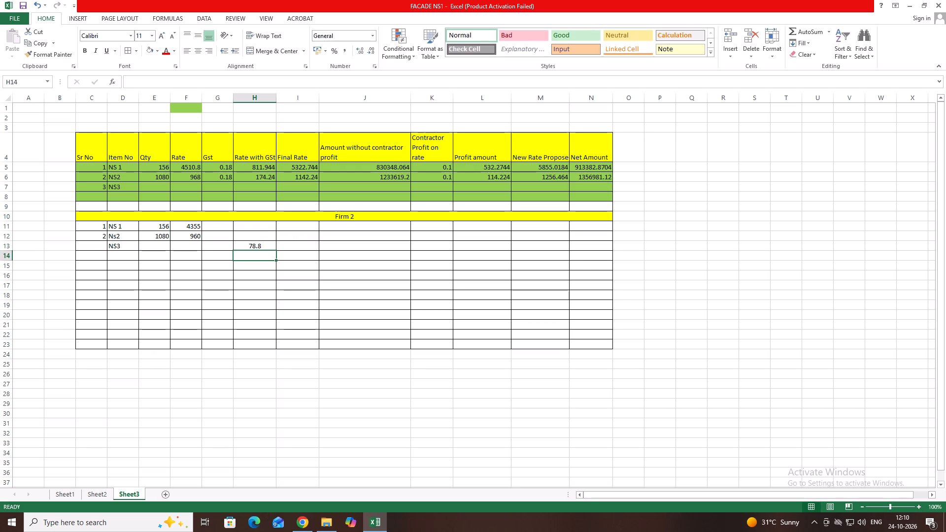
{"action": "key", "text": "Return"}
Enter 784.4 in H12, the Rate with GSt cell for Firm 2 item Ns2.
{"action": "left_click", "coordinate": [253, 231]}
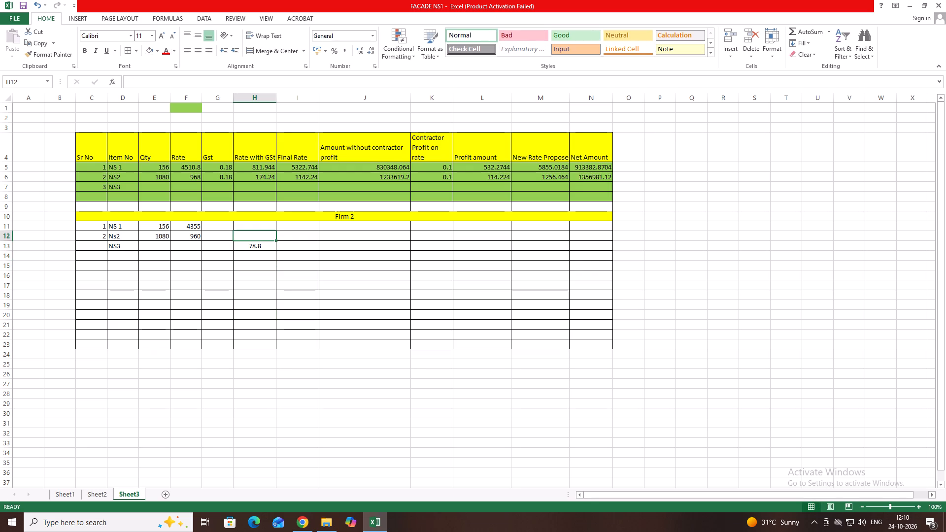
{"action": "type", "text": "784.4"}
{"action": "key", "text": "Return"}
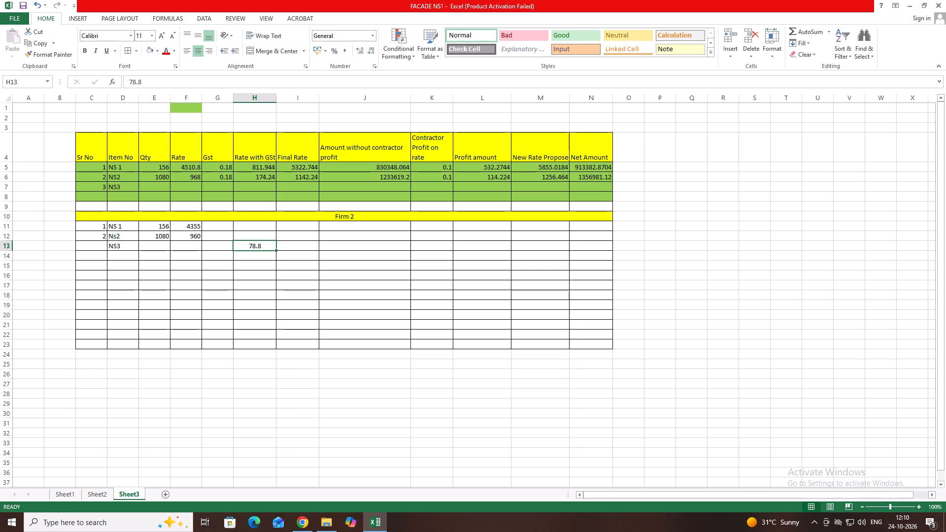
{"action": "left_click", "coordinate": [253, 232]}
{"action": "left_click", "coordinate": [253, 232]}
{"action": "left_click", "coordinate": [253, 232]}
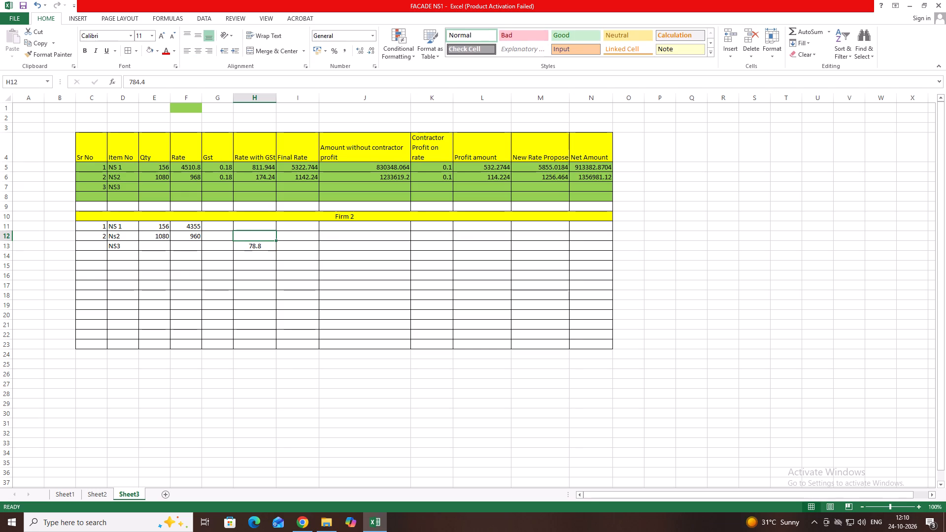
Delete the Firm 2 cells C11:N12, covering items NS 1 and Ns2, and shift the cells below up.
{"action": "left_click_drag", "start_coordinate": [99, 225], "coordinate": [286, 229]}
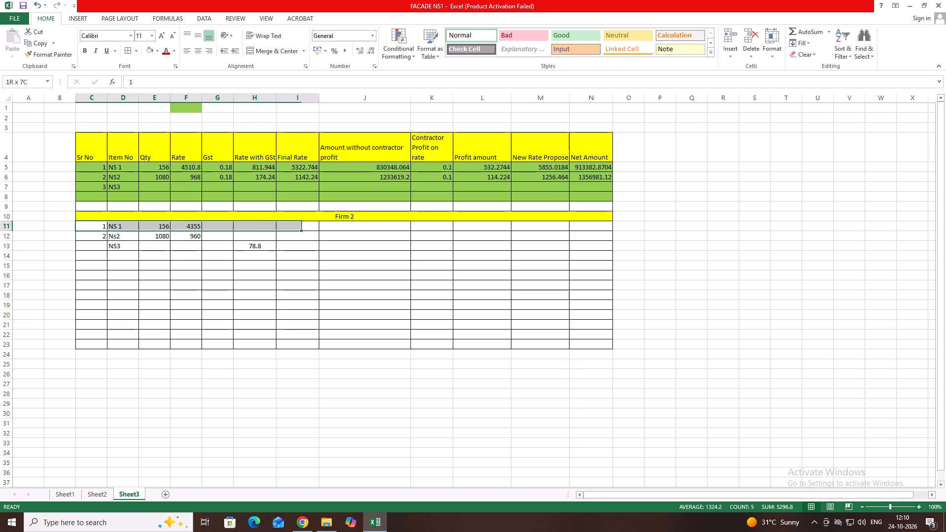
{"action": "left_click_drag", "start_coordinate": [286, 229], "coordinate": [601, 238]}
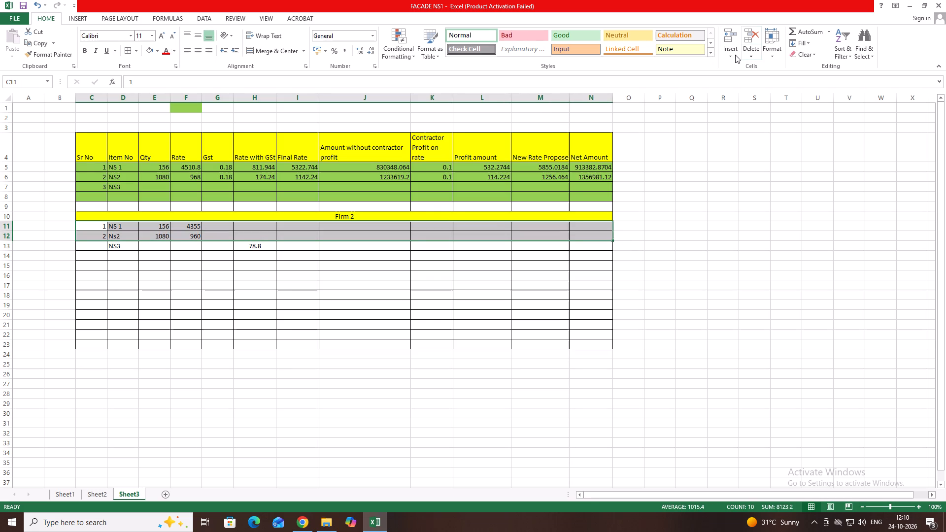
{"action": "left_click", "coordinate": [758, 54]}
{"action": "left_click", "coordinate": [765, 62]}
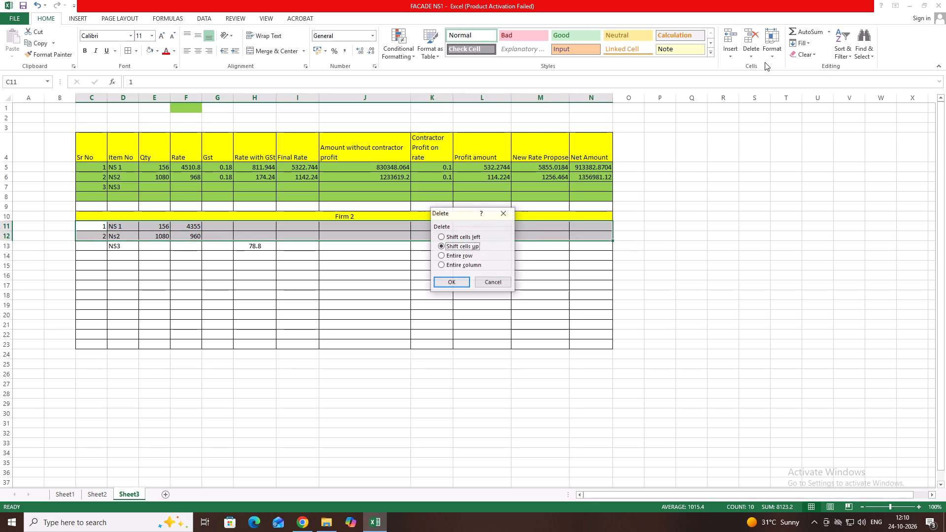
{"action": "left_click", "coordinate": [446, 282]}
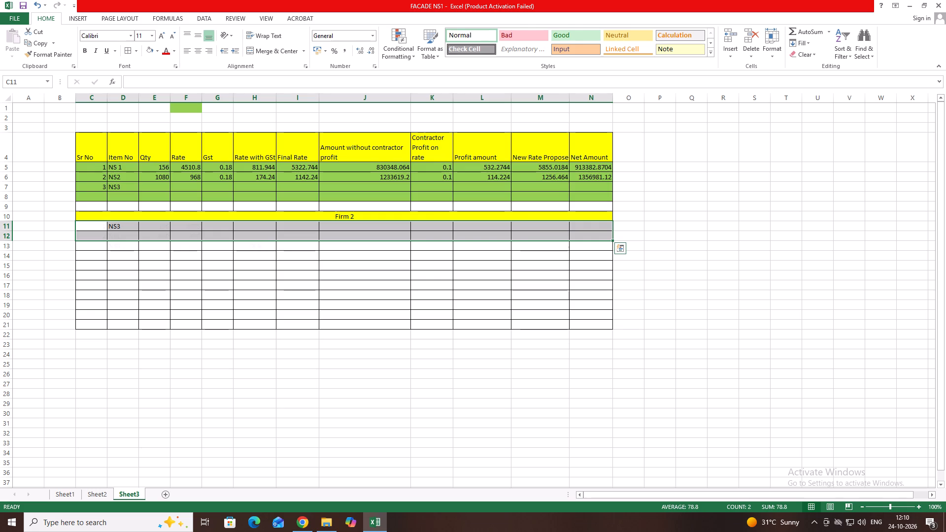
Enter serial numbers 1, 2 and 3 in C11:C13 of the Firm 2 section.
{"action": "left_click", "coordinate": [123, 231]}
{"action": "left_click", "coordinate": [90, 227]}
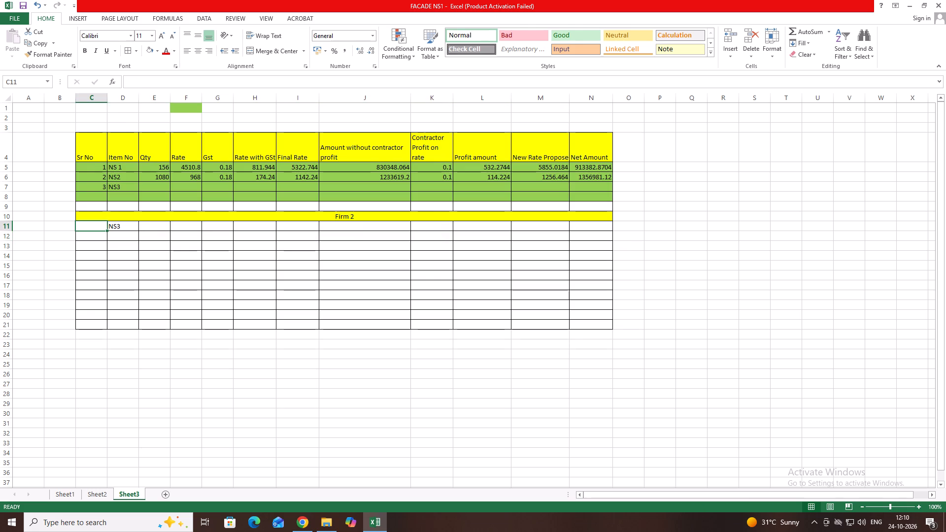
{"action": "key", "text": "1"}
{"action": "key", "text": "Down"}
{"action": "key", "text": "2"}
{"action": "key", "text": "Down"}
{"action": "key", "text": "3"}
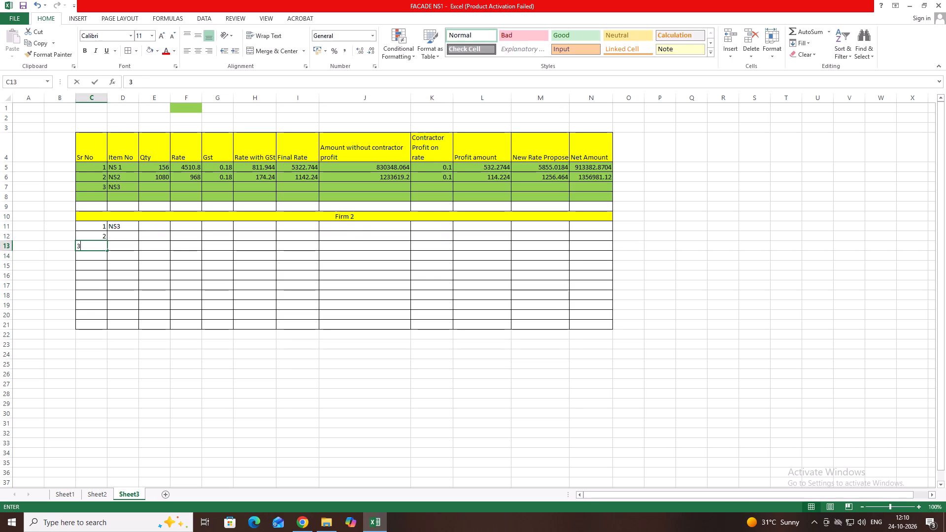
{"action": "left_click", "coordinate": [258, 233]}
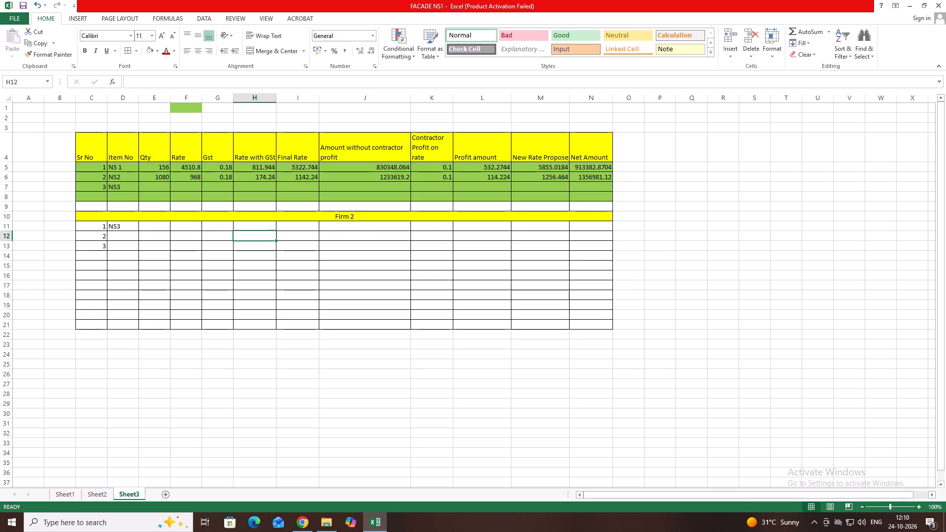
Enter 784.8 in H11, the first Rate with GSt cell of the Firm 2 section.
{"action": "left_click", "coordinate": [261, 226]}
{"action": "type", "text": "784.8"}
{"action": "left_click", "coordinate": [295, 239]}
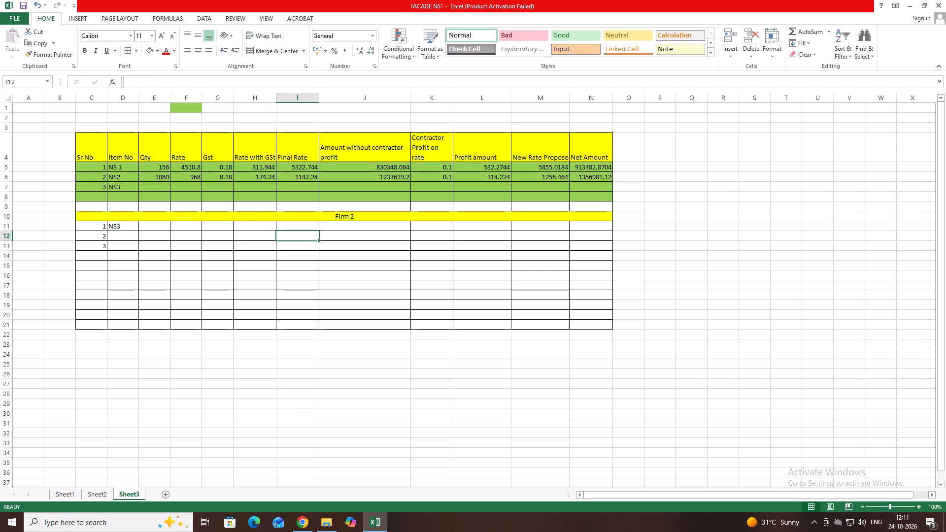
Enter 784.8 in I13, the Final Rate cell in the third Firm 2 row.
{"action": "left_click", "coordinate": [285, 251]}
{"action": "left_click", "coordinate": [292, 245]}
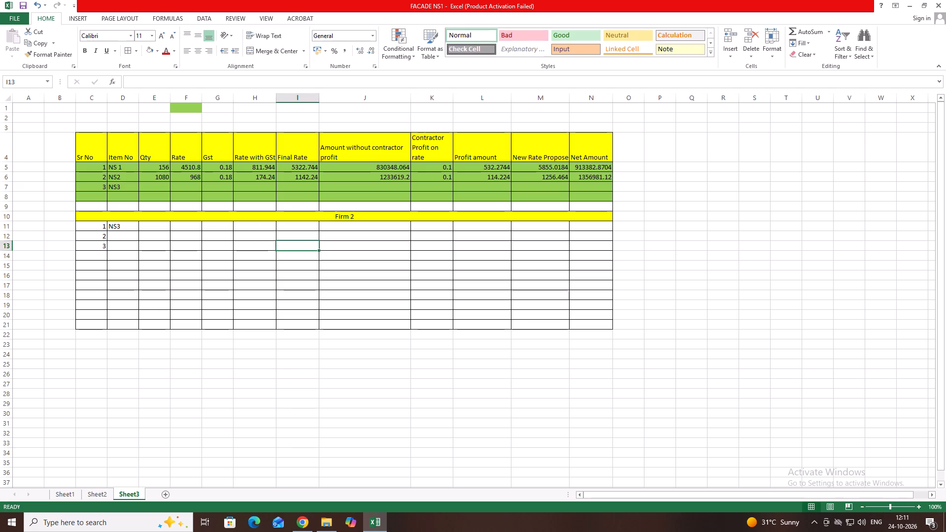
{"action": "type", "text": "78"}
{"action": "type", "text": "4.8"}
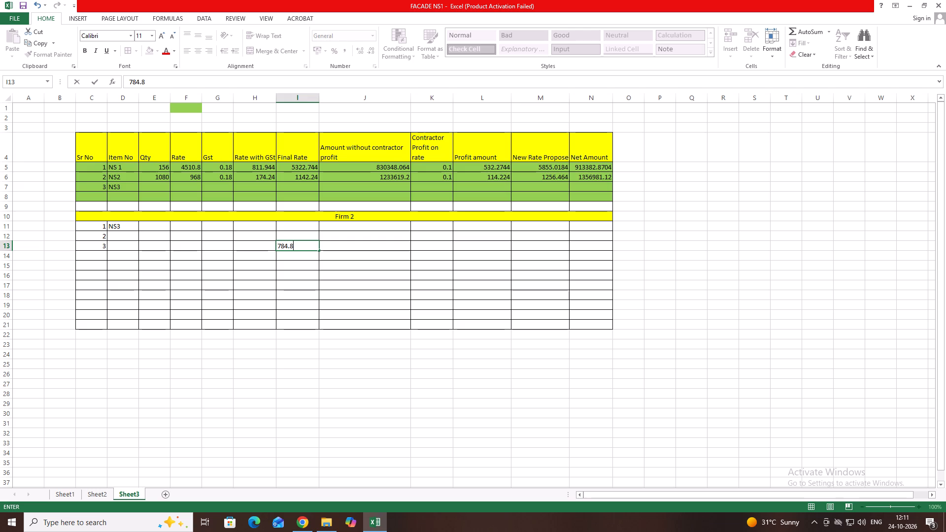
{"action": "left_click", "coordinate": [322, 258]}
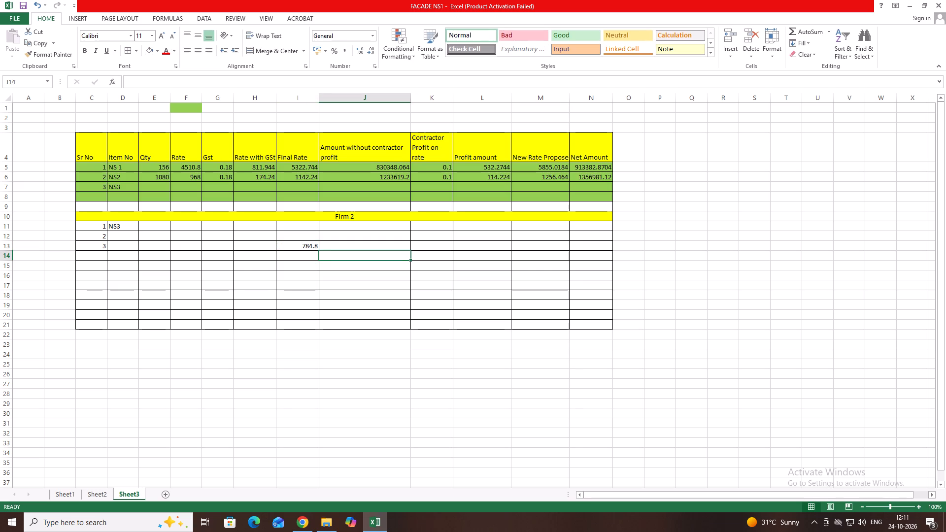
Clear the item number NS3 from D11 and the serial numbers from C11 and C12.
{"action": "left_click", "coordinate": [109, 230]}
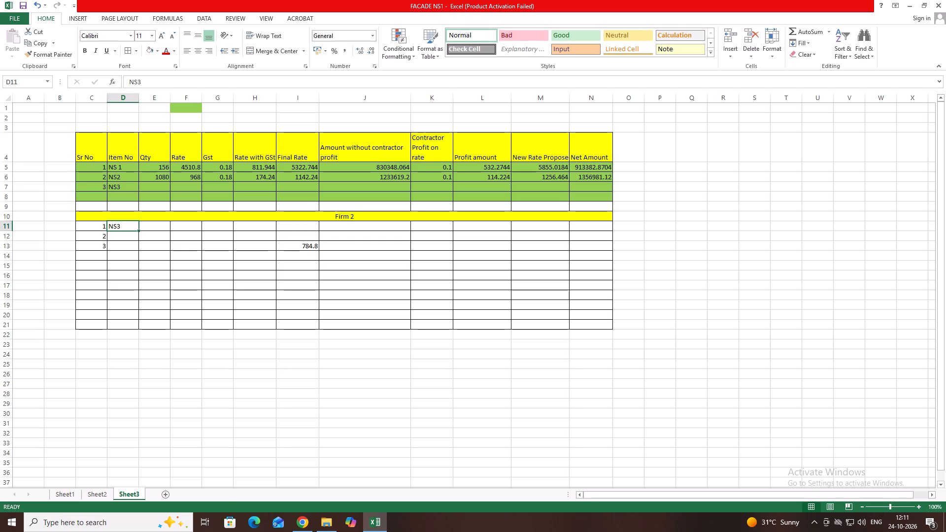
{"action": "key", "text": "BackSpace"}
{"action": "left_click", "coordinate": [100, 229]}
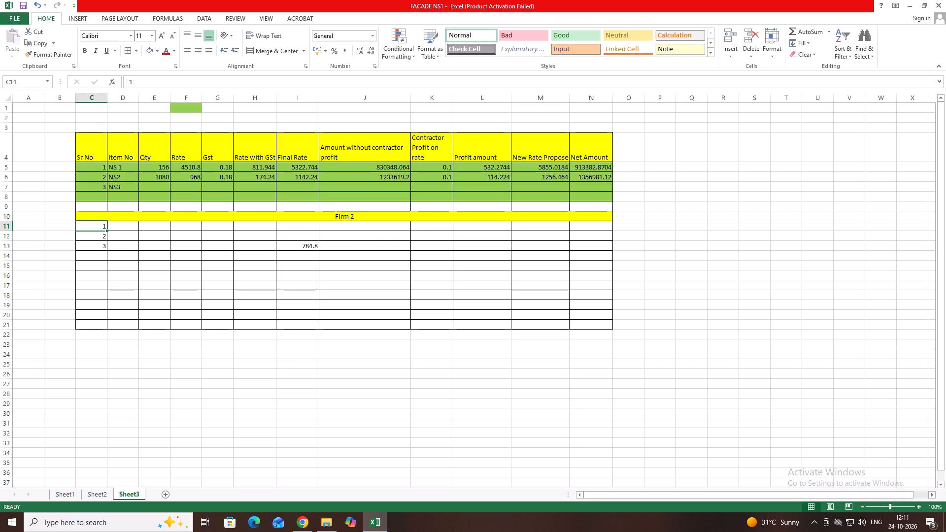
{"action": "key", "text": "BackSpace"}
{"action": "left_click", "coordinate": [107, 233]}
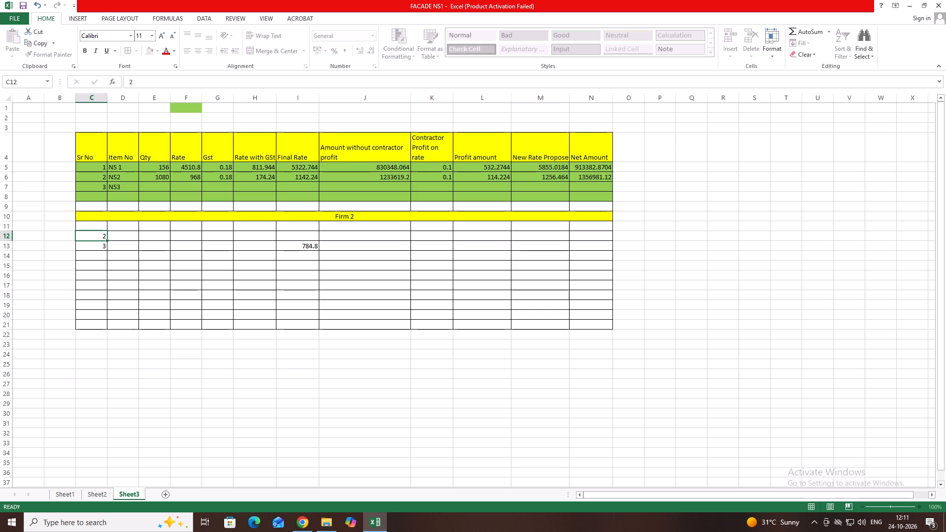
{"action": "key", "text": "BackSpace"}
Enter serial numbers 1, 2 and 3 in C13:C15 of the Firm 2 section, replacing the existing entry in C13.
{"action": "left_click", "coordinate": [95, 244]}
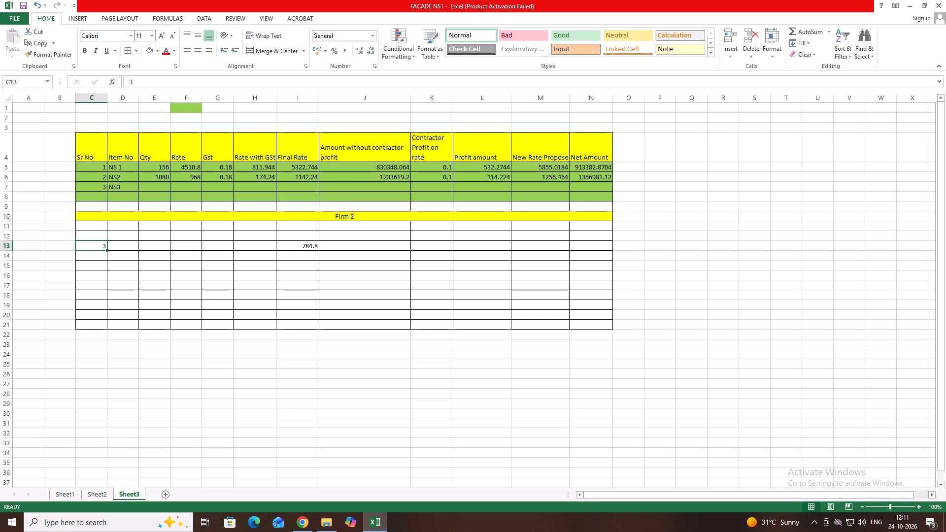
{"action": "key", "text": "BackSpace"}
{"action": "key", "text": "1"}
{"action": "key", "text": "Down"}
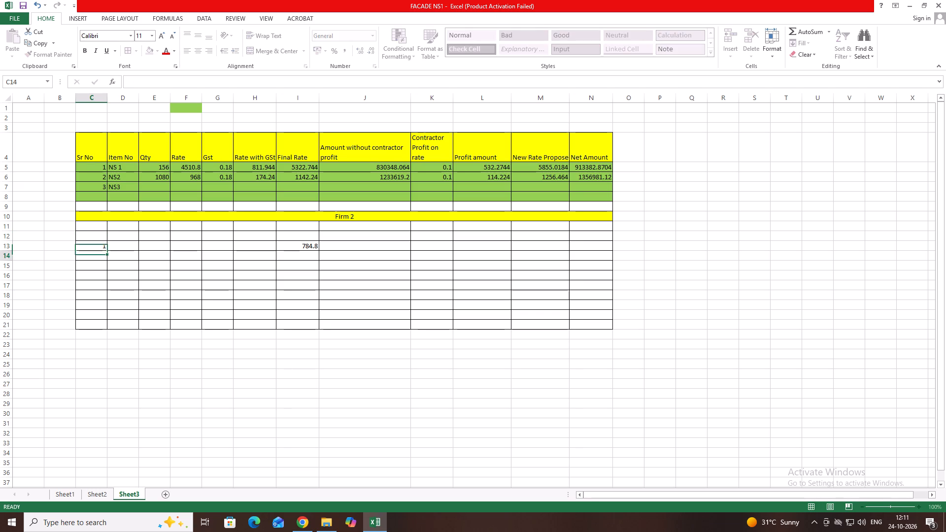
{"action": "key", "text": "2"}
{"action": "key", "text": "Down"}
{"action": "key", "text": "3"}
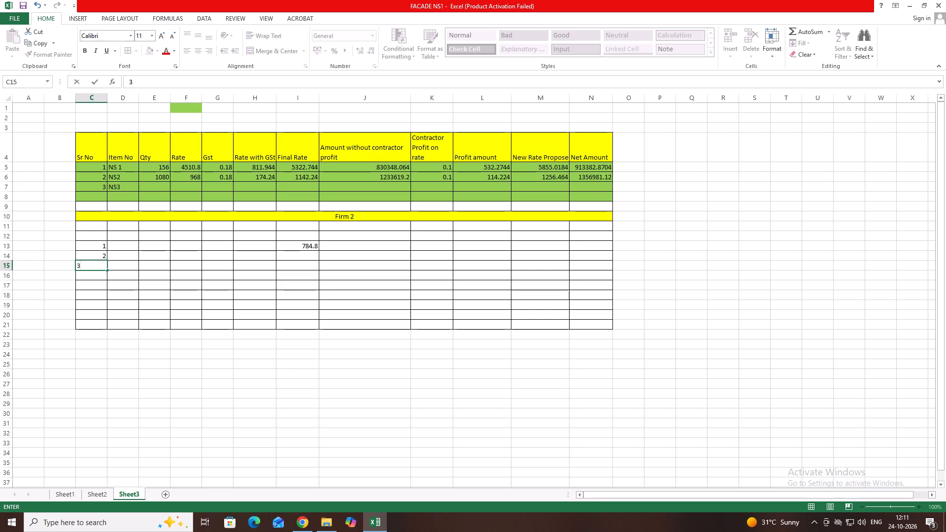
{"action": "left_click", "coordinate": [125, 250]}
Copy the item numbers NS 1, NS2 and NS3 from D5:D7 to D13:D15 in the Firm 2 section.
{"action": "left_click_drag", "start_coordinate": [128, 166], "coordinate": [127, 186]}
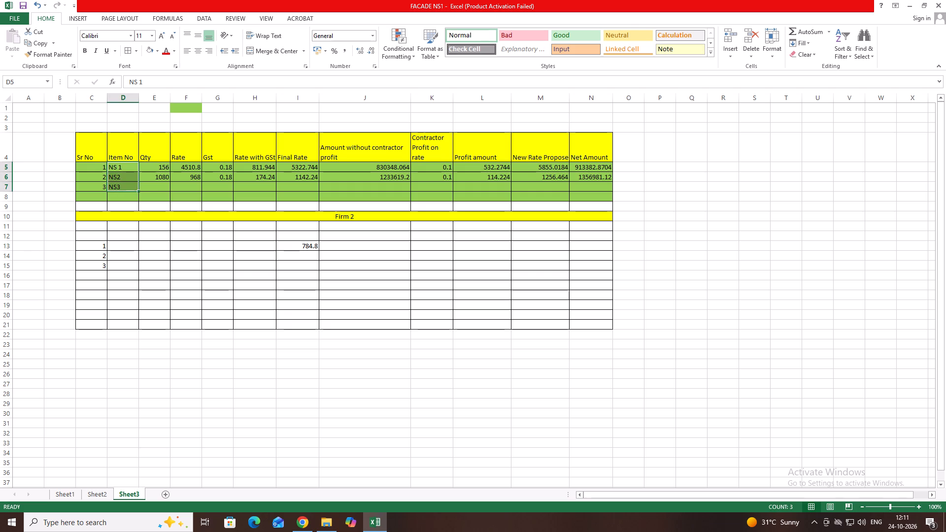
{"action": "key", "text": "ctrl+c"}
{"action": "left_click_drag", "start_coordinate": [124, 244], "coordinate": [124, 257]}
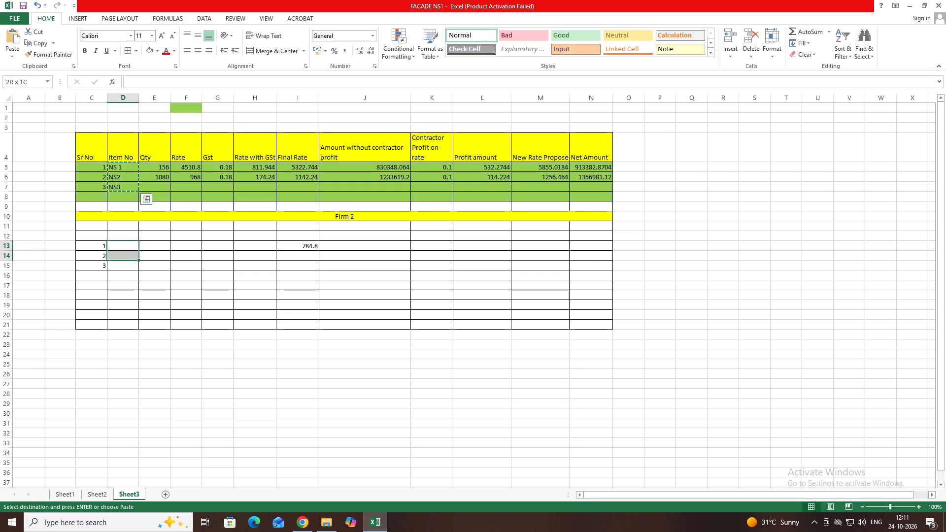
{"action": "left_click_drag", "start_coordinate": [124, 257], "coordinate": [125, 266]}
{"action": "key", "text": "ctrl+v"}
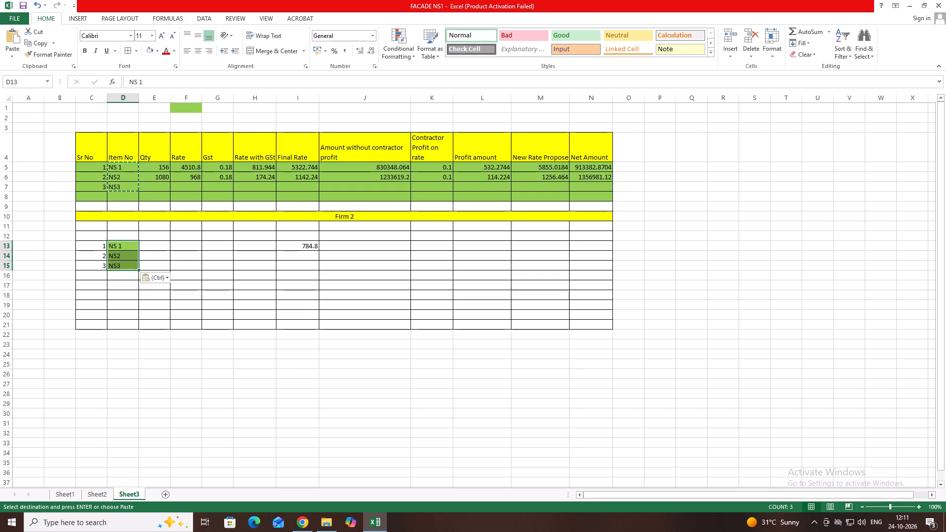
Enter the Firm 2 Qty values: 156 for NS 1 in E13 and 1080 for NS2 in E14.
{"action": "left_click", "coordinate": [157, 247]}
{"action": "type", "text": "156"}
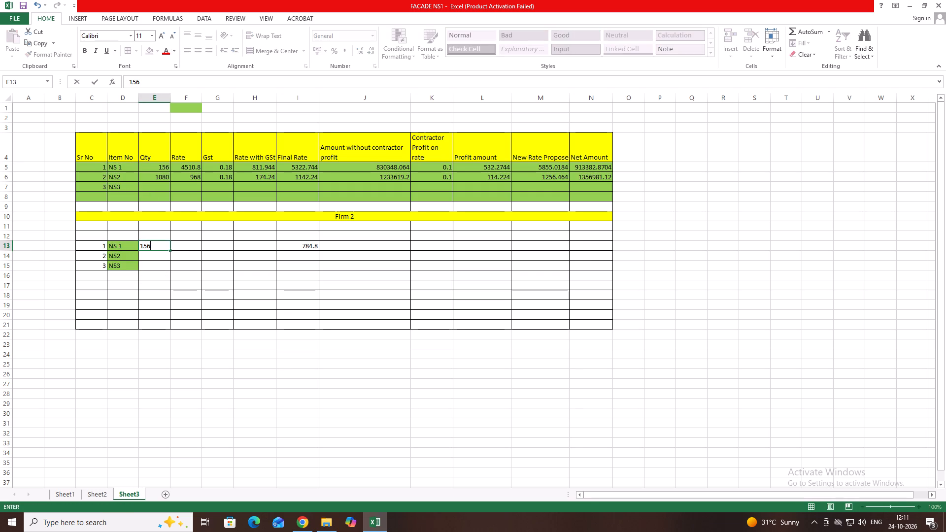
{"action": "left_click", "coordinate": [151, 257]}
{"action": "type", "text": "1080"}
Enter the Firm 2 Rate values: 4360 for NS 1 in F13 and 961 for NS2 in F14.
{"action": "left_click", "coordinate": [170, 248]}
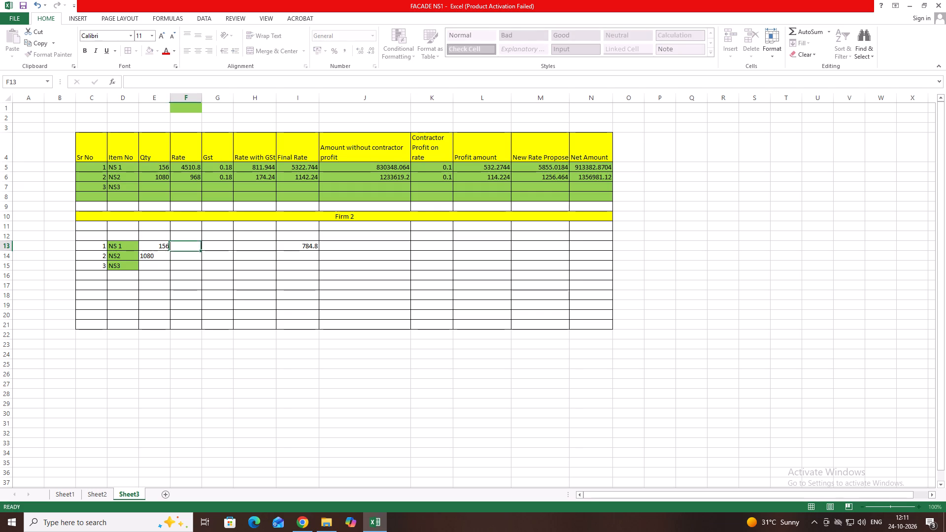
{"action": "type", "text": "4360"}
{"action": "left_click", "coordinate": [178, 254]}
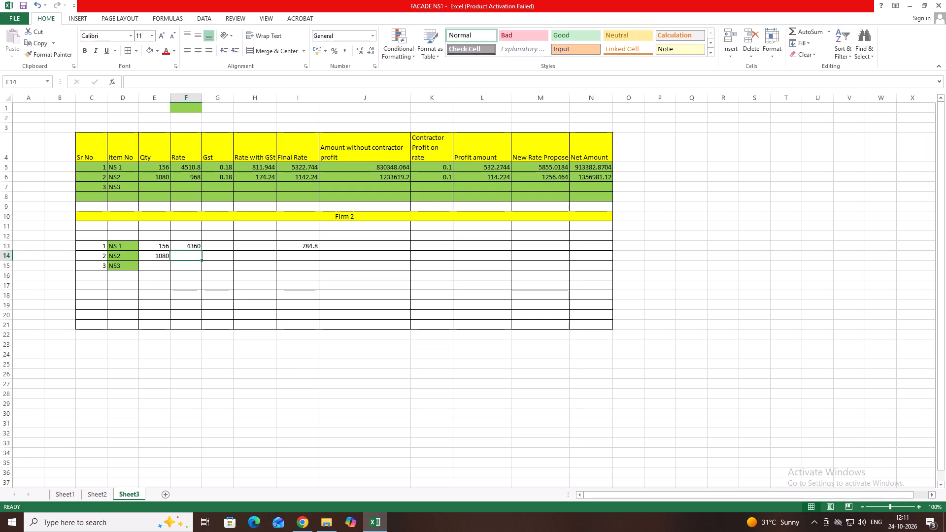
{"action": "type", "text": "961"}
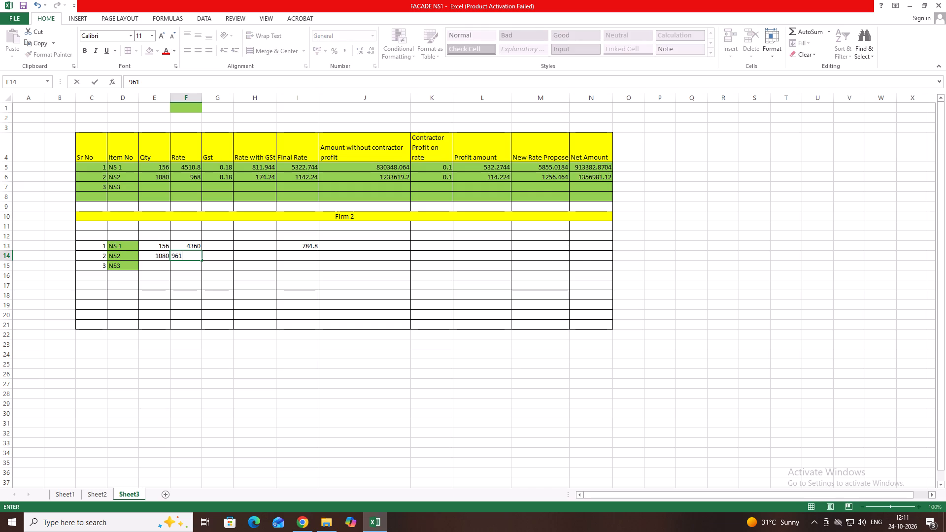
Enter a Gst of .18 for Firm 2 items NS 1 and NS2 in G13 and G14.
{"action": "left_click", "coordinate": [219, 247]}
{"action": "type", "text": ".18"}
{"action": "left_click", "coordinate": [215, 256]}
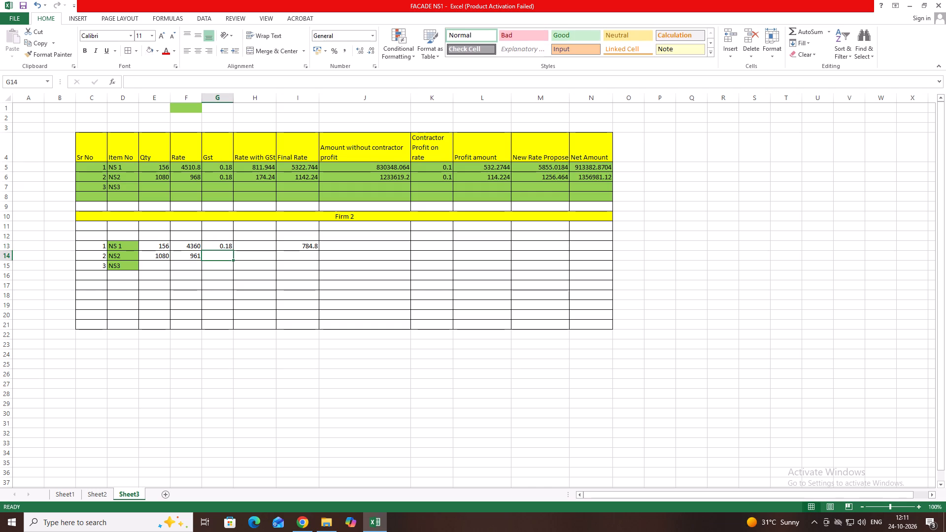
{"action": "type", "text": ".19"}
{"action": "key", "text": "BackSpace"}
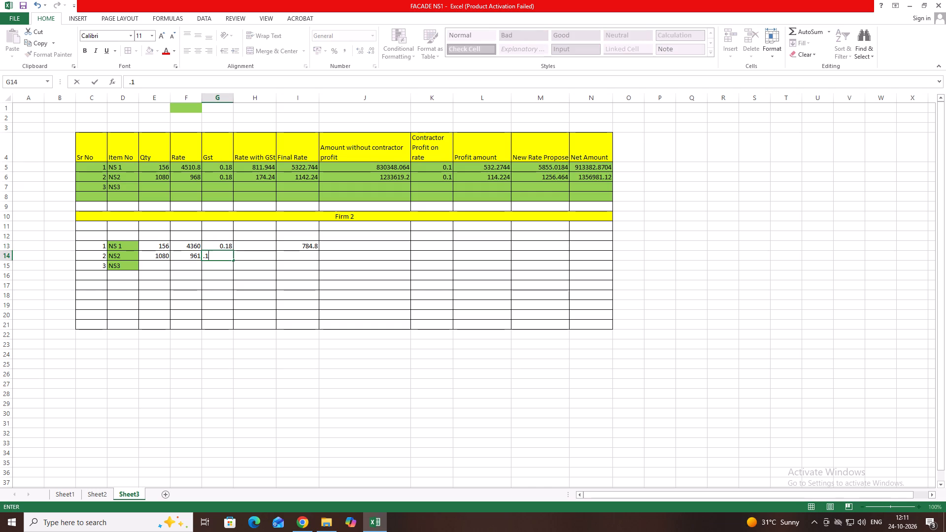
{"action": "key", "text": "8"}
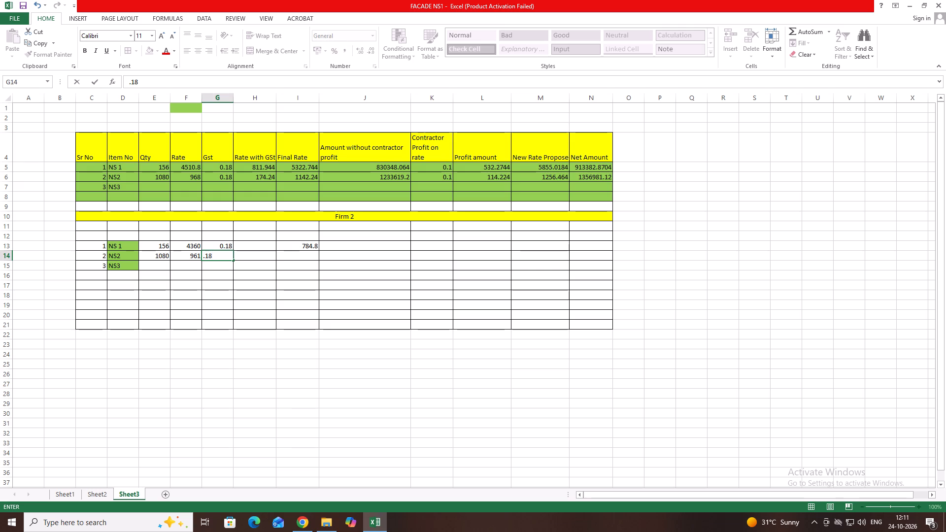
{"action": "left_click", "coordinate": [253, 247]}
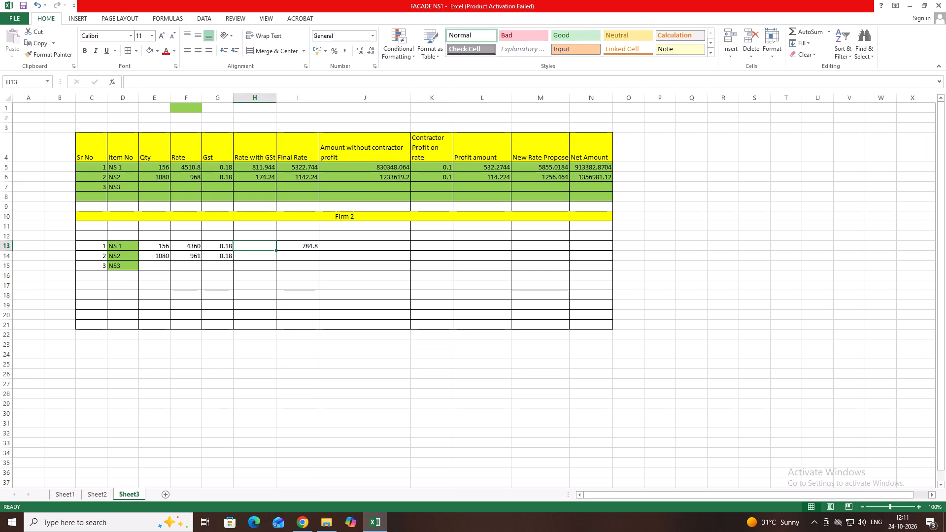
Enter =F13*G13 in H13 as NS 1's Firm 2 Rate with GSt, and clear the misplaced value from I13.
{"action": "key", "text": "equal"}
{"action": "left_click", "coordinate": [160, 249]}
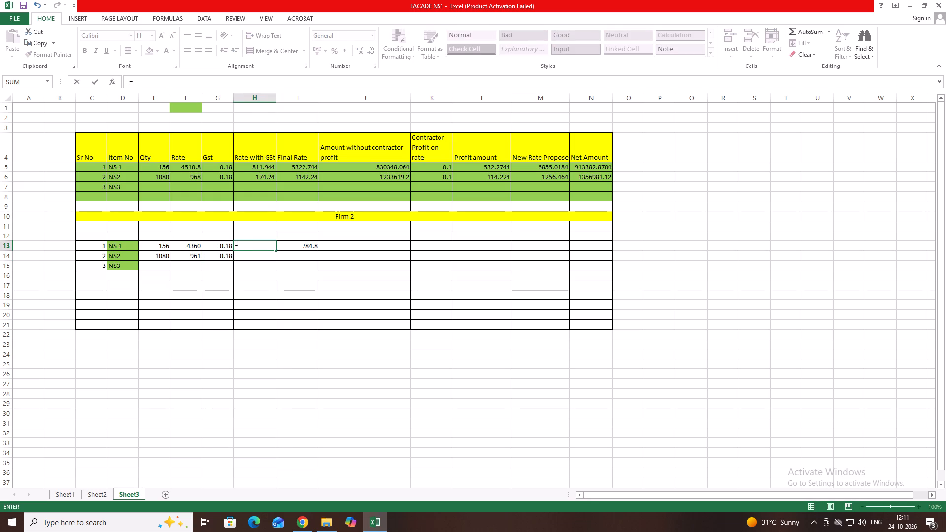
{"action": "left_click", "coordinate": [187, 250]}
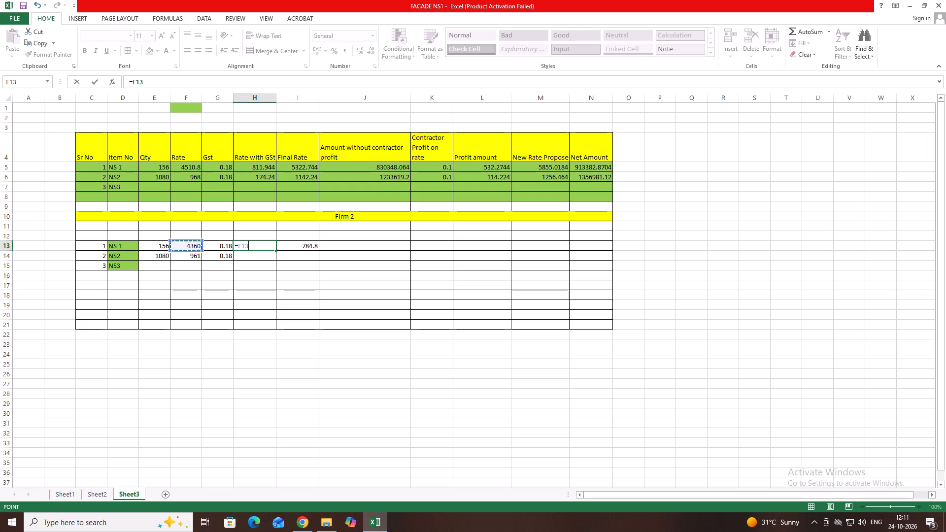
{"action": "key", "text": "shift+asterisk"}
{"action": "left_click", "coordinate": [225, 246]}
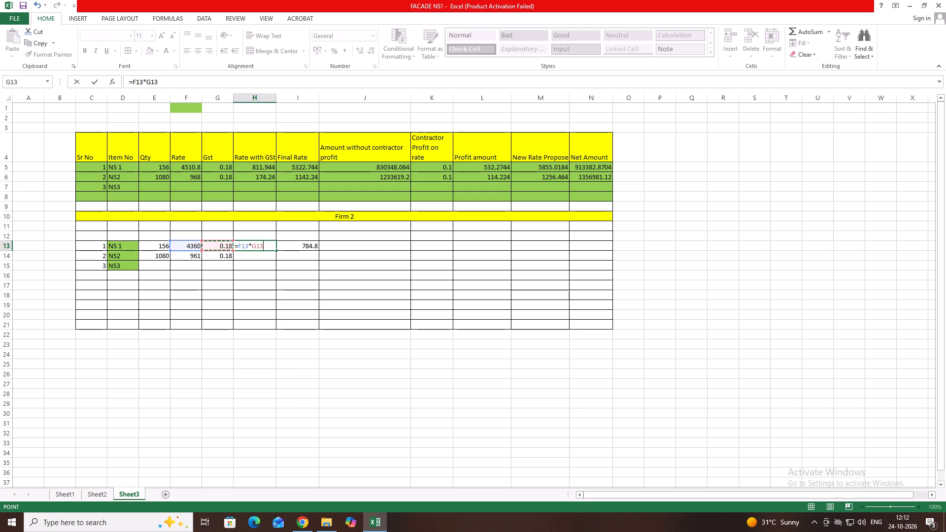
{"action": "key", "text": "Return"}
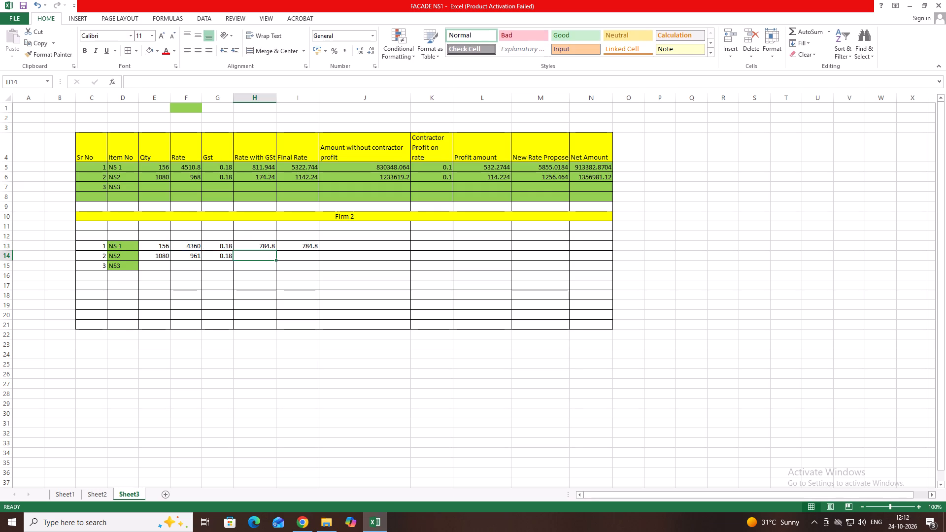
{"action": "left_click", "coordinate": [308, 245]}
{"action": "key", "text": "BackSpace"}
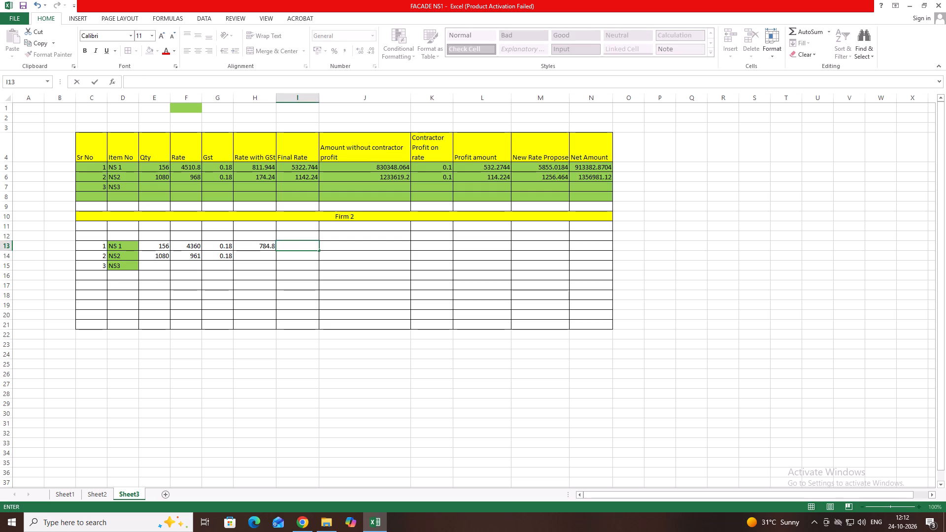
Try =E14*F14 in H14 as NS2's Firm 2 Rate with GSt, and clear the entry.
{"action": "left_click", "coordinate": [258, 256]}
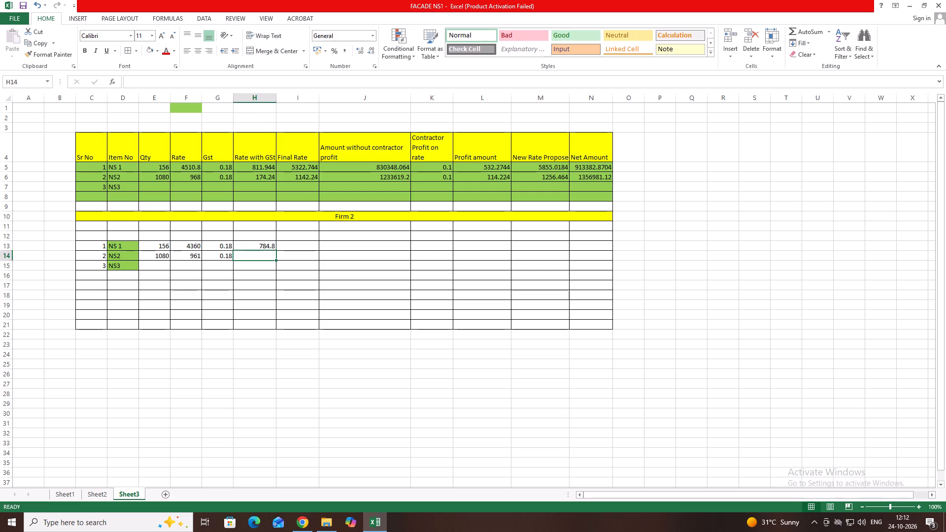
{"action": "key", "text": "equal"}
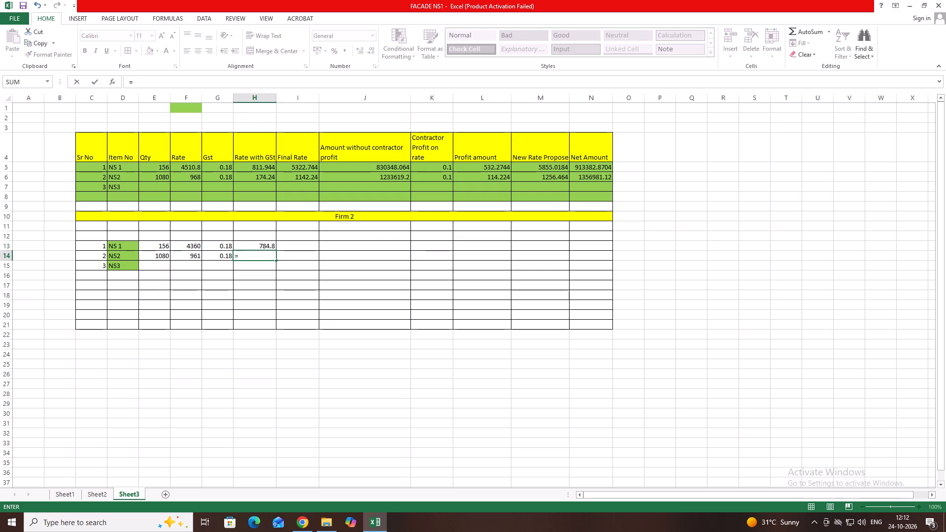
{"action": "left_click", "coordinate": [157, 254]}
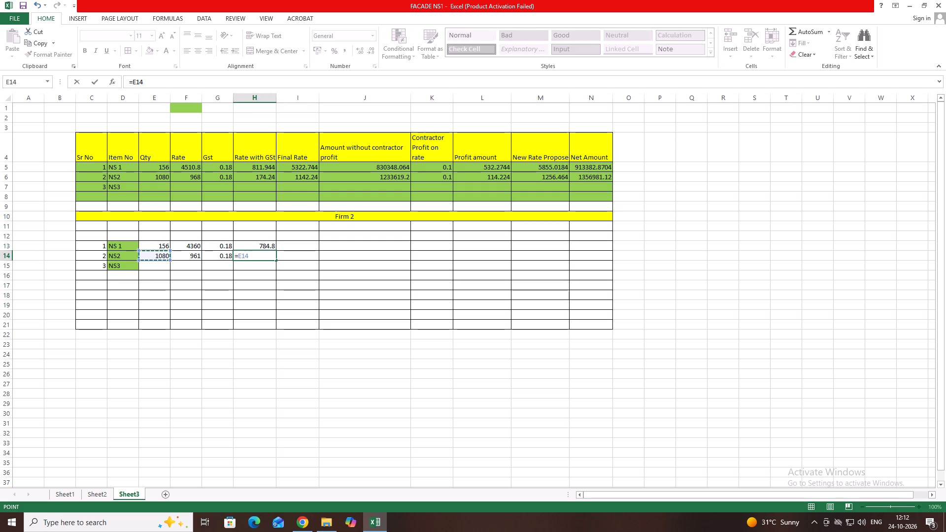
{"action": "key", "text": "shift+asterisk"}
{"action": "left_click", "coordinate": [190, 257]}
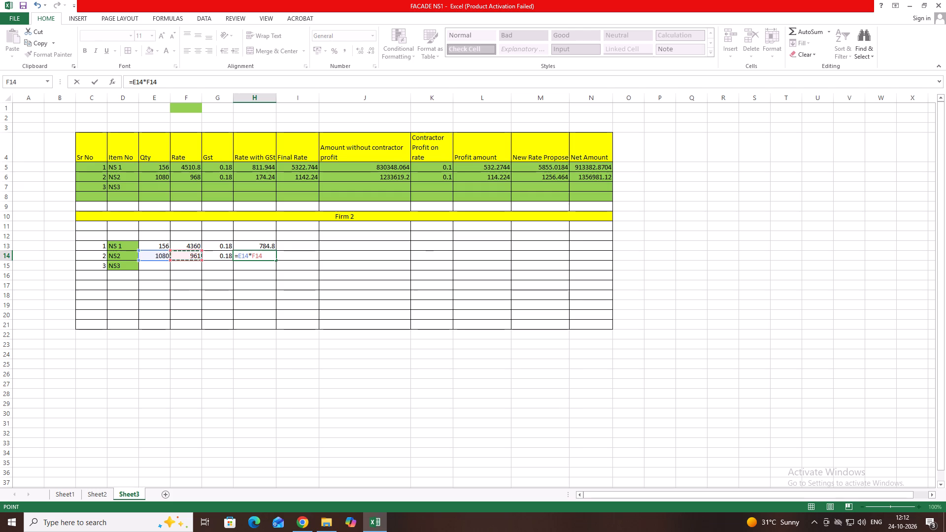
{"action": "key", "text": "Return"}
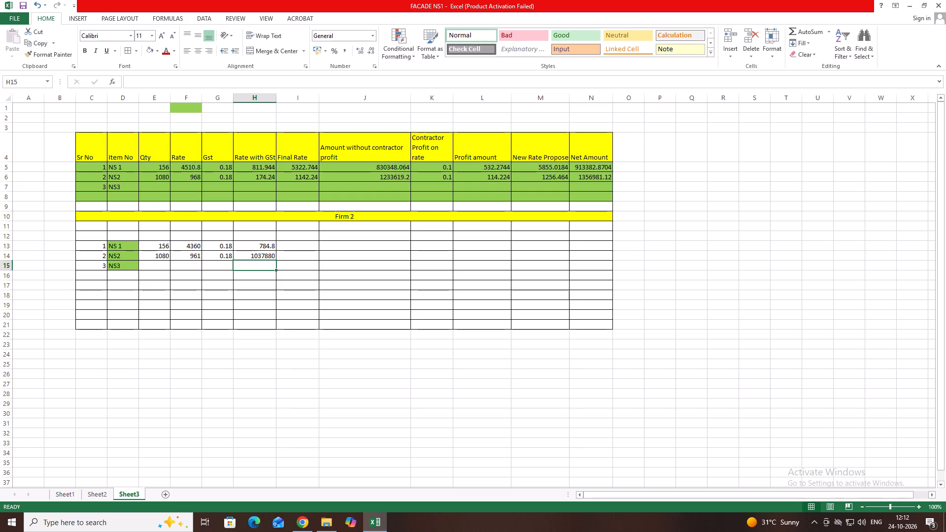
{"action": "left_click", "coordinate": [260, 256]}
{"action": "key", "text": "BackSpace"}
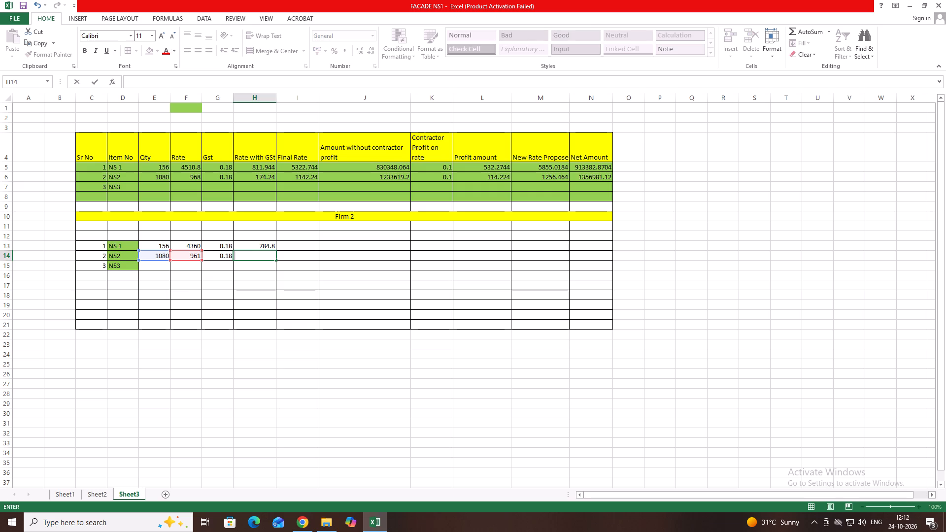
Enter =F14*G14 in H14 as NS2's Firm 2 Rate with GSt.
{"action": "key", "text": "equal"}
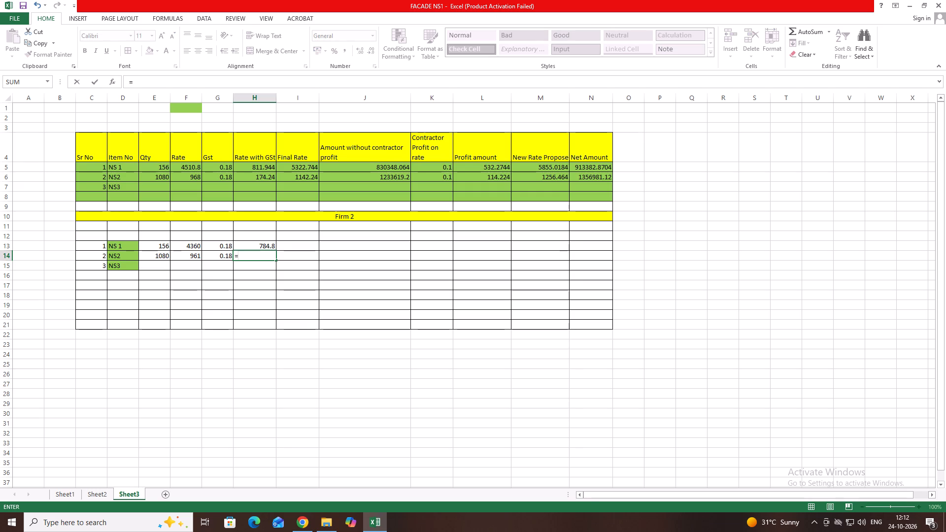
{"action": "left_click", "coordinate": [190, 257]}
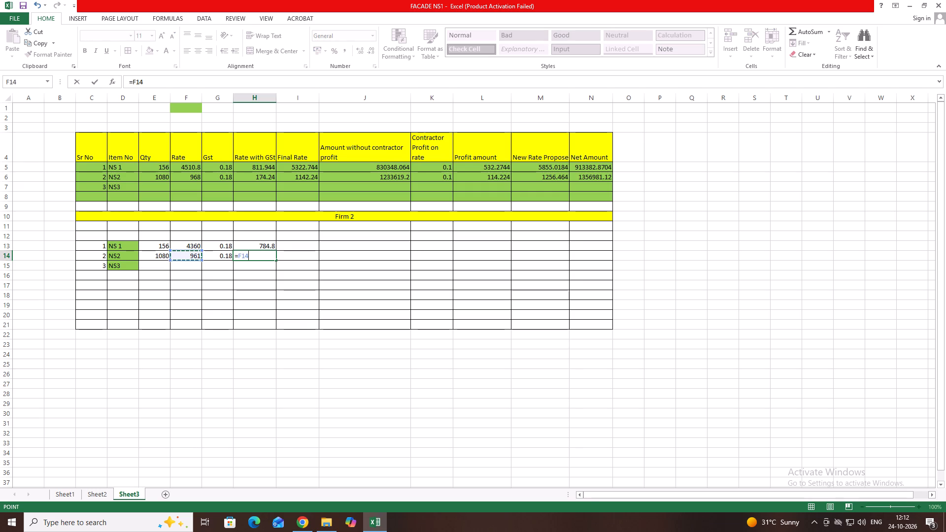
{"action": "key", "text": "shift+asterisk"}
{"action": "left_click", "coordinate": [229, 257]}
{"action": "key", "text": "Return"}
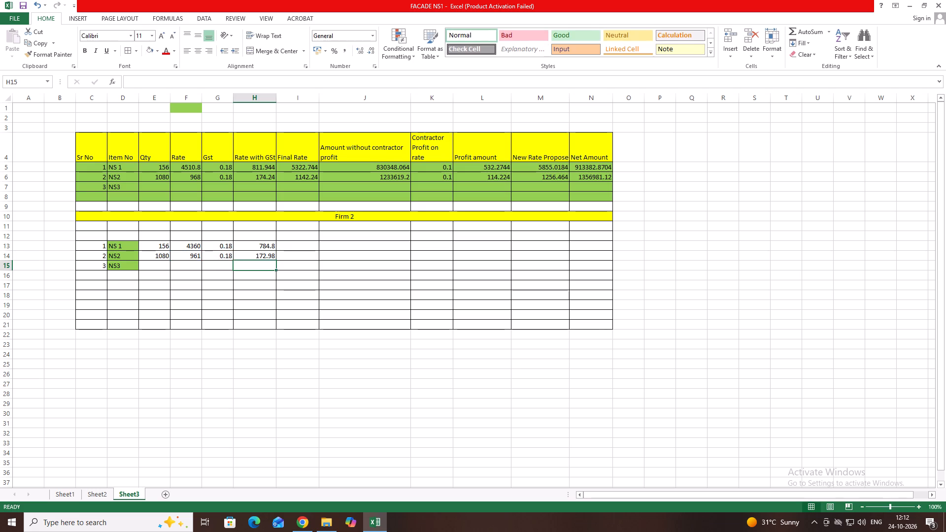
Calculate the Firm 2 Final Rate as rate plus GST: =F13+H13 in I13 and =F14+H14 in I14.
{"action": "left_click", "coordinate": [300, 245]}
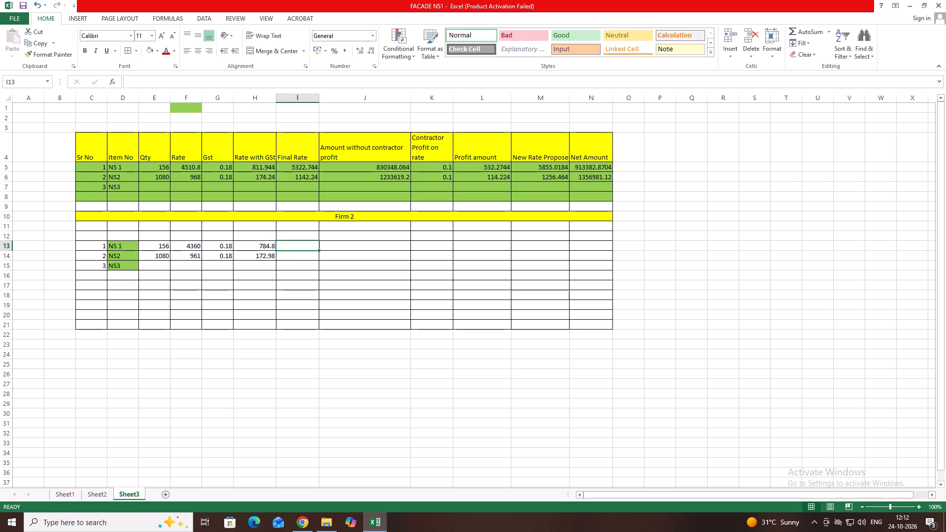
{"action": "key", "text": "shift+plus"}
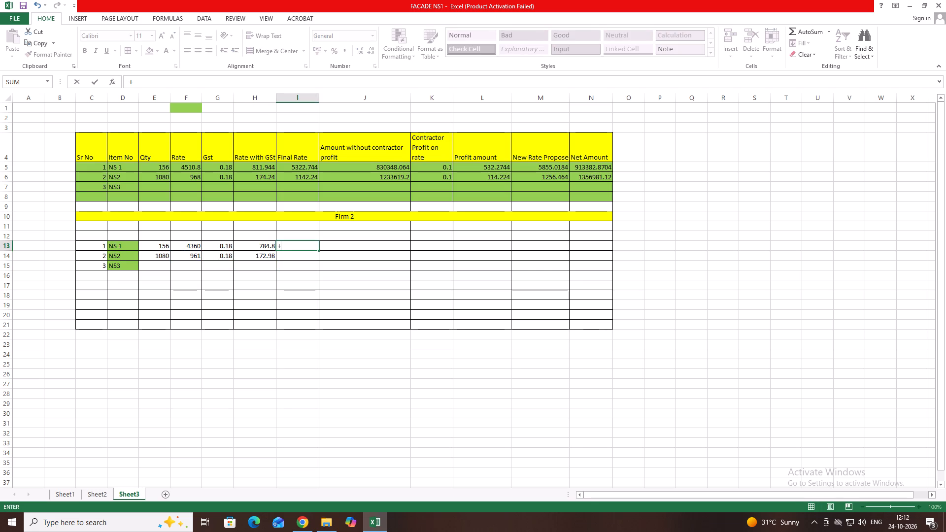
{"action": "key", "text": "BackSpace"}
{"action": "key", "text": "equal"}
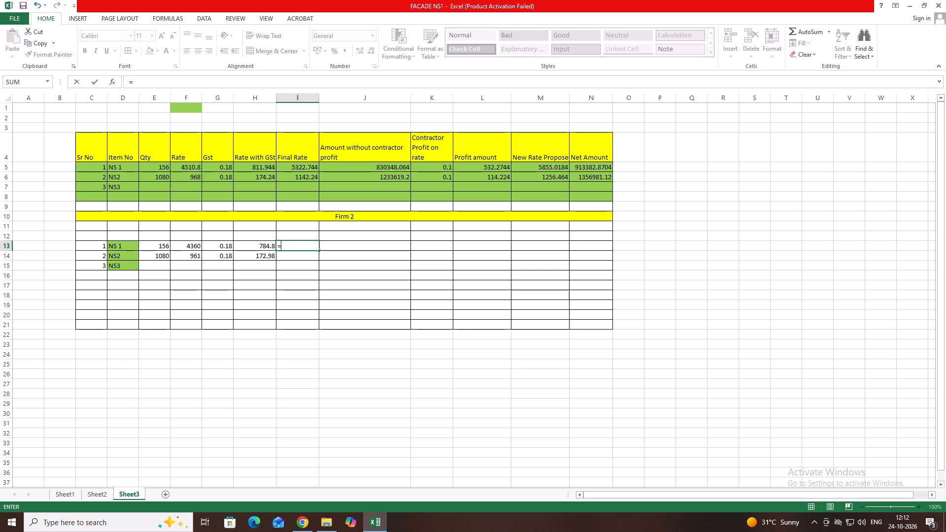
{"action": "left_click", "coordinate": [193, 247]}
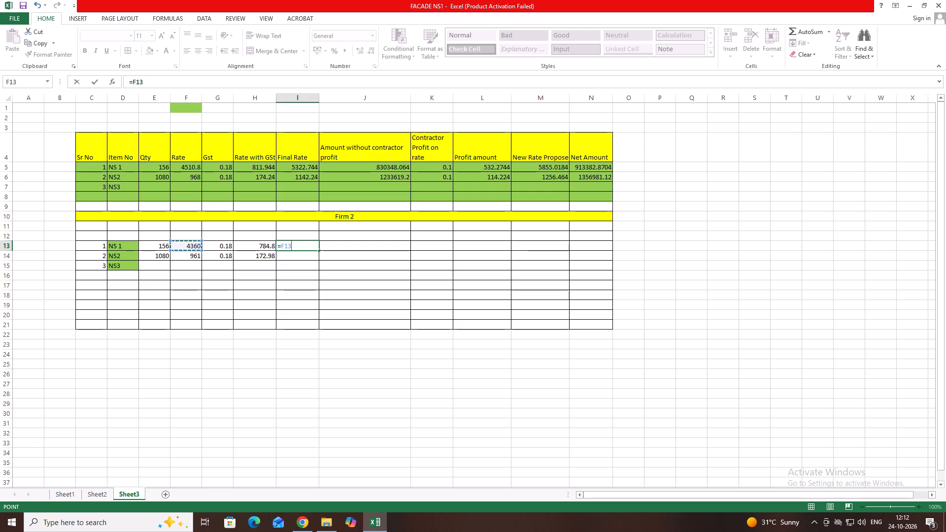
{"action": "key", "text": "shift+plus"}
{"action": "left_click", "coordinate": [265, 245]}
{"action": "key", "text": "Return"}
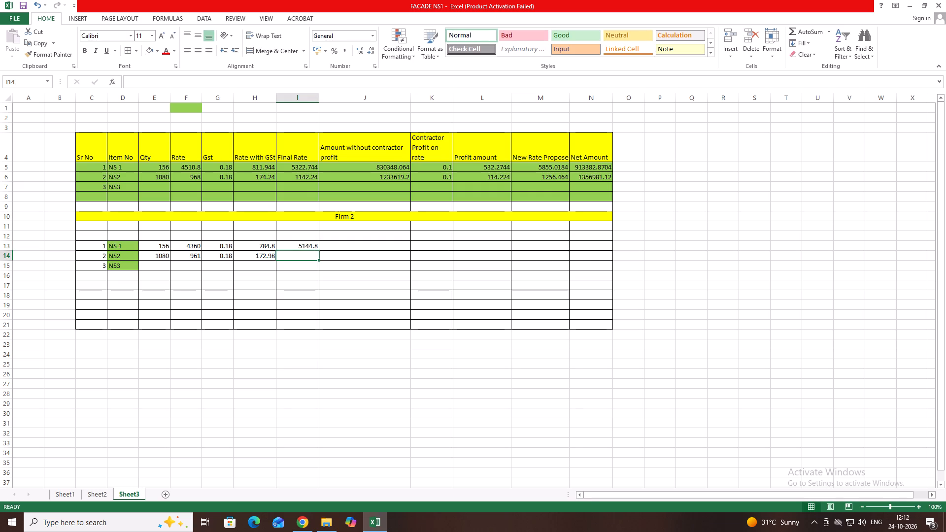
{"action": "key", "text": "equal"}
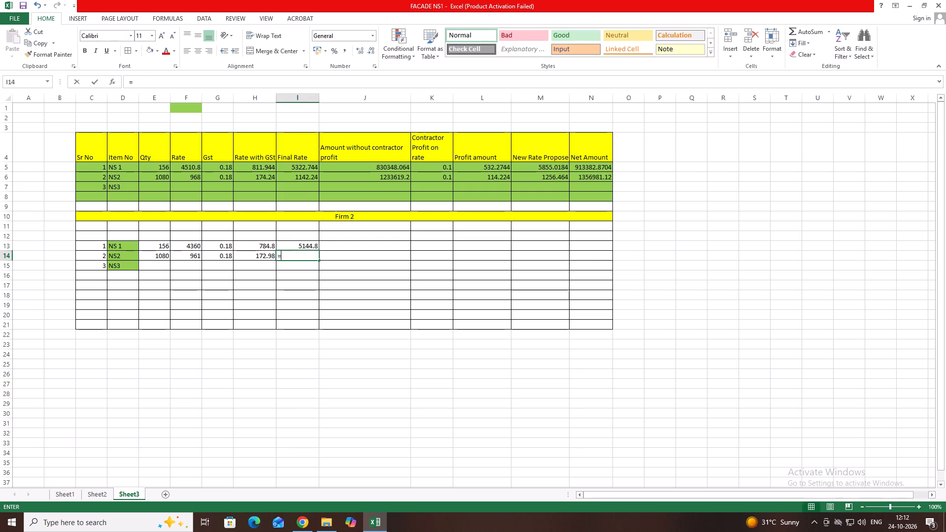
{"action": "left_click", "coordinate": [193, 256], "text": "shift"}
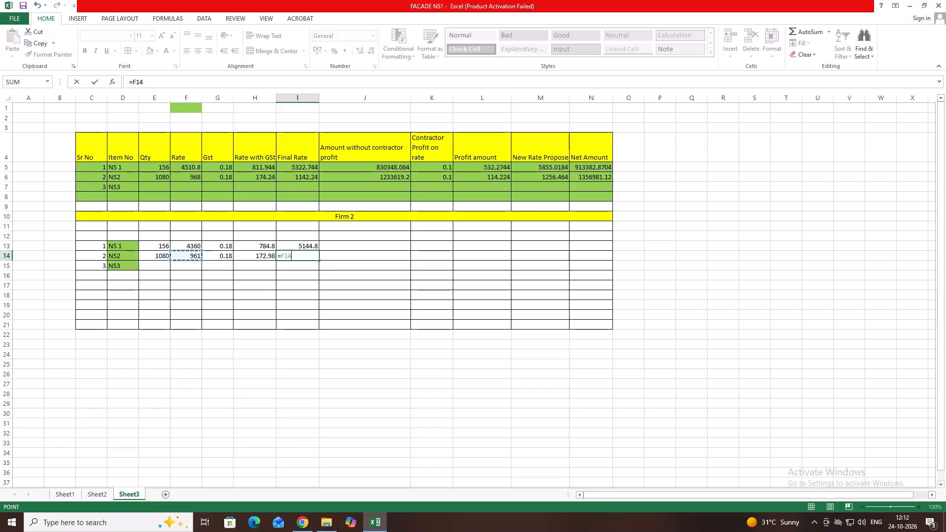
{"action": "key", "text": "shift+plus"}
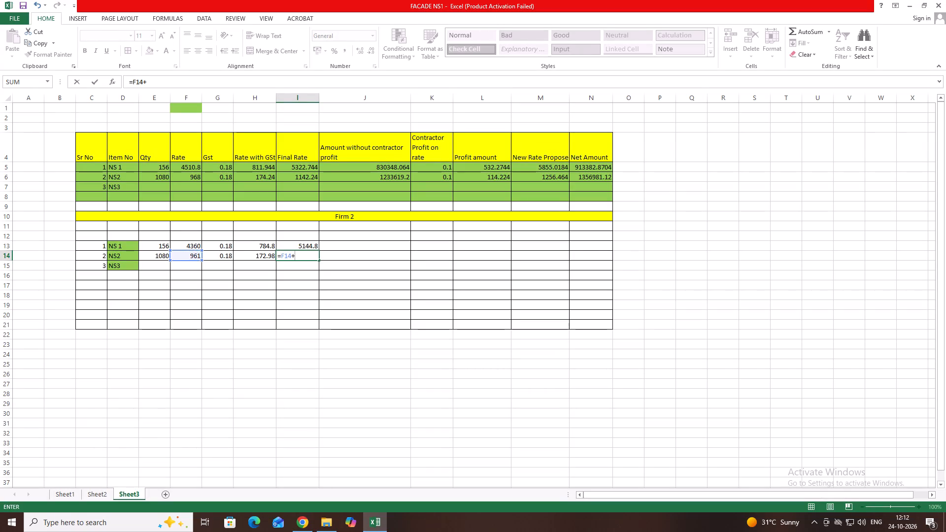
{"action": "left_click", "coordinate": [259, 255]}
{"action": "key", "text": "Return"}
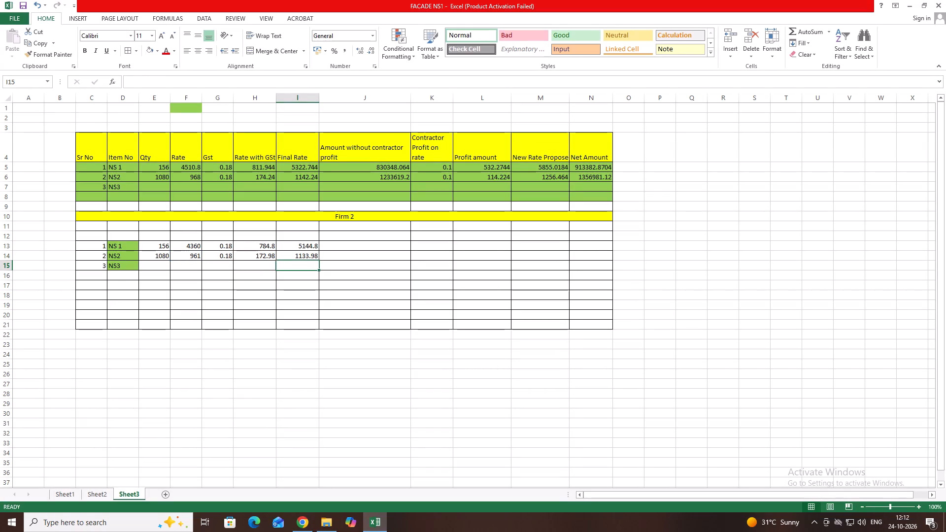
Calculate the Firm 2 Amount without contractor profit with =E13*I13 in J13 and fill the formula down to J14.
{"action": "left_click", "coordinate": [354, 245]}
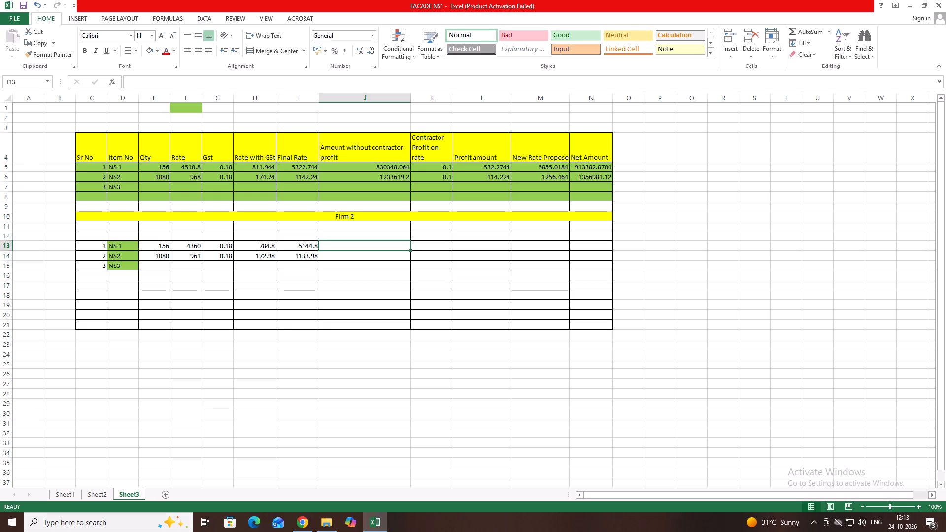
{"action": "key", "text": "equal"}
{"action": "left_click", "coordinate": [164, 247]}
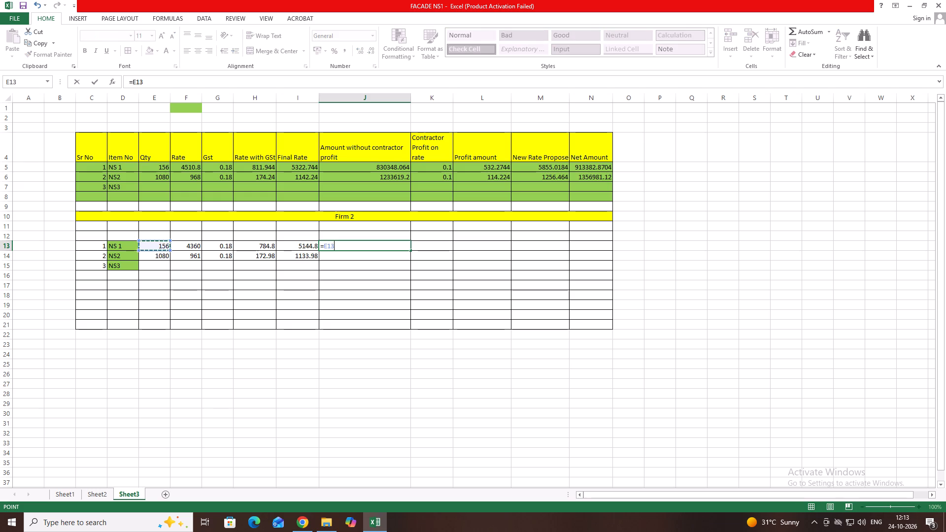
{"action": "key", "text": "shift+asterisk"}
{"action": "left_click", "coordinate": [310, 247]}
{"action": "key", "text": "Return"}
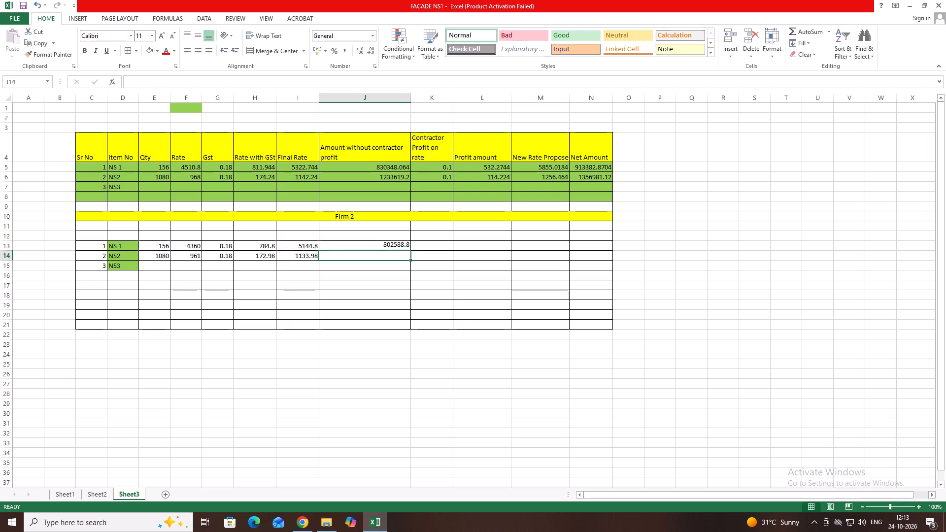
{"action": "left_click", "coordinate": [396, 245]}
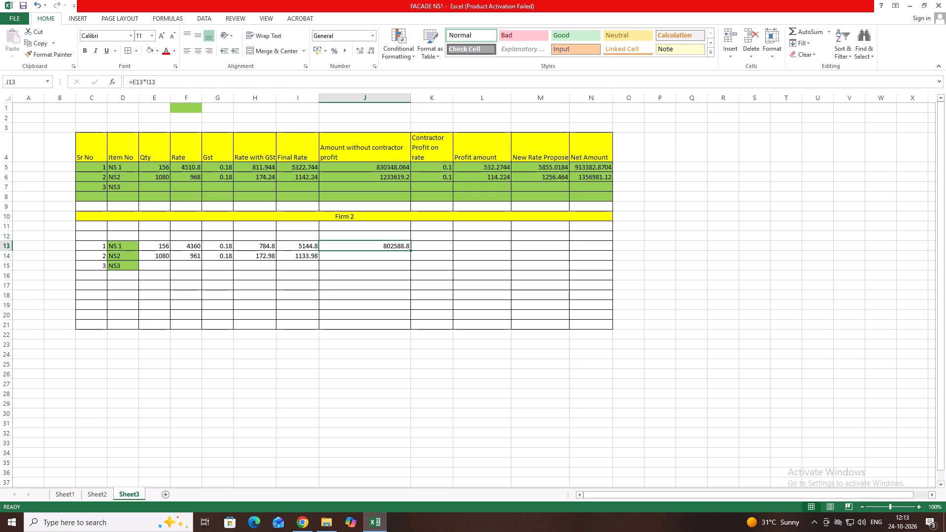
{"action": "left_click_drag", "start_coordinate": [410, 250], "coordinate": [408, 259]}
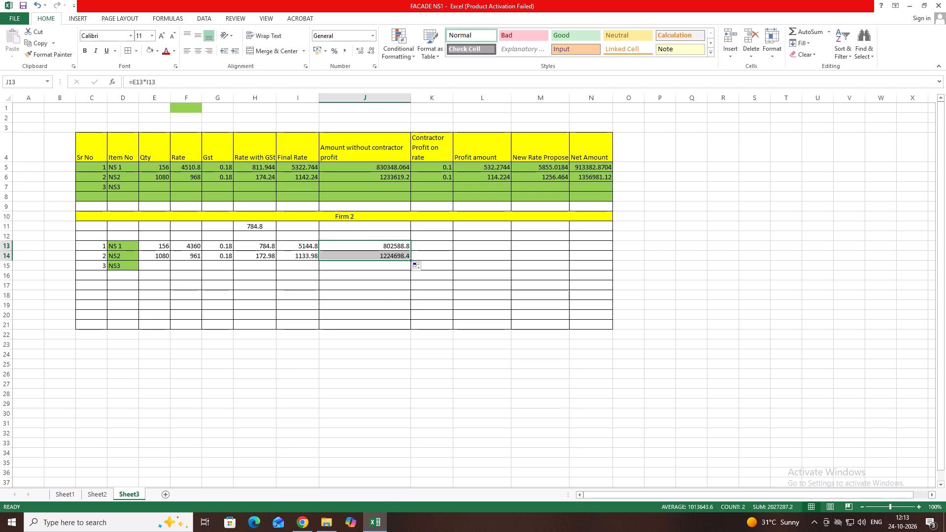
Enter a Contractor Profit on rate of .1 for Firm 2 items NS 1 and NS2 in K13 and K14.
{"action": "left_click", "coordinate": [438, 230]}
{"action": "left_click", "coordinate": [441, 249]}
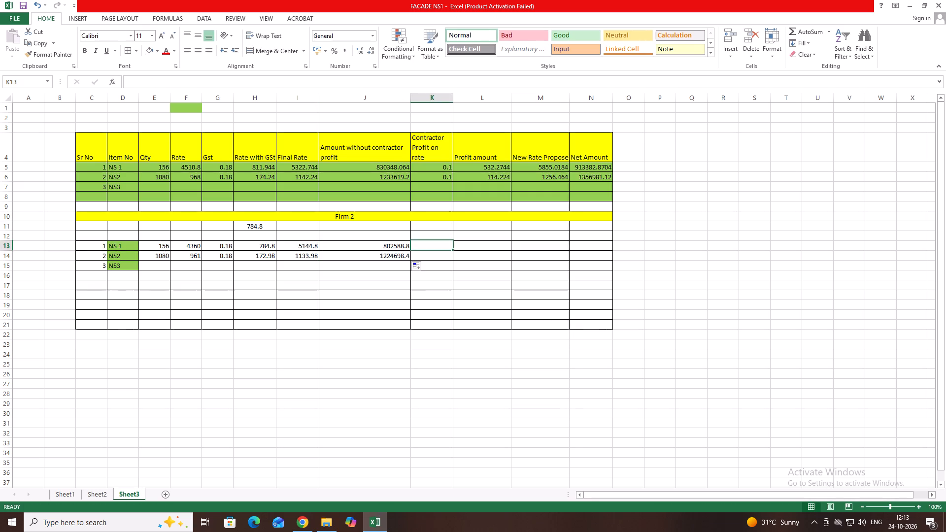
{"action": "type", "text": ".1"}
{"action": "key", "text": "Down"}
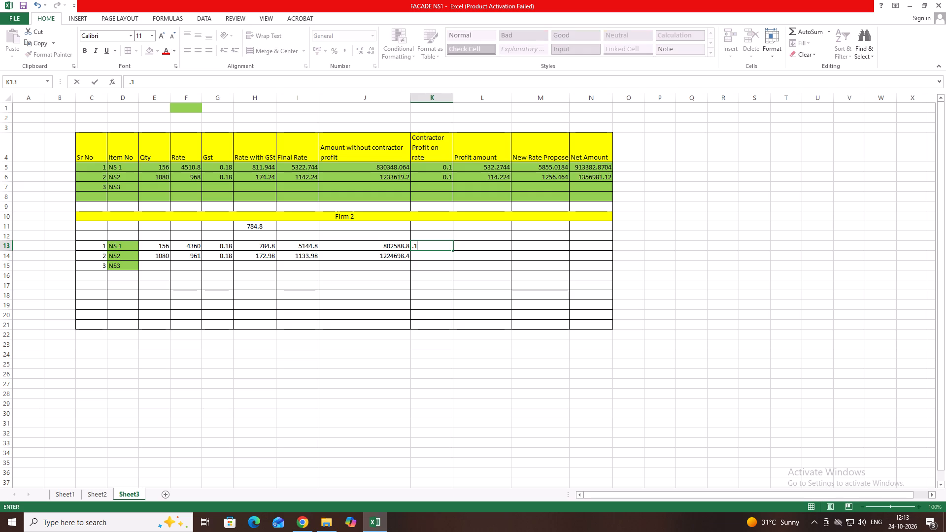
{"action": "type", "text": ".1"}
{"action": "left_click", "coordinate": [473, 252]}
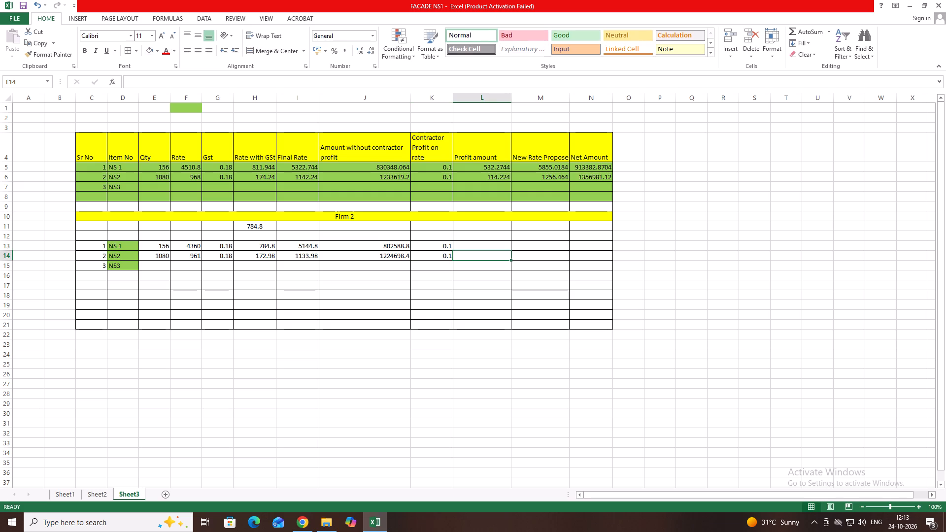
Enter =I13*K14 in L13 as the Firm 2 Profit amount for NS 1.
{"action": "left_click", "coordinate": [480, 244]}
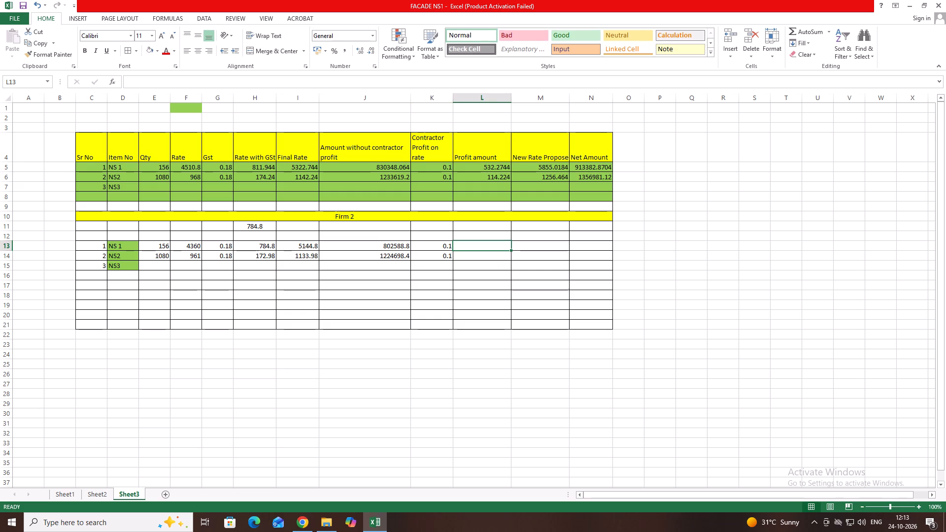
{"action": "left_click", "coordinate": [307, 249]}
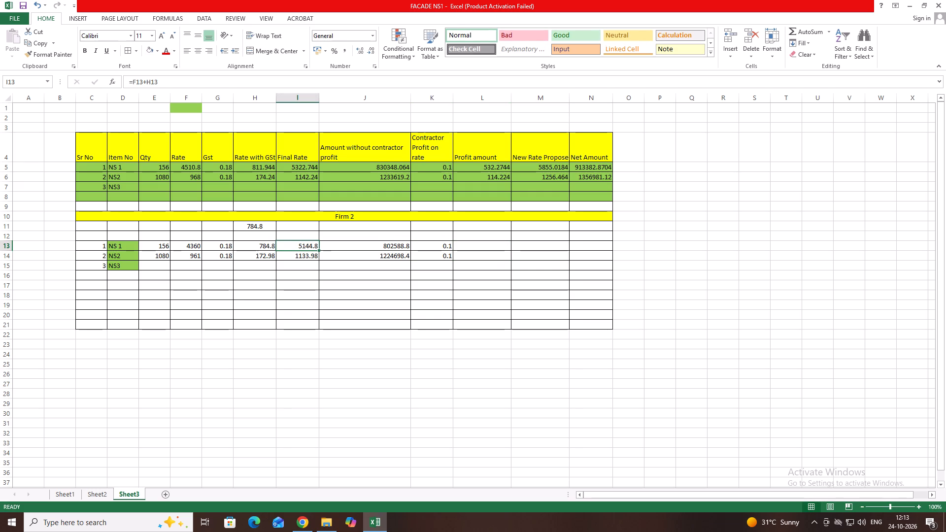
{"action": "left_click", "coordinate": [473, 247]}
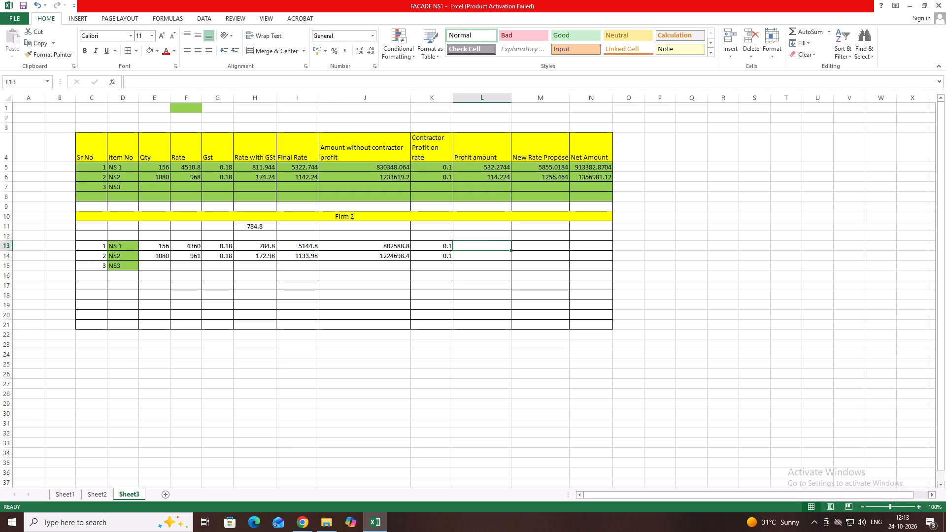
{"action": "key", "text": "equal"}
{"action": "left_click", "coordinate": [311, 245]}
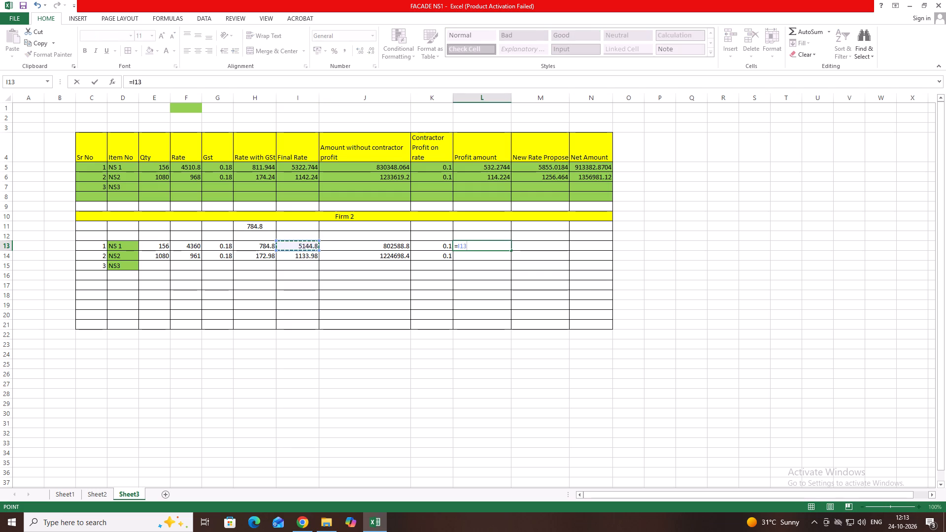
{"action": "key", "text": "shift+asterisk"}
{"action": "left_click", "coordinate": [441, 245]}
{"action": "key", "text": "Down"}
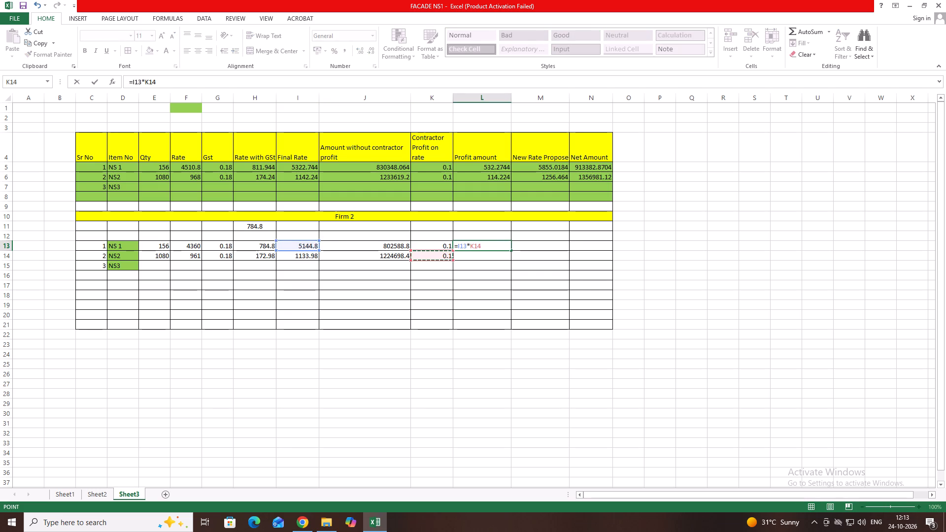
{"action": "left_click", "coordinate": [489, 250]}
{"action": "left_click", "coordinate": [450, 247]}
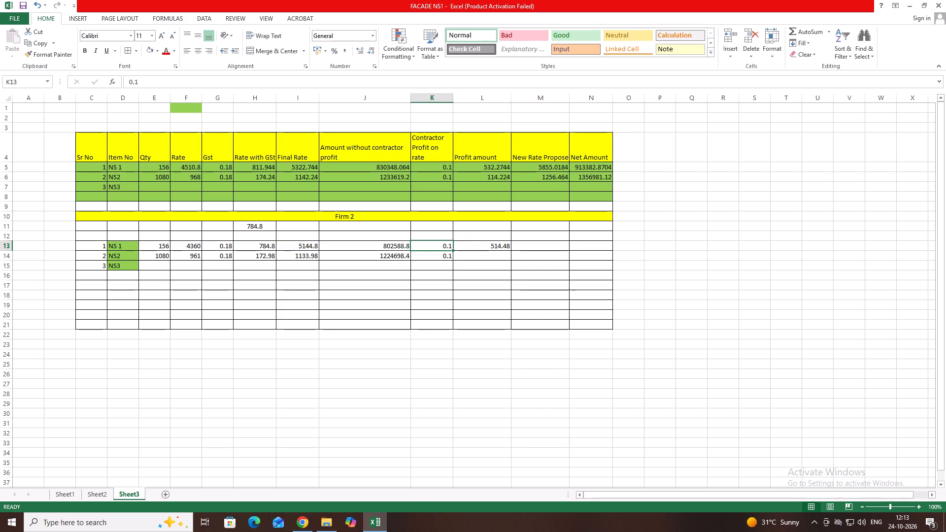
Enter =I14*K14 in L14 as the Firm 2 Profit amount for NS2.
{"action": "left_click", "coordinate": [477, 257]}
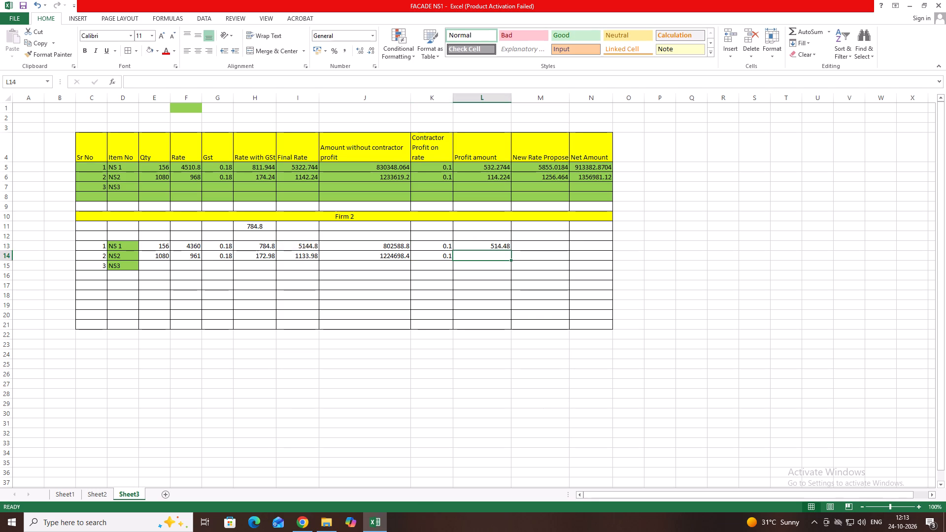
{"action": "key", "text": "equal"}
{"action": "left_click", "coordinate": [307, 257]}
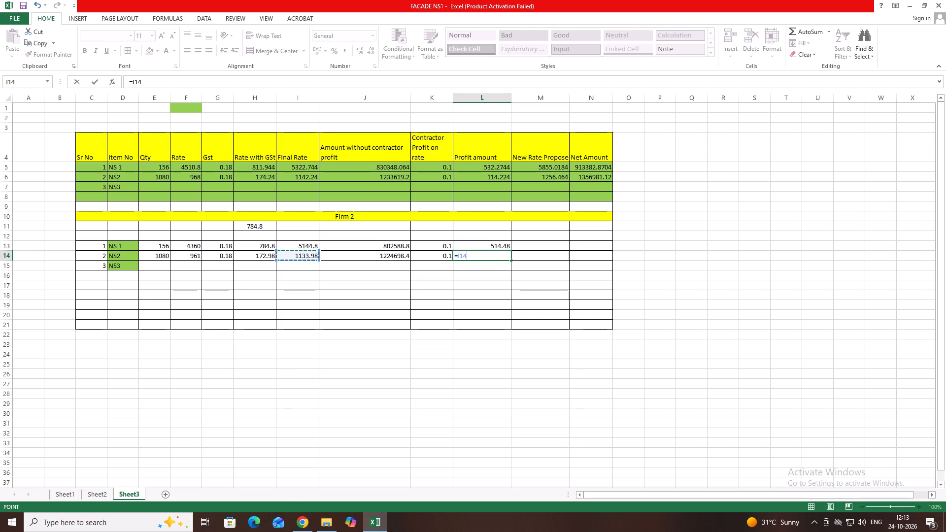
{"action": "key", "text": "shift+asterisk"}
{"action": "left_click", "coordinate": [440, 254]}
{"action": "key", "text": "Down"}
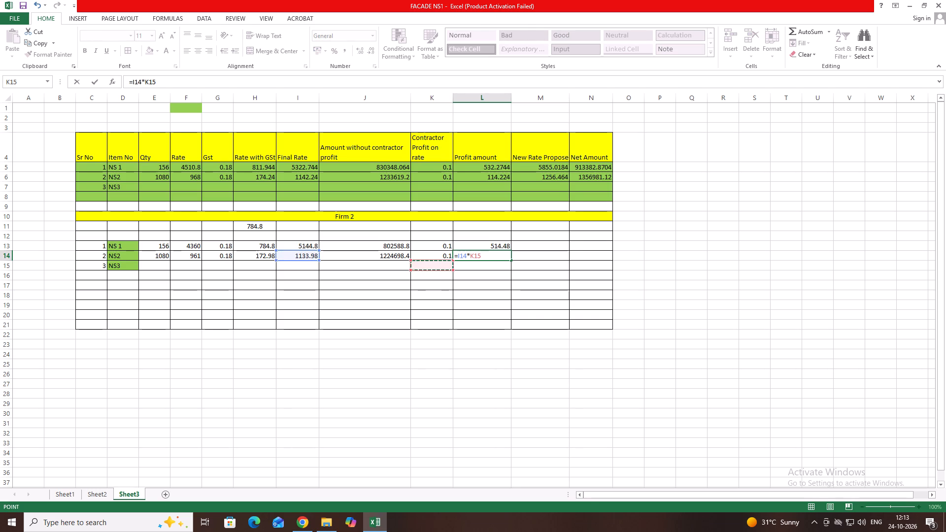
{"action": "key", "text": "Up"}
{"action": "key", "text": "Return"}
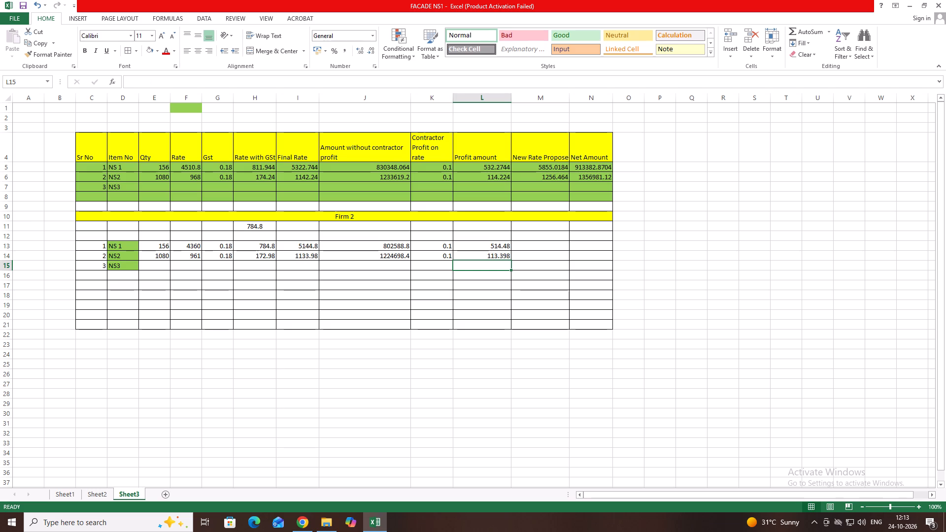
Calculate the Firm 2 New Rate Propose with =I13+L13 in M13 and fill the formula down to M14.
{"action": "left_click", "coordinate": [544, 249]}
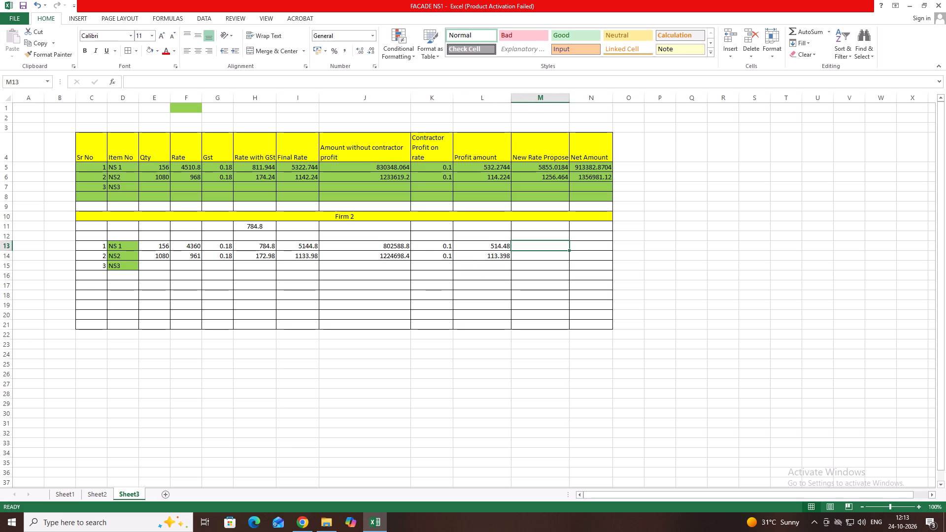
{"action": "key", "text": "shift+plus"}
{"action": "key", "text": "BackSpace"}
{"action": "key", "text": "shift+plus"}
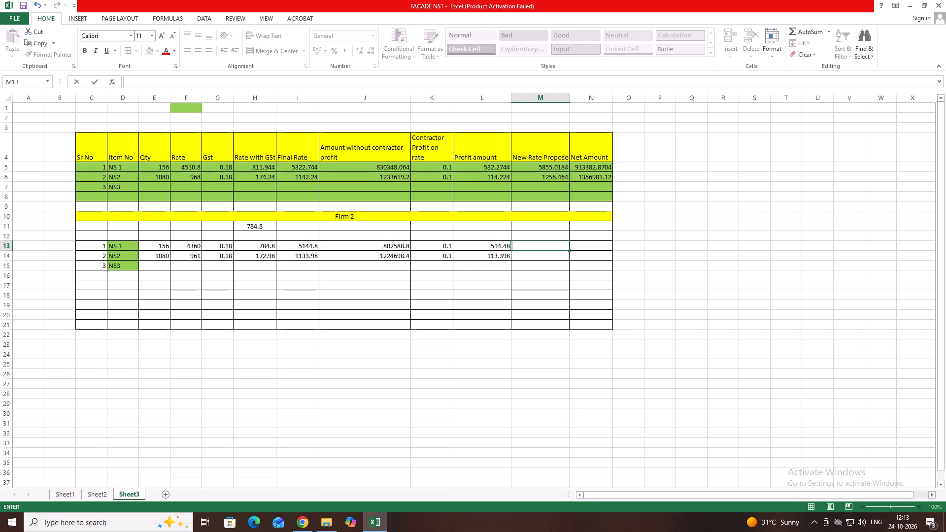
{"action": "key", "text": "BackSpace"}
{"action": "key", "text": "equal"}
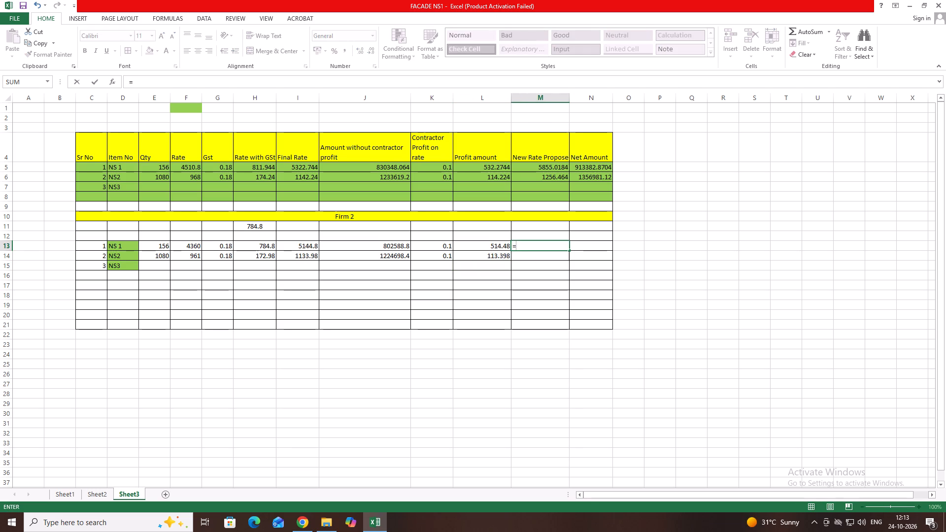
{"action": "left_click", "coordinate": [297, 245]}
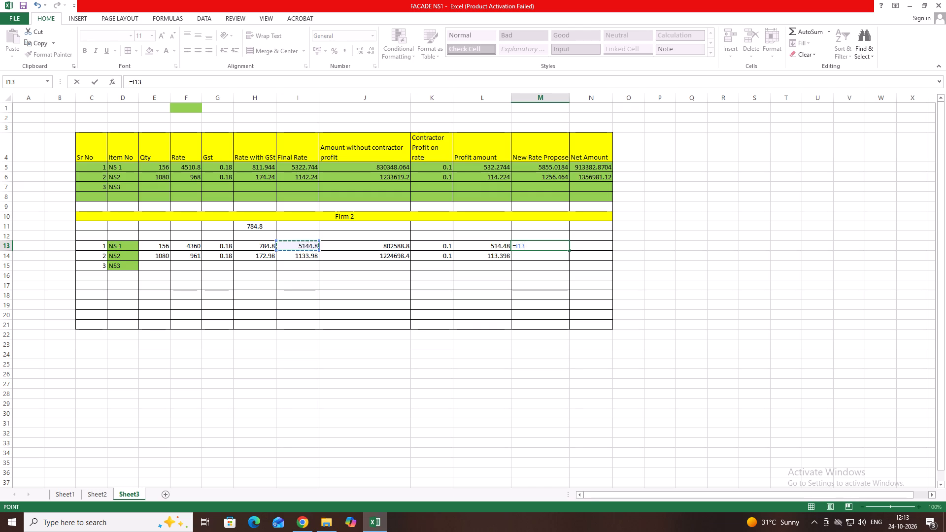
{"action": "key", "text": "shift+plus"}
{"action": "left_click", "coordinate": [497, 252]}
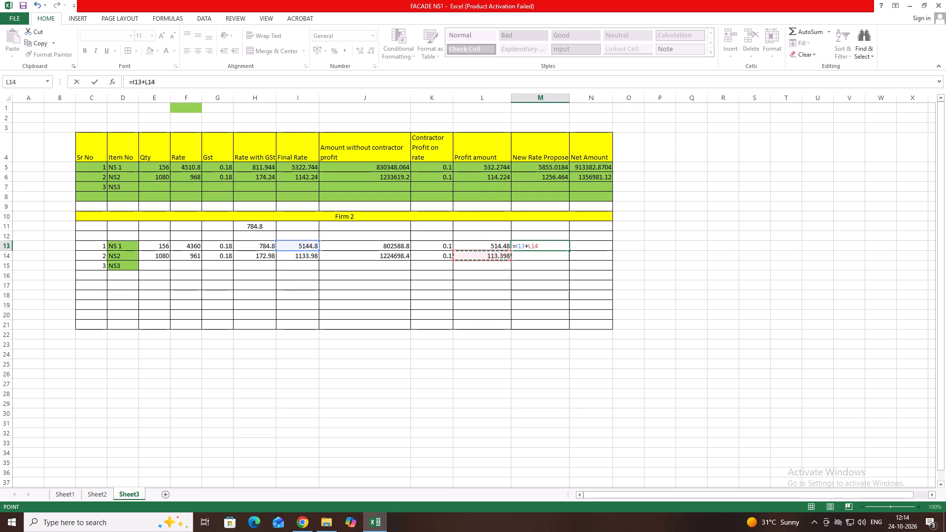
{"action": "left_click", "coordinate": [503, 246]}
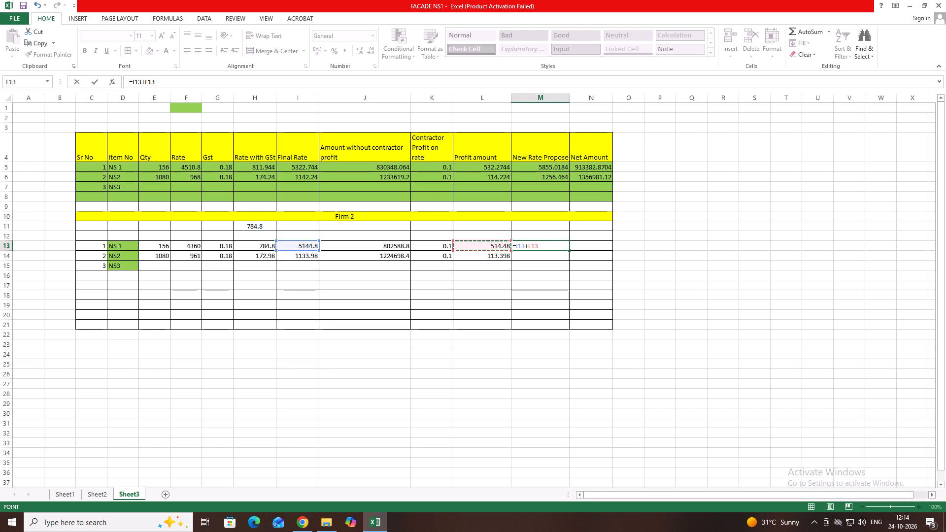
{"action": "key", "text": "Return"}
{"action": "left_click", "coordinate": [563, 247]}
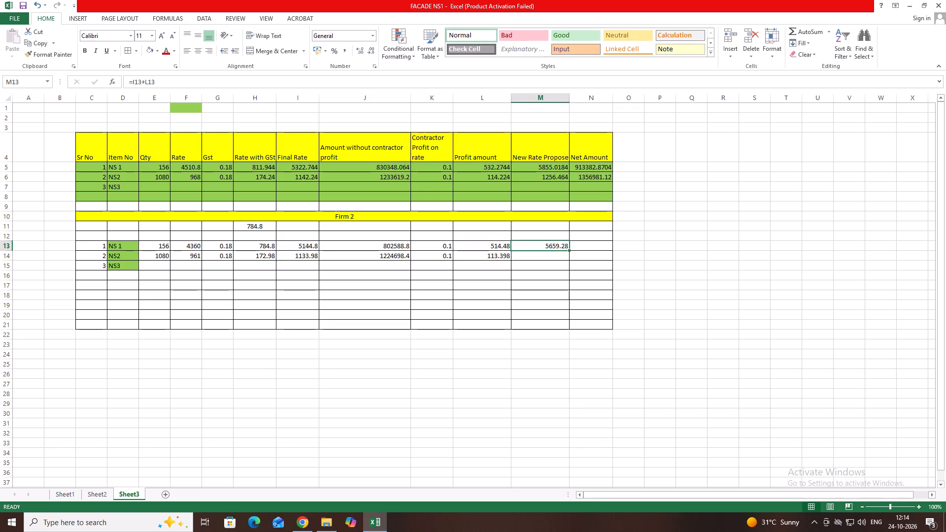
{"action": "left_click_drag", "start_coordinate": [568, 250], "coordinate": [567, 260]}
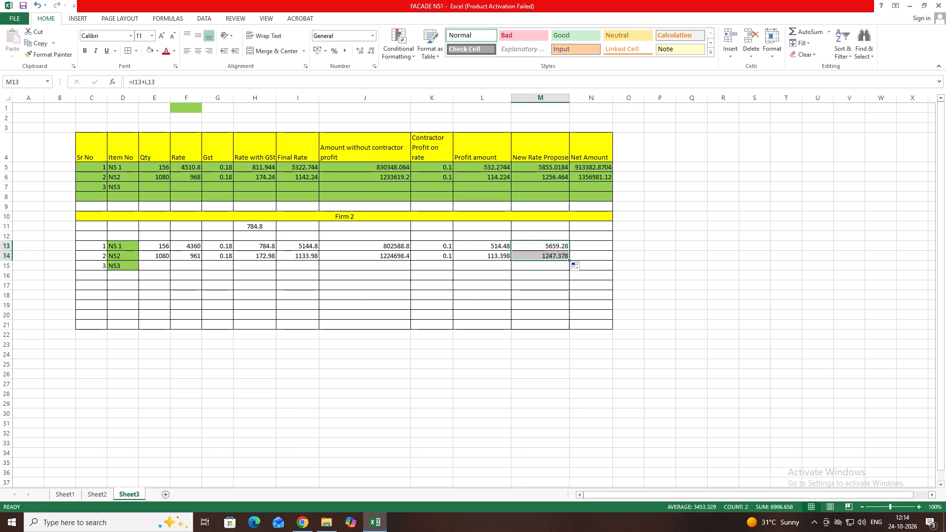
Calculate the Firm 2 Net Amount for NS 1 by entering =M13*E13 in N13.
{"action": "left_click", "coordinate": [588, 245]}
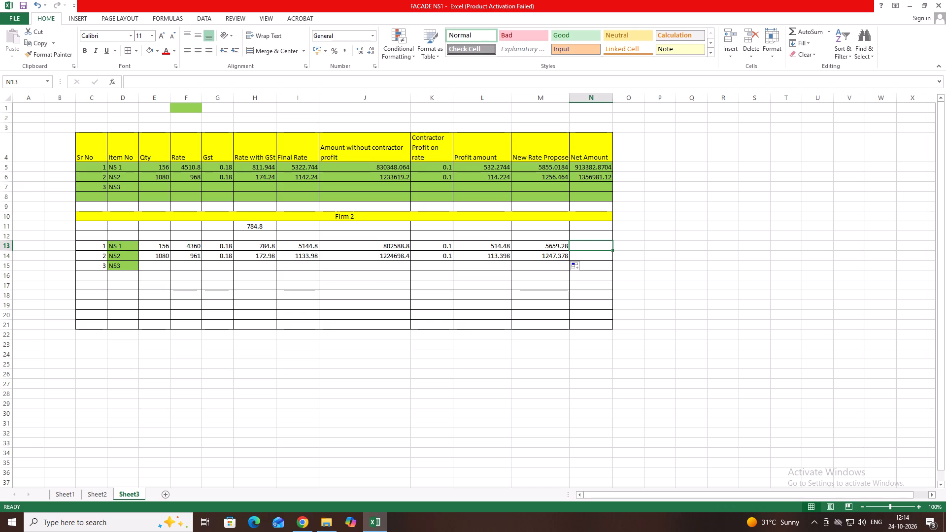
{"action": "key", "text": "equal"}
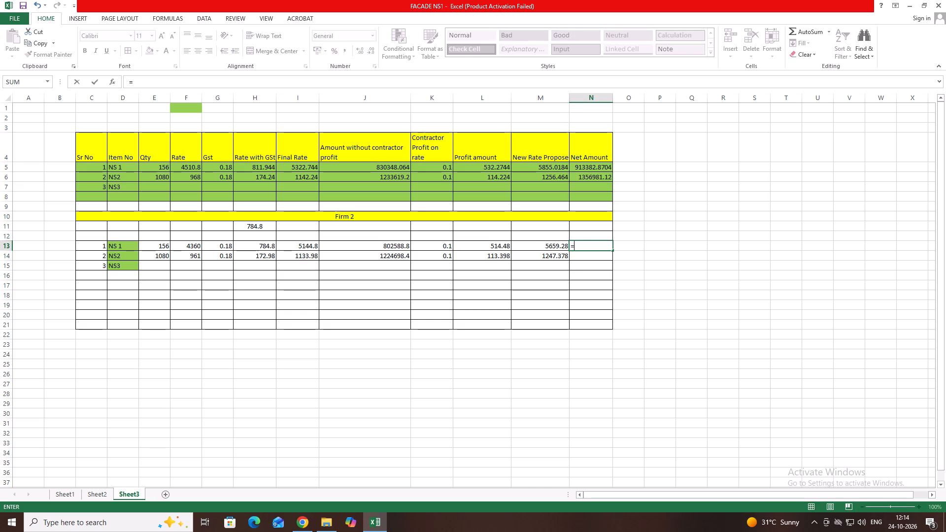
{"action": "left_click", "coordinate": [559, 245]}
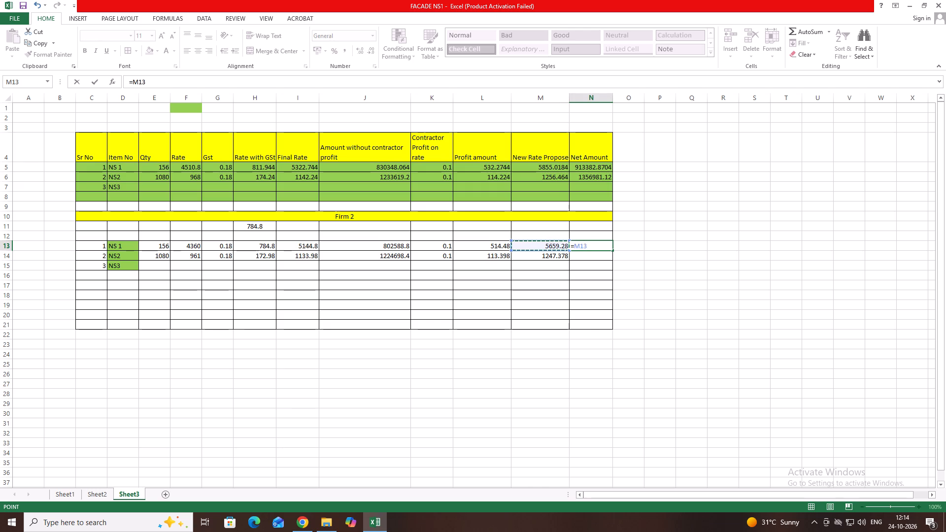
{"action": "key", "text": "shift+asterisk"}
{"action": "left_click", "coordinate": [153, 246]}
{"action": "key", "text": "Return"}
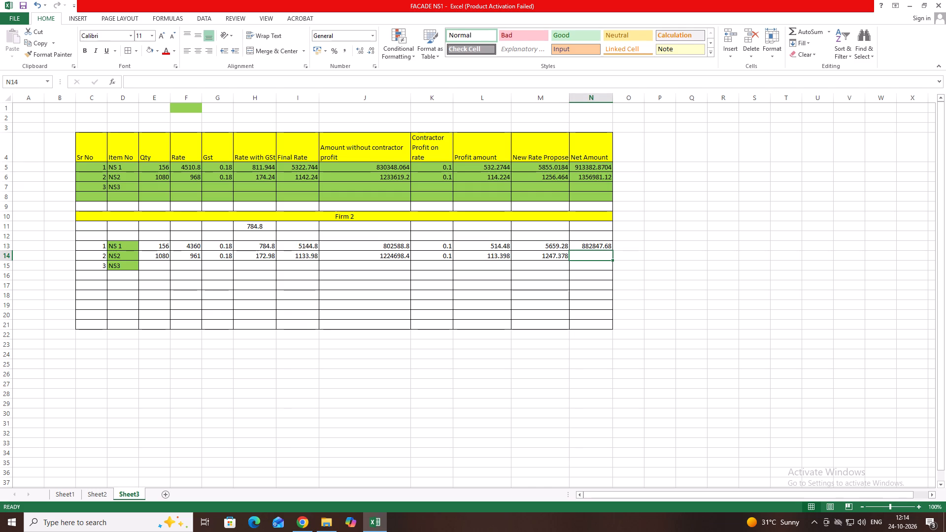
Calculate the Firm 2 Net Amount for NS2 by entering =E14*M14 in N14.
{"action": "key", "text": "equal"}
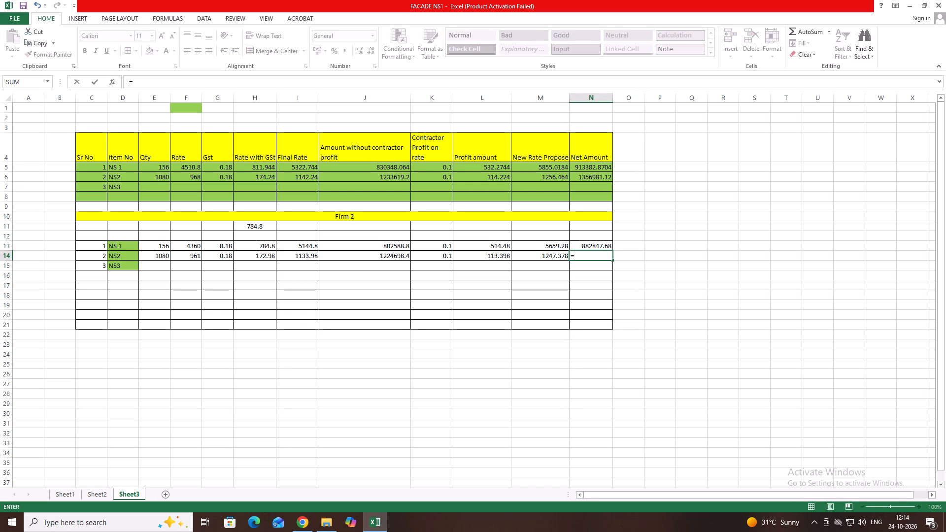
{"action": "left_click", "coordinate": [554, 257]}
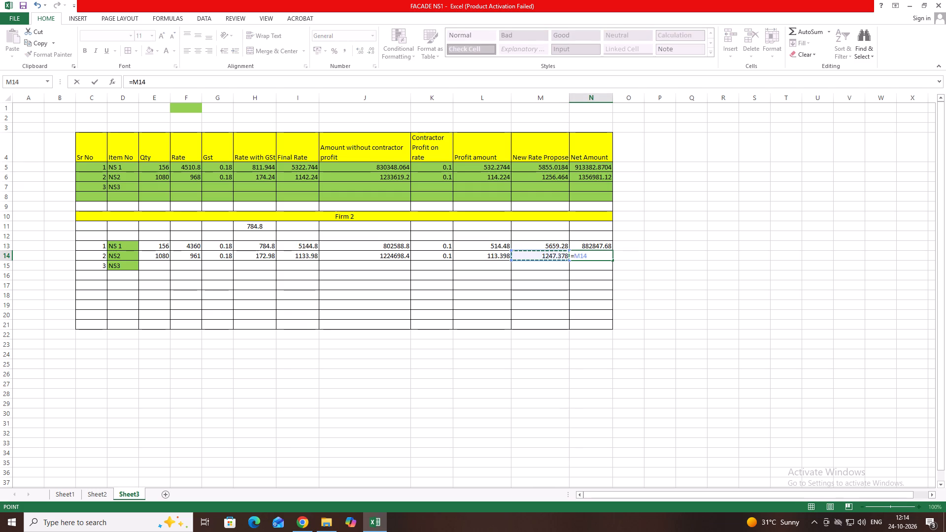
{"action": "left_click", "coordinate": [165, 258]}
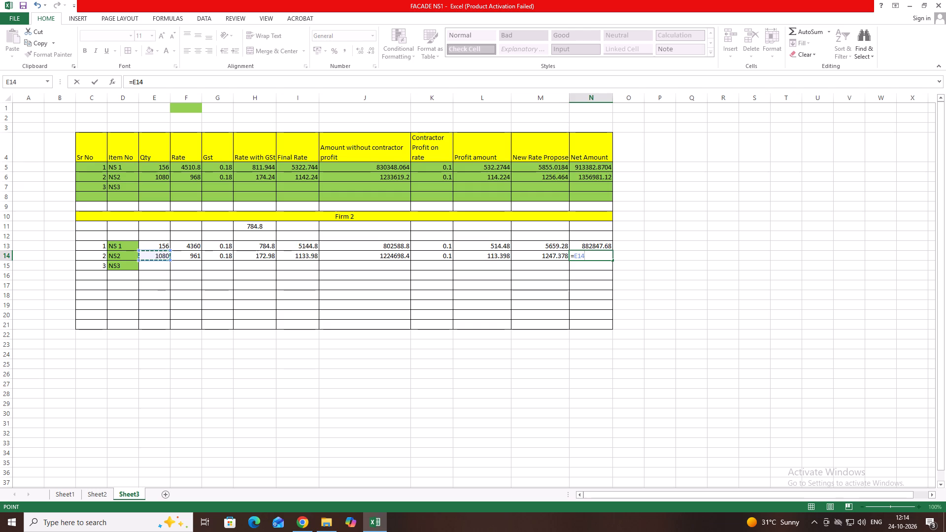
{"action": "key", "text": "shift+asterisk"}
{"action": "left_click", "coordinate": [556, 257]}
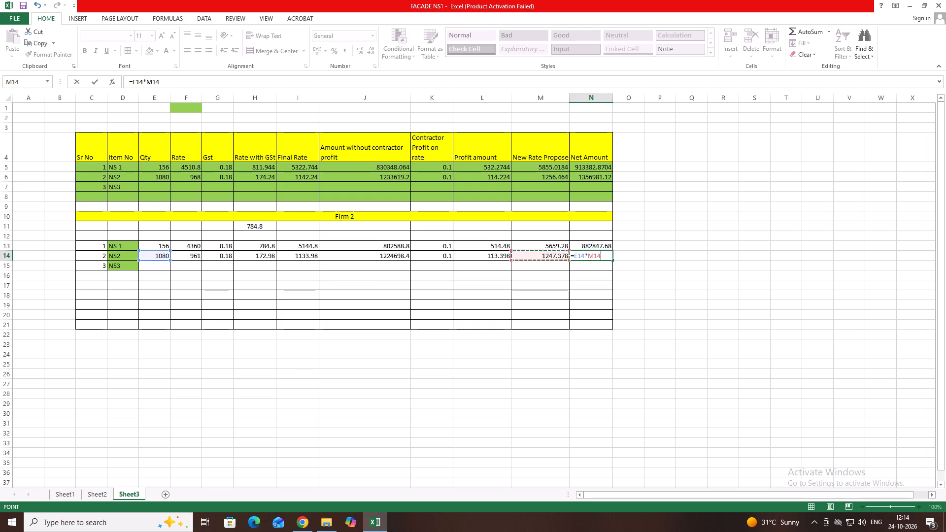
{"action": "key", "text": "Return"}
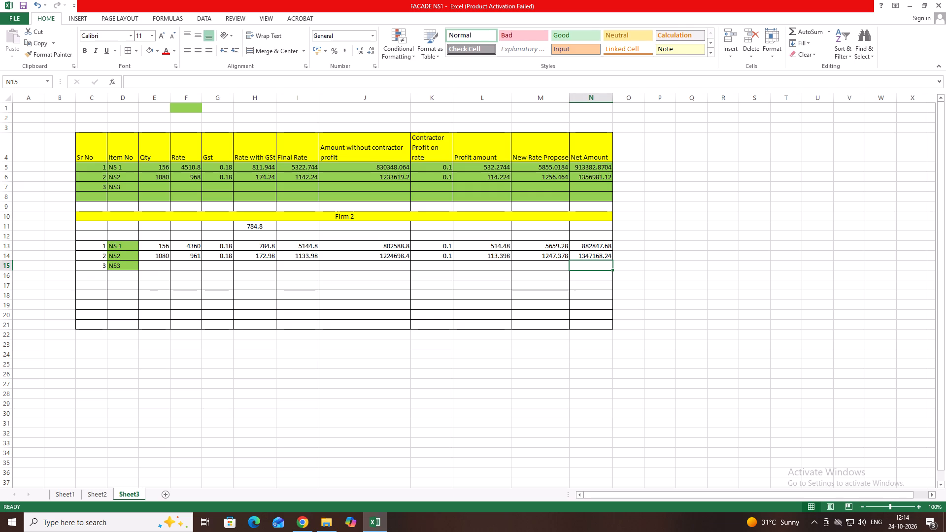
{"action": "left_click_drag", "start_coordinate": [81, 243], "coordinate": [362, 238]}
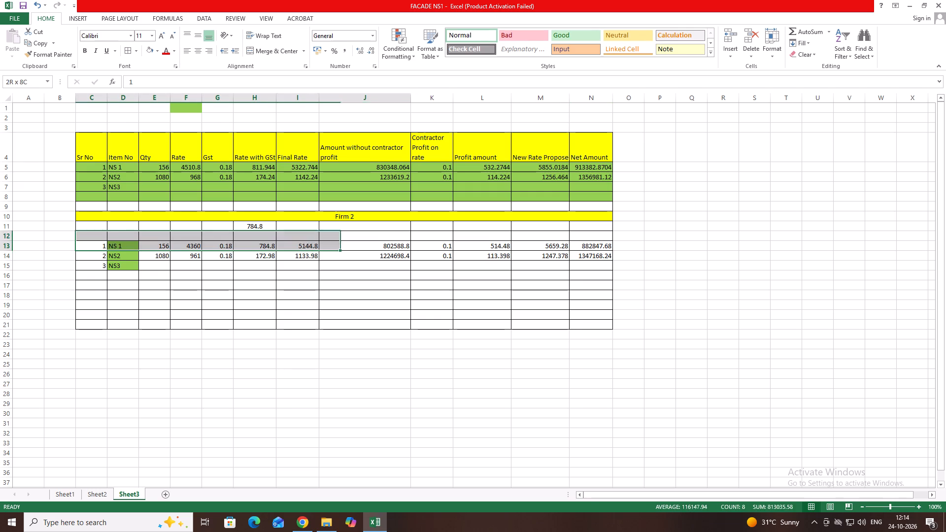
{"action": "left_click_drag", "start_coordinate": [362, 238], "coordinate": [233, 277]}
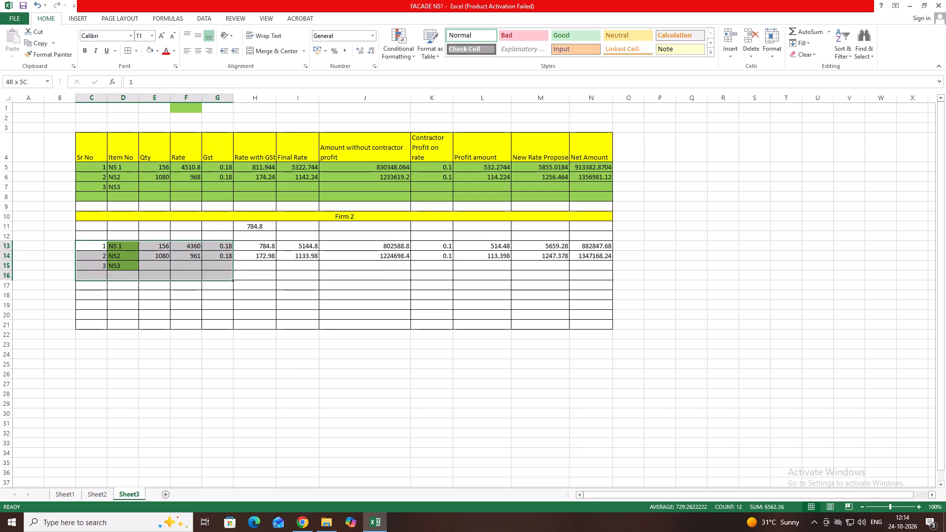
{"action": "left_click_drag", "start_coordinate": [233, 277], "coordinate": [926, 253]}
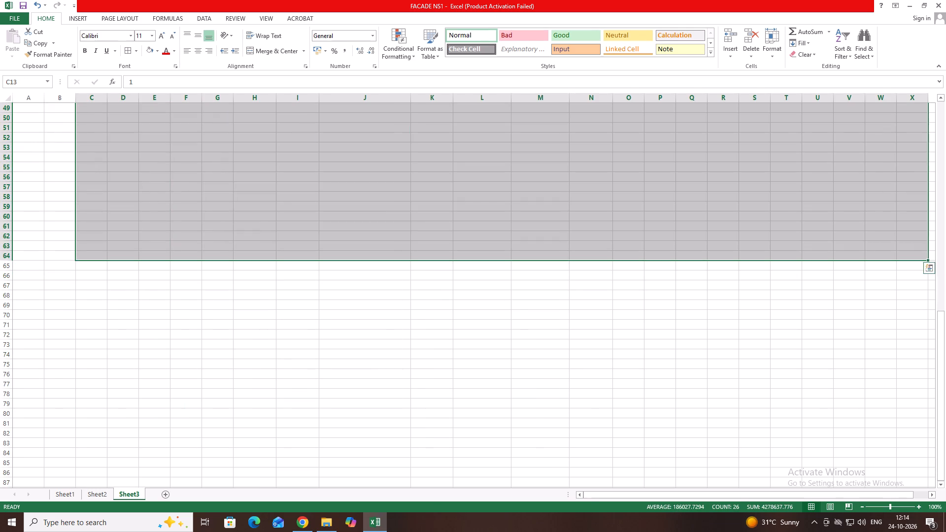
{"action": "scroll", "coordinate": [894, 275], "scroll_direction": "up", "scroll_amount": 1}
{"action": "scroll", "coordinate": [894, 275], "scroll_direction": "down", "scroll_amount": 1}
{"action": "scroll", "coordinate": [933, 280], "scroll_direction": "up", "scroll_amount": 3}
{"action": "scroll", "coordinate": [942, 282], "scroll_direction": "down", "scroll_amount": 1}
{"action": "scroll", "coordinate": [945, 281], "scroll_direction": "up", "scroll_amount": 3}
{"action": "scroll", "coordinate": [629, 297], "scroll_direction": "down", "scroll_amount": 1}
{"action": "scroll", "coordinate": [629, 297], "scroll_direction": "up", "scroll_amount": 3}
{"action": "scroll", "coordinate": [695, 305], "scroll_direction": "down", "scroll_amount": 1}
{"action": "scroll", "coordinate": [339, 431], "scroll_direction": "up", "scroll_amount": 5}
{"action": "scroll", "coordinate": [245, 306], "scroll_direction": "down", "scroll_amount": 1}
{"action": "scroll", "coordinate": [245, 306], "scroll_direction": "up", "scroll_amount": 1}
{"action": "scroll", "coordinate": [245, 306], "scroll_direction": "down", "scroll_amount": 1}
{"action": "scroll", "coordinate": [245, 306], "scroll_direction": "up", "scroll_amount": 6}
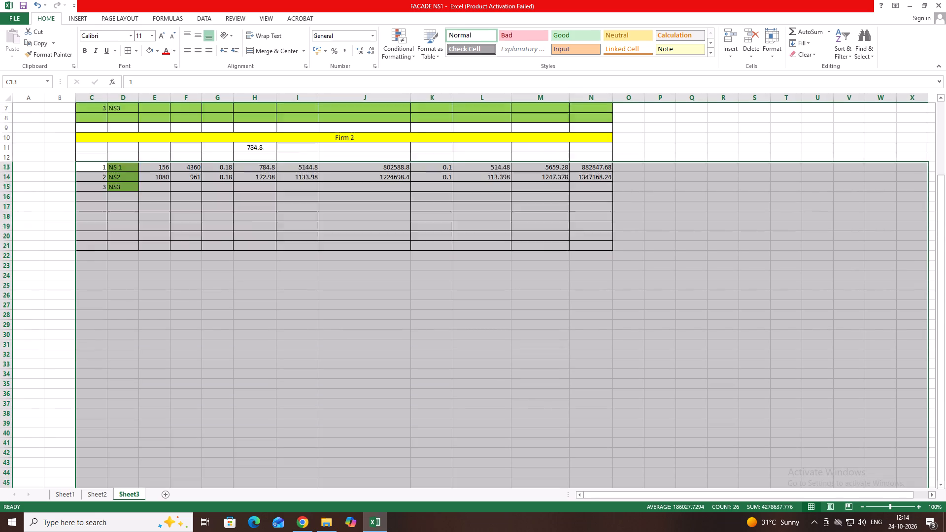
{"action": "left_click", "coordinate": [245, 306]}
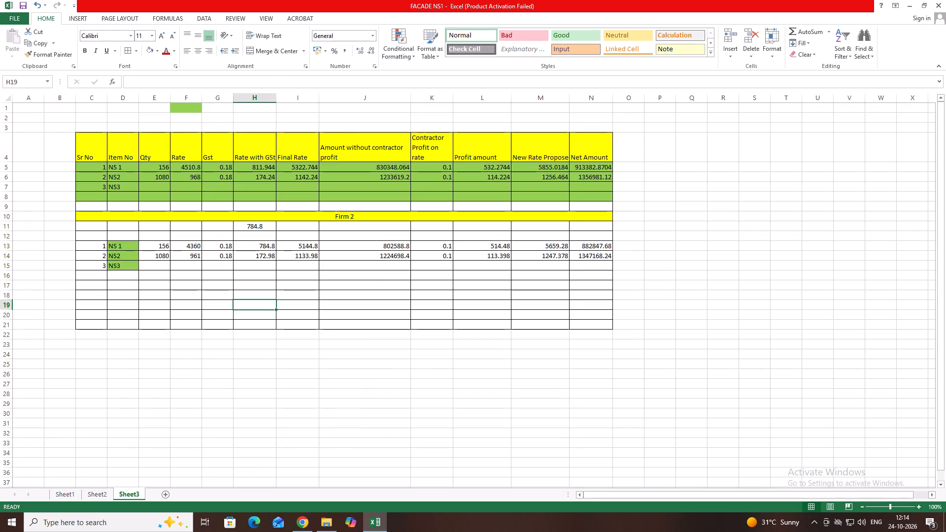
Fill the Firm 2 item rows C13:N15 with light blue.
{"action": "left_click_drag", "start_coordinate": [95, 247], "coordinate": [598, 266]}
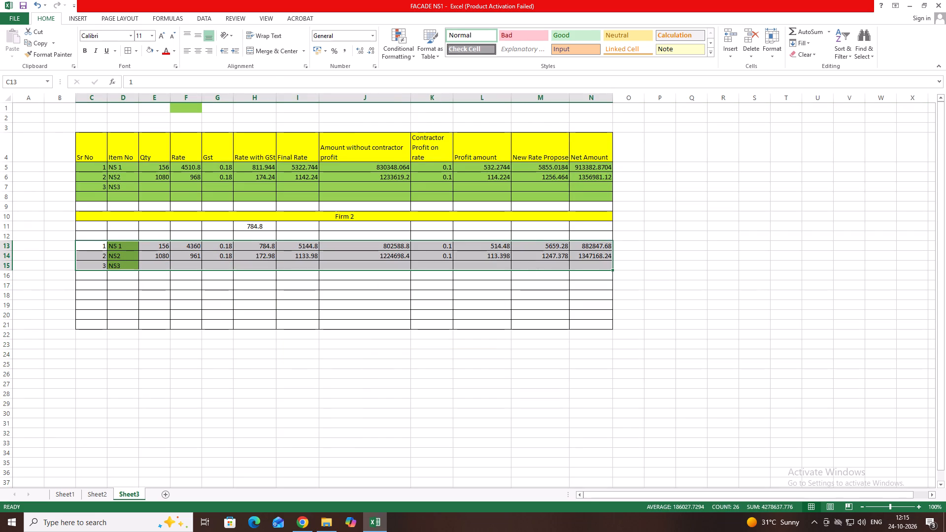
{"action": "left_click", "coordinate": [158, 51]}
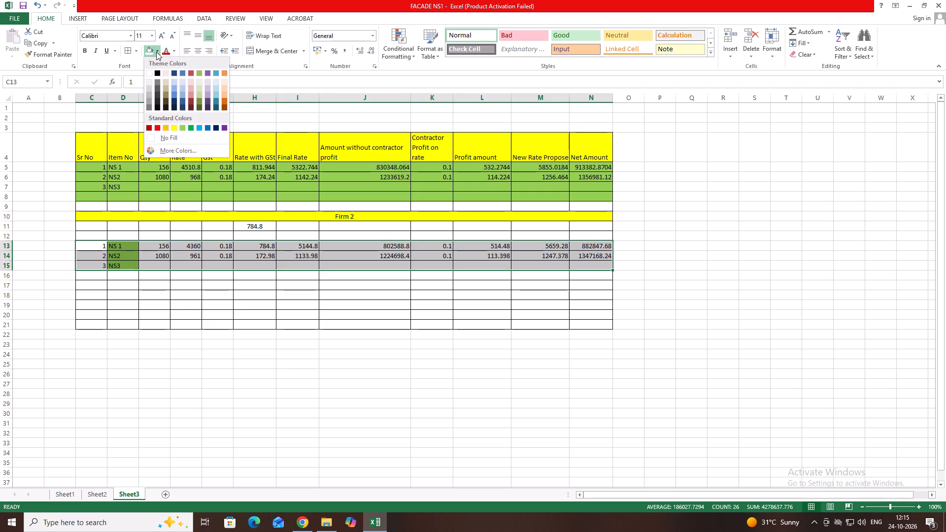
{"action": "left_click", "coordinate": [217, 89]}
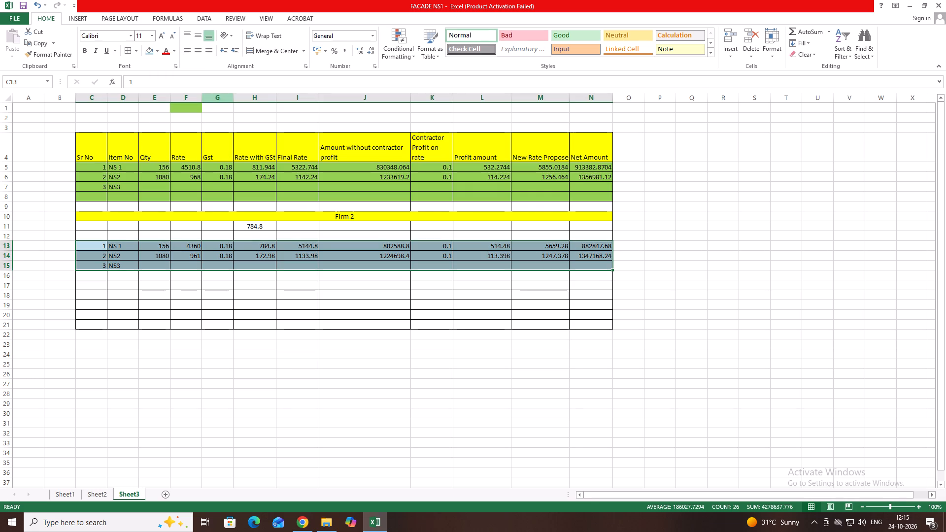
{"action": "left_click", "coordinate": [434, 278]}
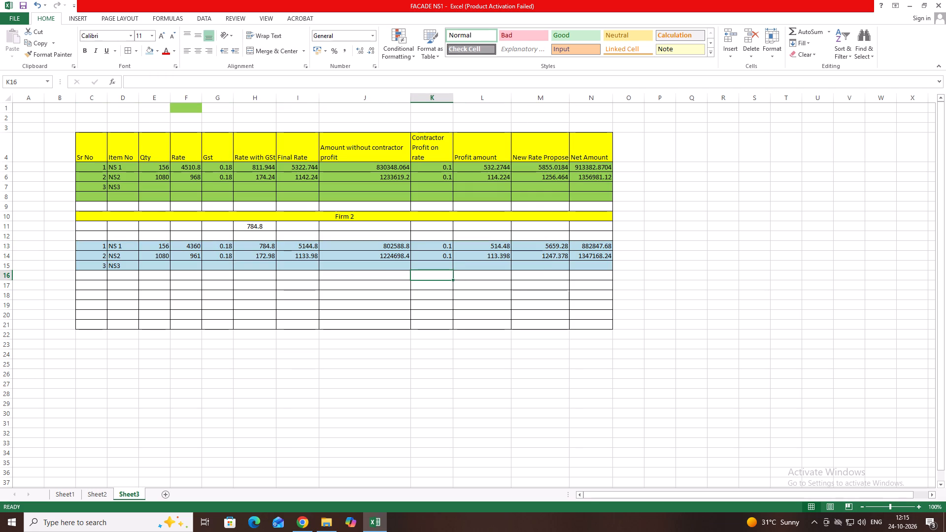
Merge and center C17:N17 and enter the section heading Firm 3.
{"action": "left_click_drag", "start_coordinate": [109, 295], "coordinate": [323, 296]}
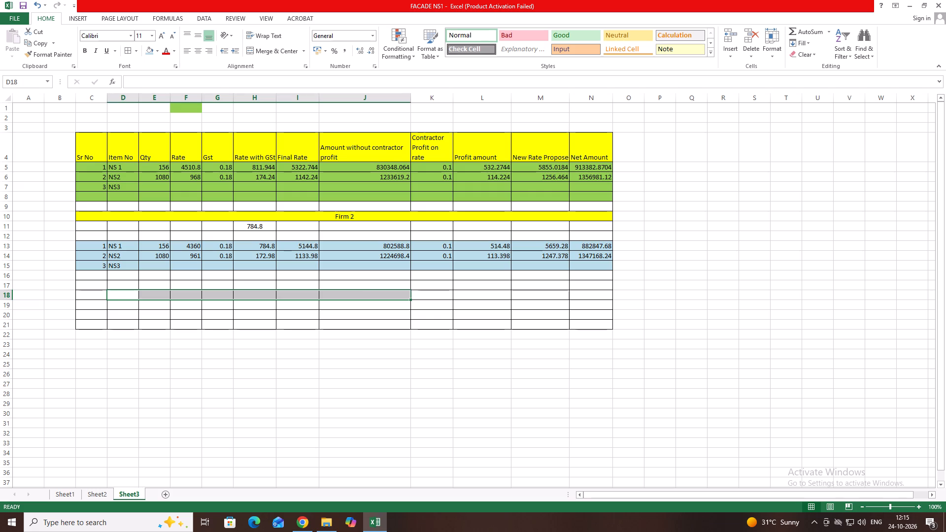
{"action": "left_click_drag", "start_coordinate": [101, 286], "coordinate": [589, 288]}
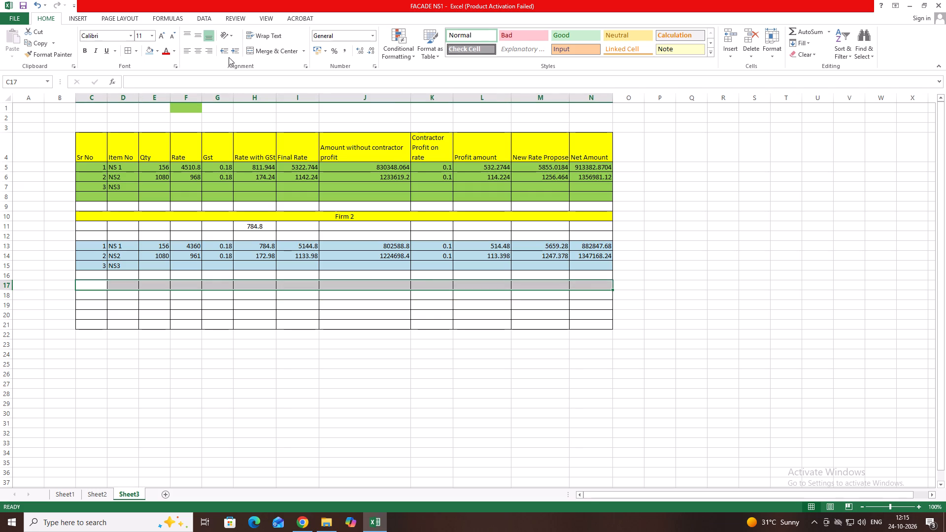
{"action": "left_click", "coordinate": [285, 52]}
{"action": "left_click", "coordinate": [307, 288]}
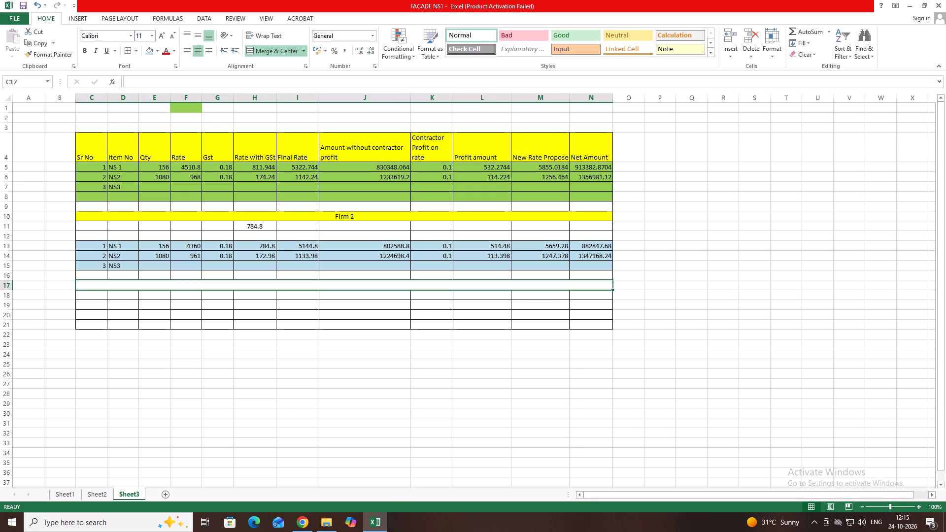
{"action": "left_click", "coordinate": [315, 286]}
{"action": "type", "text": "Firm 3"}
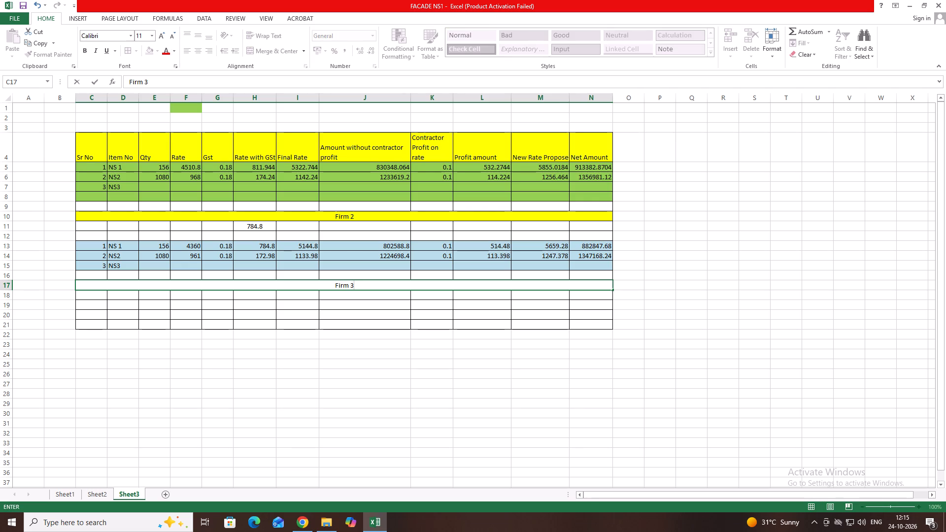
{"action": "left_click", "coordinate": [111, 308]}
Fill the merged Firm 3 heading row with yellow.
{"action": "left_click_drag", "start_coordinate": [105, 287], "coordinate": [129, 283]}
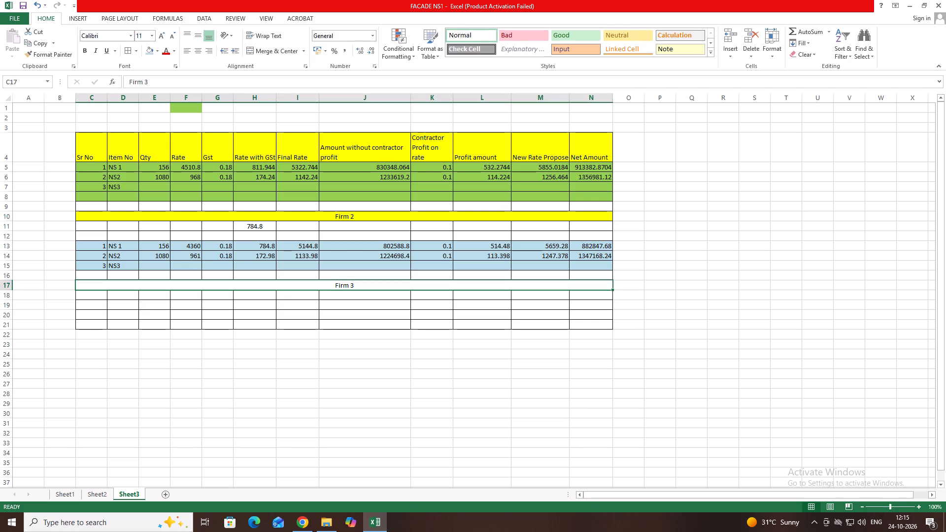
{"action": "left_click", "coordinate": [158, 50]}
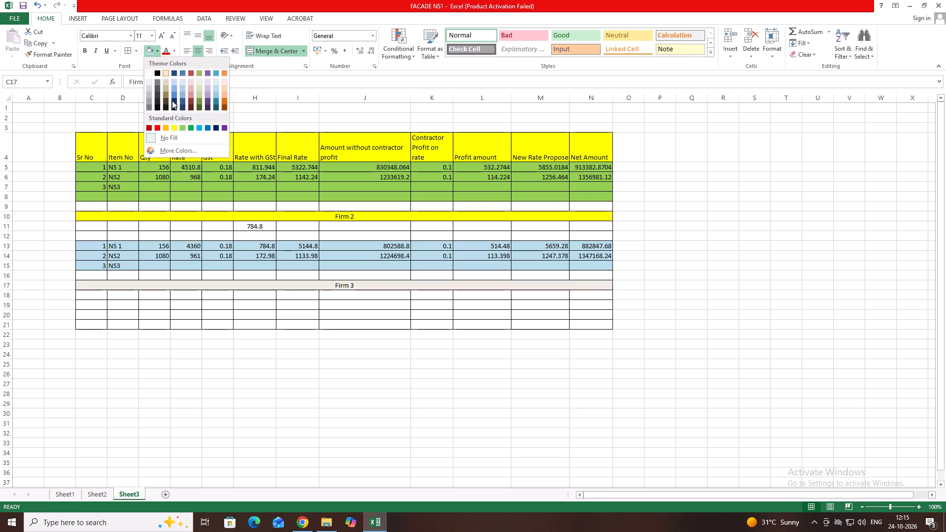
{"action": "left_click", "coordinate": [173, 128]}
Enter serial numbers 1, 2 and 3 in C18:C20 under the Firm 3 heading.
{"action": "left_click", "coordinate": [103, 299]}
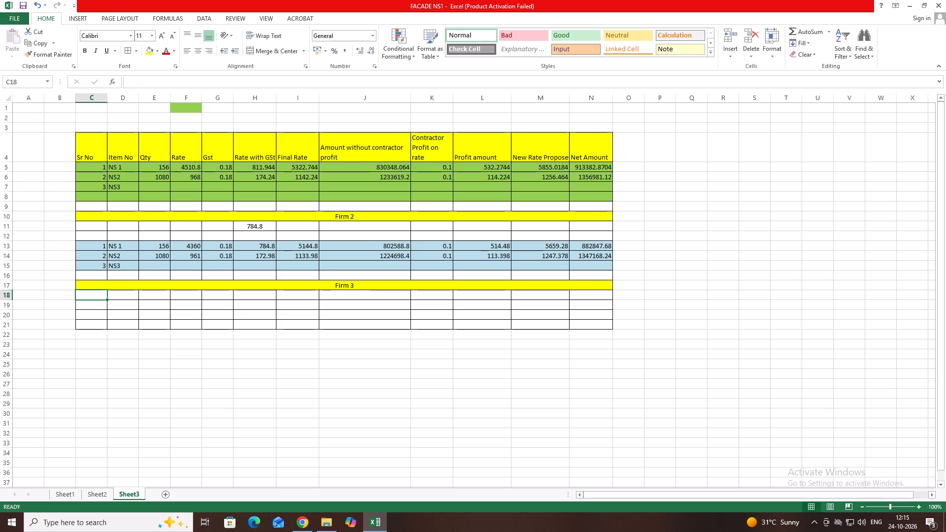
{"action": "key", "text": "1"}
{"action": "key", "text": "Down"}
{"action": "key", "text": "2"}
{"action": "key", "text": "Down"}
{"action": "key", "text": "3"}
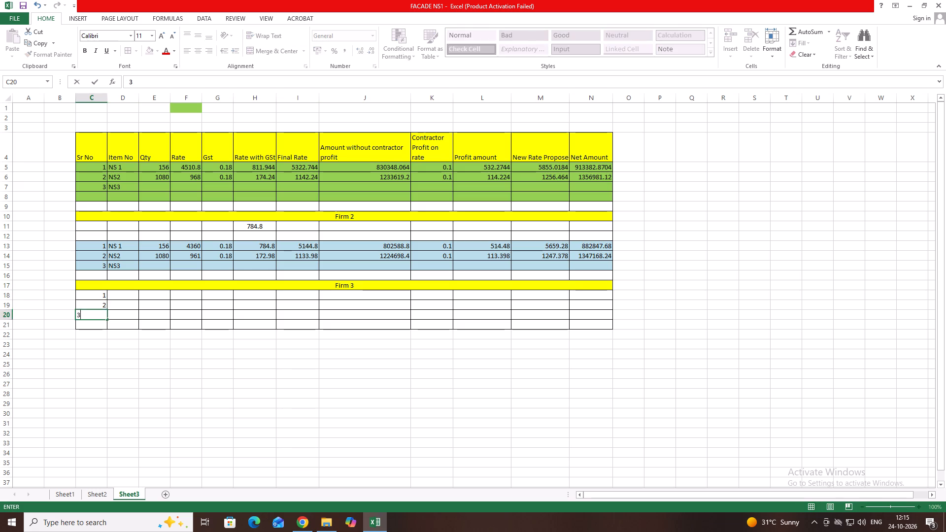
Enter the Firm 3 item numbers NS1, NS2 and NS3 in D18:D20.
{"action": "left_click", "coordinate": [116, 292]}
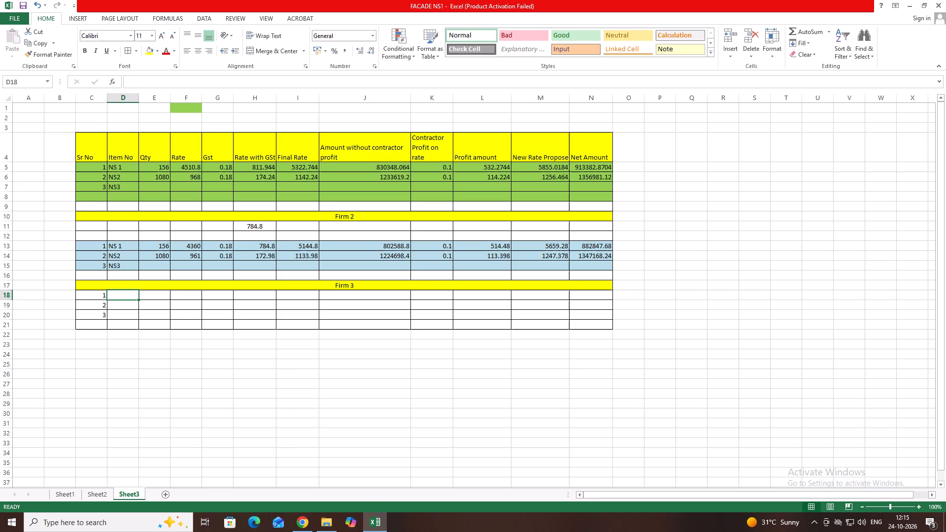
{"action": "type", "text": "NS1"}
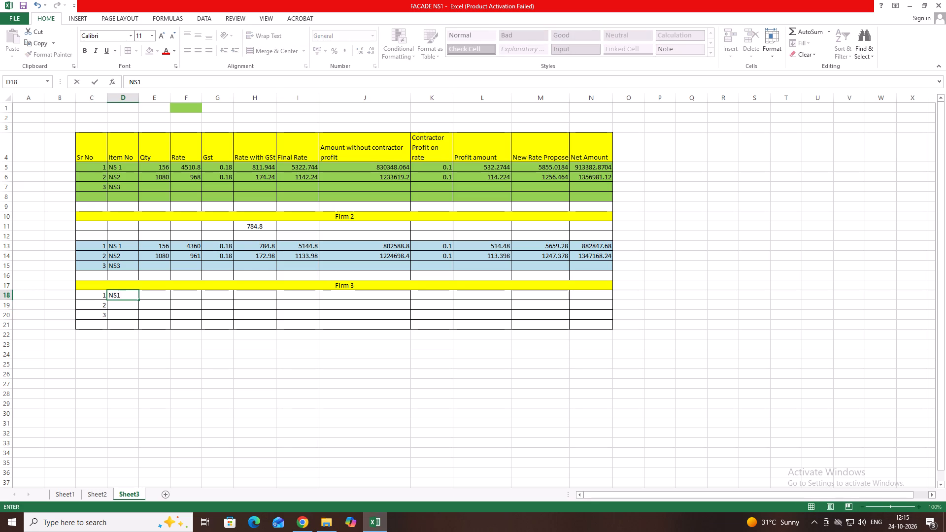
{"action": "key", "text": "Down"}
{"action": "type", "text": "NS"}
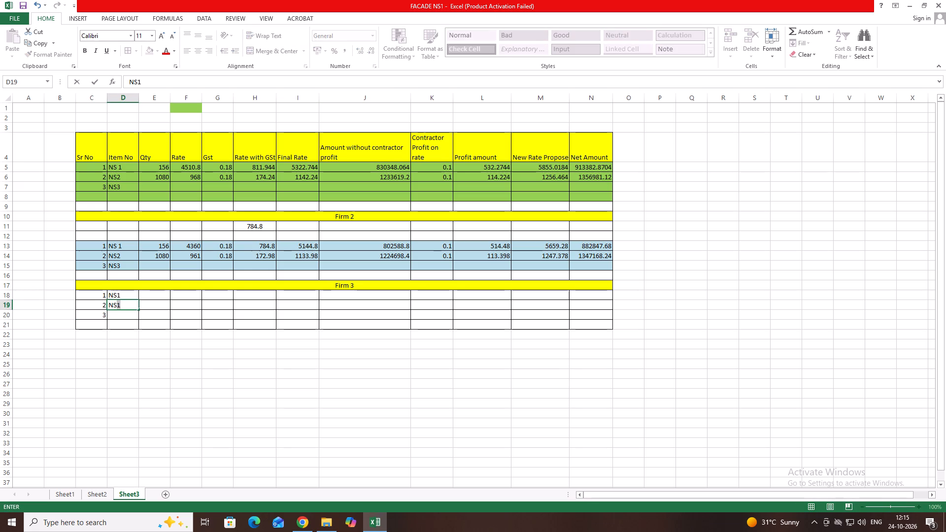
{"action": "key", "text": "2"}
{"action": "key", "text": "Down"}
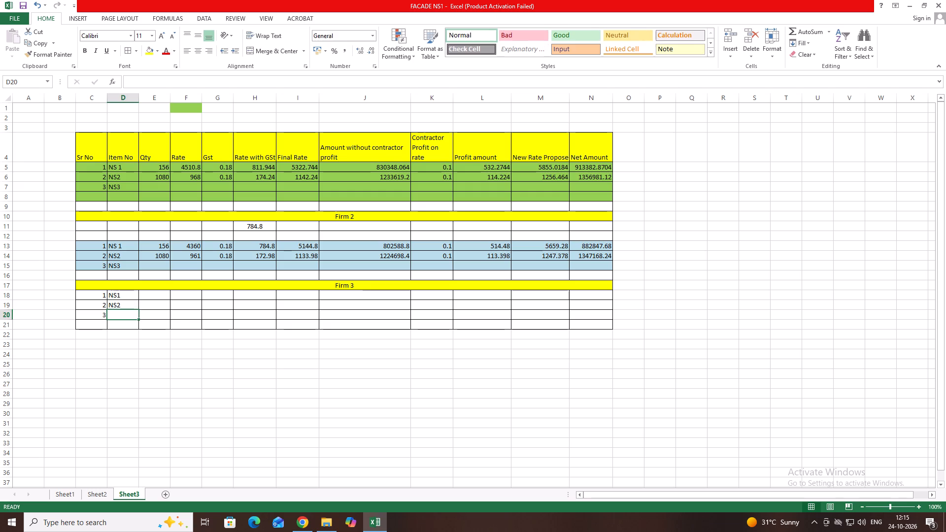
{"action": "type", "text": "NS3"}
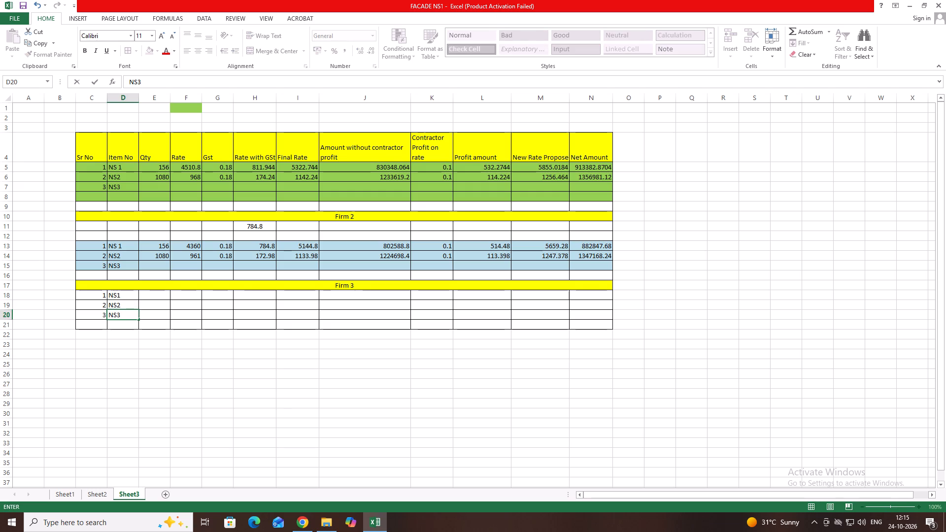
Enter the Firm 3 quantities: 156 for NS1 in E18 and 1080 for NS2 in E19.
{"action": "left_click", "coordinate": [157, 296]}
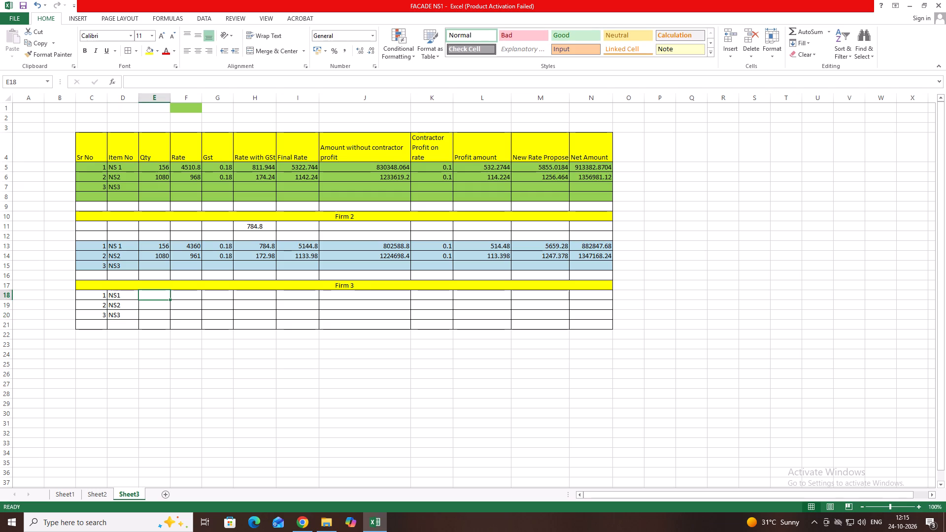
{"action": "type", "text": "156"}
{"action": "left_click", "coordinate": [159, 308]}
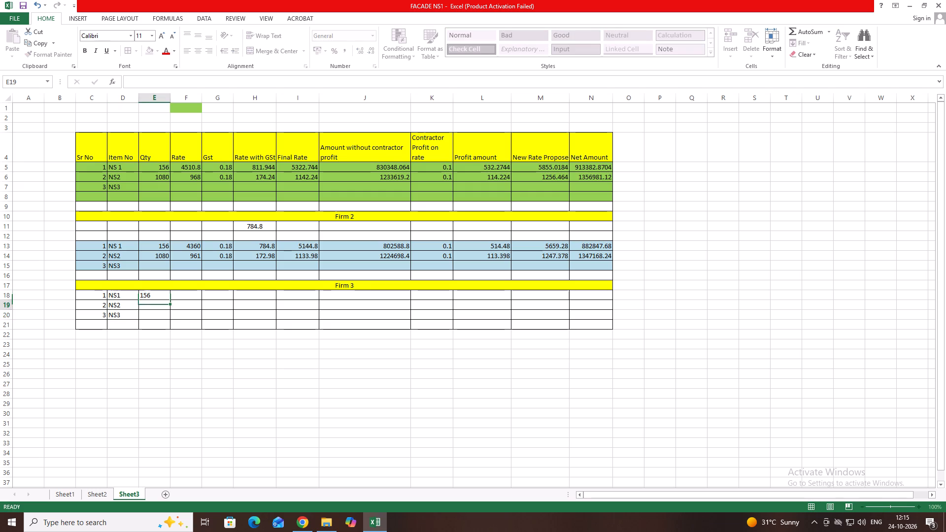
{"action": "type", "text": "1080"}
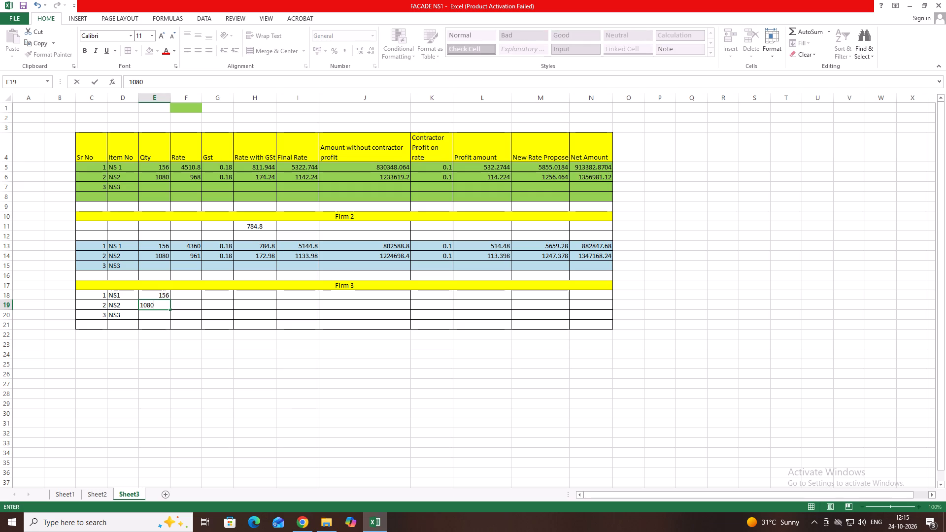
Enter the Firm 3 rates: 4660 for NS1 in F18 and 975 for NS2 in F19.
{"action": "left_click", "coordinate": [192, 294]}
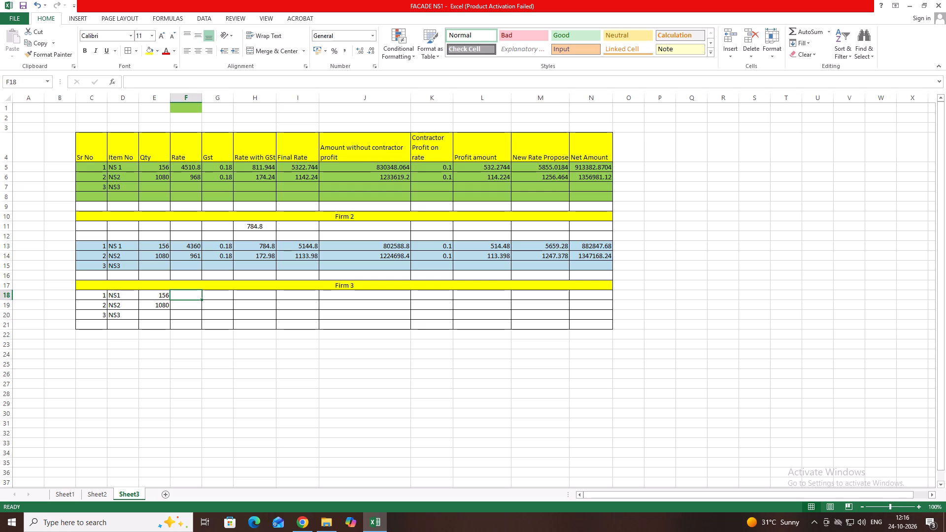
{"action": "type", "text": "466"}
{"action": "key", "text": "0"}
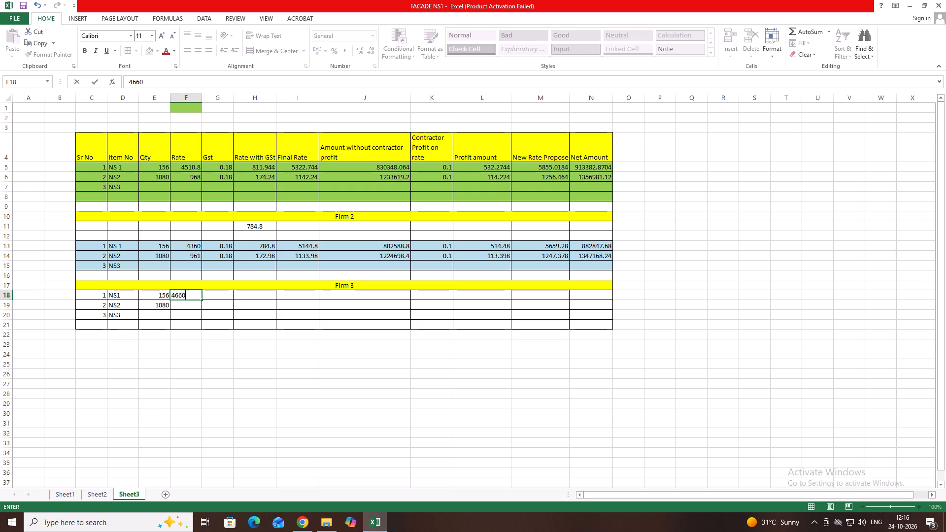
{"action": "left_click", "coordinate": [186, 307]}
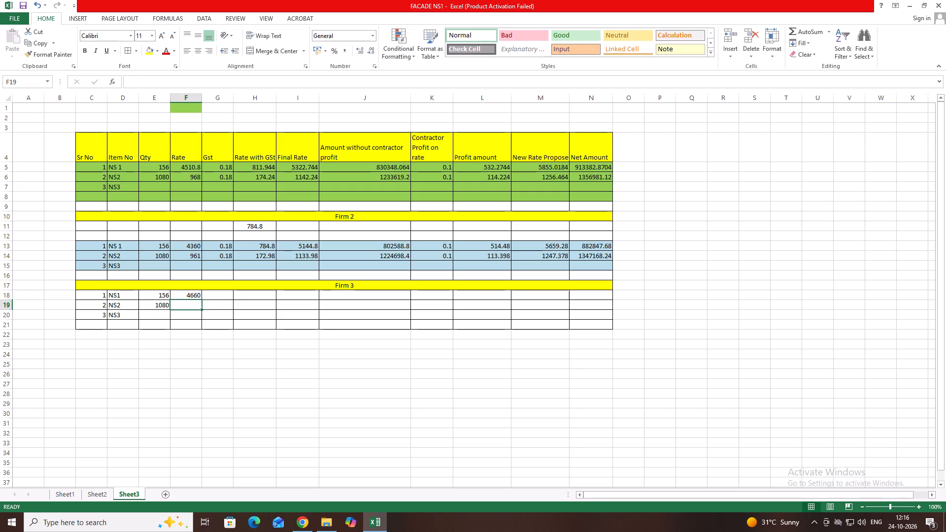
{"action": "type", "text": "975"}
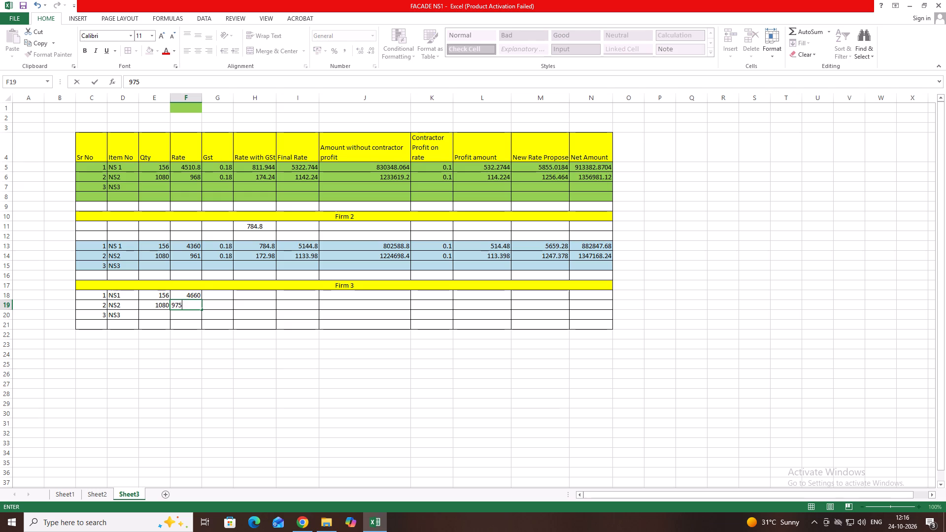
Enter .18 as the Firm 3 Gst for NS1 and NS2 in G18 and G19.
{"action": "left_click", "coordinate": [214, 298]}
{"action": "type", "text": ".18"}
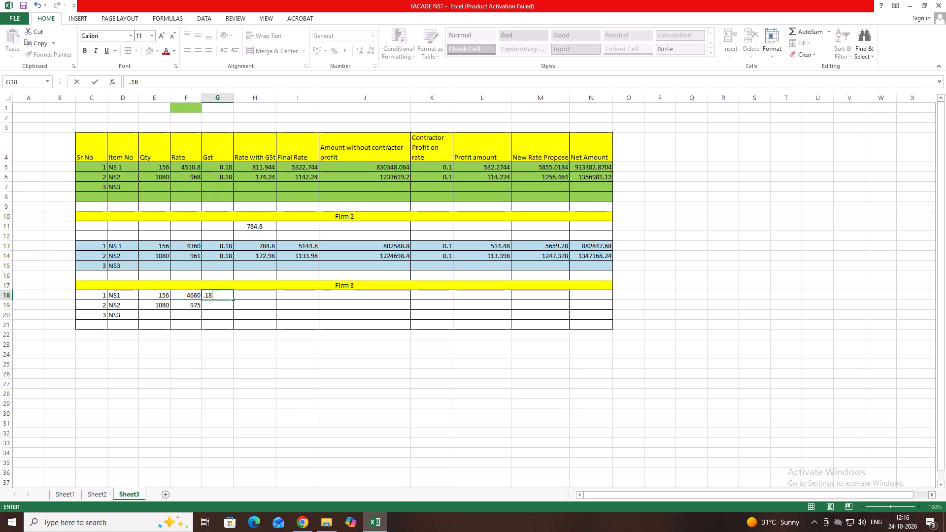
{"action": "left_click", "coordinate": [218, 310]}
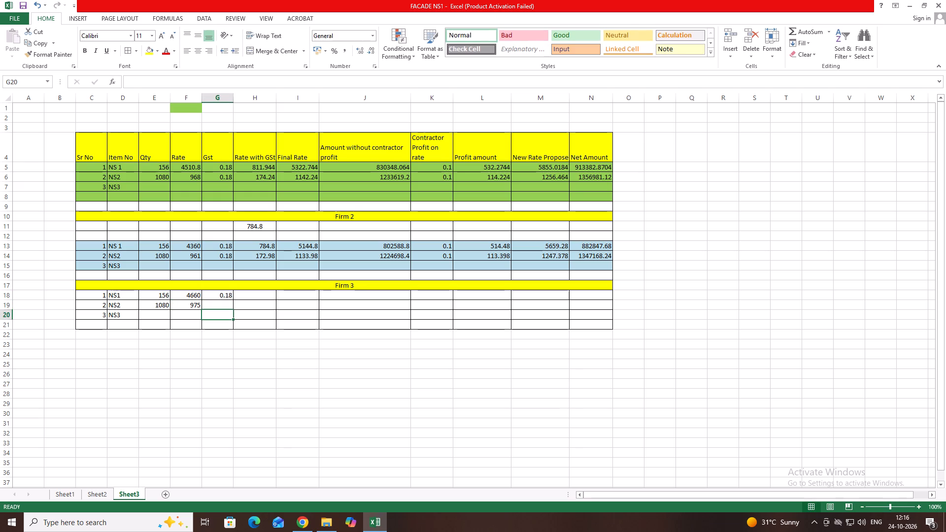
{"action": "left_click", "coordinate": [230, 306]}
{"action": "type", "text": ".18"}
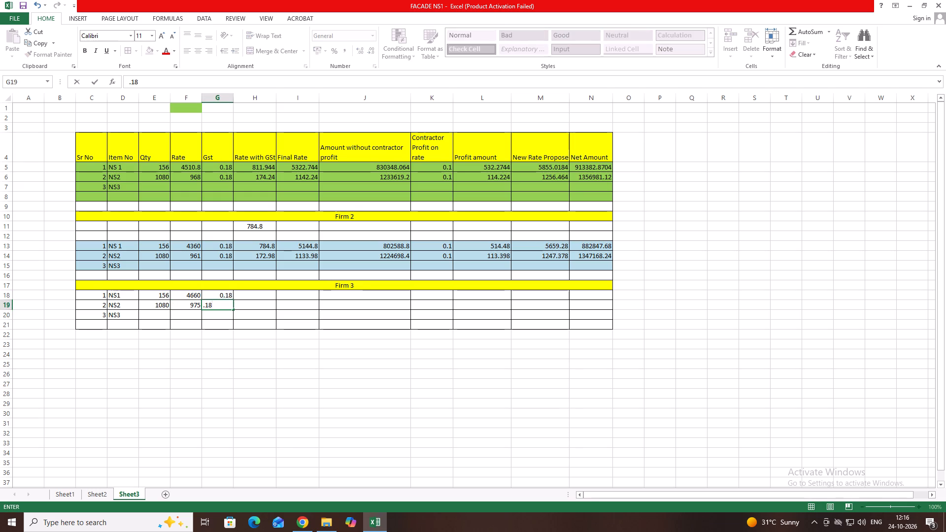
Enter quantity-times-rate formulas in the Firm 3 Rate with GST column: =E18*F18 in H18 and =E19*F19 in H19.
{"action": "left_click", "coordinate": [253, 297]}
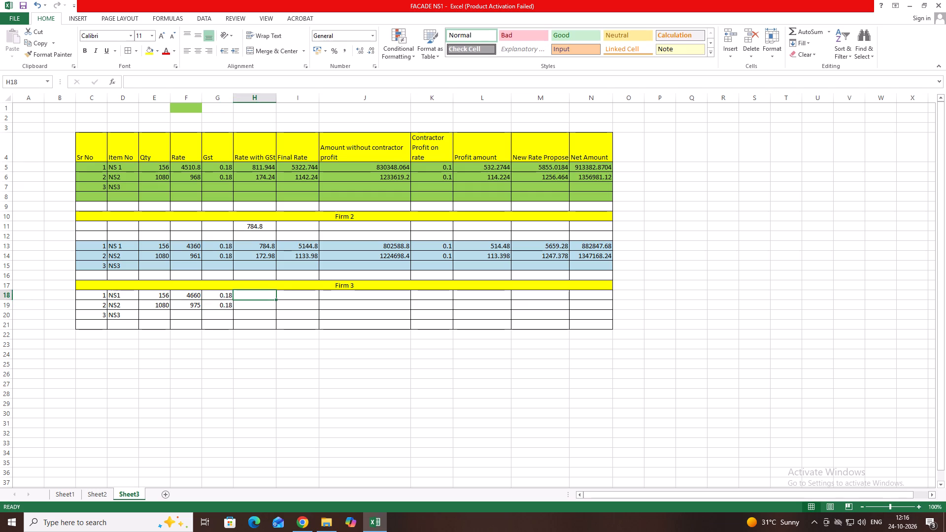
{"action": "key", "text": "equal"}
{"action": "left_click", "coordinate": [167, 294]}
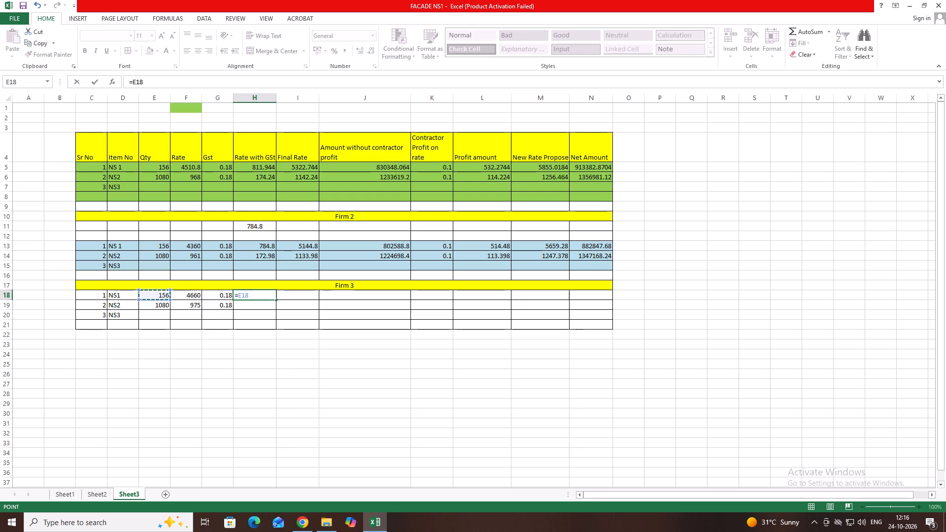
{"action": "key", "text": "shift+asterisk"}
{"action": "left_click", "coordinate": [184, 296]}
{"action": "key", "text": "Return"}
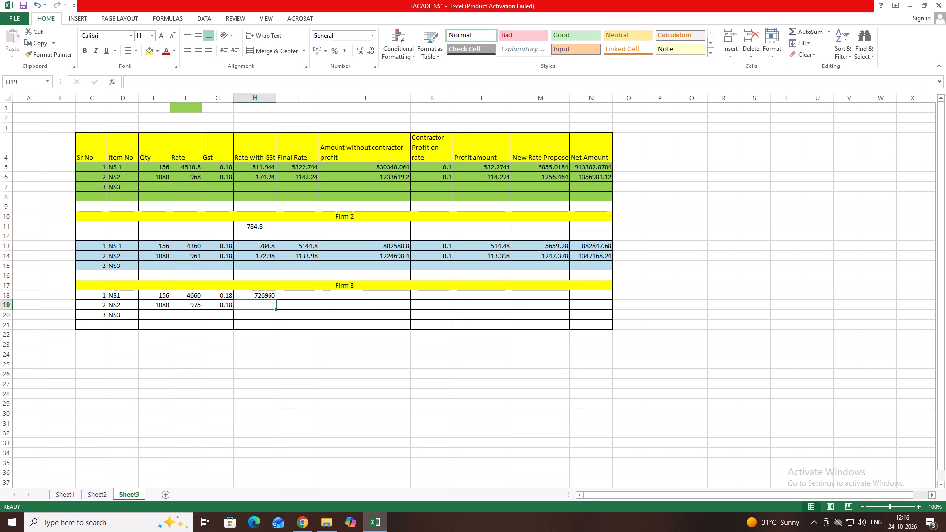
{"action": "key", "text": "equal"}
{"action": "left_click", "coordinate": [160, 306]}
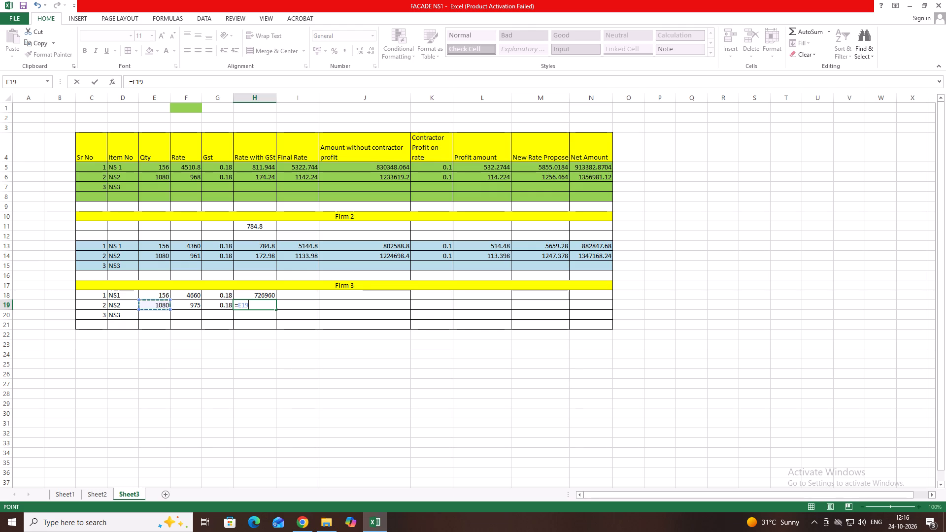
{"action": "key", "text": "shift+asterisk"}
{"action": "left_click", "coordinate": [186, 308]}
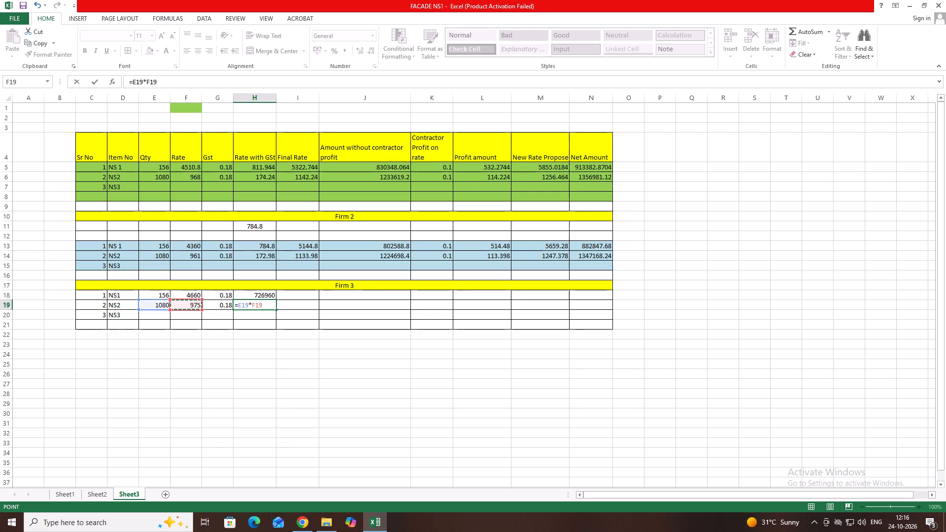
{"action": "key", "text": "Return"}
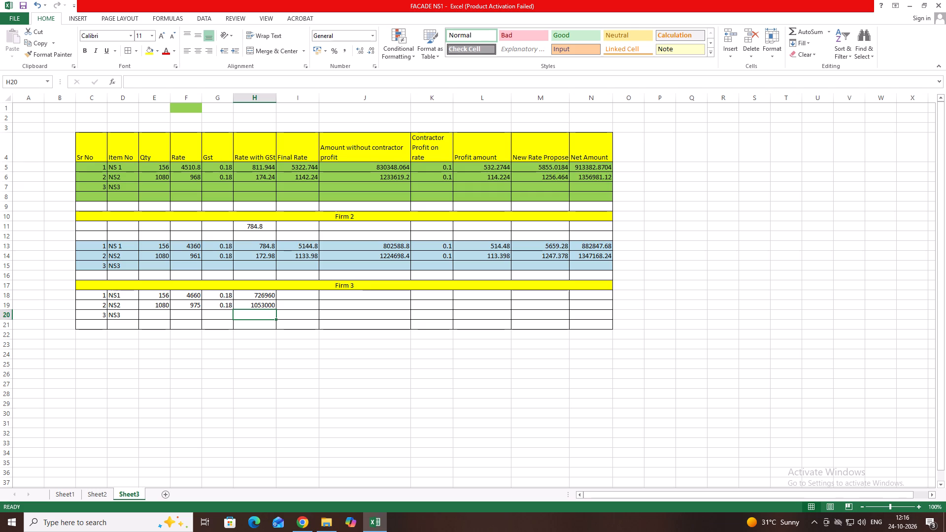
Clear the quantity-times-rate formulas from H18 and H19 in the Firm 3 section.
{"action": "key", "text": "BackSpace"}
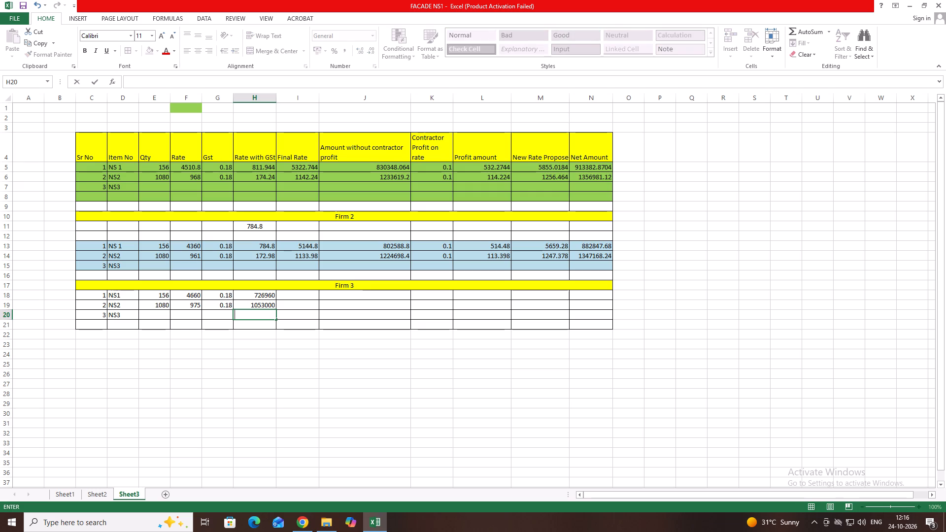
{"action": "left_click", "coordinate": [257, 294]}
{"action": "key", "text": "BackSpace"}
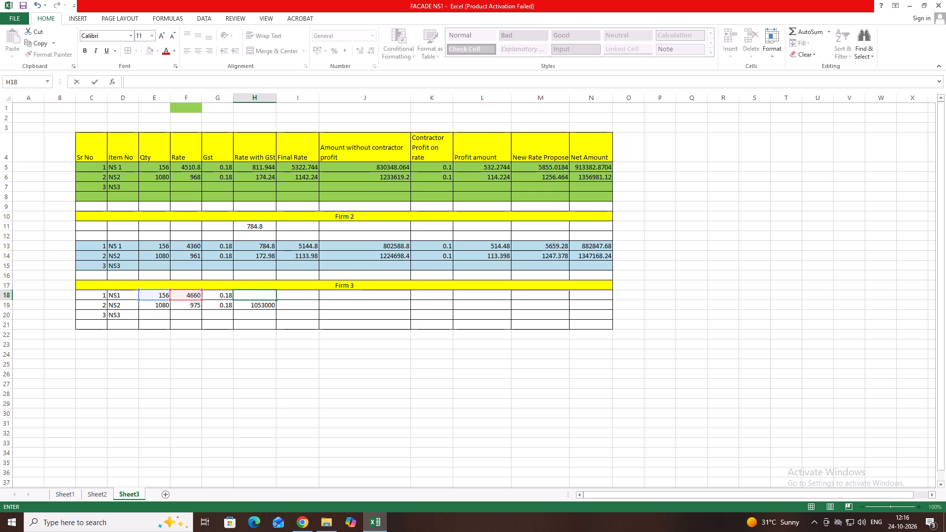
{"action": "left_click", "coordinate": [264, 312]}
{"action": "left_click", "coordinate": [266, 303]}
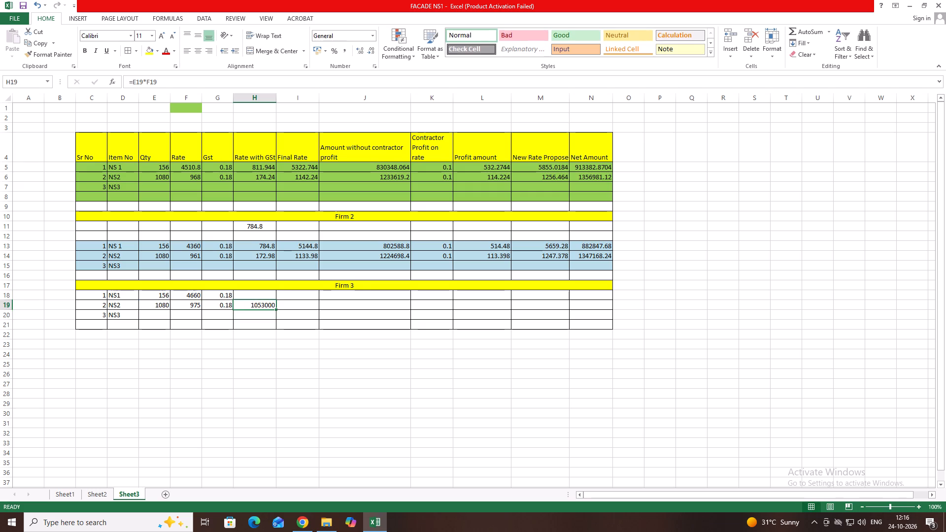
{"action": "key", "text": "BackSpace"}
Calculate the Firm 3 Rate with GST using =F18*G18 in H18 and fill the formula down to H19.
{"action": "left_click", "coordinate": [259, 293]}
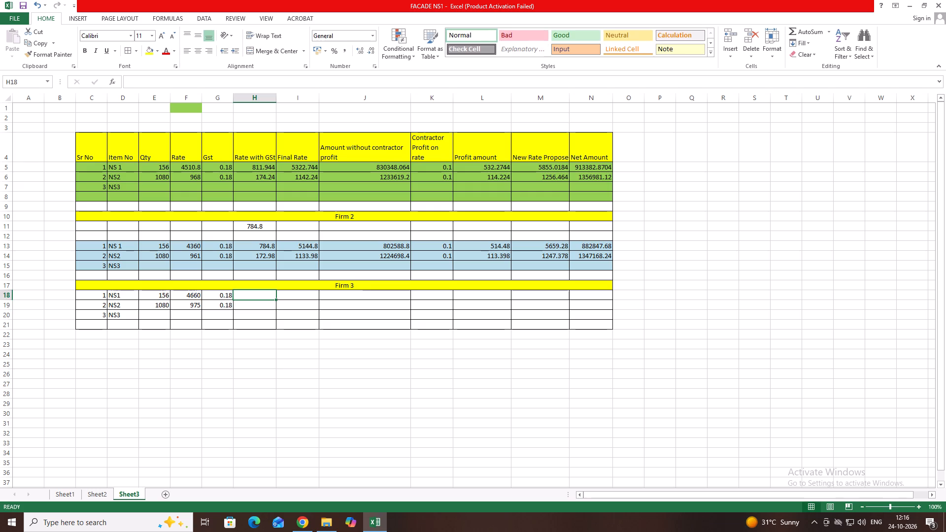
{"action": "key", "text": "equal"}
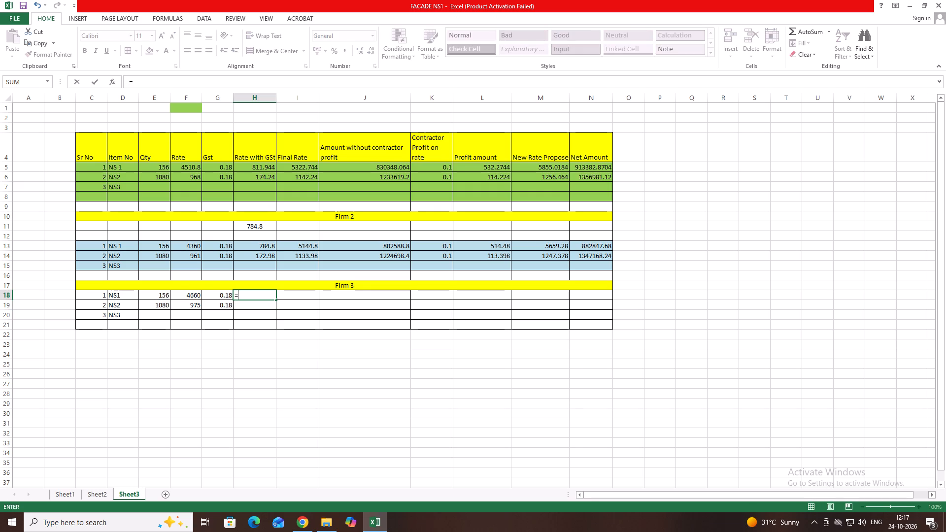
{"action": "left_click", "coordinate": [192, 297]}
{"action": "key", "text": "shift+asterisk"}
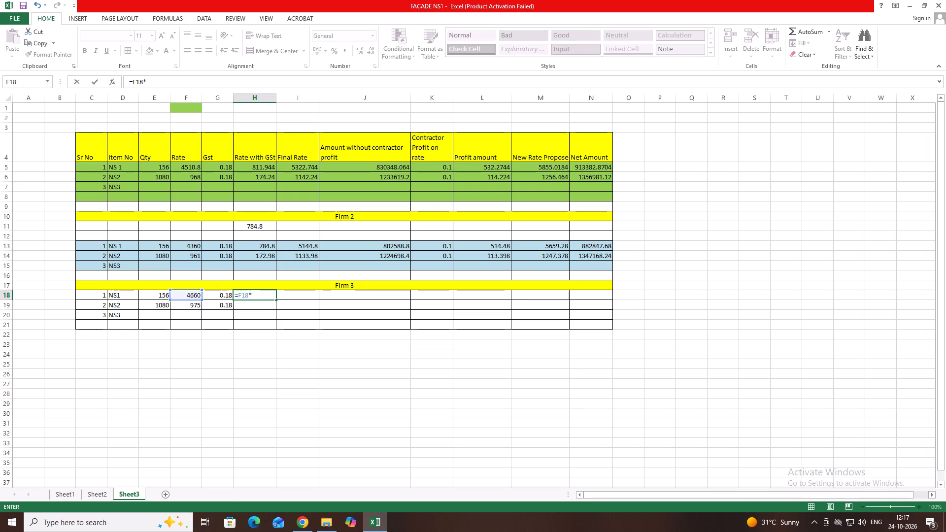
{"action": "left_click", "coordinate": [214, 295]}
{"action": "key", "text": "Return"}
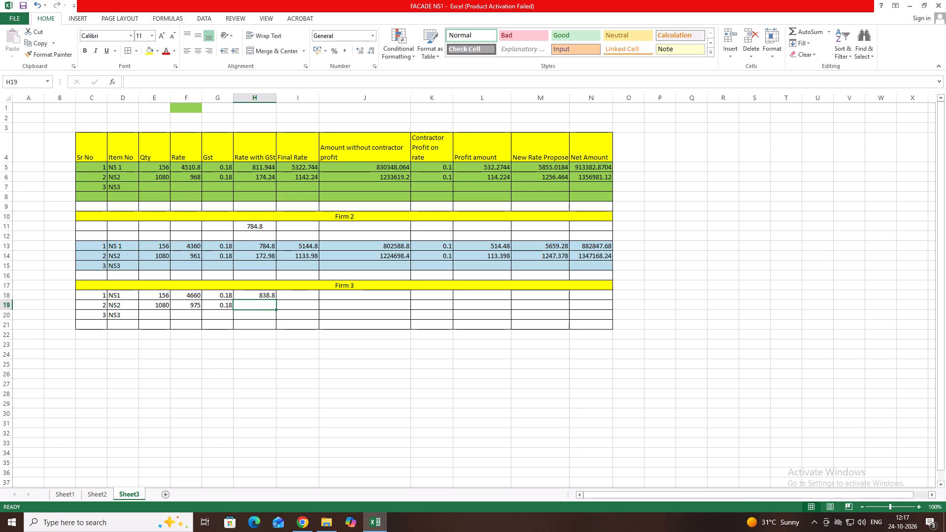
{"action": "left_click", "coordinate": [260, 294]}
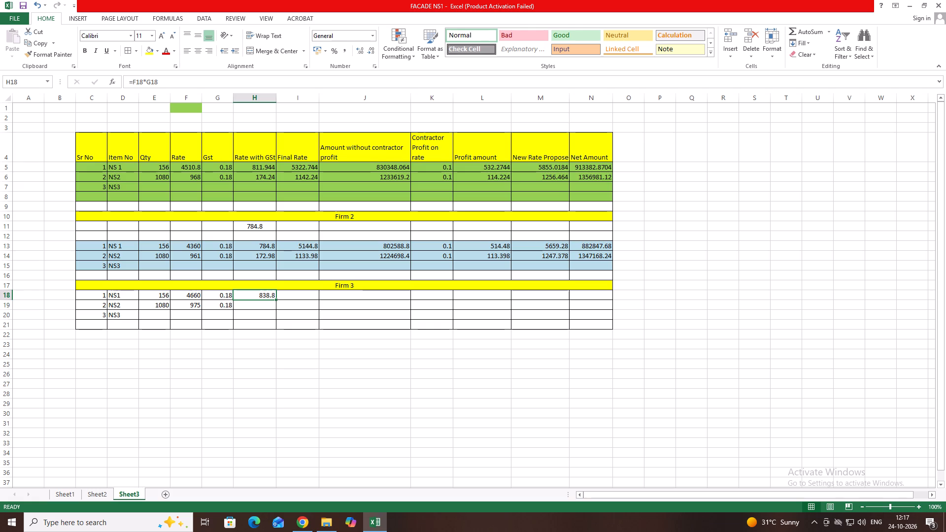
{"action": "left_click_drag", "start_coordinate": [276, 300], "coordinate": [275, 309]}
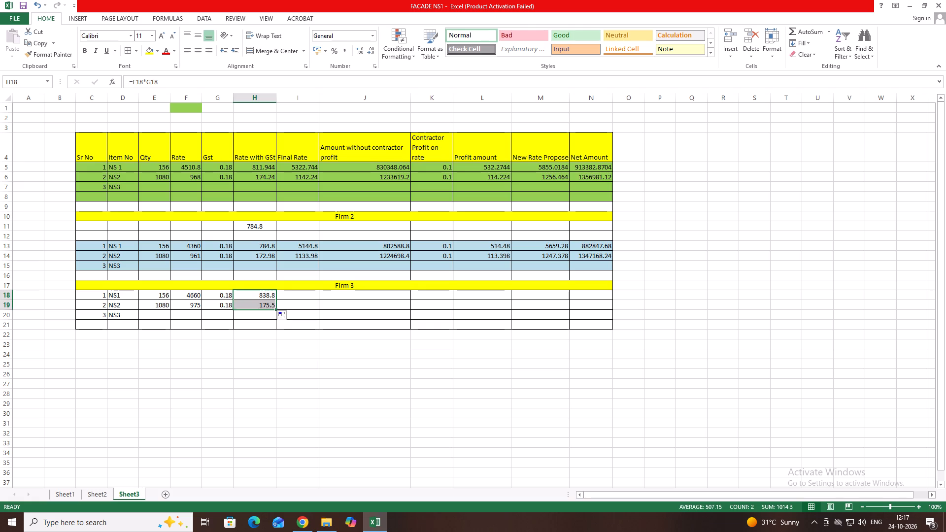
Calculate the Firm 3 Final Rate using =F18+H18 in I18 and fill the formula down to I19.
{"action": "left_click", "coordinate": [294, 296]}
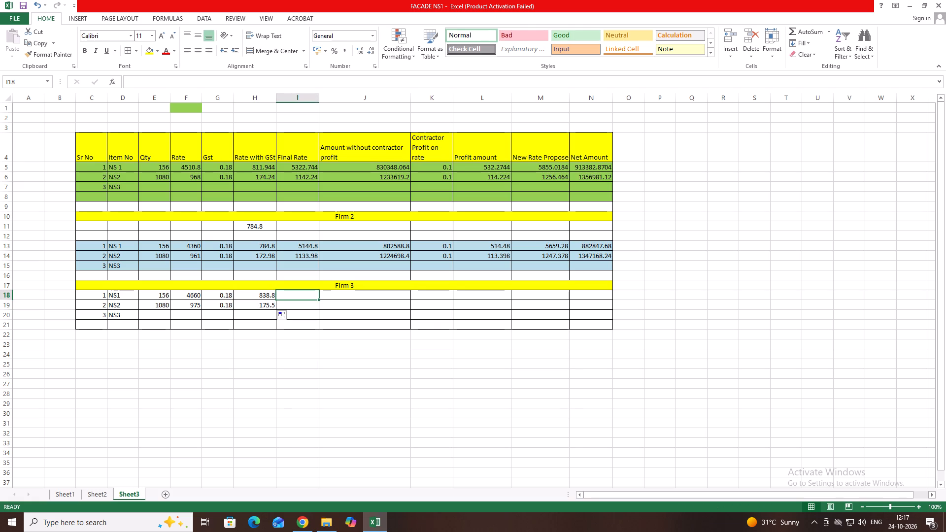
{"action": "key", "text": "equal"}
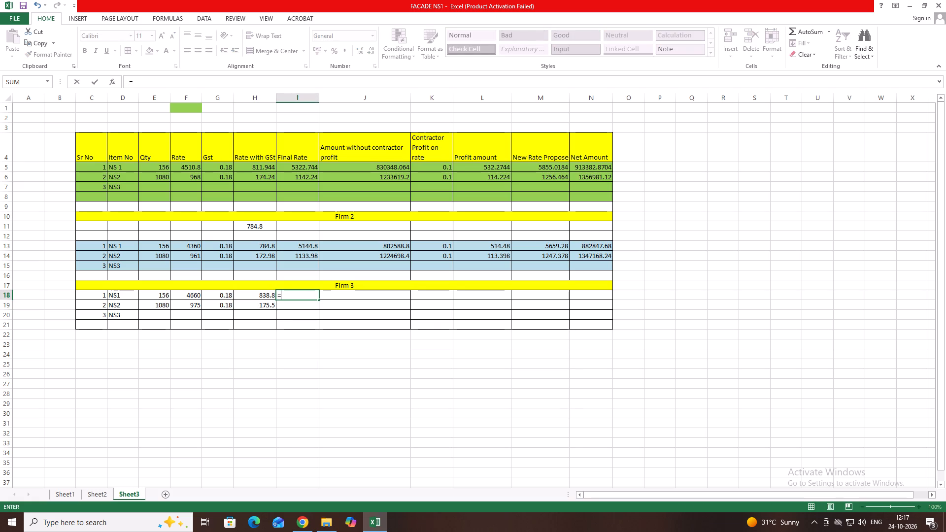
{"action": "left_click", "coordinate": [196, 298]}
{"action": "key", "text": "shift+plus"}
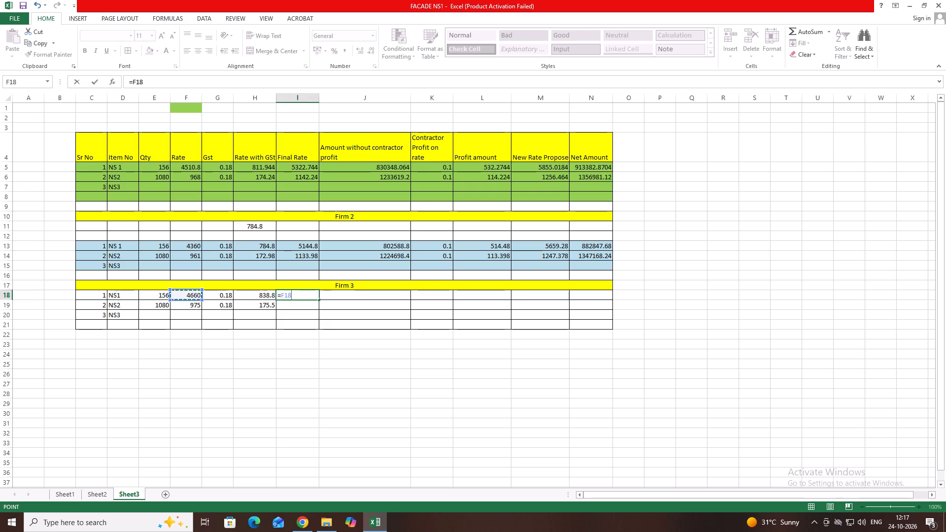
{"action": "left_click", "coordinate": [261, 297]}
{"action": "key", "text": "Return"}
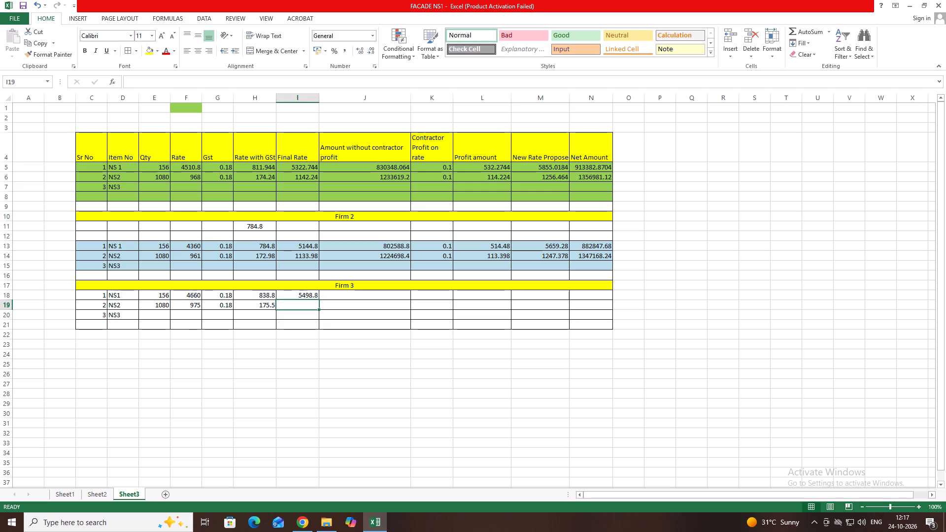
{"action": "left_click", "coordinate": [314, 292]}
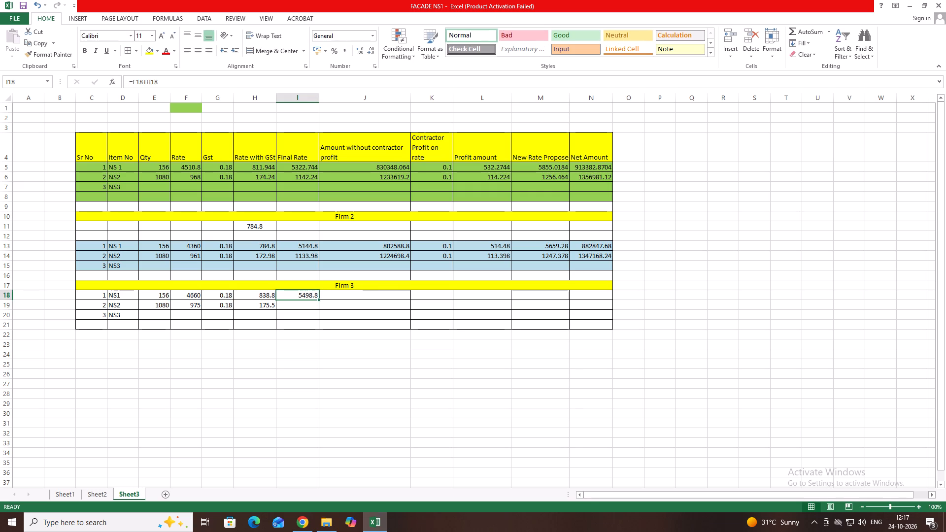
{"action": "left_click_drag", "start_coordinate": [317, 299], "coordinate": [316, 305]}
Calculate the Firm 3 Amount without contractor profit using =E18*I18 in J18 and fill the formula down to J19.
{"action": "left_click", "coordinate": [344, 293]}
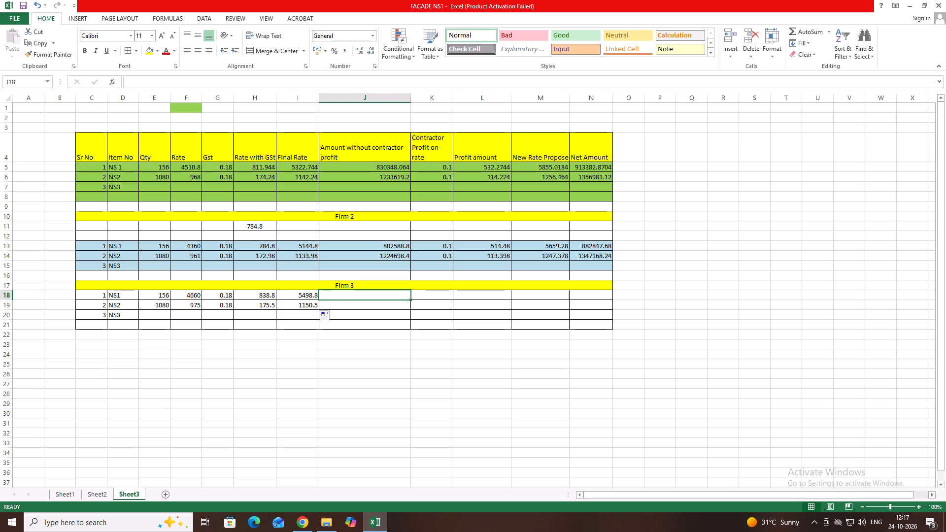
{"action": "key", "text": "equal"}
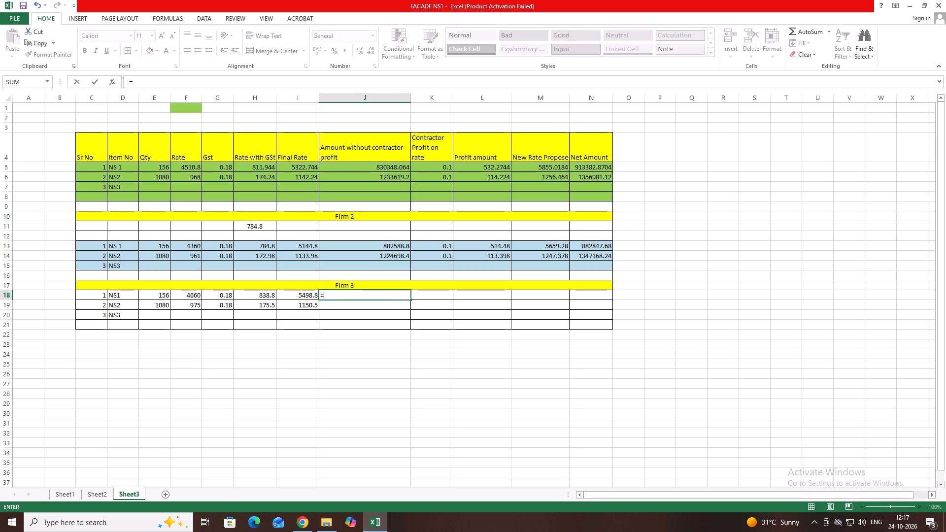
{"action": "left_click", "coordinate": [155, 295]}
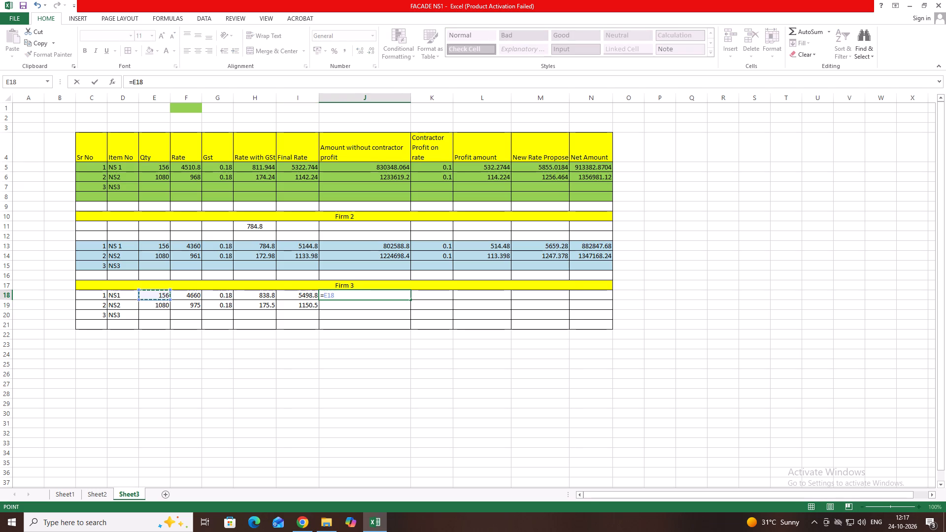
{"action": "key", "text": "shift+asterisk"}
{"action": "left_click", "coordinate": [283, 293]}
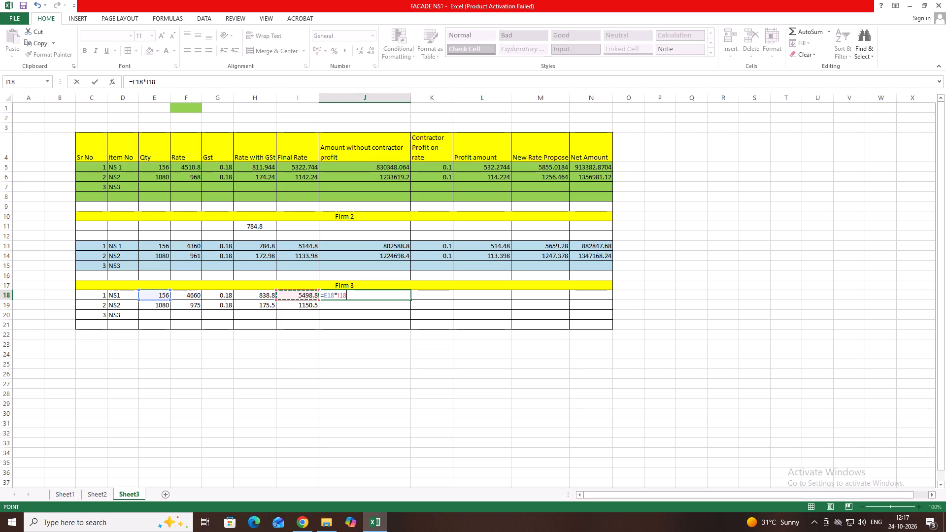
{"action": "key", "text": "Return"}
{"action": "left_click", "coordinate": [391, 297]}
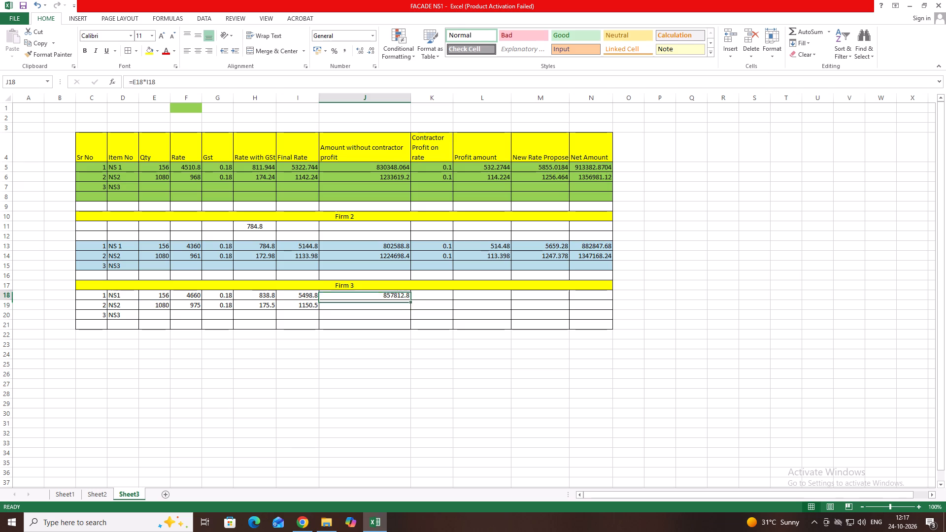
{"action": "left_click_drag", "start_coordinate": [409, 299], "coordinate": [409, 307]}
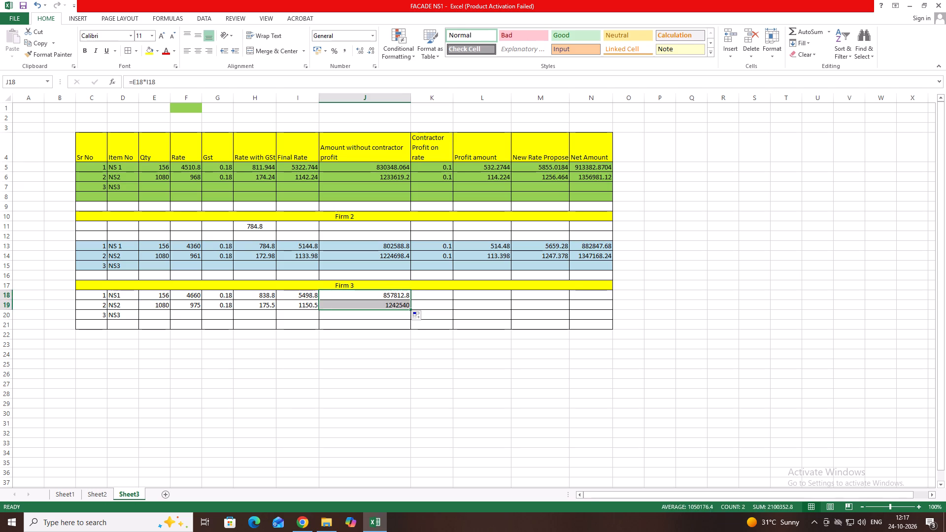
Enter .1 as the Firm 3 Contractor Profit on rate for NS1 and NS2 in K18 and K19.
{"action": "left_click", "coordinate": [429, 298]}
{"action": "type", "text": ".1"}
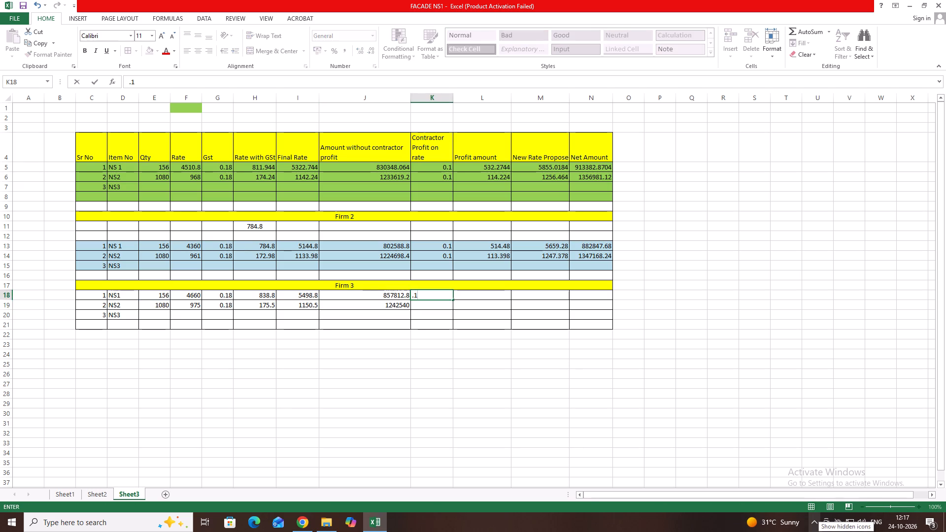
{"action": "key", "text": "Down"}
{"action": "type", "text": ".1"}
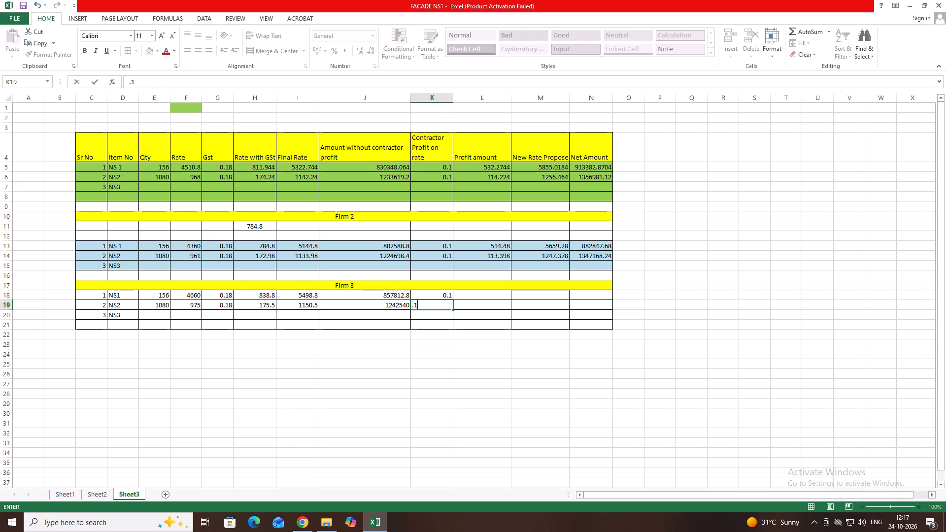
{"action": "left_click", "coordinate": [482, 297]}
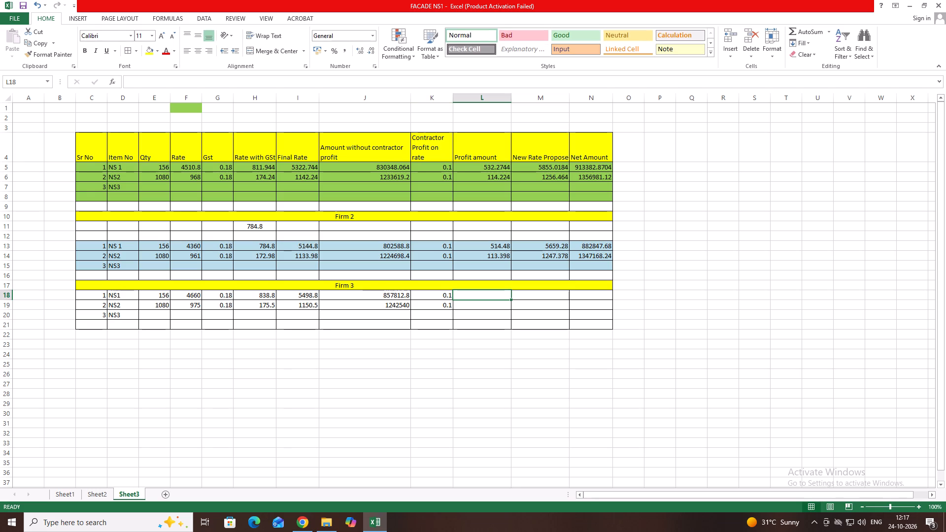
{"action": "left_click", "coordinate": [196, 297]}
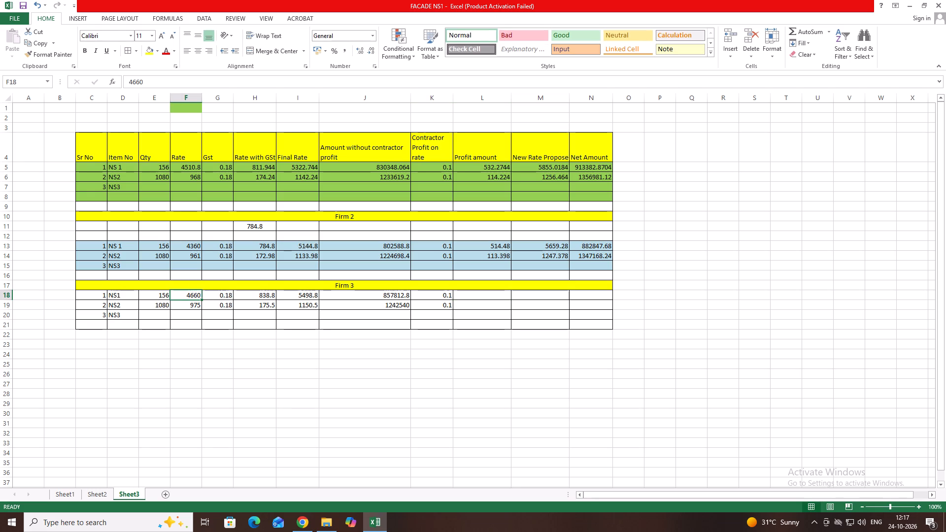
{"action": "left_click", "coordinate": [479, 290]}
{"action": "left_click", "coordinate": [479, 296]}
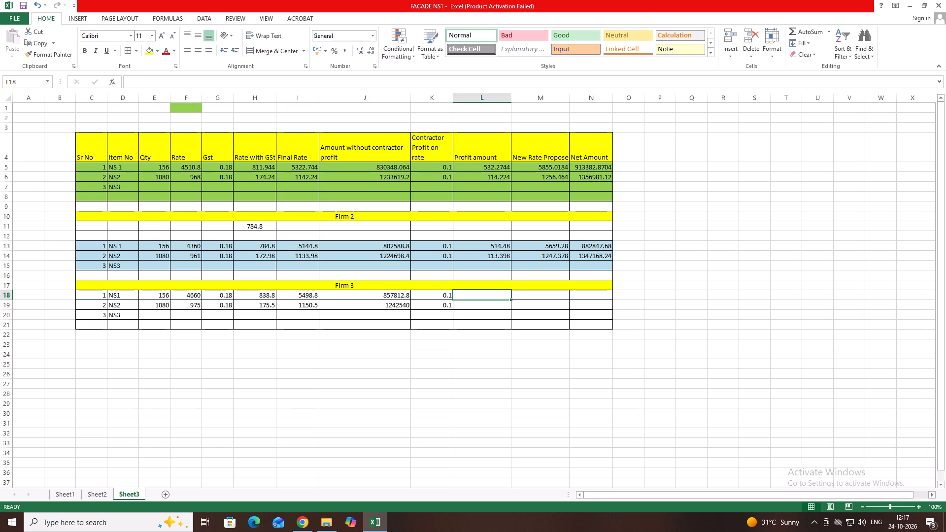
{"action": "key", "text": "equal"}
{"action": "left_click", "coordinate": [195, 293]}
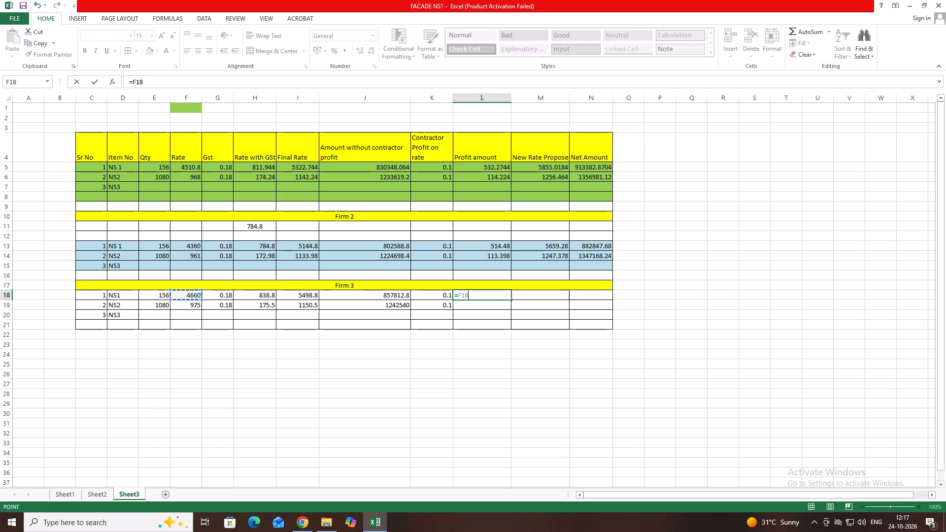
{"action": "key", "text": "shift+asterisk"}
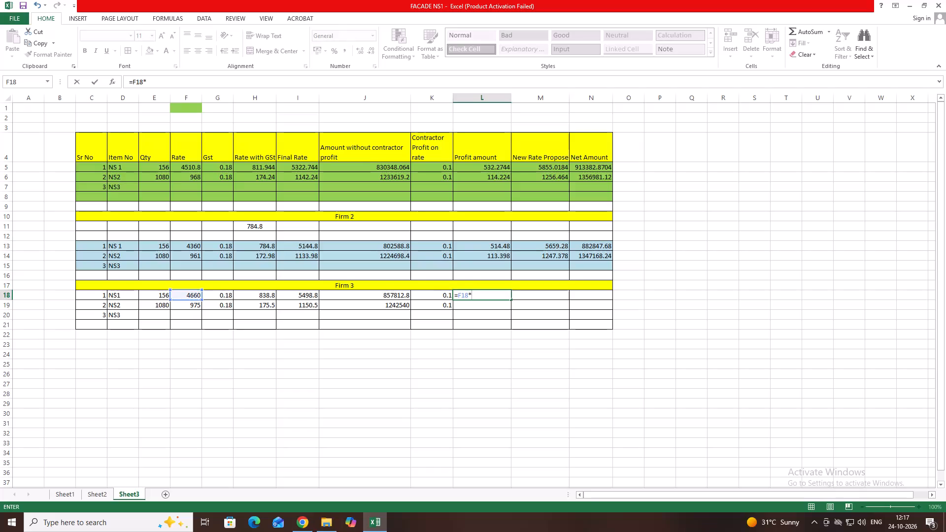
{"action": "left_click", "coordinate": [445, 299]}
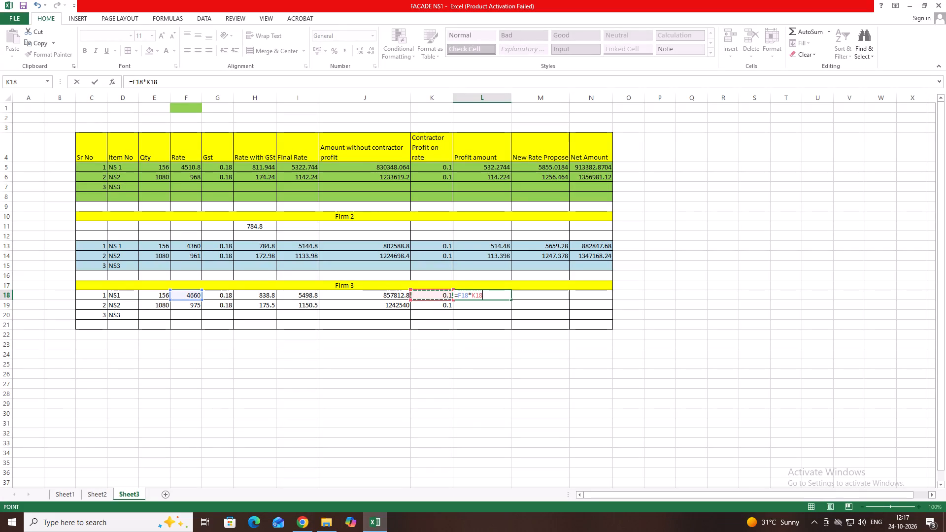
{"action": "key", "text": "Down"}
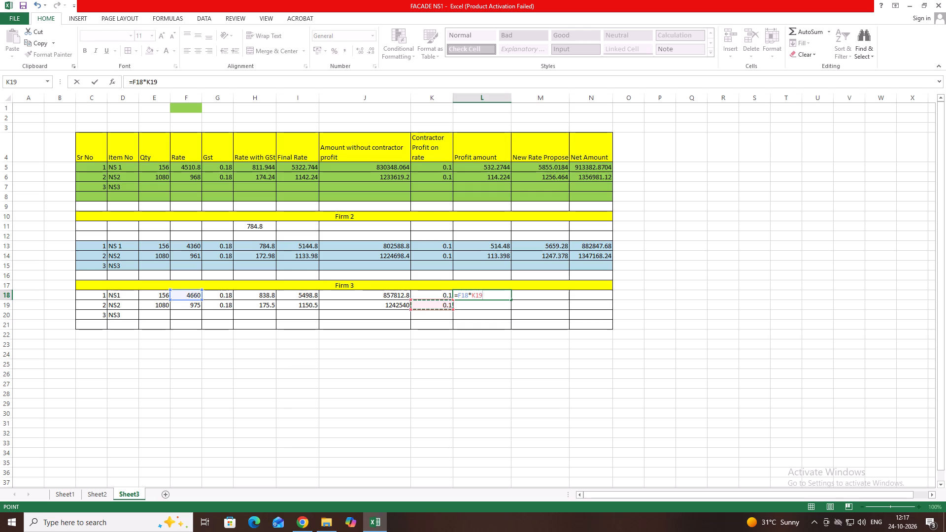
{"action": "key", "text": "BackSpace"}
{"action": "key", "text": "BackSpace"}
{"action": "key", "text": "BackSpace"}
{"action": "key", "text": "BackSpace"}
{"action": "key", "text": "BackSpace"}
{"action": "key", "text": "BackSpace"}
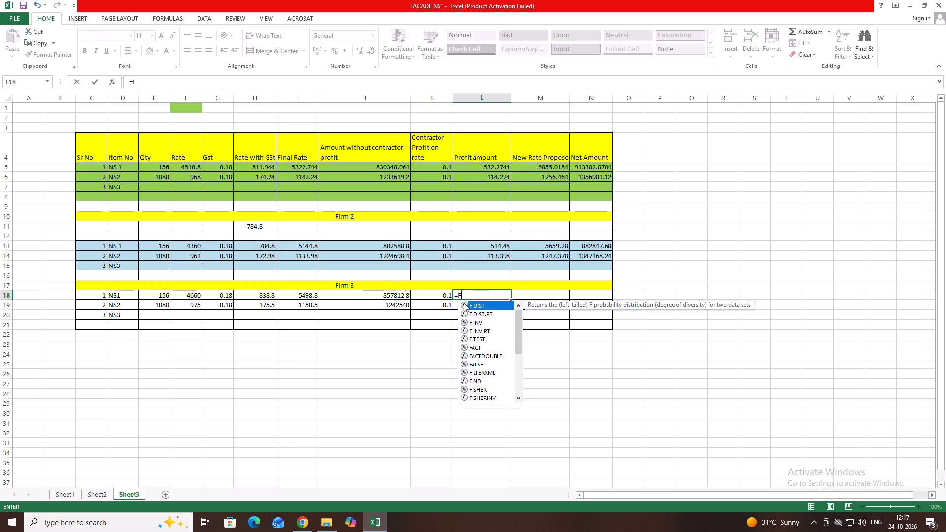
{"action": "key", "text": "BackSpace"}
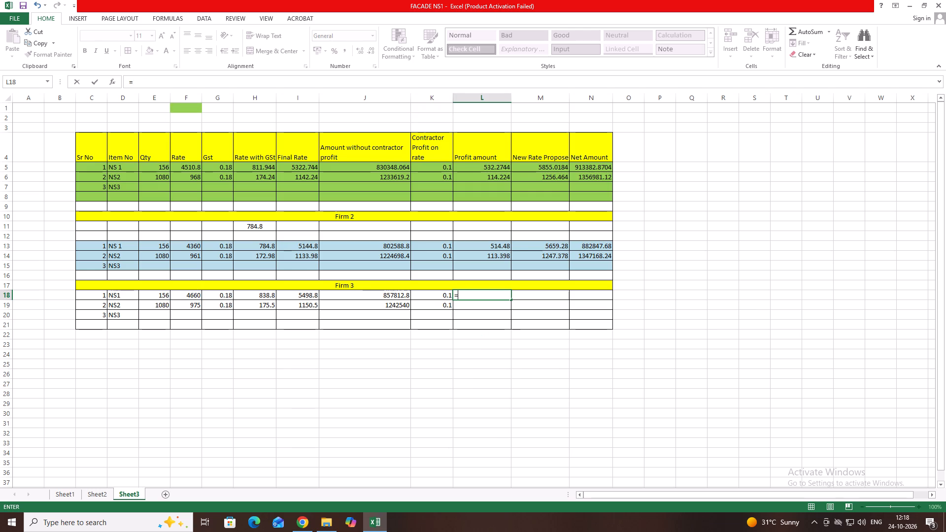
Calculate the Firm 3 Profit amount using =I18*K18 in L18 and fill the formula down to L19.
{"action": "left_click", "coordinate": [303, 296]}
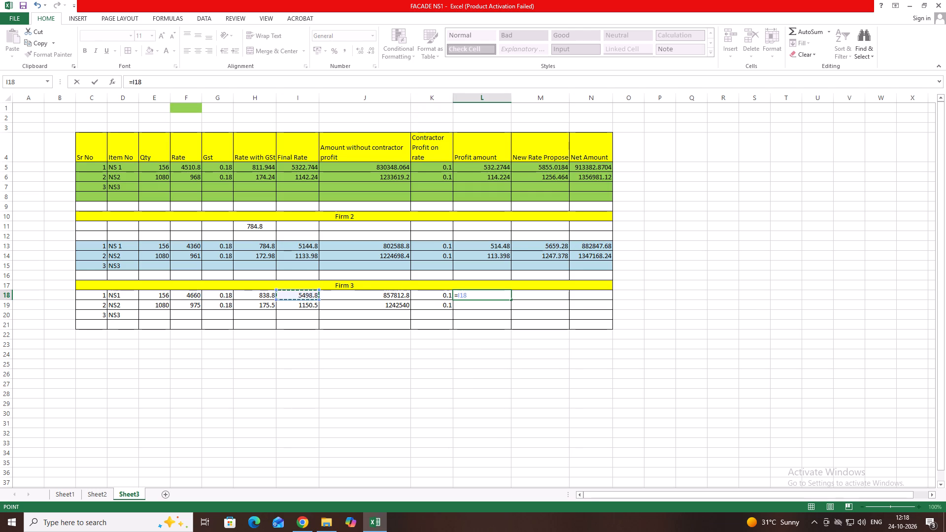
{"action": "key", "text": "shift+asterisk"}
{"action": "left_click", "coordinate": [438, 295]}
{"action": "key", "text": "Return"}
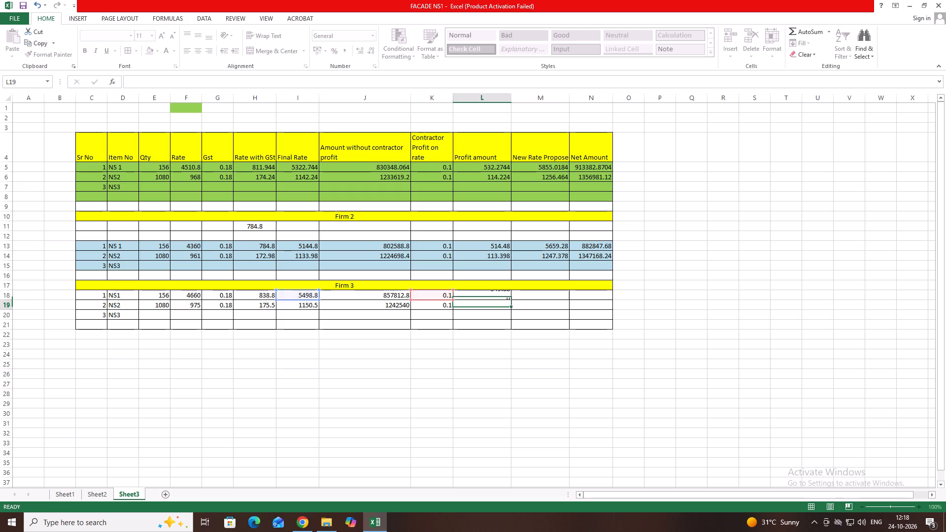
{"action": "left_click", "coordinate": [508, 295]}
{"action": "left_click_drag", "start_coordinate": [511, 300], "coordinate": [510, 307]}
Calculate the Firm 3 New Rate Propose using =I18+L18 in M18 and fill the formula down to M19.
{"action": "left_click", "coordinate": [555, 293]}
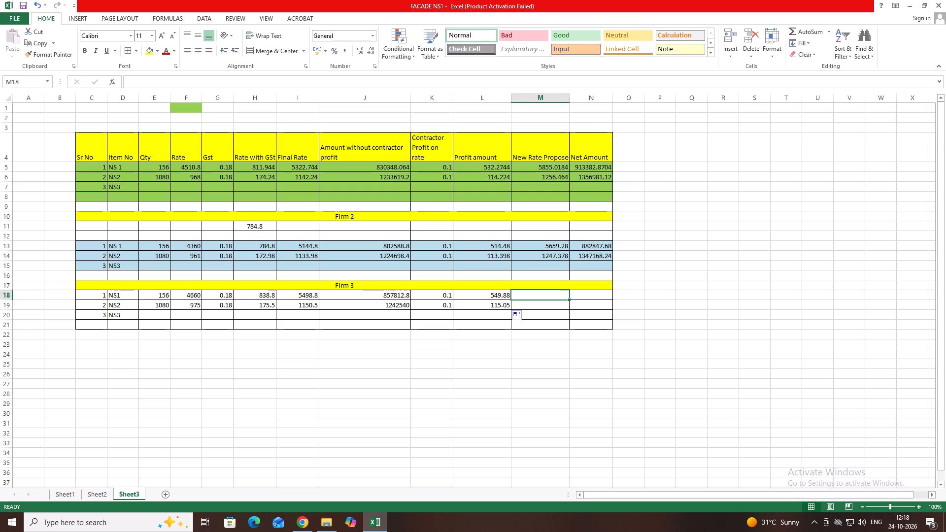
{"action": "key", "text": "equal"}
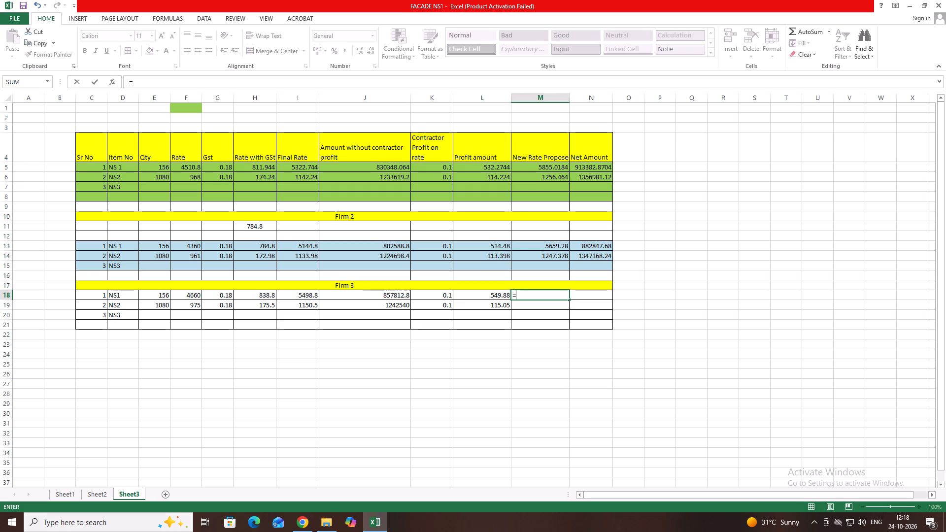
{"action": "left_click", "coordinate": [308, 295]}
{"action": "key", "text": "shift+plus"}
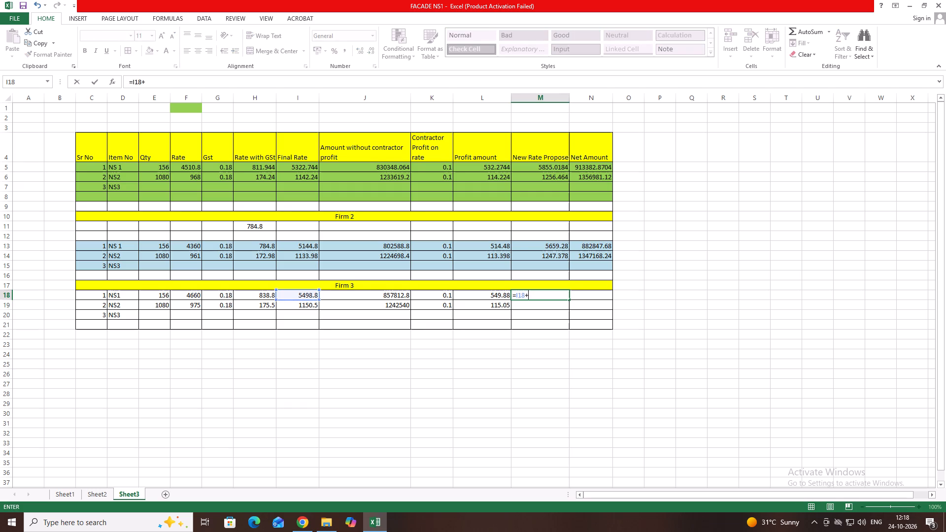
{"action": "left_click", "coordinate": [498, 292]}
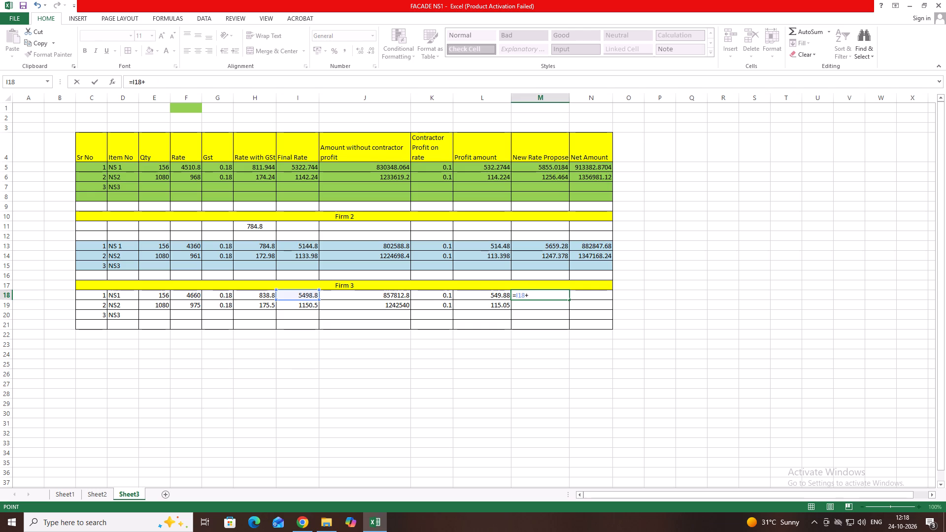
{"action": "key", "text": "Return"}
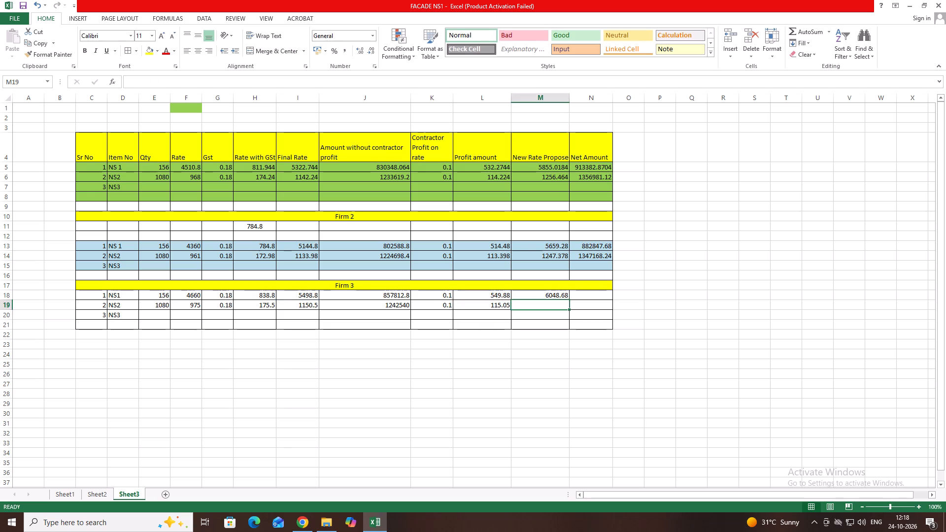
{"action": "left_click", "coordinate": [561, 293]}
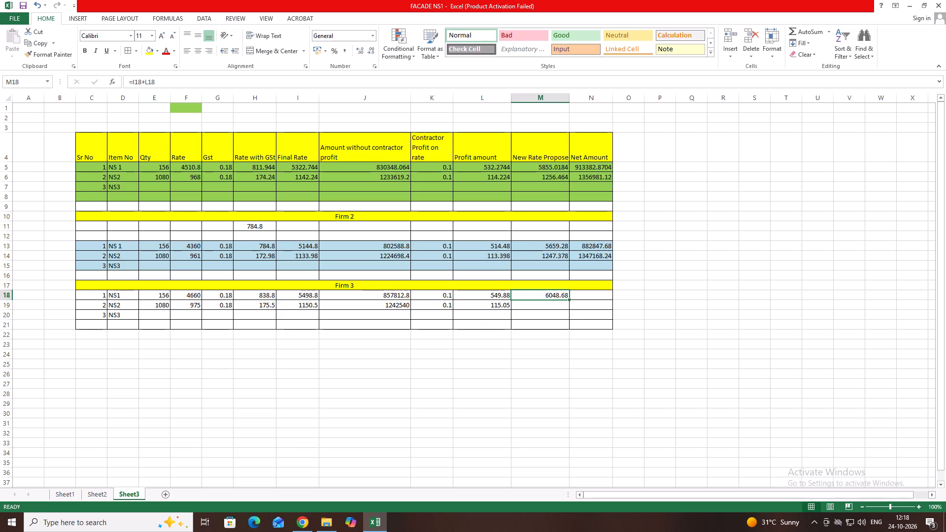
{"action": "left_click_drag", "start_coordinate": [570, 300], "coordinate": [568, 305]}
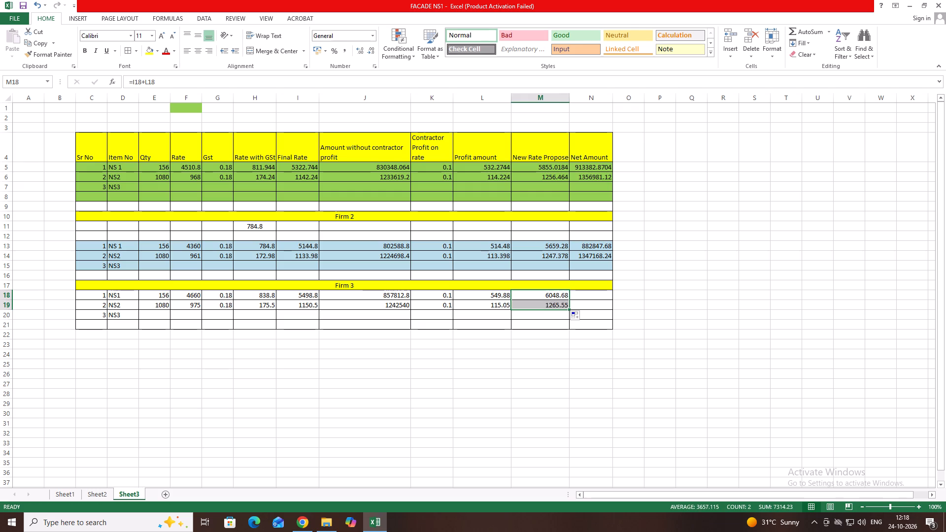
Calculate the Firm 3 Net Amount using =E18*M18 in N18 and fill the formula down to N19.
{"action": "left_click", "coordinate": [588, 294]}
{"action": "key", "text": "equal"}
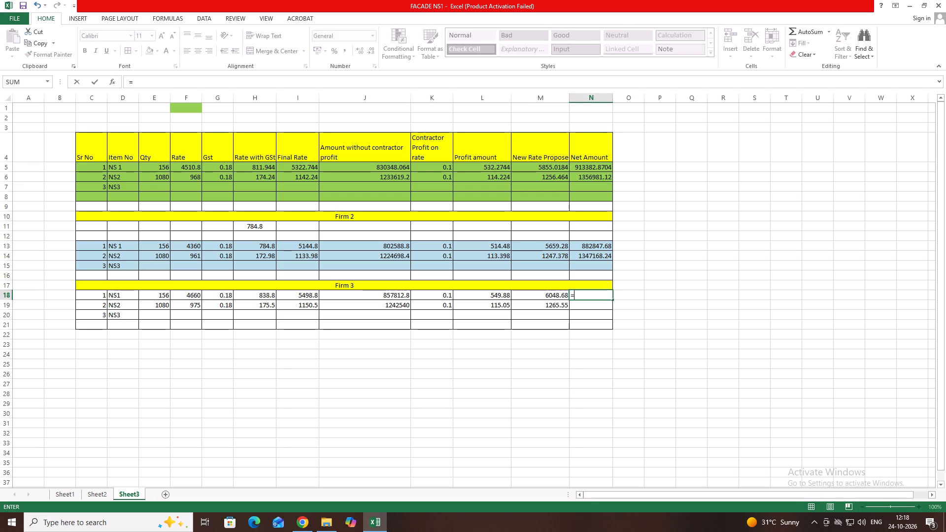
{"action": "left_click", "coordinate": [156, 297]}
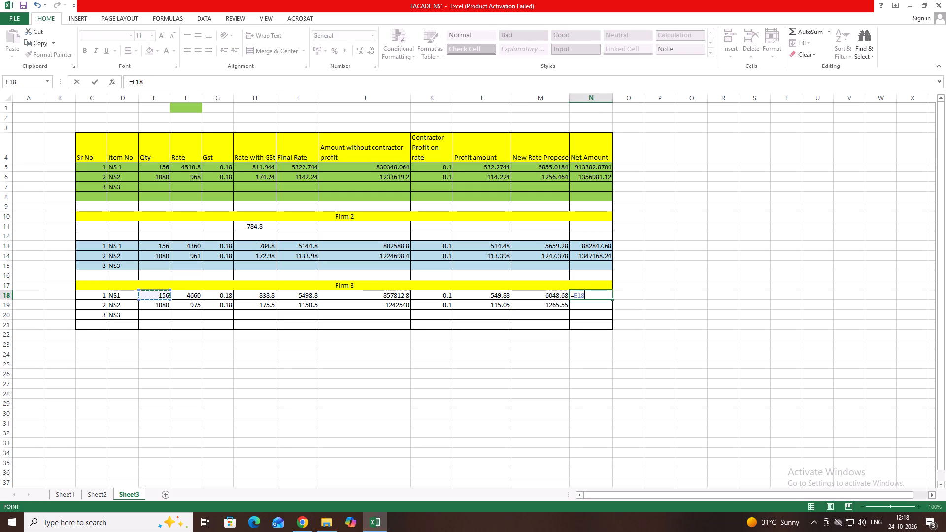
{"action": "key", "text": "shift+asterisk"}
{"action": "left_click", "coordinate": [550, 297]}
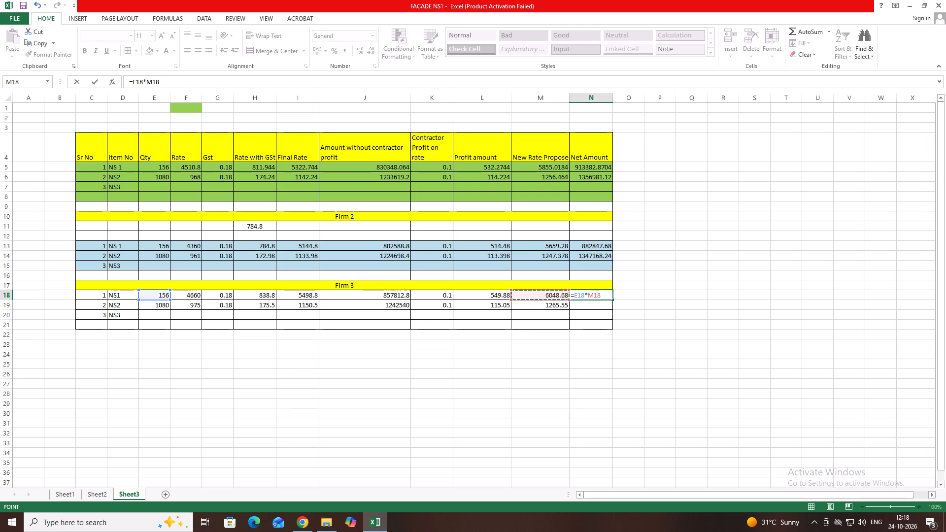
{"action": "key", "text": "Return"}
{"action": "left_click", "coordinate": [592, 294]}
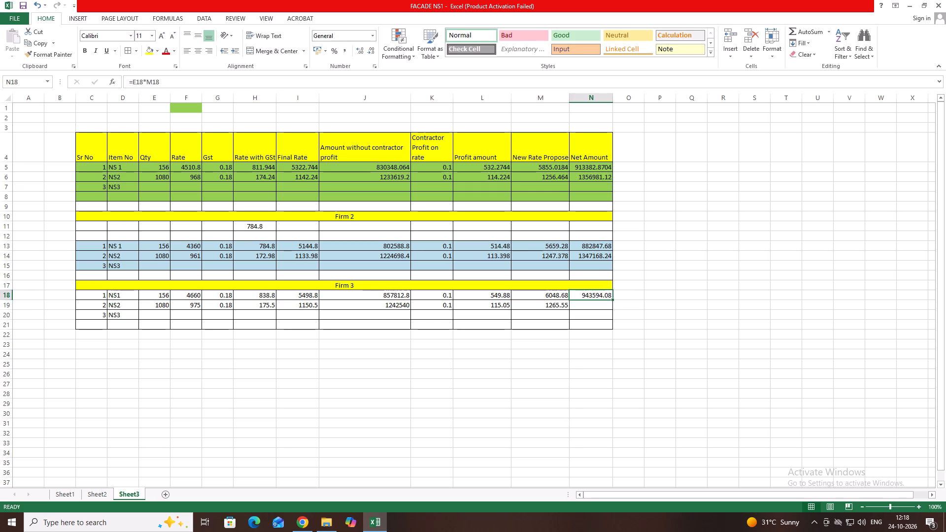
{"action": "left_click_drag", "start_coordinate": [613, 299], "coordinate": [613, 310]}
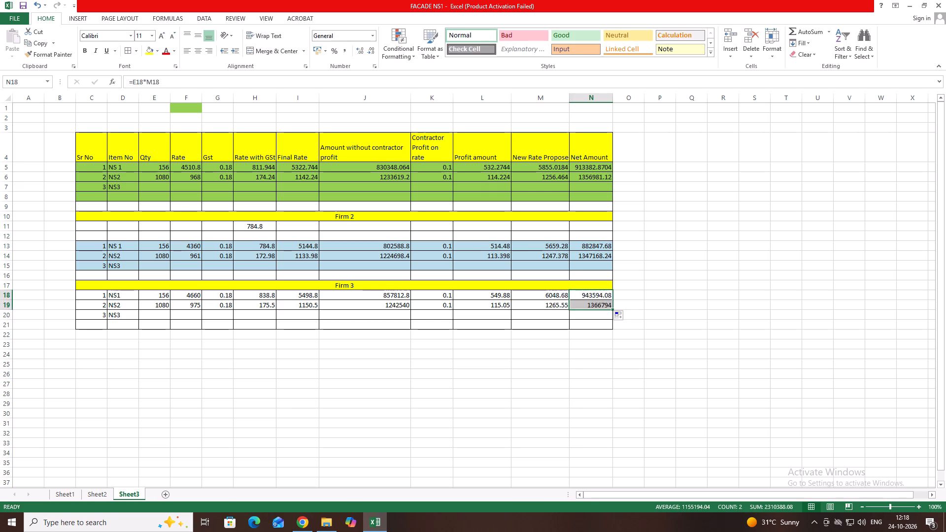
Shade the Firm 3 item rows C18:N20 with a light orange theme fill.
{"action": "left_click_drag", "start_coordinate": [100, 296], "coordinate": [308, 299]}
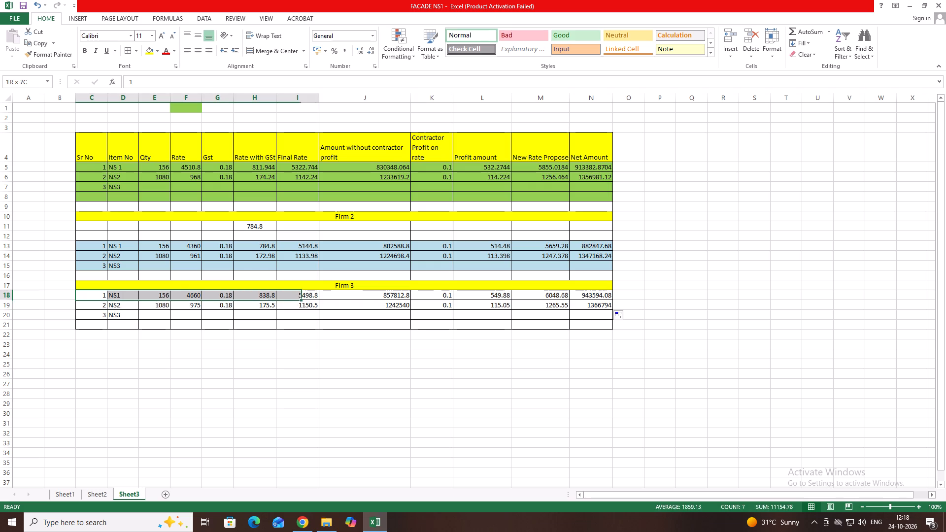
{"action": "left_click_drag", "start_coordinate": [308, 299], "coordinate": [590, 306]}
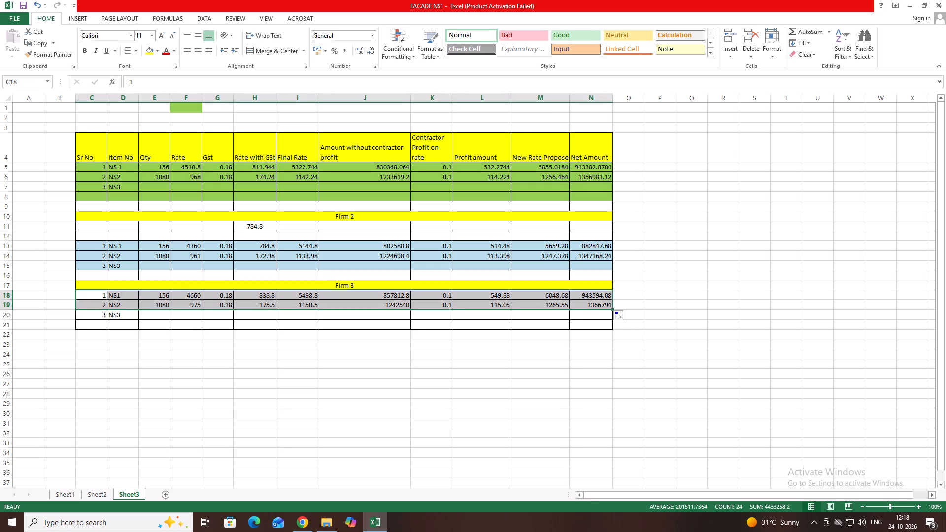
{"action": "left_click", "coordinate": [86, 304]}
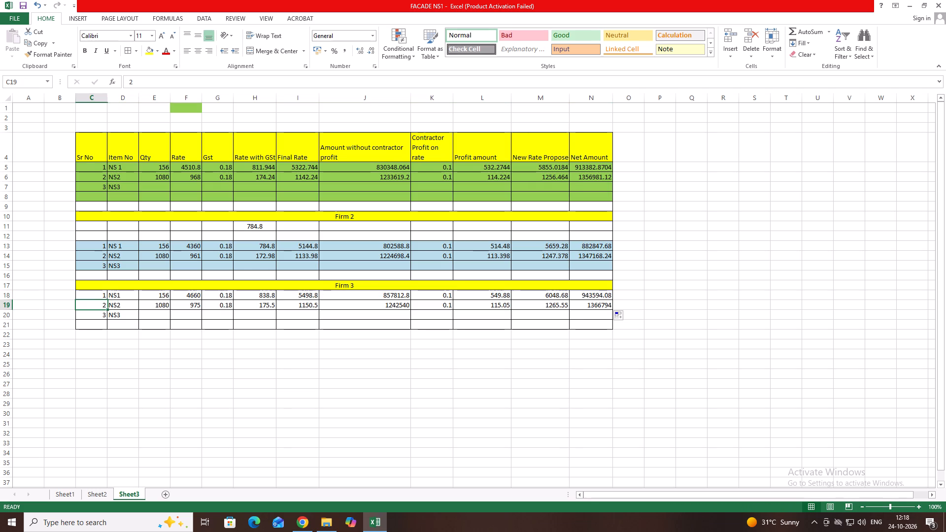
{"action": "left_click_drag", "start_coordinate": [93, 295], "coordinate": [604, 320]}
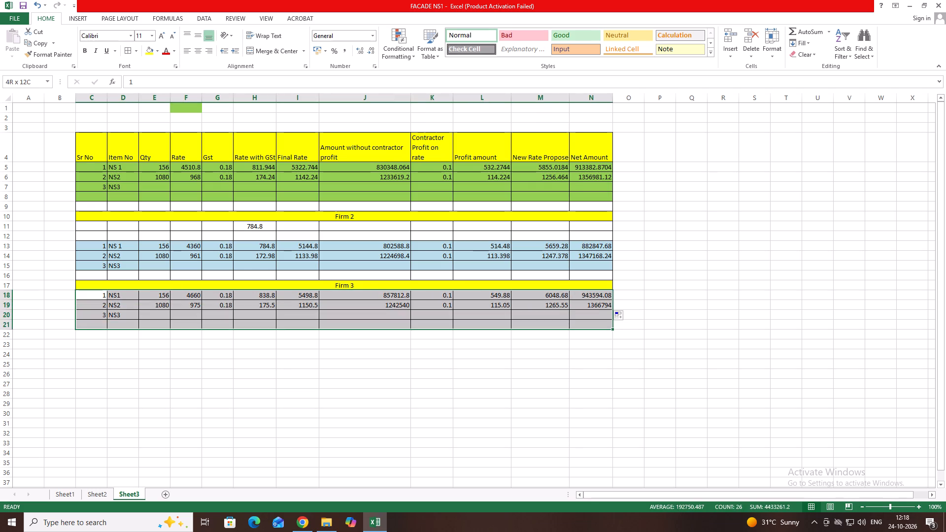
{"action": "left_click_drag", "start_coordinate": [604, 320], "coordinate": [604, 318]}
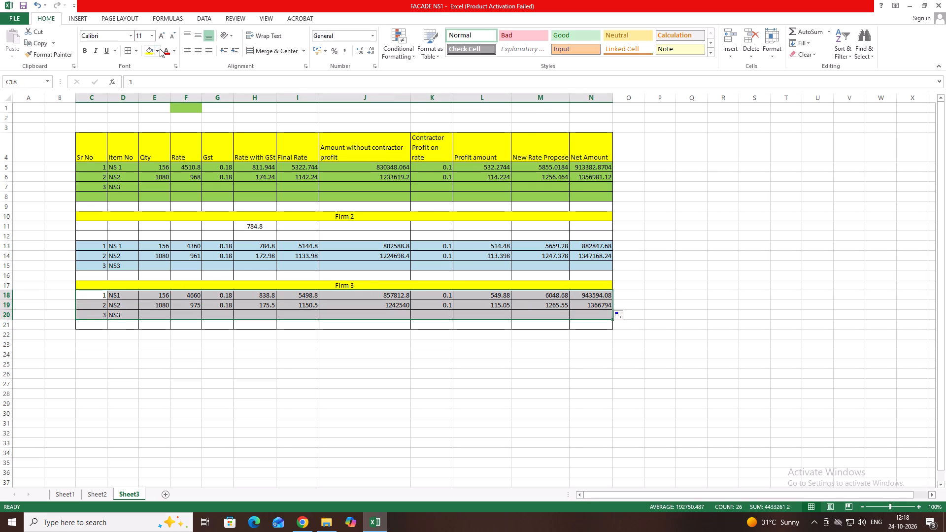
{"action": "left_click", "coordinate": [160, 49]}
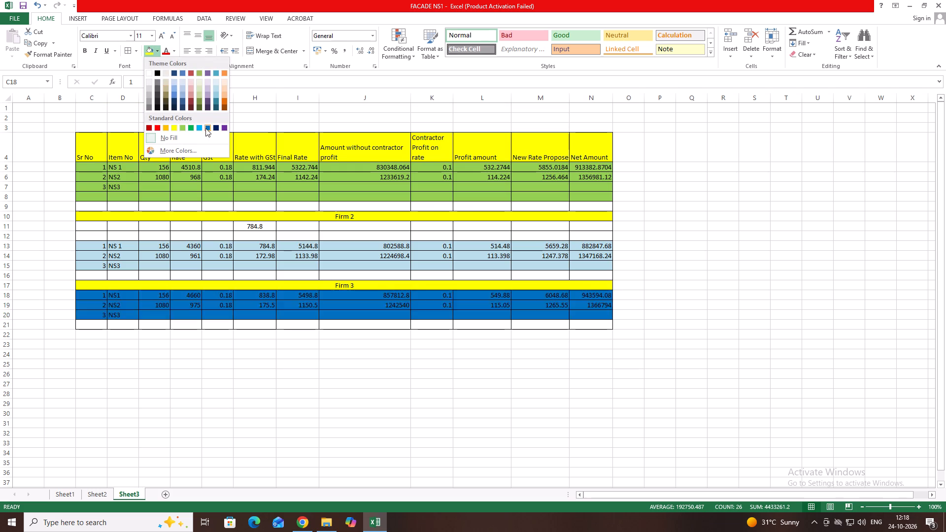
{"action": "left_click", "coordinate": [225, 89]}
{"action": "left_click", "coordinate": [560, 381]}
Merge and center C3:N3 above the first firm's column headings and enter the title Firm 1.
{"action": "scroll", "coordinate": [369, 398], "scroll_direction": "up", "scroll_amount": 1}
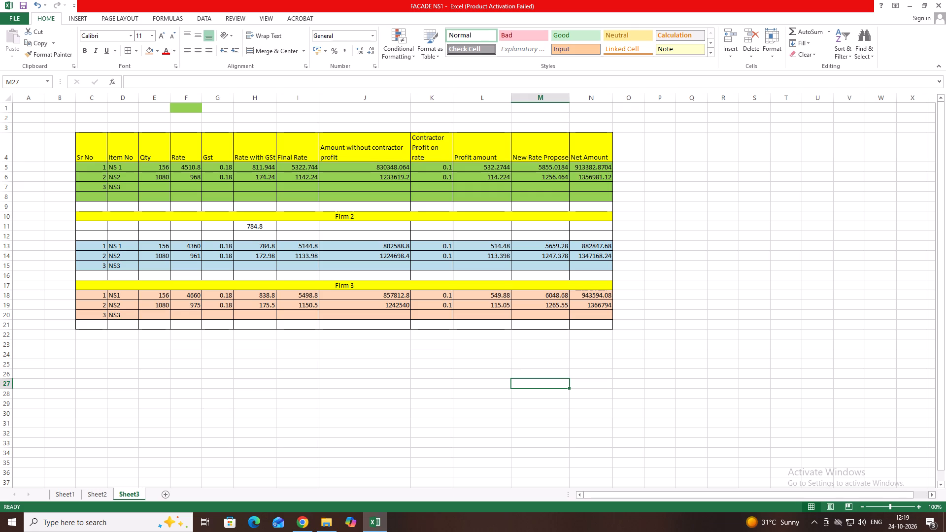
{"action": "scroll", "coordinate": [370, 285], "scroll_direction": "up", "scroll_amount": 3}
{"action": "left_click_drag", "start_coordinate": [90, 124], "coordinate": [573, 120]}
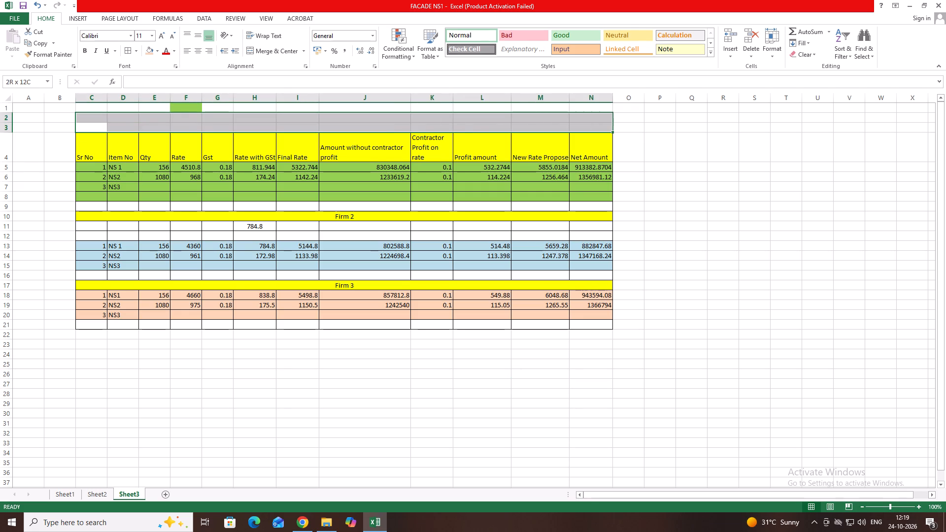
{"action": "left_click_drag", "start_coordinate": [573, 120], "coordinate": [575, 125]}
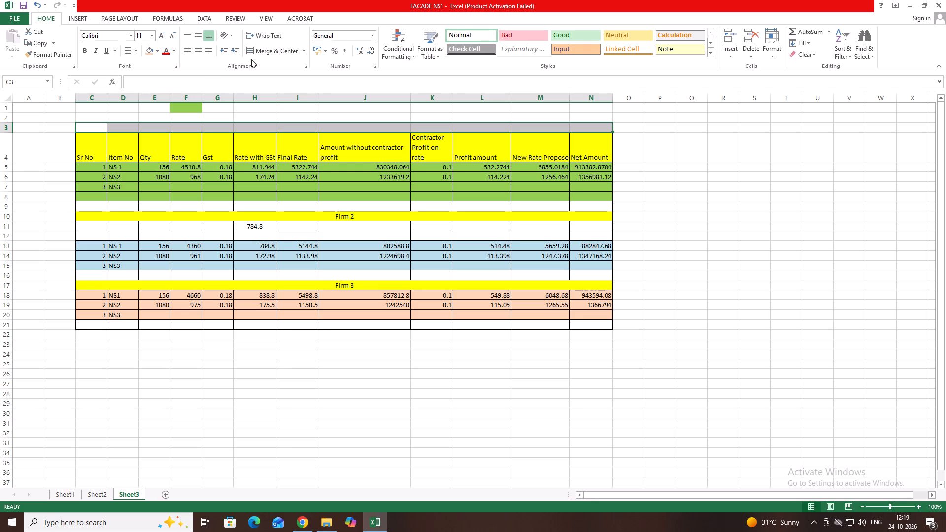
{"action": "left_click", "coordinate": [285, 52]}
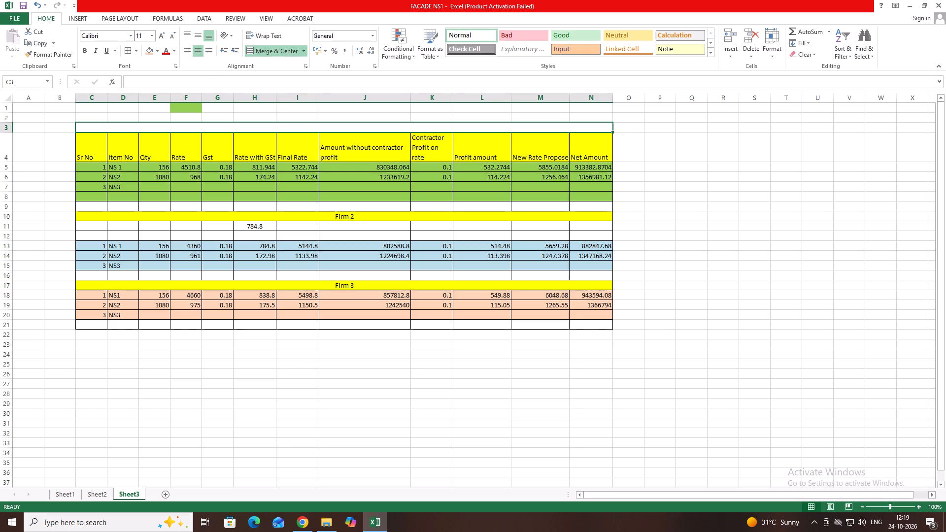
{"action": "left_click", "coordinate": [305, 129]}
{"action": "type", "text": "Firm 2"}
{"action": "key", "text": "BackSpace"}
{"action": "key", "text": "1"}
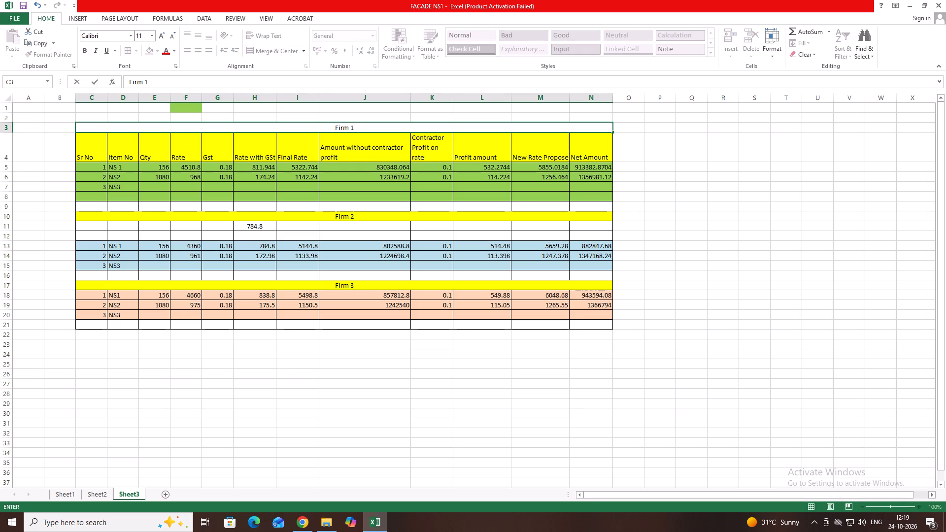
{"action": "left_click", "coordinate": [154, 51]}
{"action": "left_click", "coordinate": [159, 51]}
{"action": "left_click", "coordinate": [159, 51]}
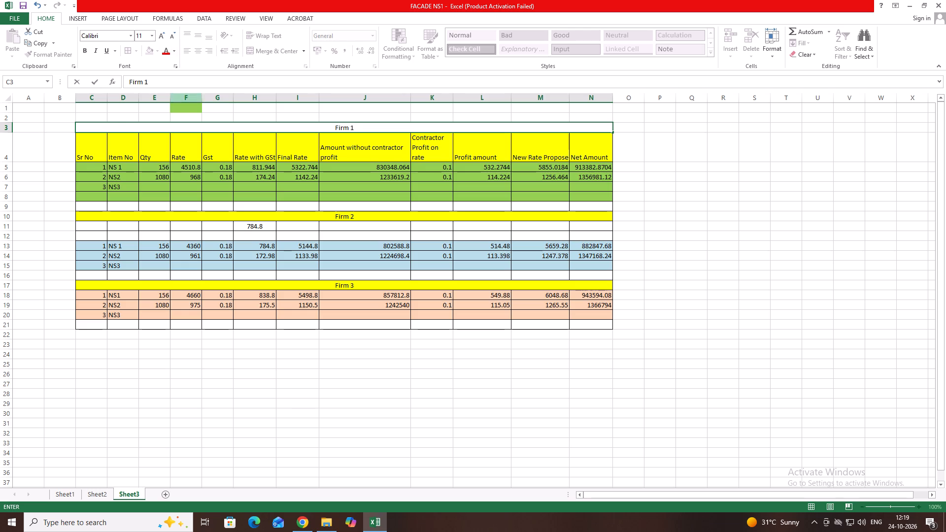
{"action": "left_click", "coordinate": [258, 156]}
Apply all borders and a yellow fill to the merged Firm 1 title row.
{"action": "left_click", "coordinate": [270, 126]}
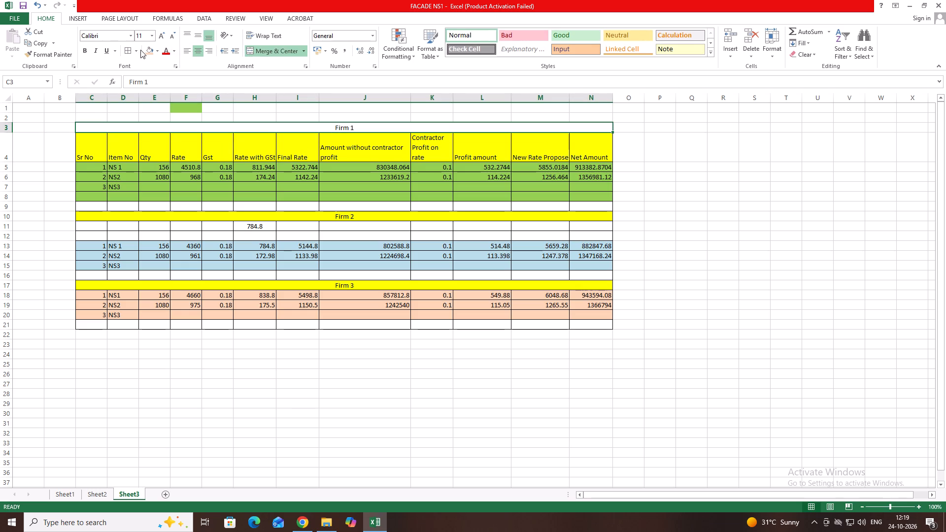
{"action": "left_click", "coordinate": [135, 48]}
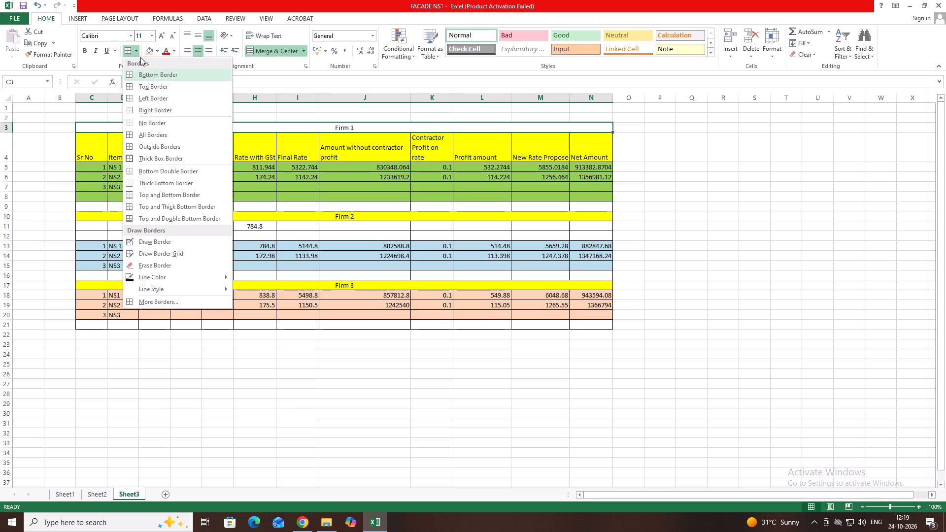
{"action": "left_click", "coordinate": [159, 135]}
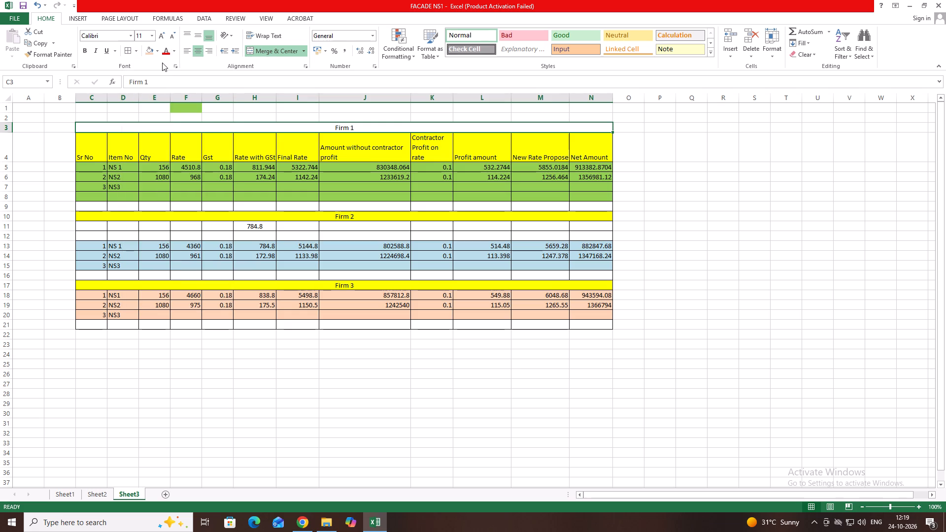
{"action": "left_click", "coordinate": [159, 52]}
{"action": "left_click", "coordinate": [176, 128]}
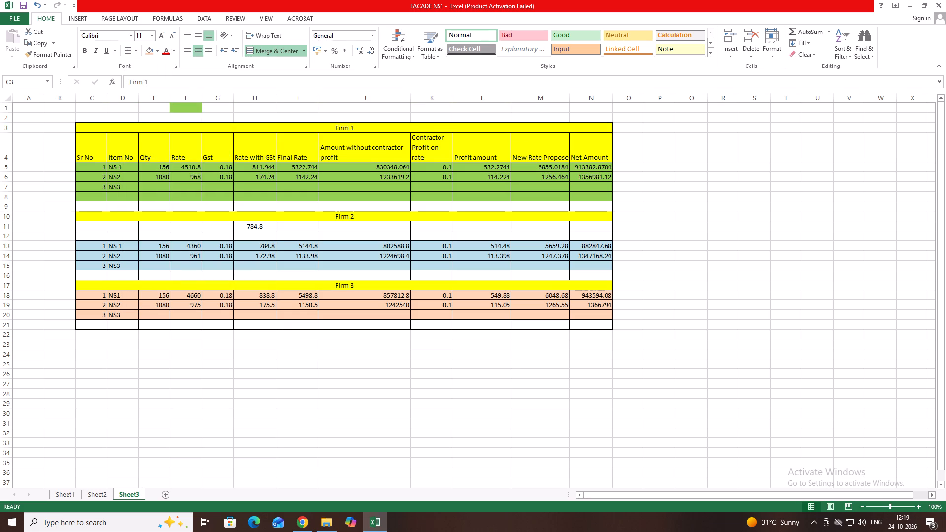
Make the Firm 1, Firm 2 and Firm 3 title rows bold.
{"action": "left_click", "coordinate": [82, 51]}
{"action": "left_click", "coordinate": [82, 51]}
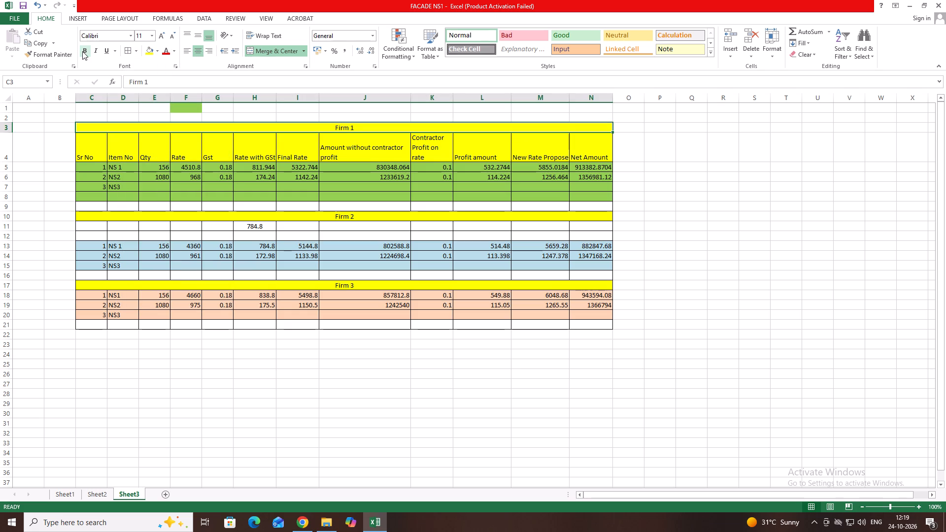
{"action": "left_click", "coordinate": [82, 51]}
{"action": "left_click", "coordinate": [350, 215]}
{"action": "left_click", "coordinate": [86, 51]}
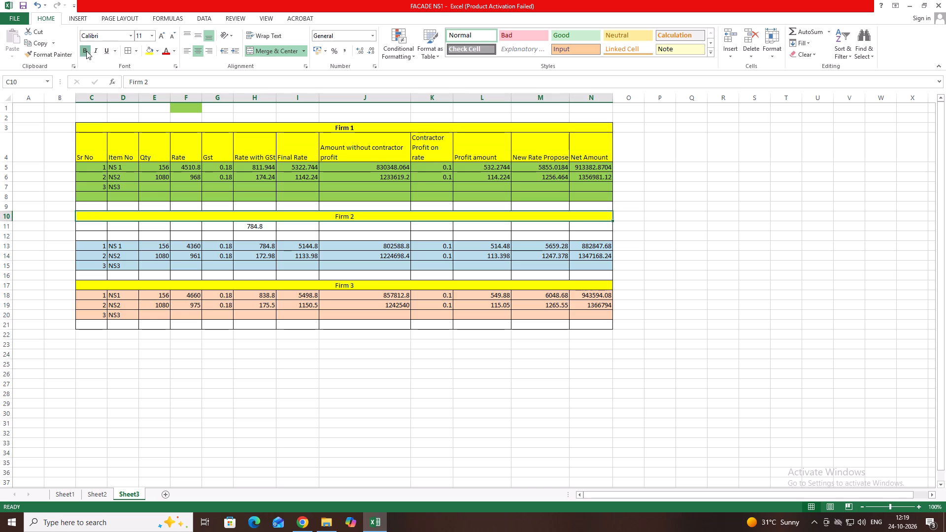
{"action": "left_click", "coordinate": [335, 282]}
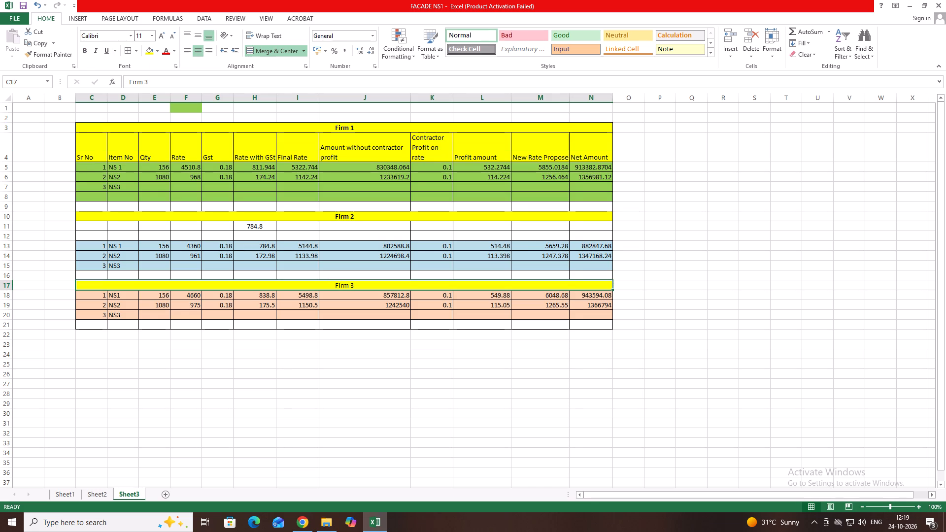
{"action": "left_click", "coordinate": [82, 53]}
Total Firm 1's Net Amount in N8 and its Amount without contractor profit in J8 using AutoSum.
{"action": "left_click", "coordinate": [593, 200]}
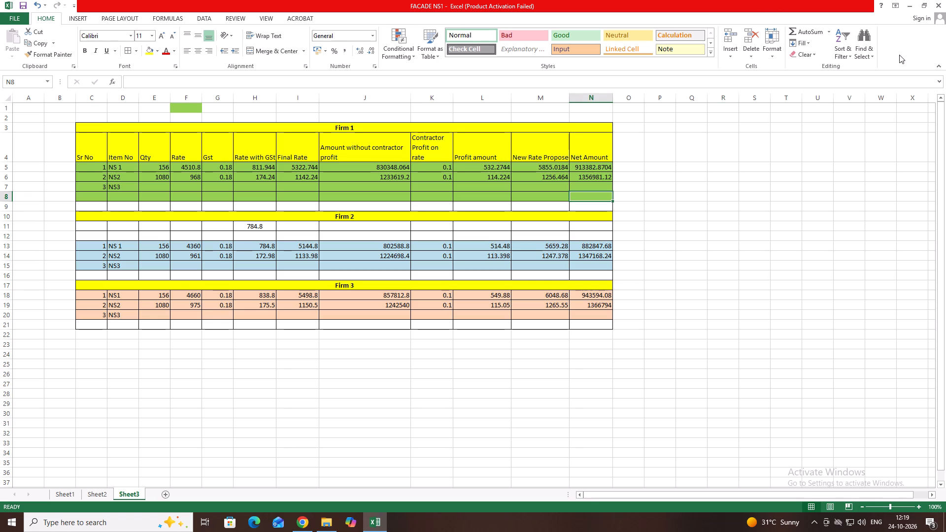
{"action": "left_click", "coordinate": [818, 32]}
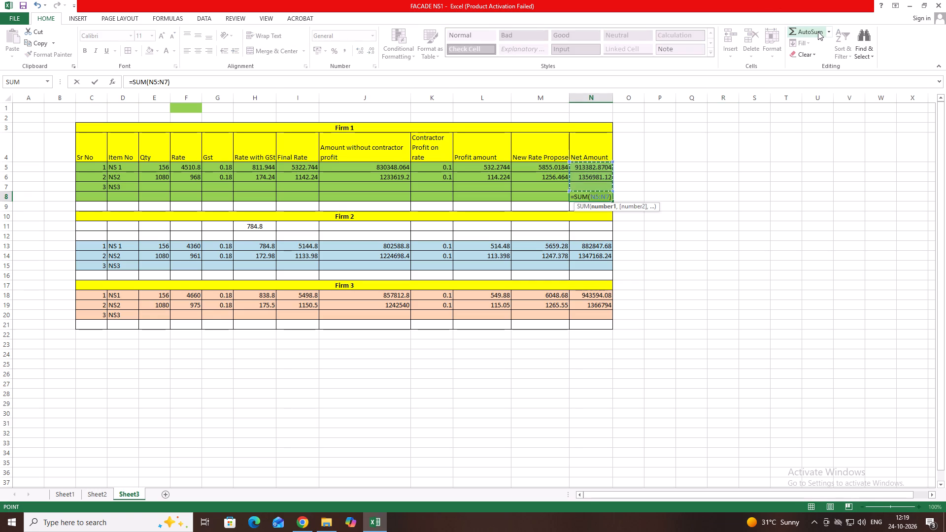
{"action": "key", "text": "Return"}
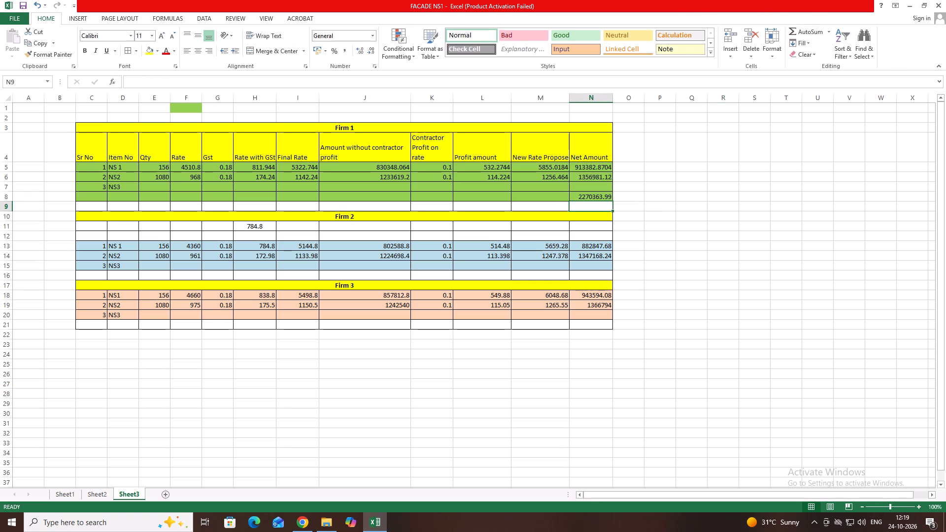
{"action": "left_click", "coordinate": [399, 196]}
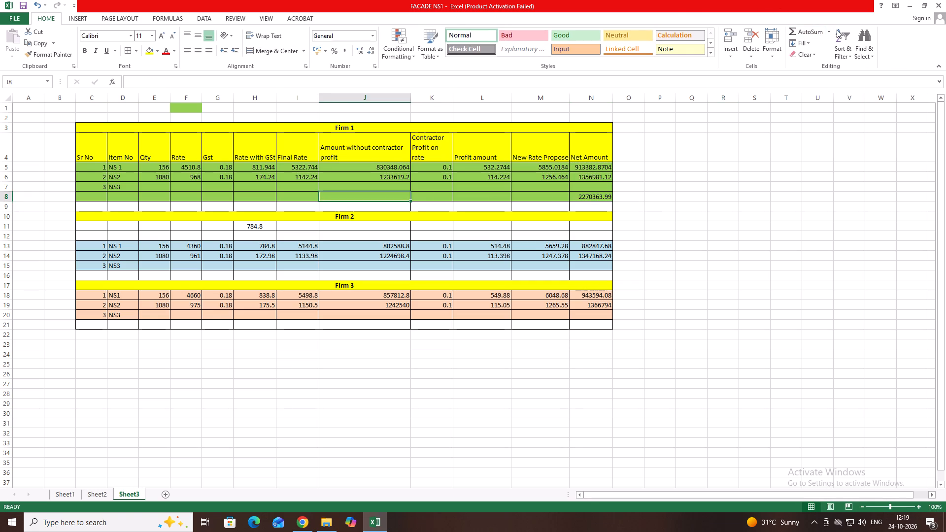
{"action": "left_click", "coordinate": [817, 33]}
{"action": "key", "text": "Return"}
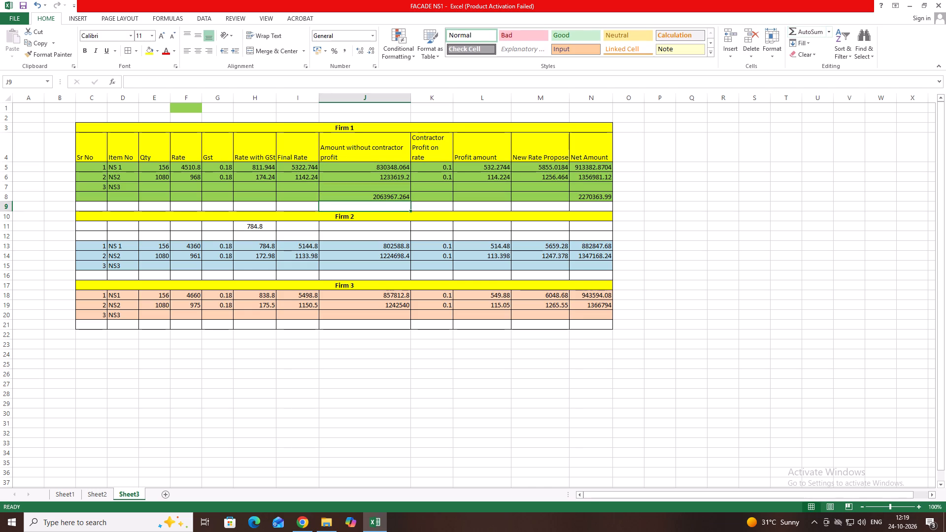
Total Firm 2's columns with AutoSum, using =SUM(J13:J14) in J15 and =SUM(N13:N14) in N15.
{"action": "left_click", "coordinate": [404, 266]}
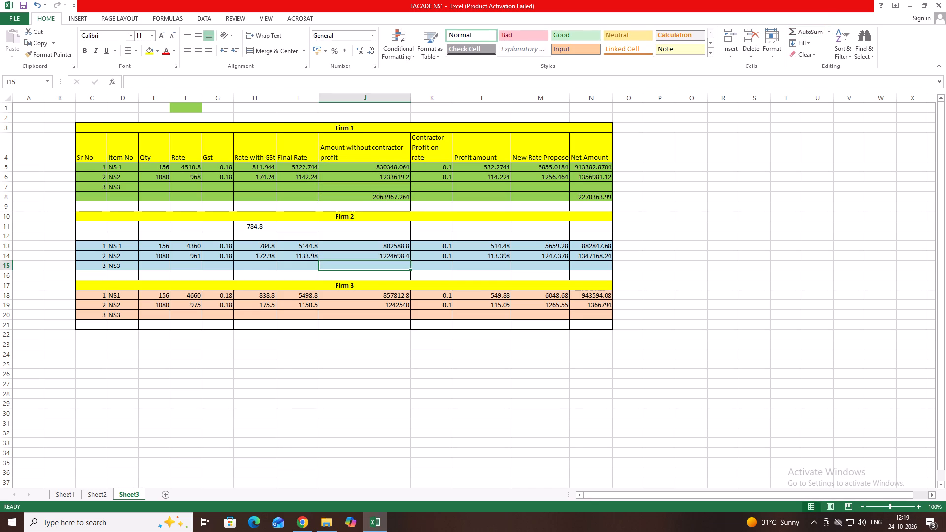
{"action": "left_click", "coordinate": [816, 25]}
{"action": "left_click", "coordinate": [817, 27]}
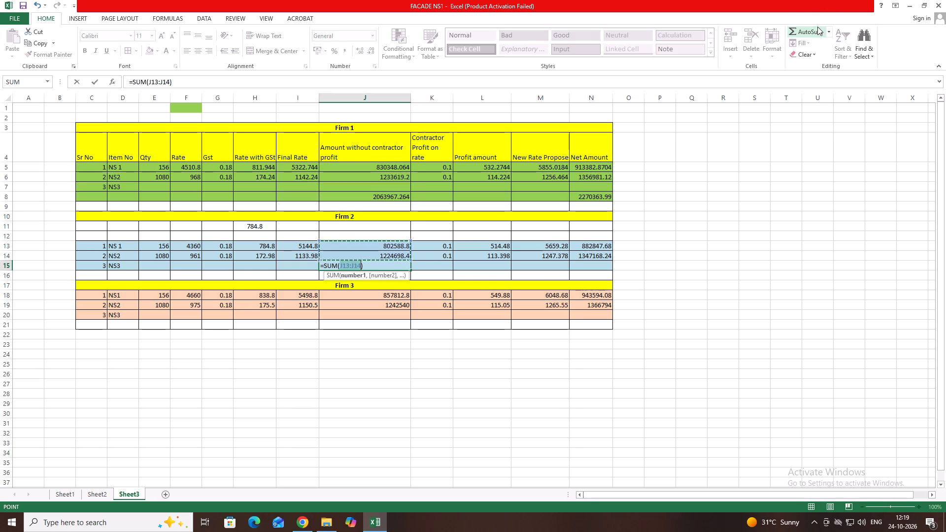
{"action": "key", "text": "Return"}
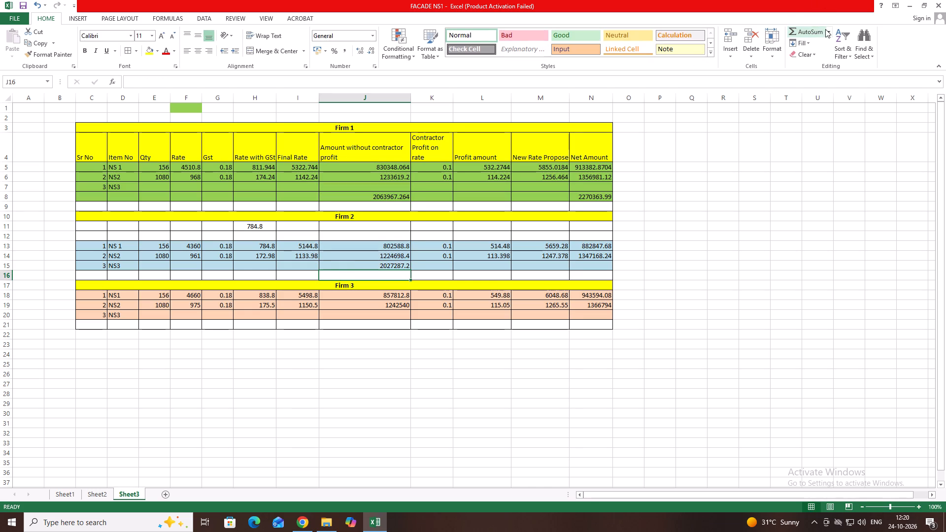
{"action": "left_click", "coordinate": [587, 269]}
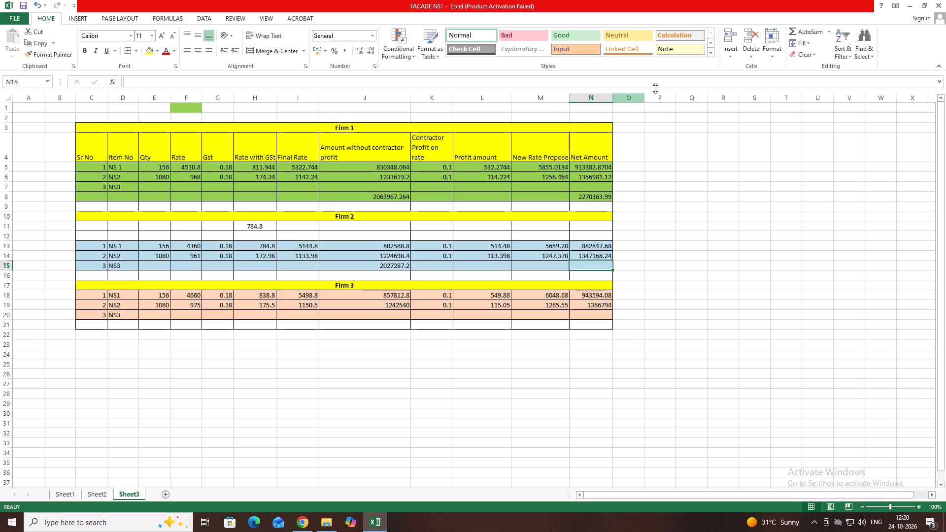
{"action": "left_click", "coordinate": [807, 28]}
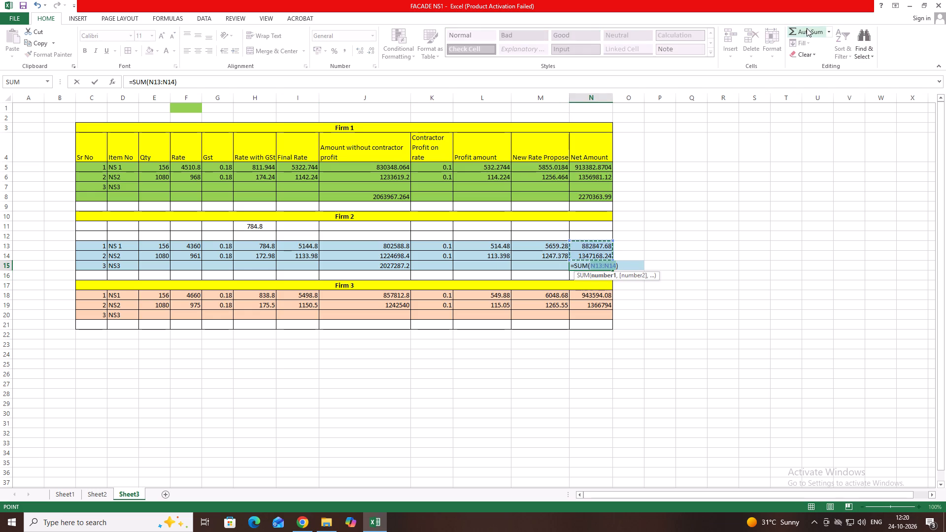
{"action": "key", "text": "Return"}
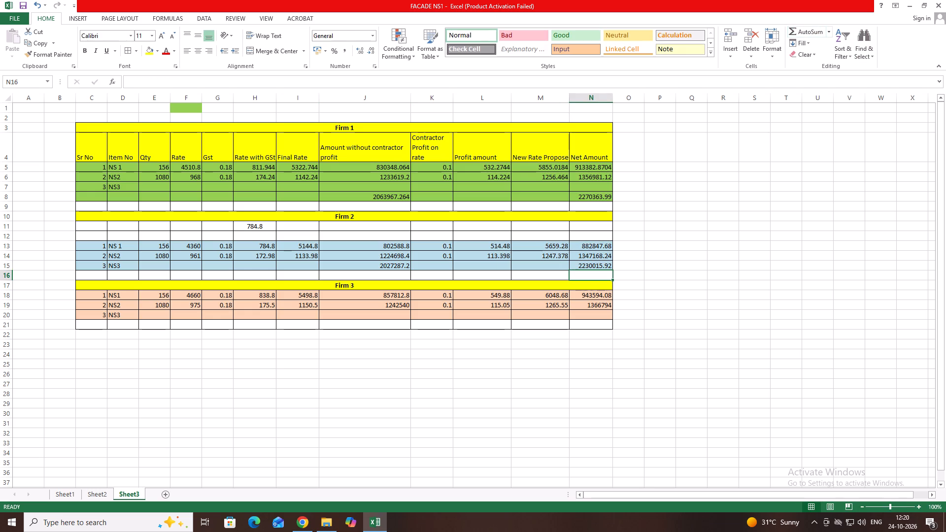
Total Firm 3's Amount without contractor profit in J21 and its Net Amount in N21 using AutoSum.
{"action": "left_click", "coordinate": [396, 325]}
{"action": "left_click", "coordinate": [805, 33]}
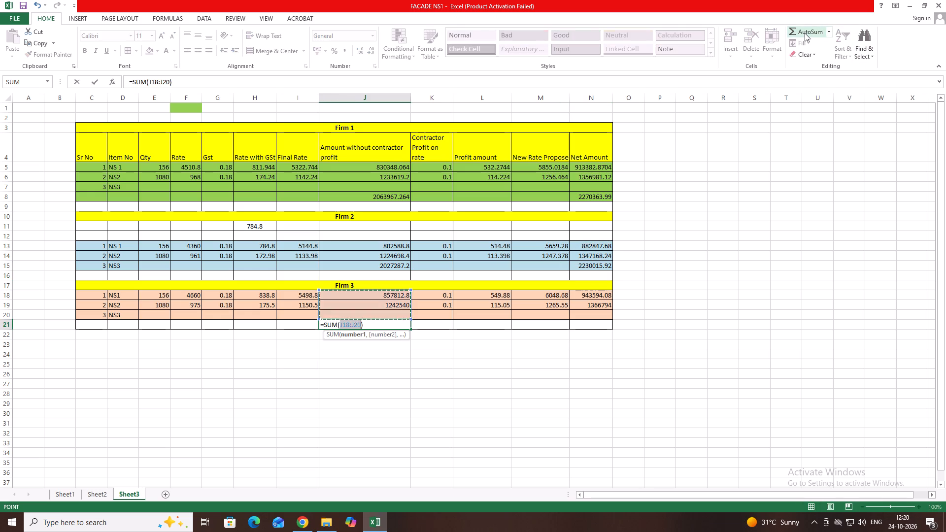
{"action": "key", "text": "Return"}
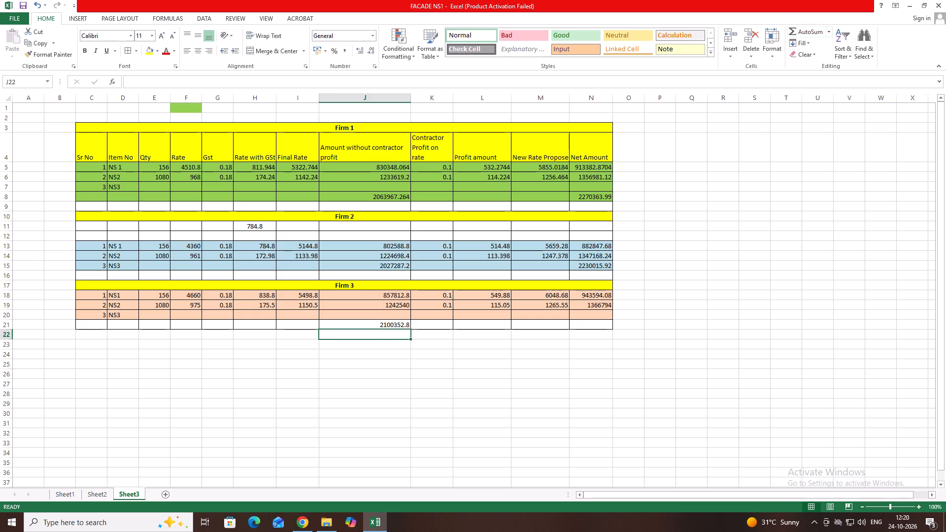
{"action": "left_click", "coordinate": [602, 326]}
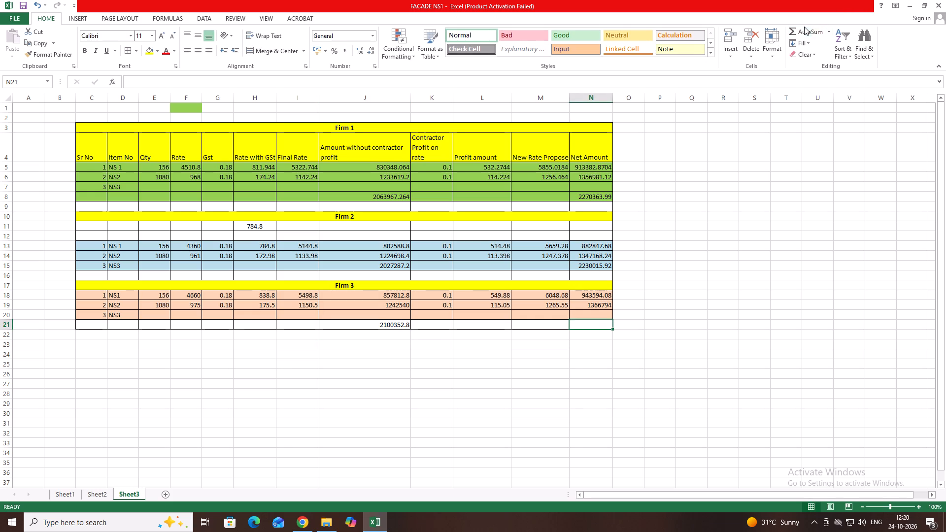
{"action": "left_click", "coordinate": [803, 35]}
{"action": "key", "text": "Return"}
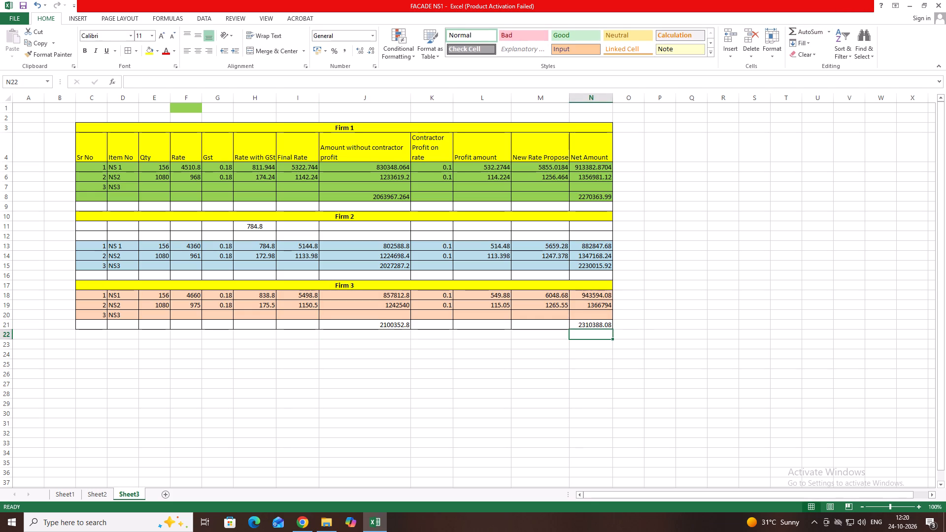
Save the FACADE NS1 workbook.
{"action": "key", "text": "ctrl+s"}
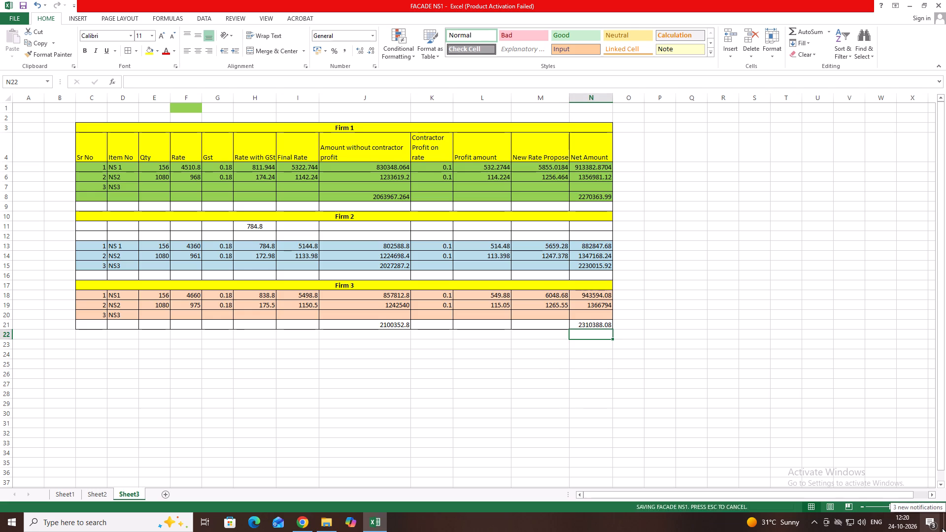
{"action": "key", "text": "ctrl+s"}
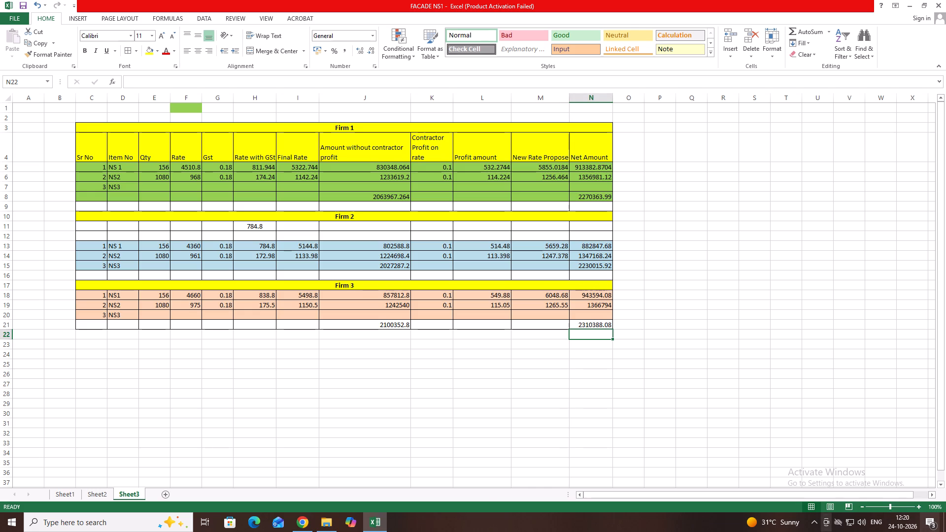
Delete Sheet2 from the FACADE NS1 workbook and confirm the deletion.
{"action": "left_click", "coordinate": [101, 499]}
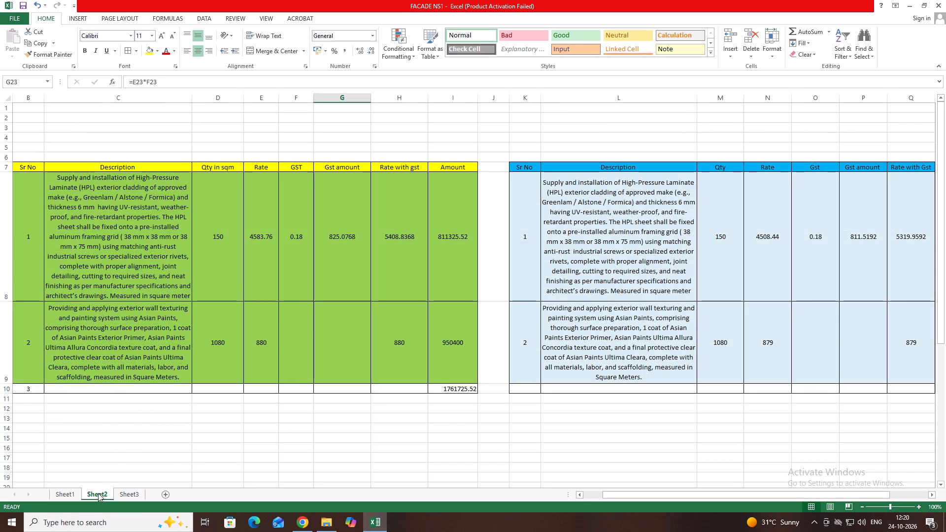
{"action": "right_click", "coordinate": [98, 493]}
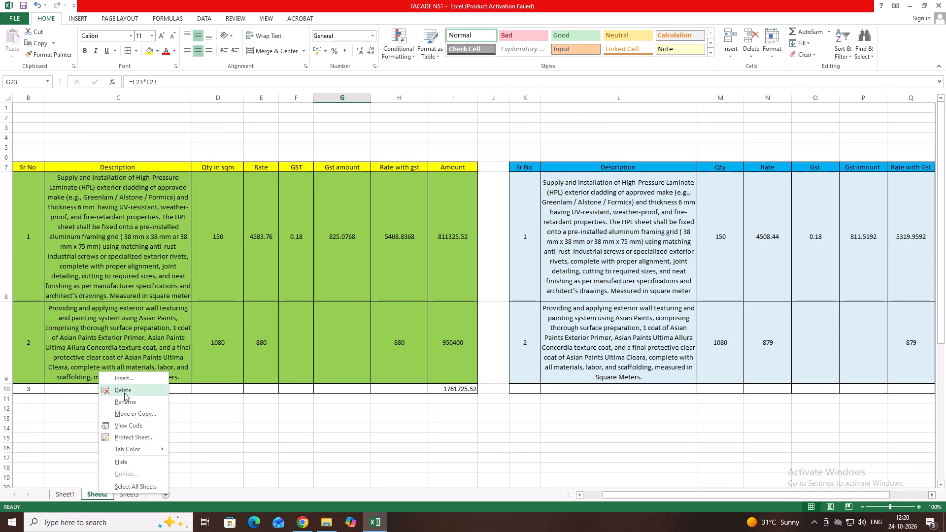
{"action": "left_click", "coordinate": [124, 392]}
{"action": "left_click", "coordinate": [442, 287]}
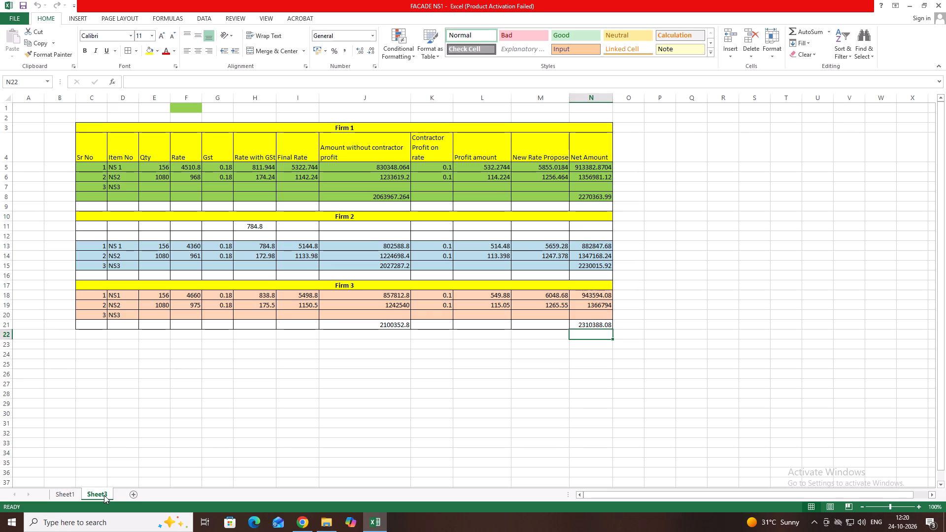
Rename Sheet3 as "detail analysis".
{"action": "left_click", "coordinate": [129, 405]}
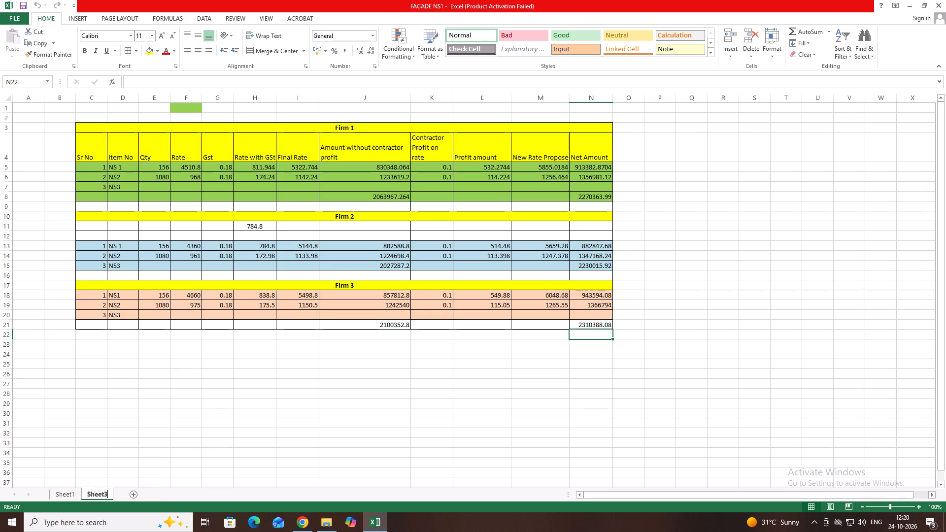
{"action": "key", "text": "BackSpace"}
{"action": "type", "text": "detail"}
{"action": "key", "text": "space"}
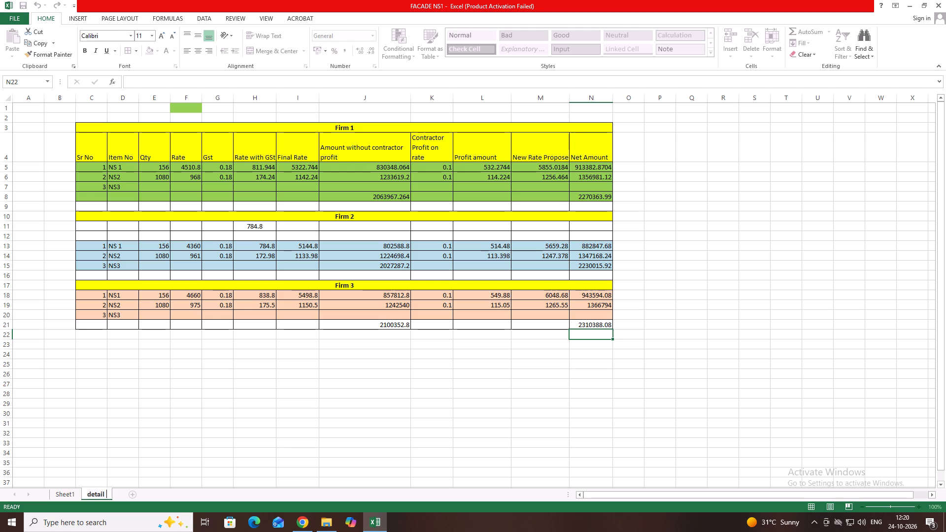
{"action": "type", "text": "analysis"}
{"action": "left_click", "coordinate": [174, 402]}
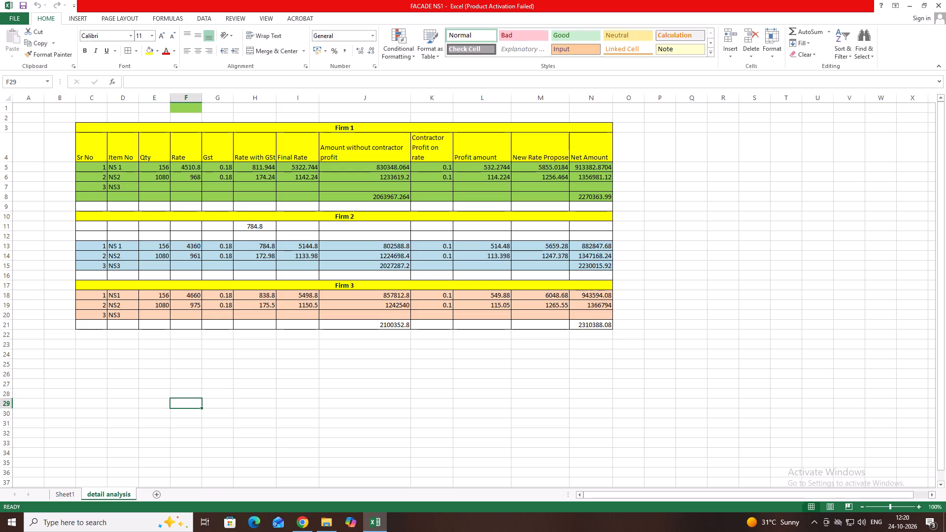
On Sheet1, clear the NS 1 quotation rates of all three firms in C4, E4 and G4.
{"action": "left_click", "coordinate": [67, 490]}
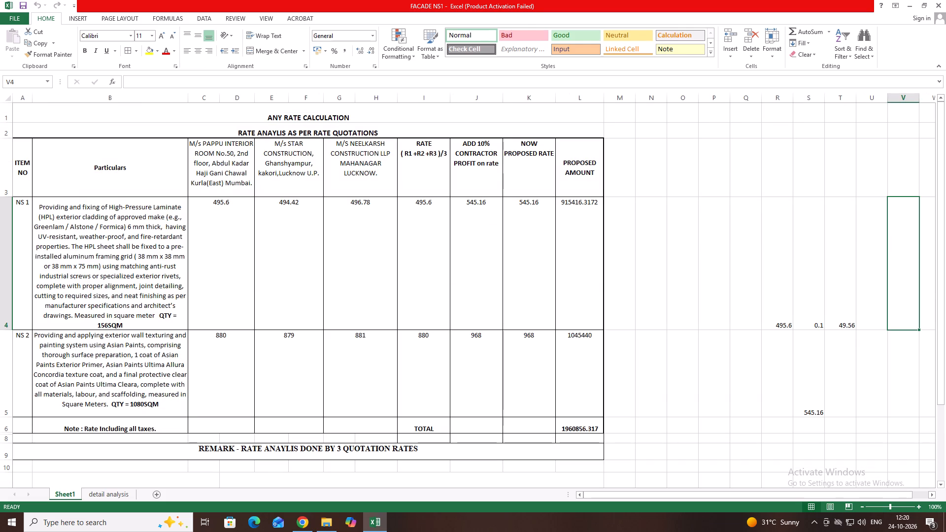
{"action": "left_click", "coordinate": [237, 216]}
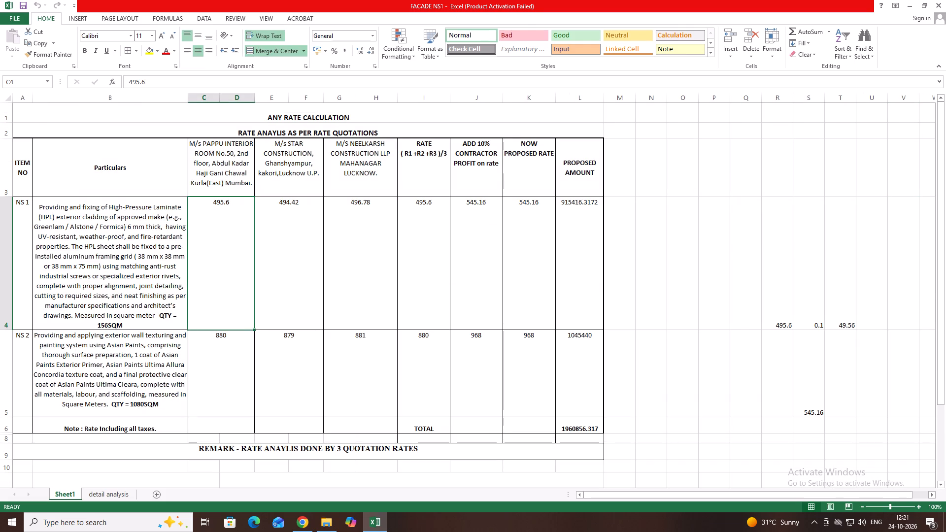
{"action": "scroll", "coordinate": [237, 216], "scroll_direction": "up", "scroll_amount": 3}
{"action": "scroll", "coordinate": [237, 222], "scroll_direction": "down", "scroll_amount": 1}
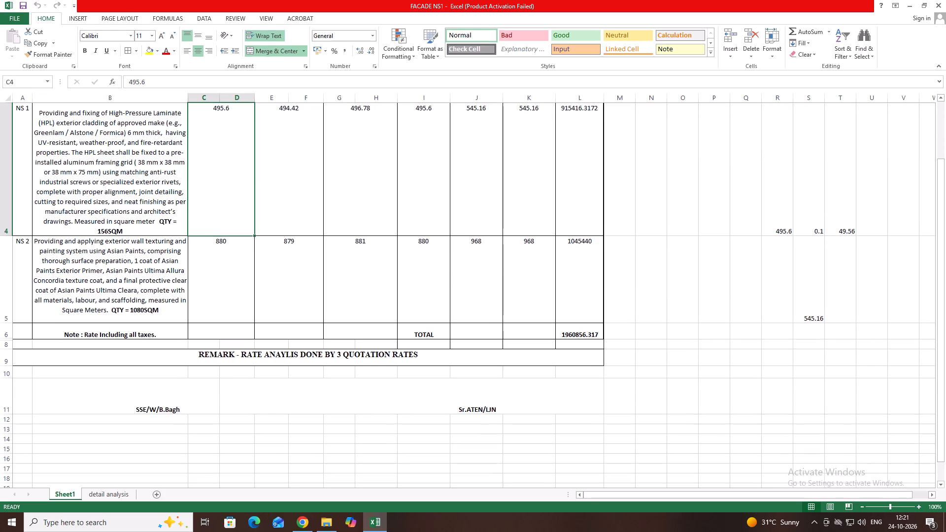
{"action": "scroll", "coordinate": [238, 273], "scroll_direction": "up", "scroll_amount": 3}
{"action": "scroll", "coordinate": [238, 273], "scroll_direction": "down", "scroll_amount": 1}
{"action": "scroll", "coordinate": [236, 229], "scroll_direction": "up", "scroll_amount": 1}
{"action": "scroll", "coordinate": [236, 229], "scroll_direction": "down", "scroll_amount": 1}
{"action": "scroll", "coordinate": [236, 229], "scroll_direction": "up", "scroll_amount": 1}
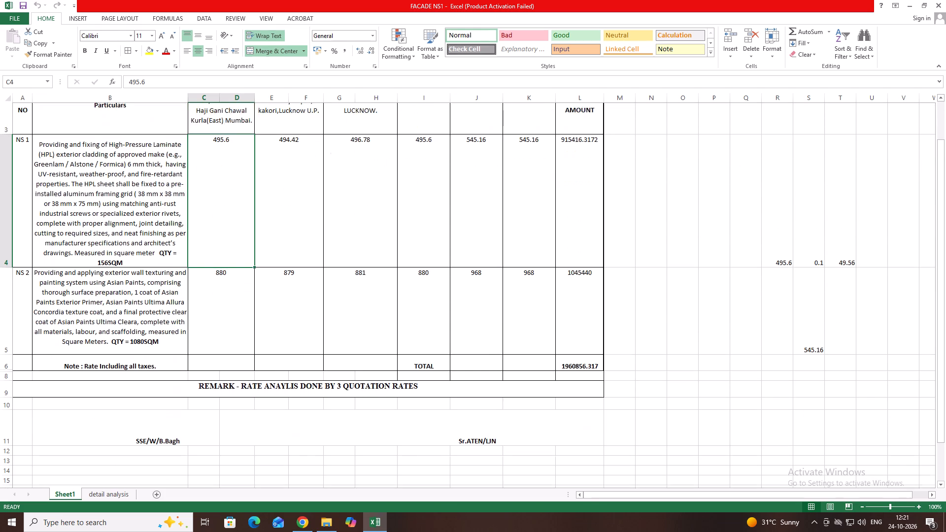
{"action": "key", "text": "BackSpace"}
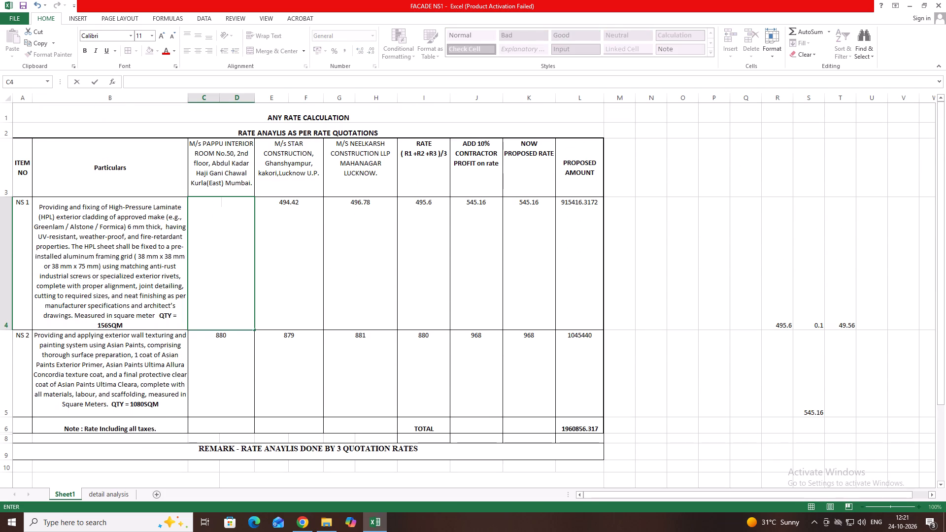
{"action": "left_click", "coordinate": [277, 247]}
{"action": "key", "text": "BackSpace"}
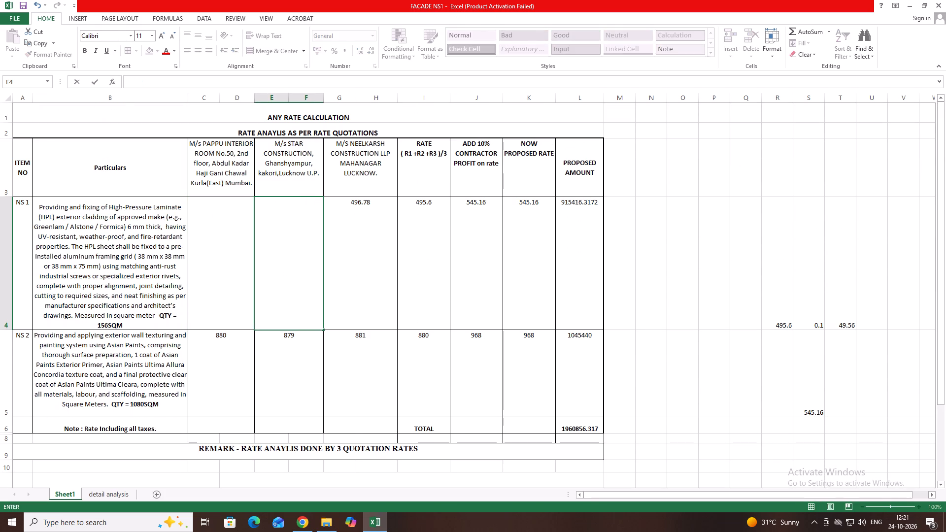
{"action": "left_click", "coordinate": [385, 249]}
{"action": "key", "text": "BackSpace"}
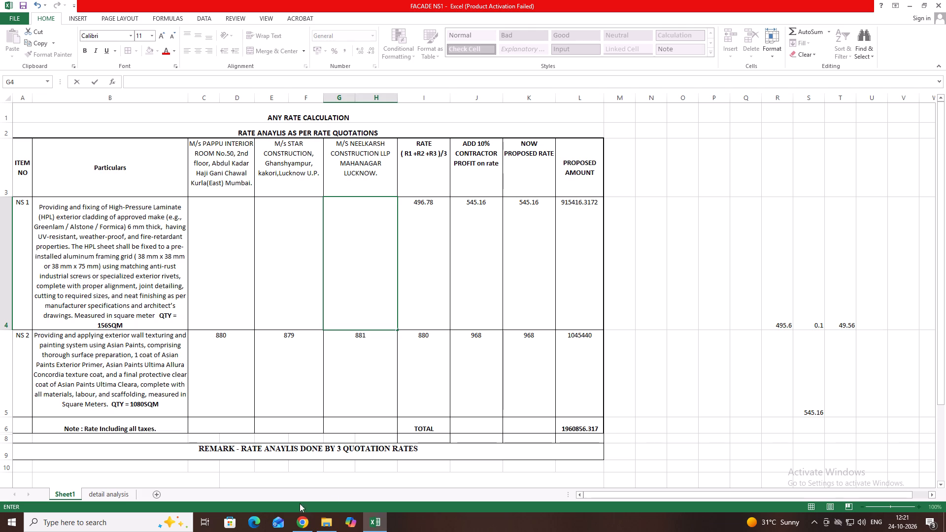
Take Firm 1's NS 1 final rate from the detail analysis sheet and enter 5322.74 for M/s Star Construction in E4 of Sheet1.
{"action": "left_click", "coordinate": [101, 491]}
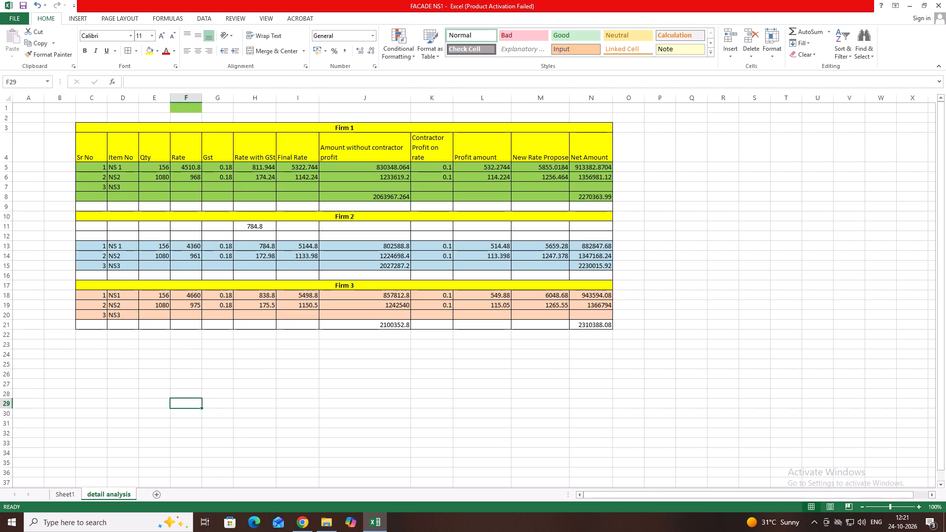
{"action": "left_click", "coordinate": [299, 170]}
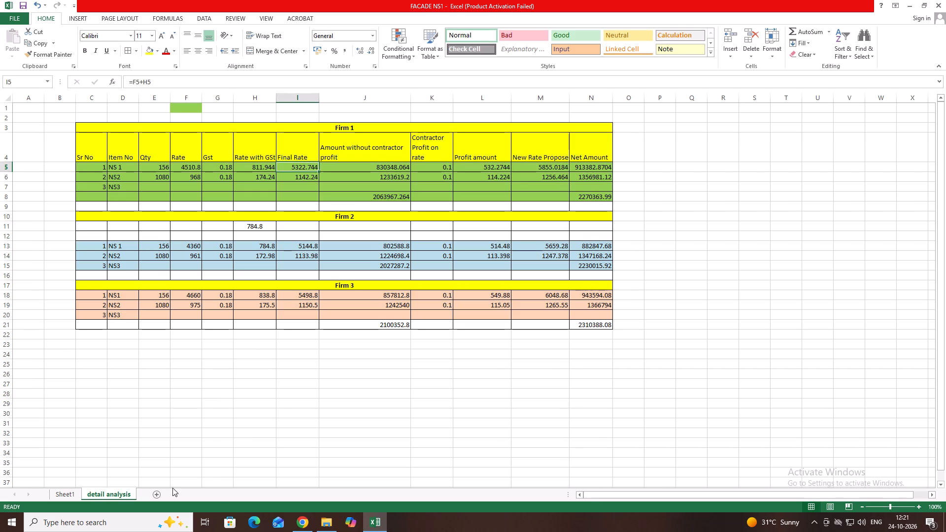
{"action": "left_click", "coordinate": [68, 495]}
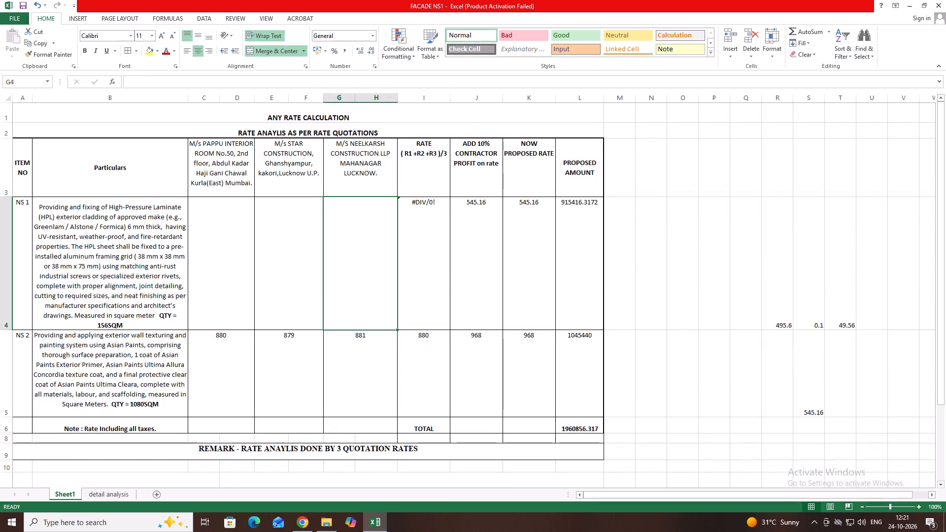
{"action": "left_click", "coordinate": [304, 266]}
{"action": "type", "text": "53"}
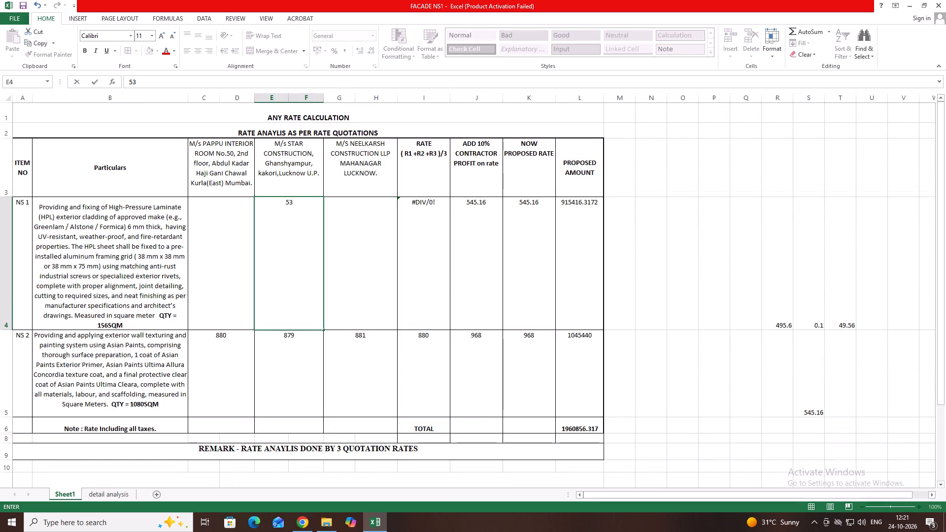
{"action": "type", "text": "22.74"}
Enter 5498.98 as M/s Neelkarsh Construction's NS 1 rate in G4 of Sheet1, consulting Firm 3's final rate on the detail analysis sheet.
{"action": "left_click", "coordinate": [373, 263]}
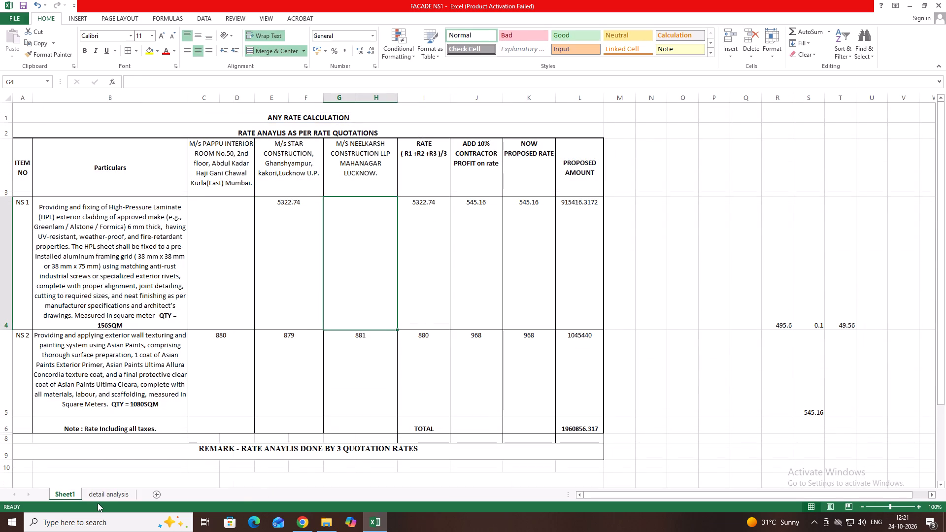
{"action": "left_click", "coordinate": [99, 498]}
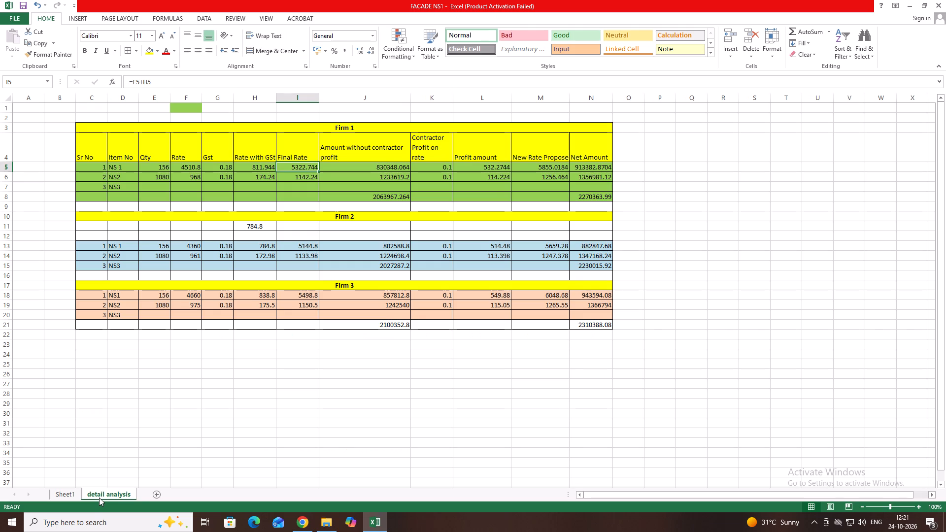
{"action": "left_click", "coordinate": [63, 493]}
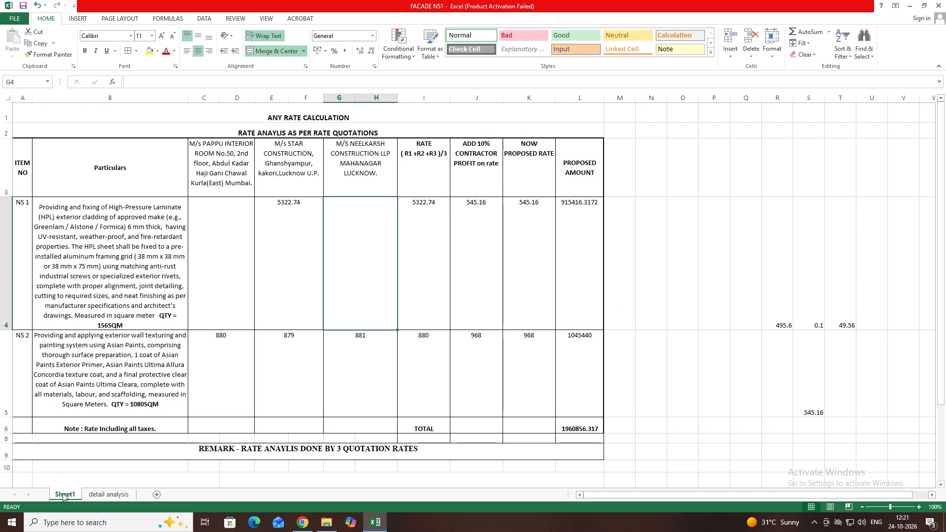
{"action": "type", "text": "5498.98"}
{"action": "scroll", "coordinate": [63, 493], "scroll_direction": "up", "scroll_amount": 1}
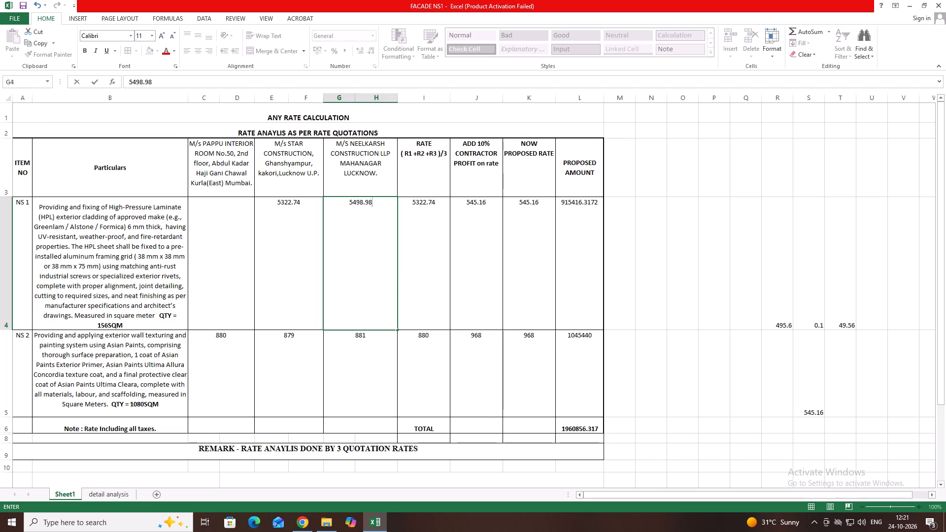
Enter Firm 2's NS 1 final rate from the detail analysis sheet, 5144.80, for M/s Pappu Interior in C4 of Sheet1.
{"action": "left_click", "coordinate": [206, 280]}
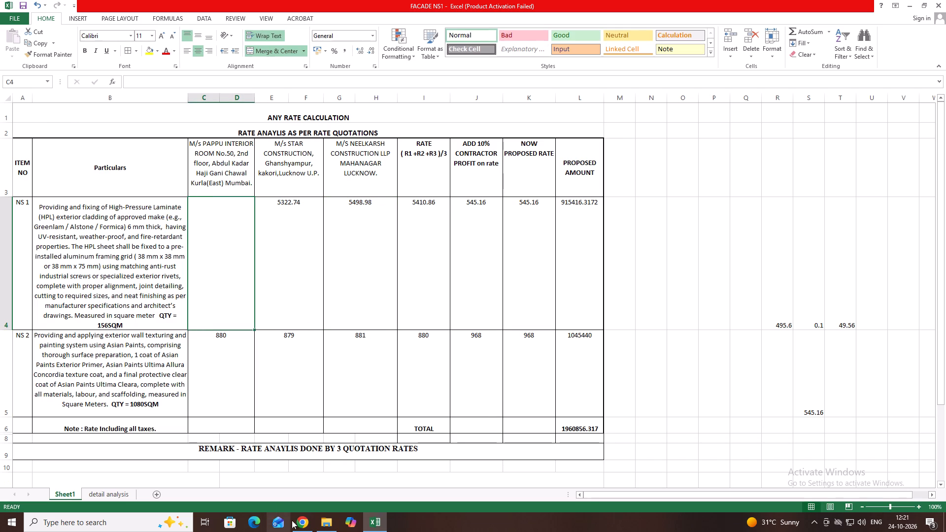
{"action": "left_click", "coordinate": [107, 495]}
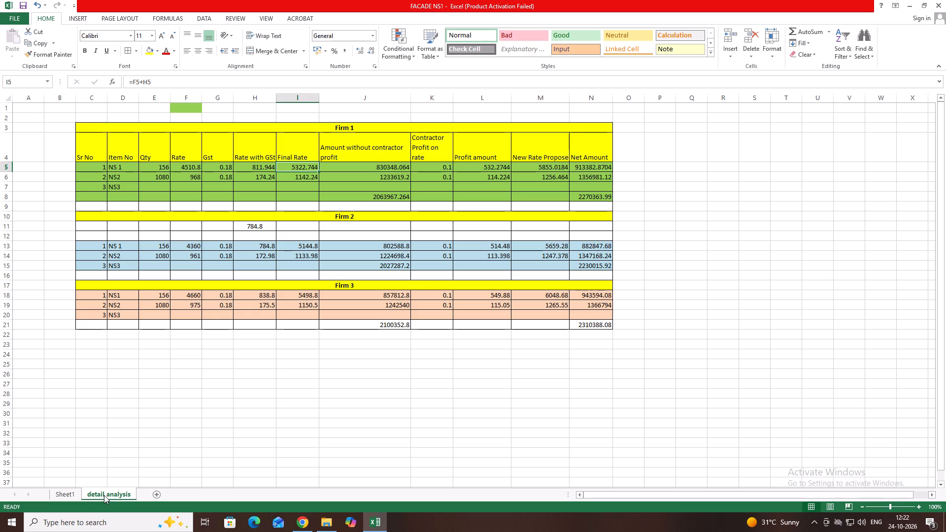
{"action": "left_click", "coordinate": [45, 499]}
{"action": "left_click", "coordinate": [55, 499]}
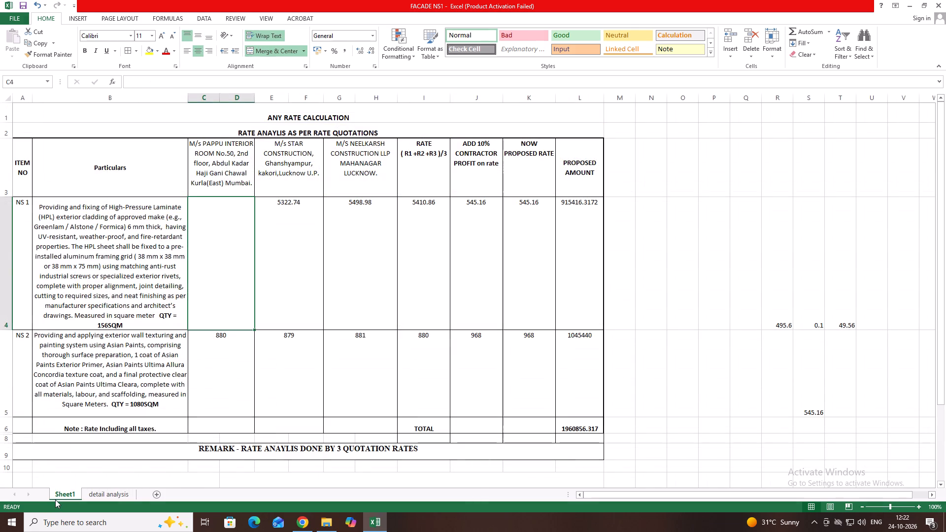
{"action": "type", "text": "5144.80"}
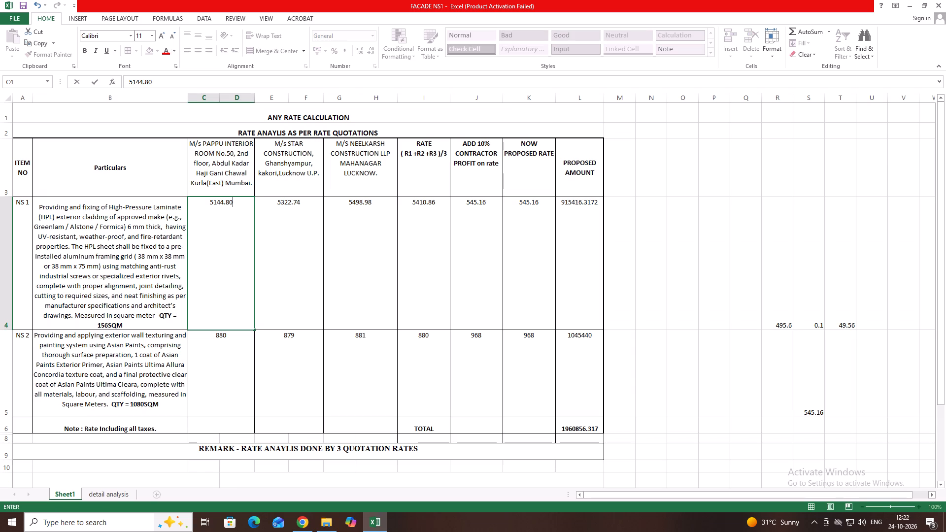
Clear the NS 2 quotation rates of all three firms in C5, E5 and G5 of Sheet1.
{"action": "left_click", "coordinate": [236, 337]}
{"action": "key", "text": "BackSpace"}
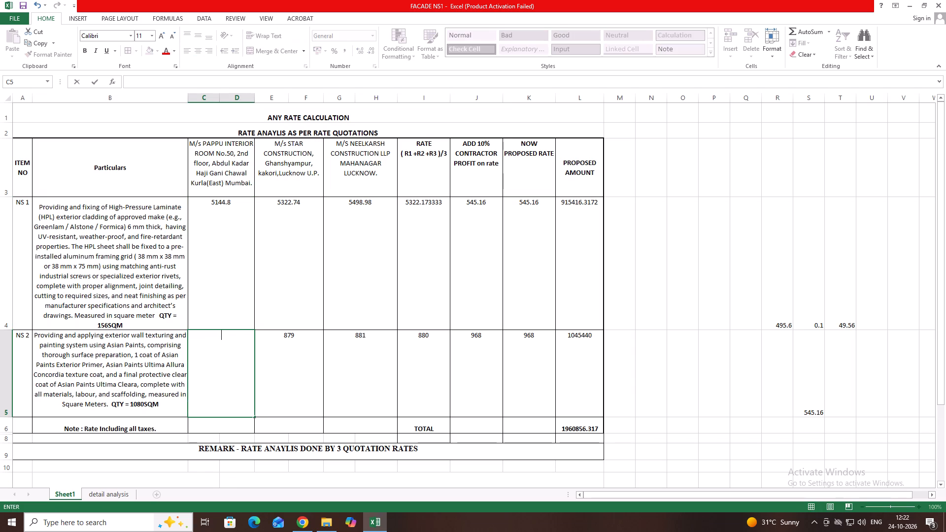
{"action": "key", "text": "Right"}
{"action": "key", "text": "BackSpace"}
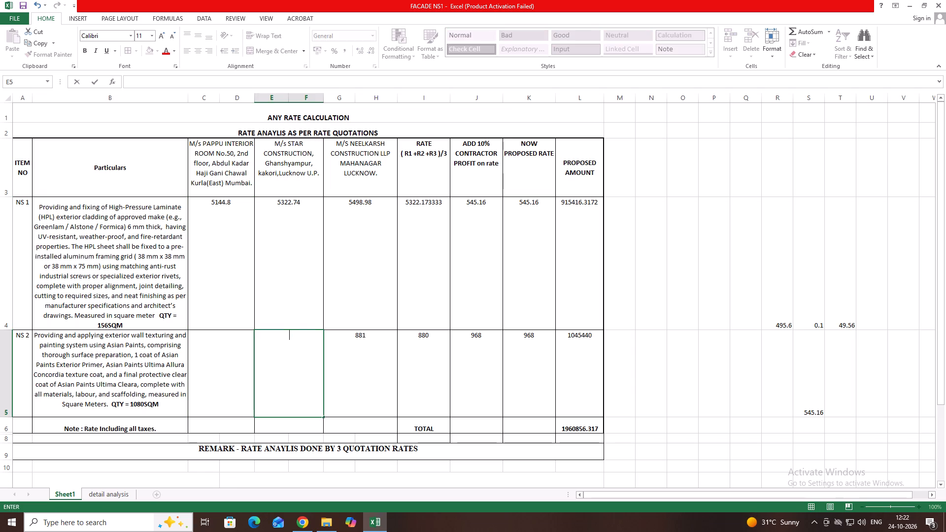
{"action": "key", "text": "Right"}
{"action": "key", "text": "BackSpace"}
{"action": "scroll", "coordinate": [257, 337], "scroll_direction": "up", "scroll_amount": 1}
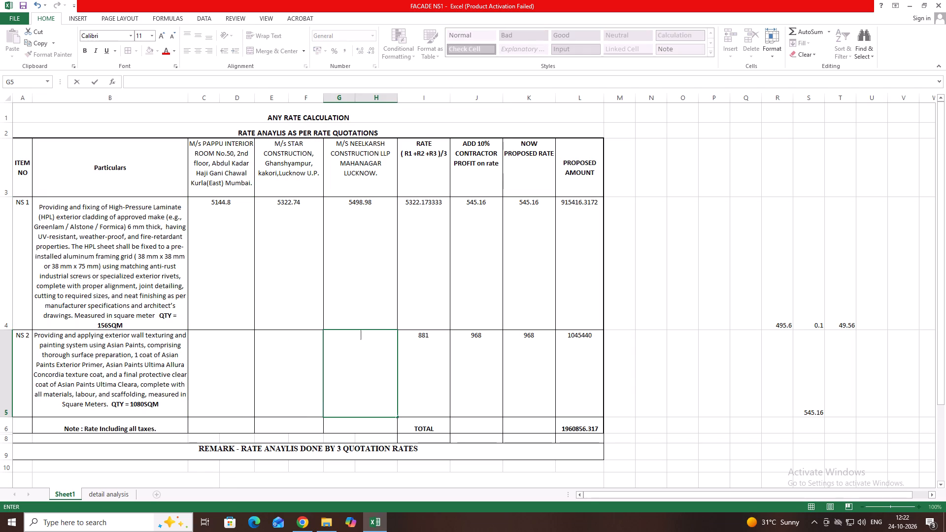
Enter Firm 2's NS 2 final rate from the detail analysis sheet, 1133.98, for M/s Pappu Interior in C5 of Sheet1.
{"action": "left_click", "coordinate": [209, 379]}
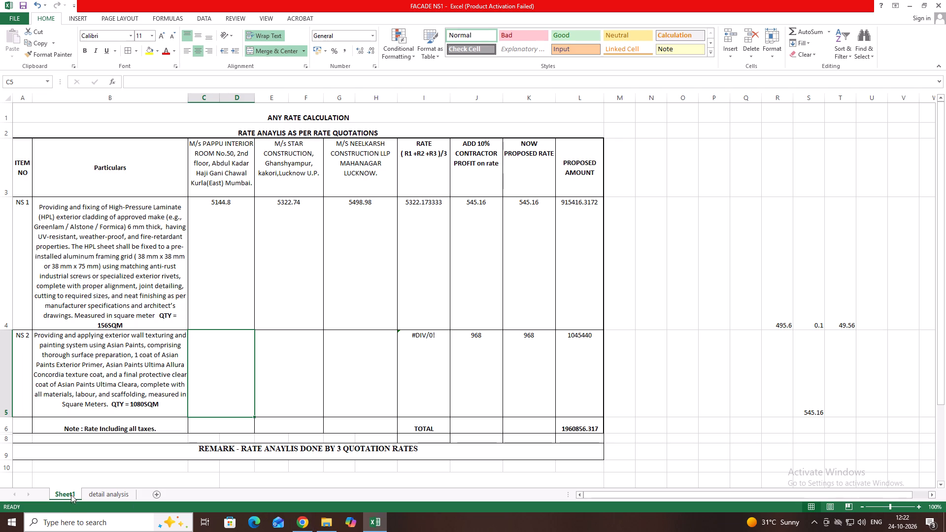
{"action": "left_click", "coordinate": [104, 498]}
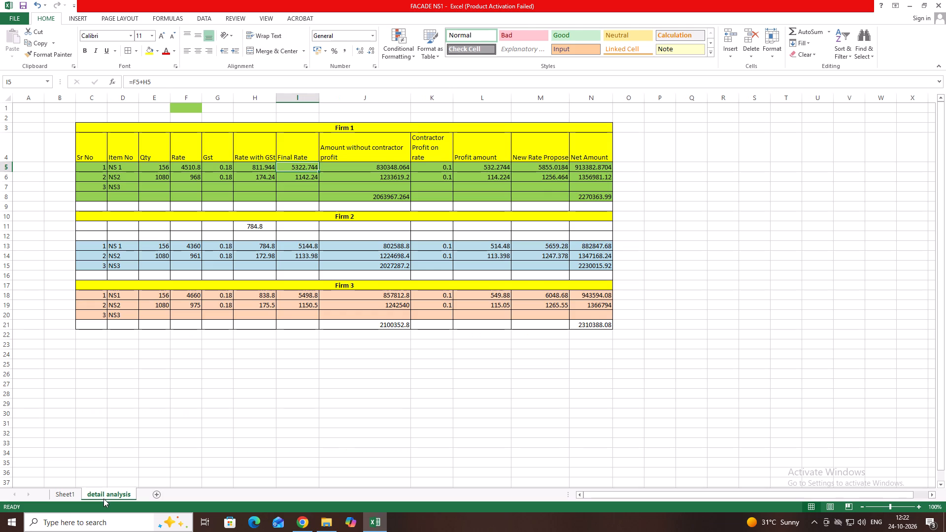
{"action": "left_click", "coordinate": [54, 498]}
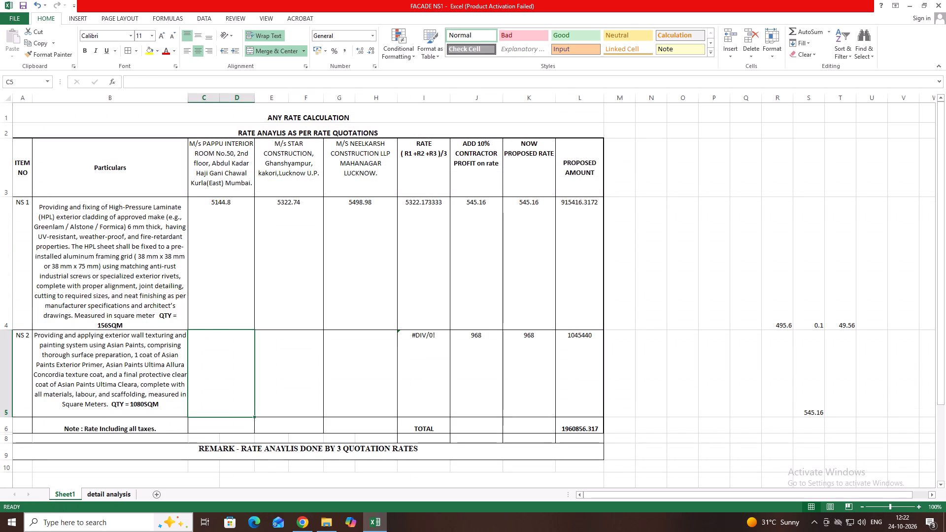
{"action": "type", "text": "1133.98"}
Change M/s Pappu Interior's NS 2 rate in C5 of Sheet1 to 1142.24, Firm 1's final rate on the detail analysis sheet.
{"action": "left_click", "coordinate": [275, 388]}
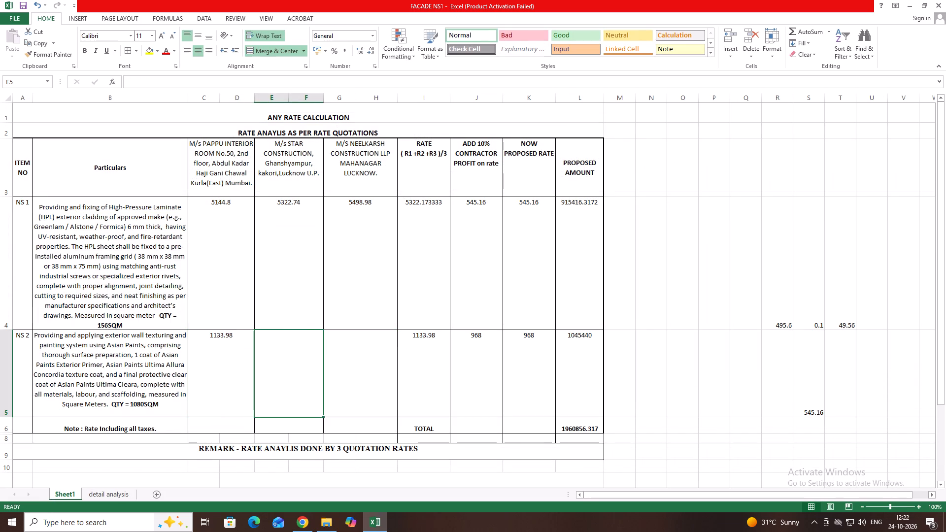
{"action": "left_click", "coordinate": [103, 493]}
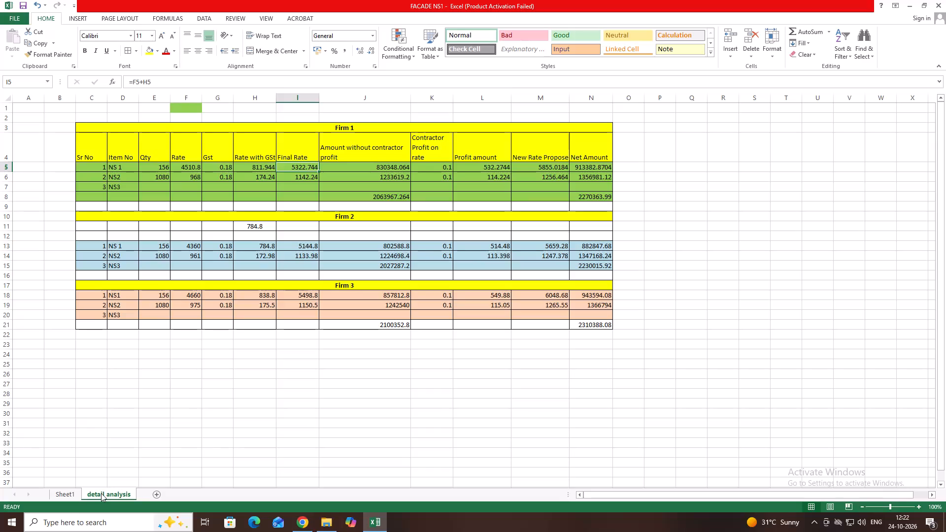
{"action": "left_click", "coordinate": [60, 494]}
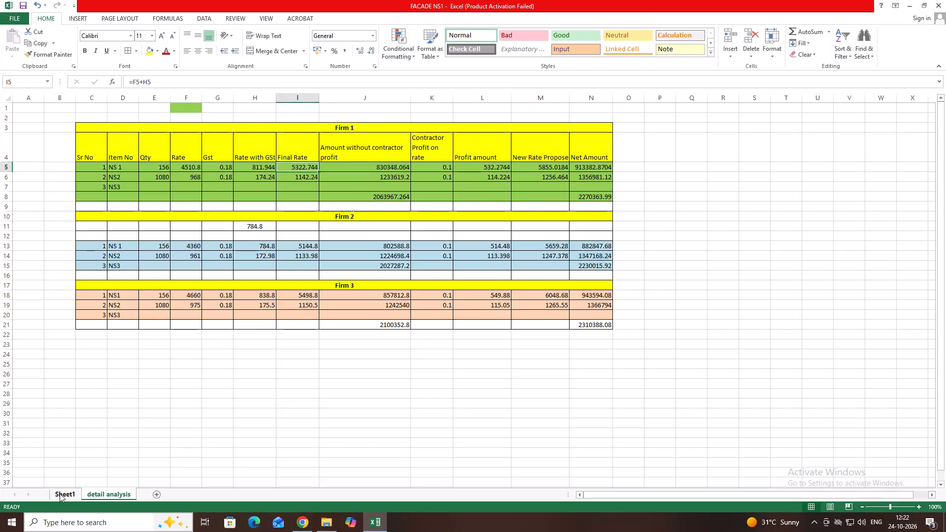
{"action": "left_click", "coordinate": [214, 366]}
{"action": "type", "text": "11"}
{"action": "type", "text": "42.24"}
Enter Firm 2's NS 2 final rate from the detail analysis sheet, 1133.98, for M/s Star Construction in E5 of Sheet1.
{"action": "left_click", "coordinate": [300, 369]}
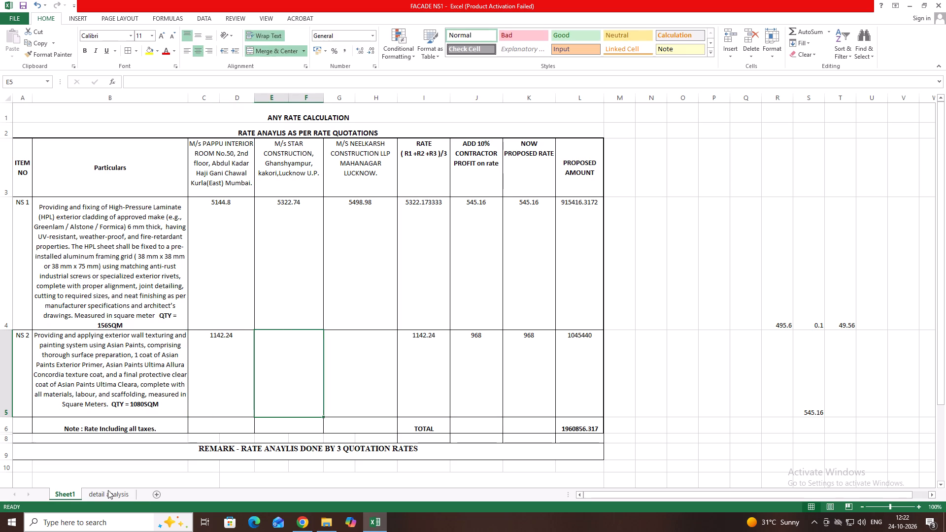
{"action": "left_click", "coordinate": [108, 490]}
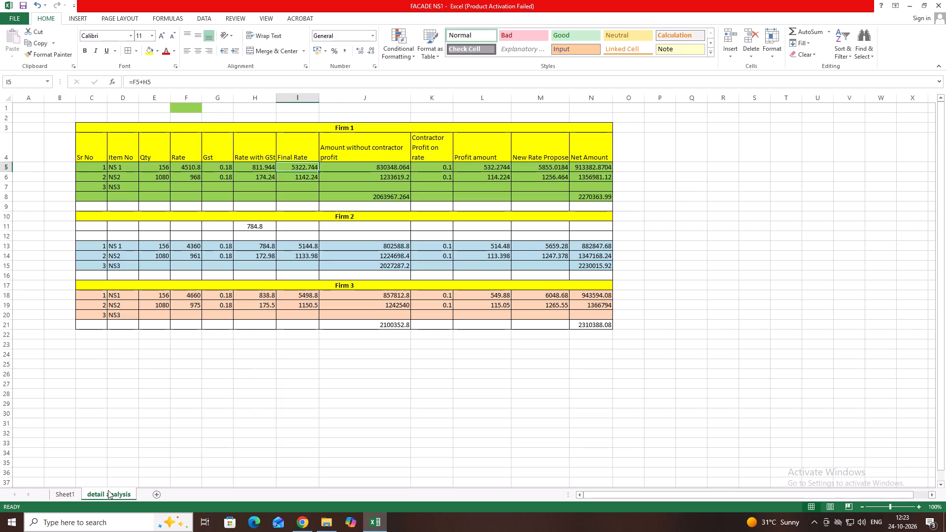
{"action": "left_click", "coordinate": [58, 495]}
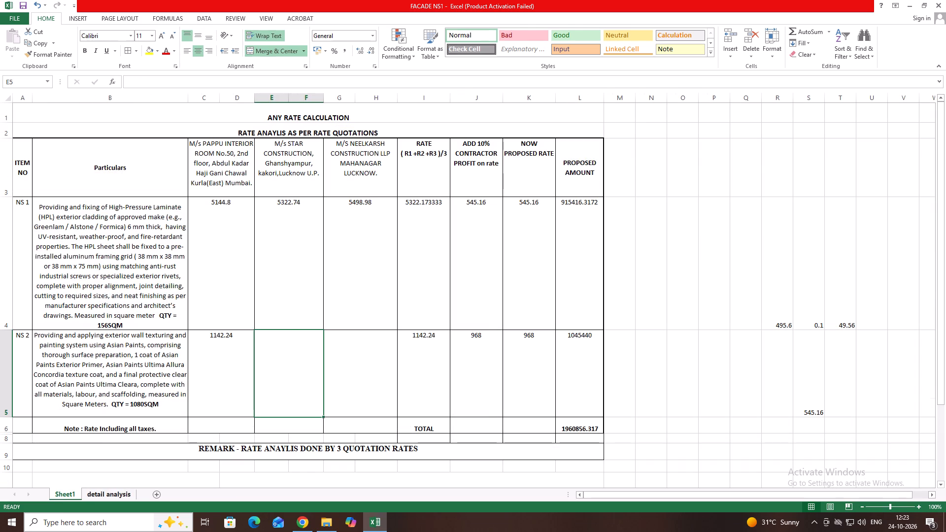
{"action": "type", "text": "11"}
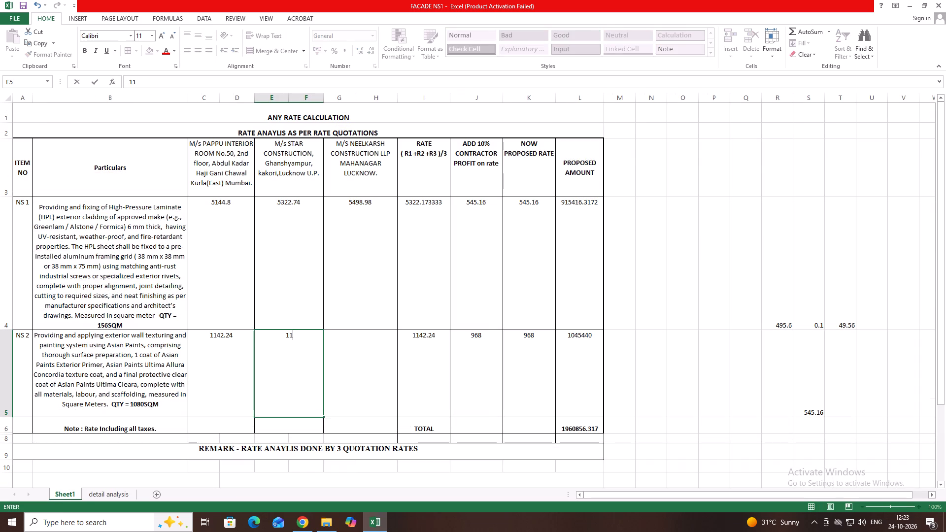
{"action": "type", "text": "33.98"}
Recheck the detail analysis sheet and set M/s Pappu Interior's NS 2 rate in C5 of Sheet1 to Firm 2's 1133.98.
{"action": "left_click", "coordinate": [95, 494]}
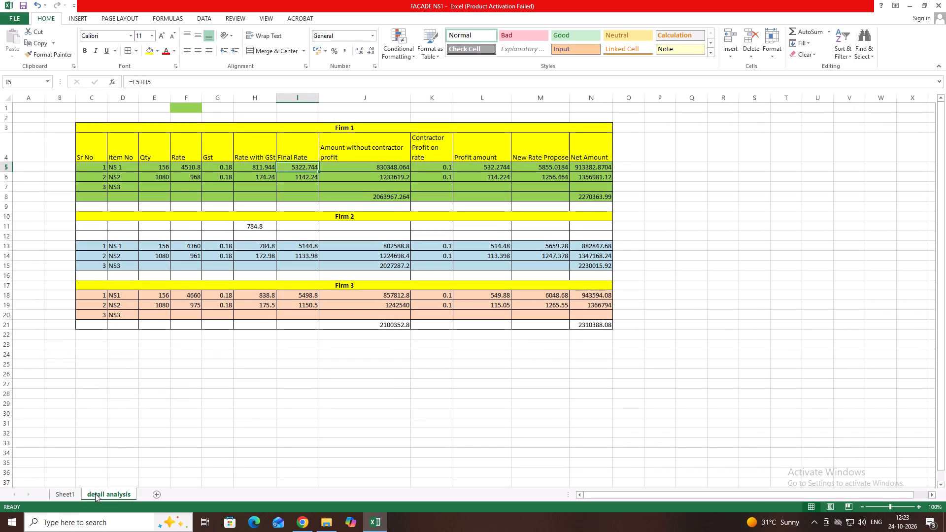
{"action": "left_click", "coordinate": [54, 496]}
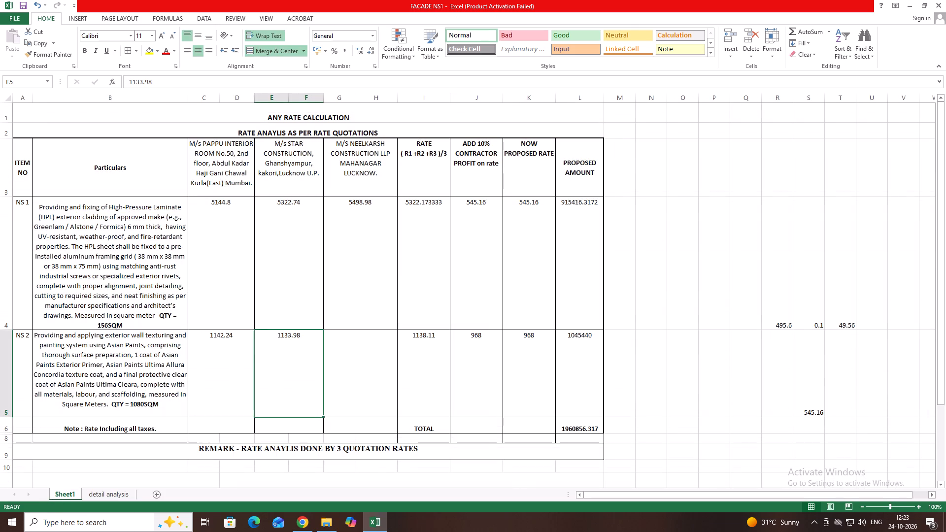
{"action": "left_click", "coordinate": [222, 376]}
{"action": "key", "text": "BackSpace"}
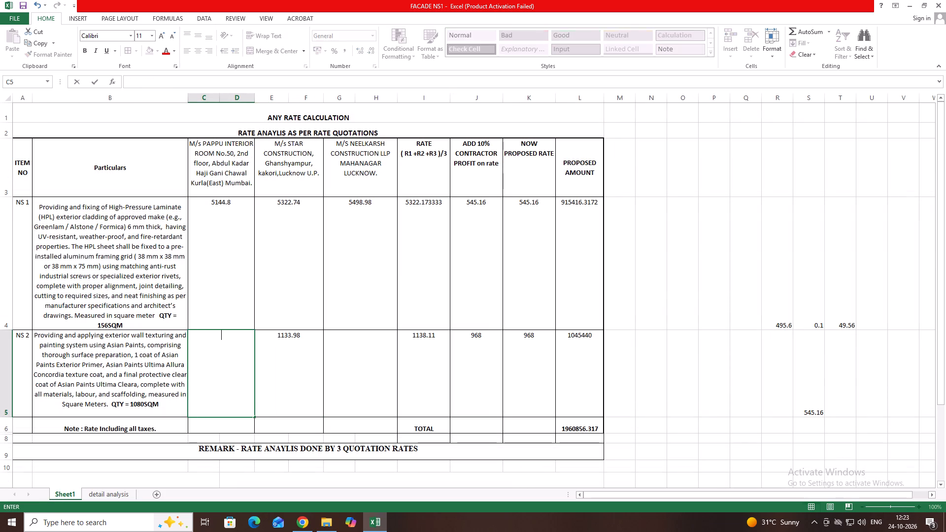
{"action": "type", "text": "1133.98"}
Replace M/s Star Construction's NS 2 rate in E5 of Sheet1 with 1142.24, Firm 1's final rate on the detail analysis sheet.
{"action": "left_click", "coordinate": [302, 365]}
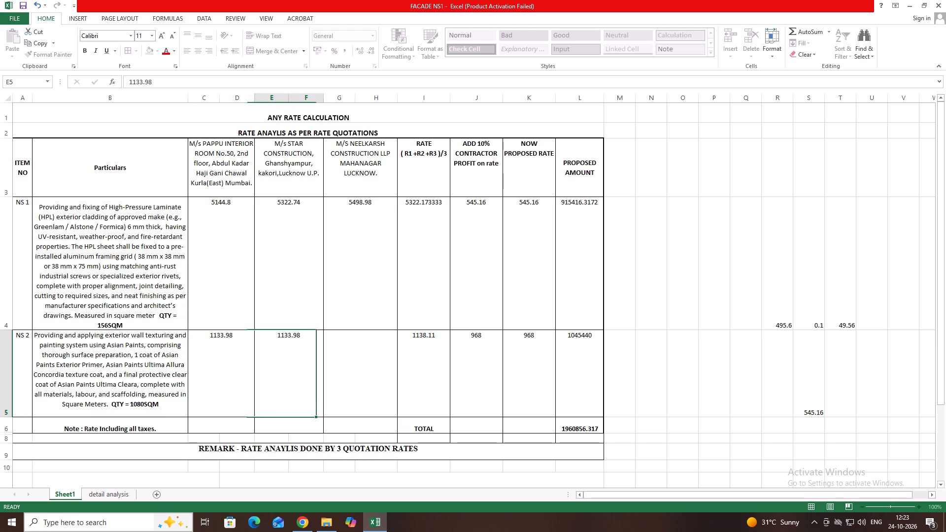
{"action": "key", "text": "BackSpace"}
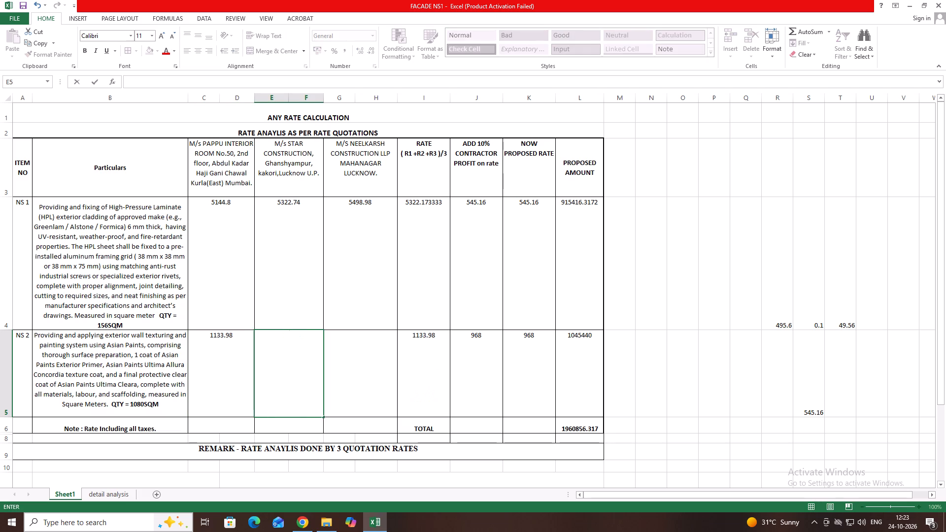
{"action": "left_click", "coordinate": [109, 499]}
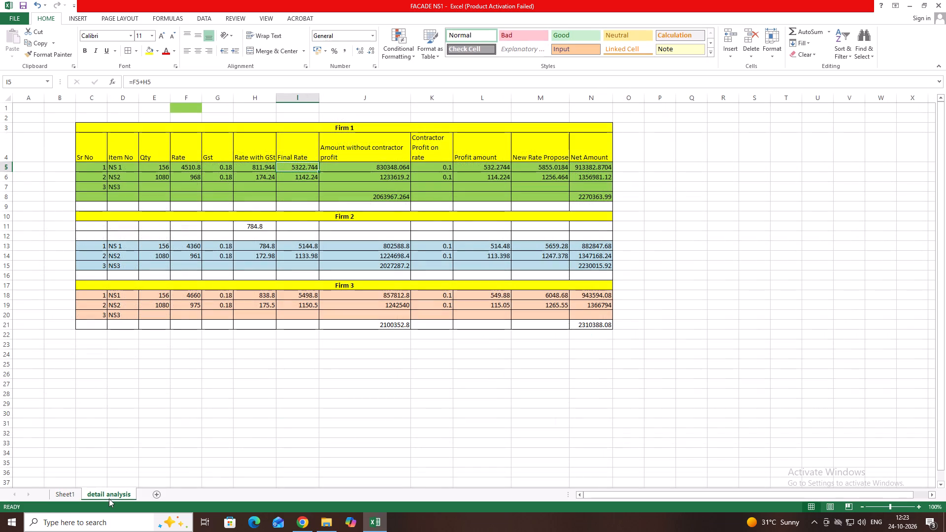
{"action": "left_click", "coordinate": [66, 496]}
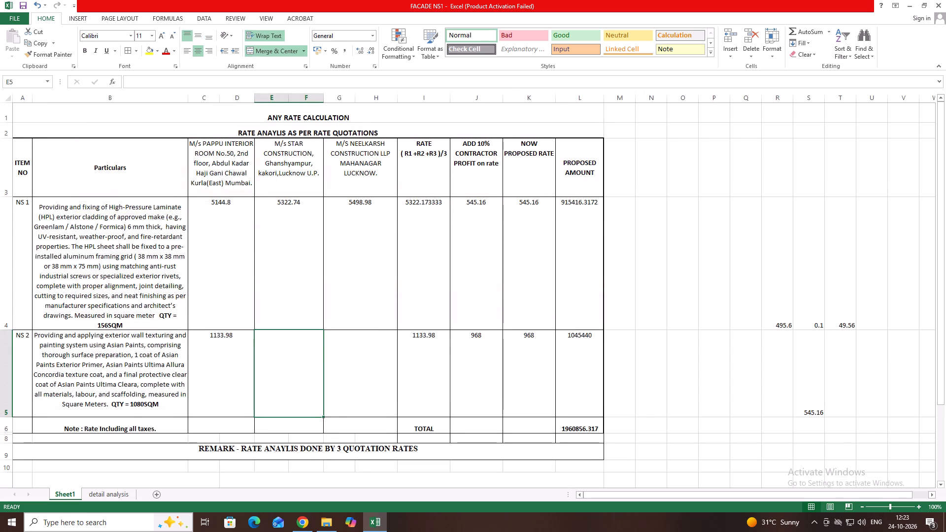
{"action": "type", "text": "1142.24"}
Enter Firm 3's NS 2 final rate from the detail analysis sheet, 1150.50, for M/s Neelkarsh Construction in G5 of Sheet1.
{"action": "left_click", "coordinate": [352, 393]}
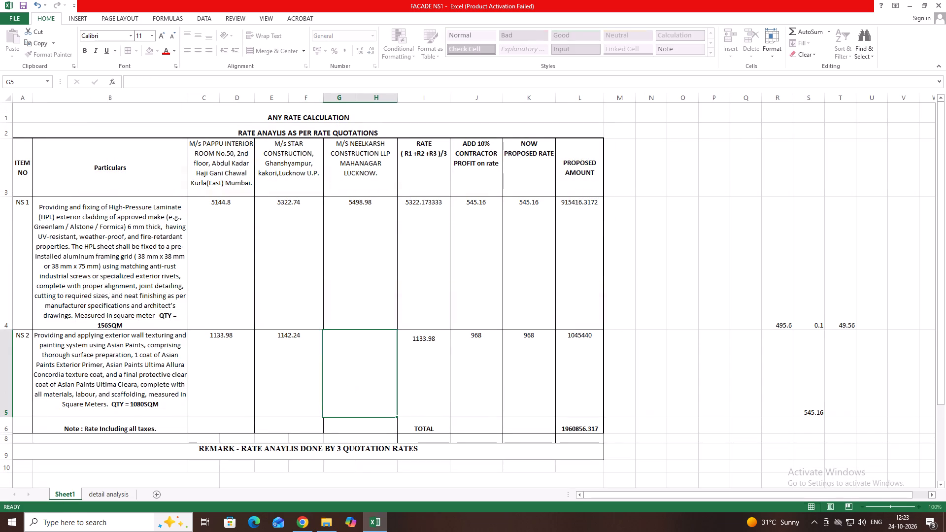
{"action": "left_click", "coordinate": [109, 493]}
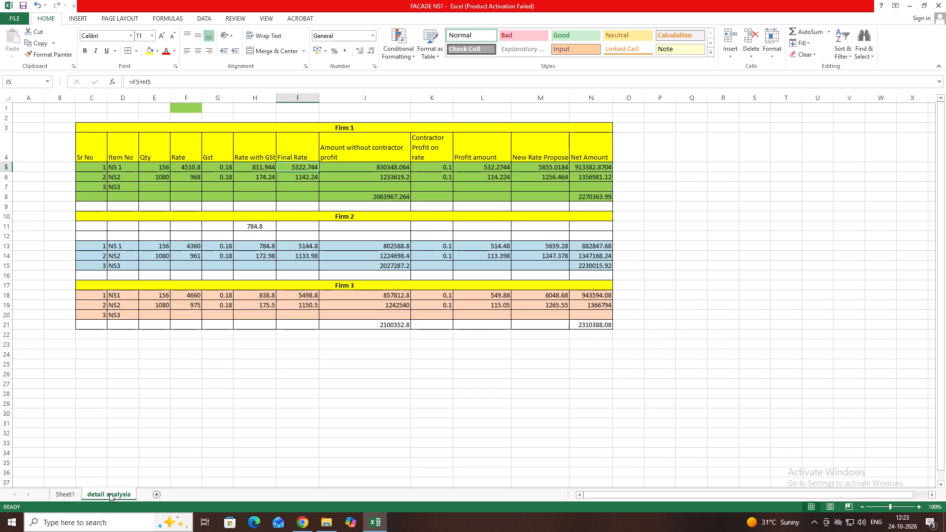
{"action": "left_click", "coordinate": [64, 489]}
{"action": "type", "text": "1150.50"}
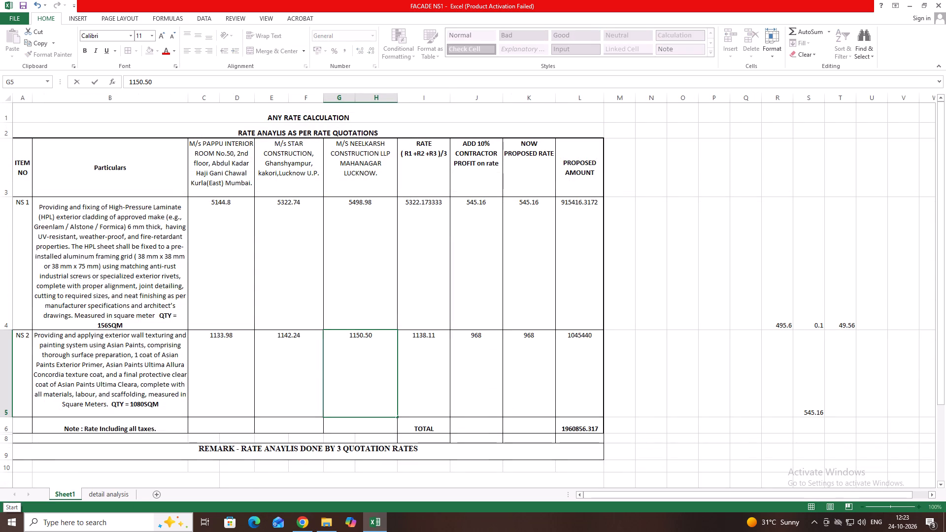
{"action": "left_click", "coordinate": [458, 389]}
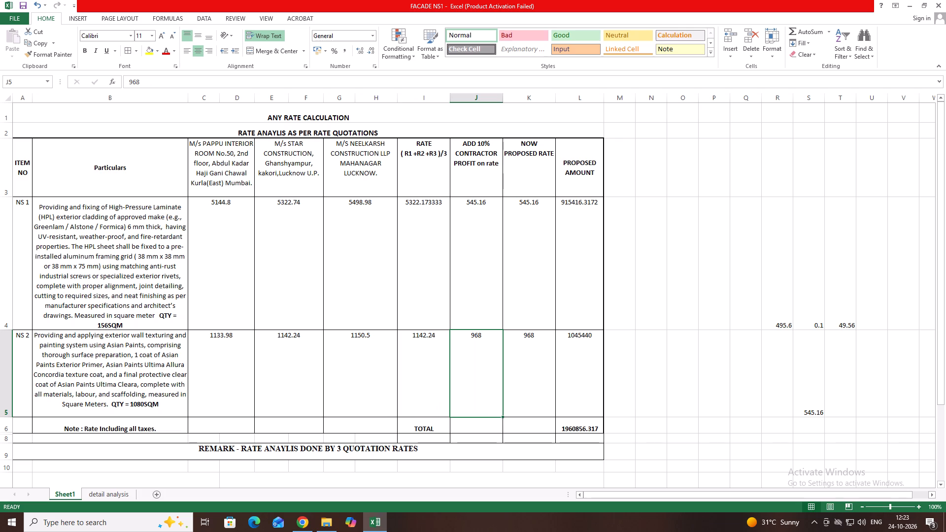
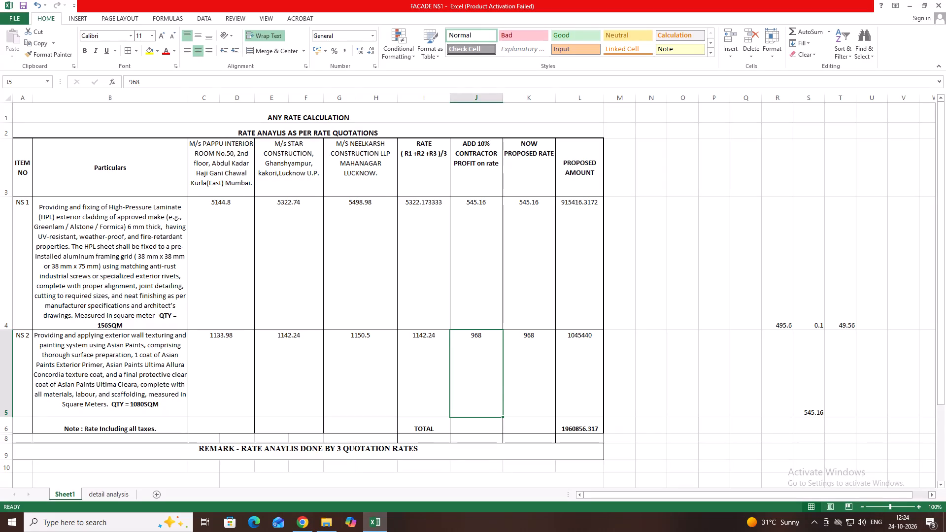
Clear the 10% contractor profit values of items NS 1 and NS 2 in cells J4 and J5.
{"action": "left_click", "coordinate": [485, 223]}
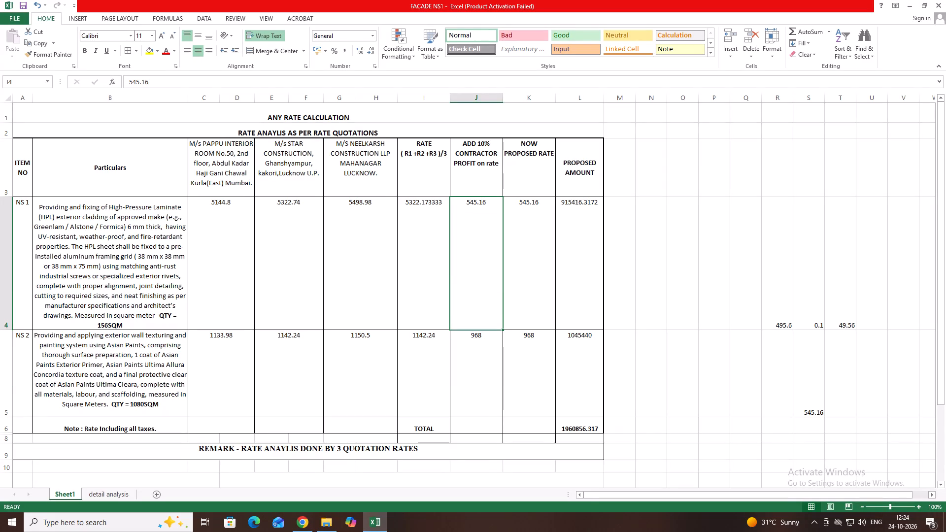
{"action": "key", "text": "BackSpace"}
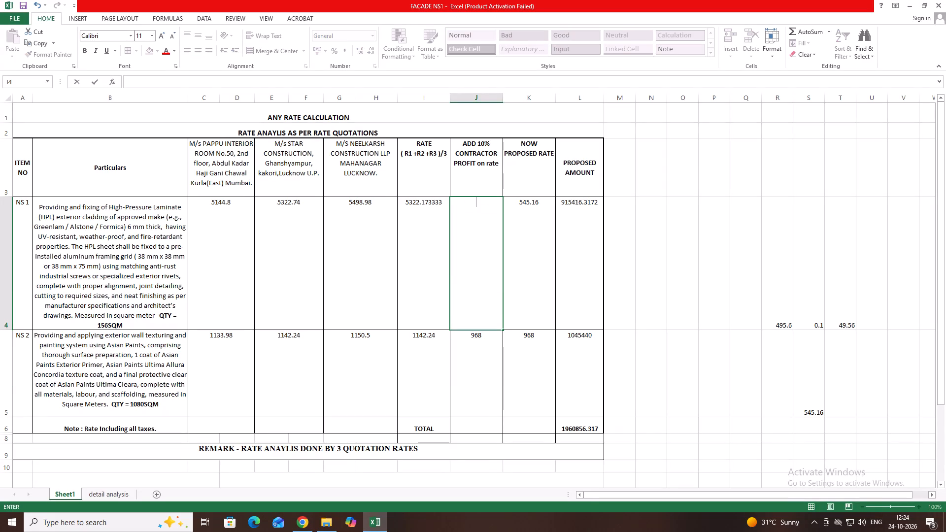
{"action": "left_click", "coordinate": [485, 342]}
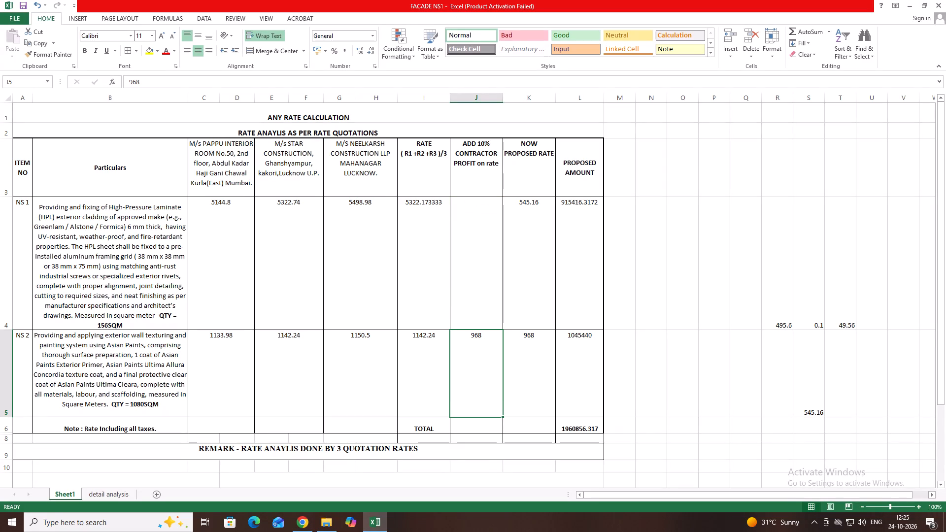
{"action": "key", "text": "BackSpace"}
Calculate the NS 1 contractor profit in J4 as .1 times the average rate in I4.
{"action": "left_click", "coordinate": [475, 216]}
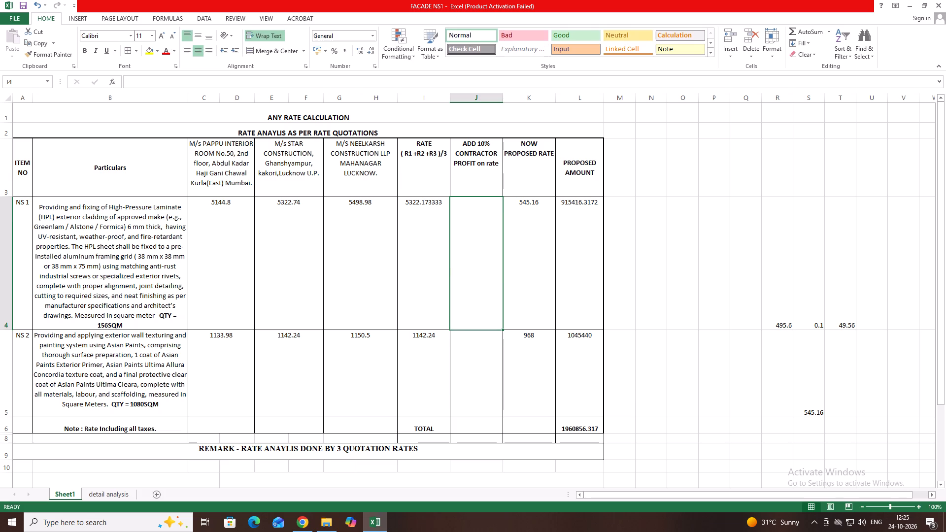
{"action": "key", "text": "equal"}
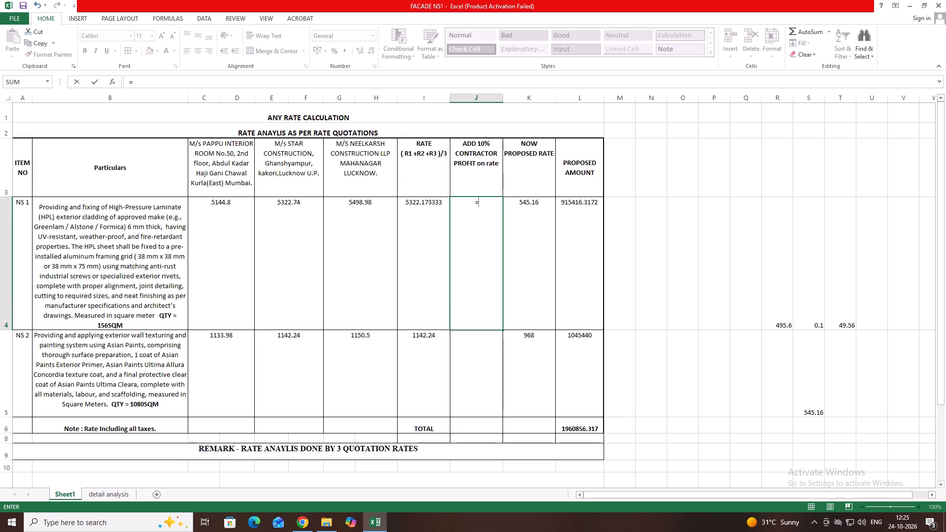
{"action": "type", "text": ".1"}
{"action": "key", "text": "shift+asterisk"}
{"action": "left_click", "coordinate": [428, 211]}
{"action": "key", "text": "Return"}
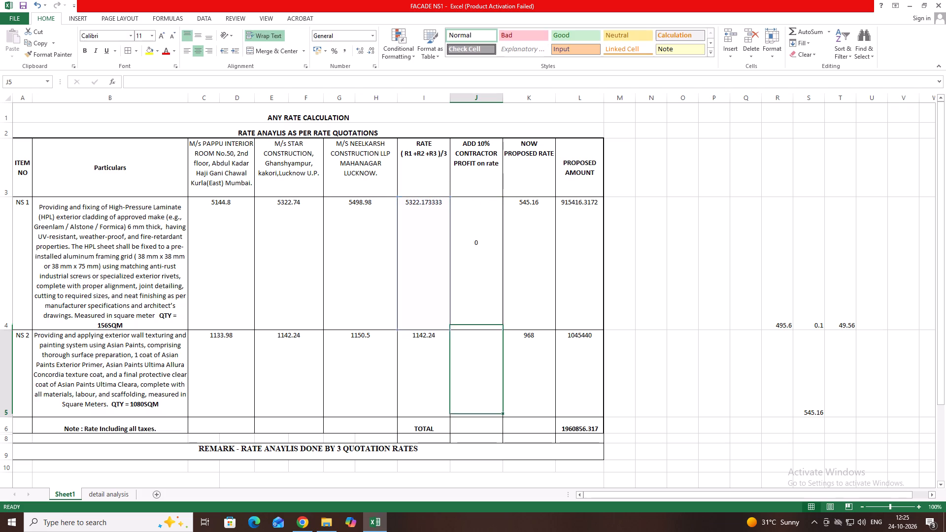
Calculate the NS 2 contractor profit in J5 as .1 times the average rate in I5.
{"action": "left_click", "coordinate": [482, 354]}
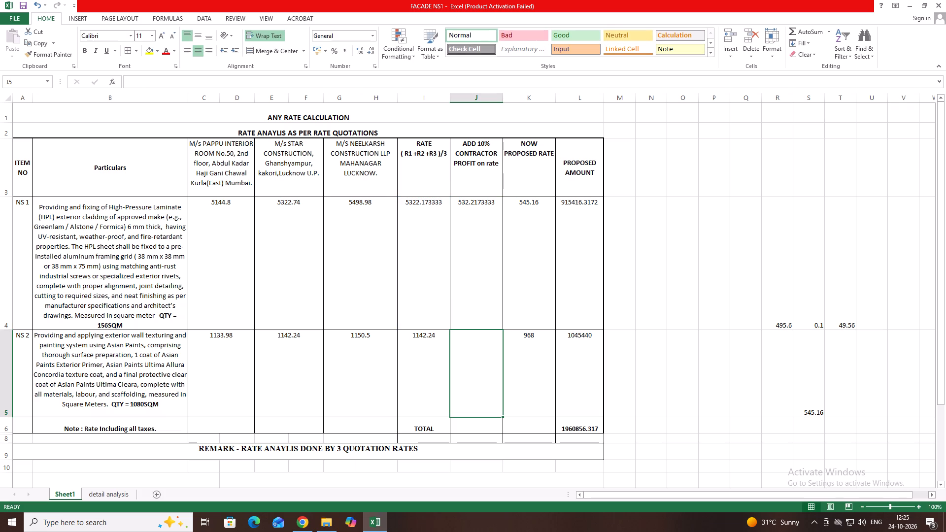
{"action": "type", "text": "=.1"}
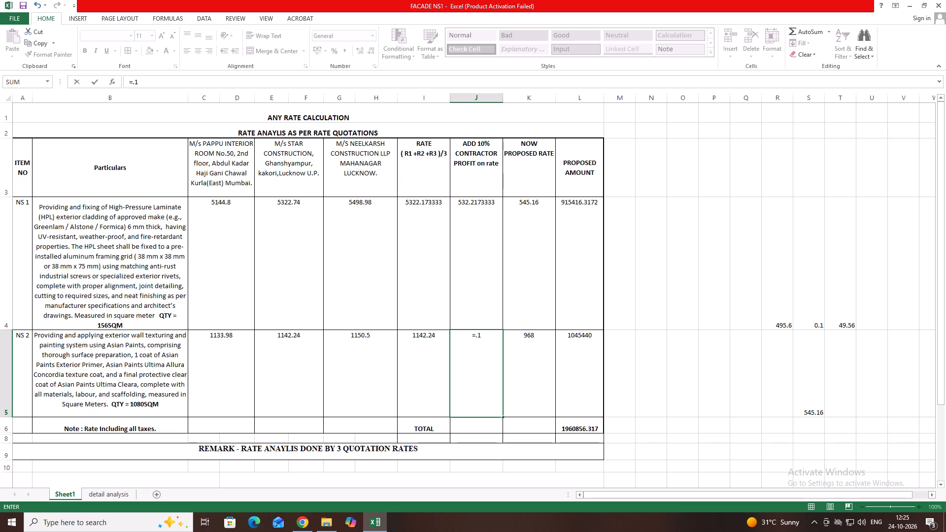
{"action": "key", "text": "shift+asterisk"}
{"action": "left_click", "coordinate": [420, 359]}
{"action": "key", "text": "Return"}
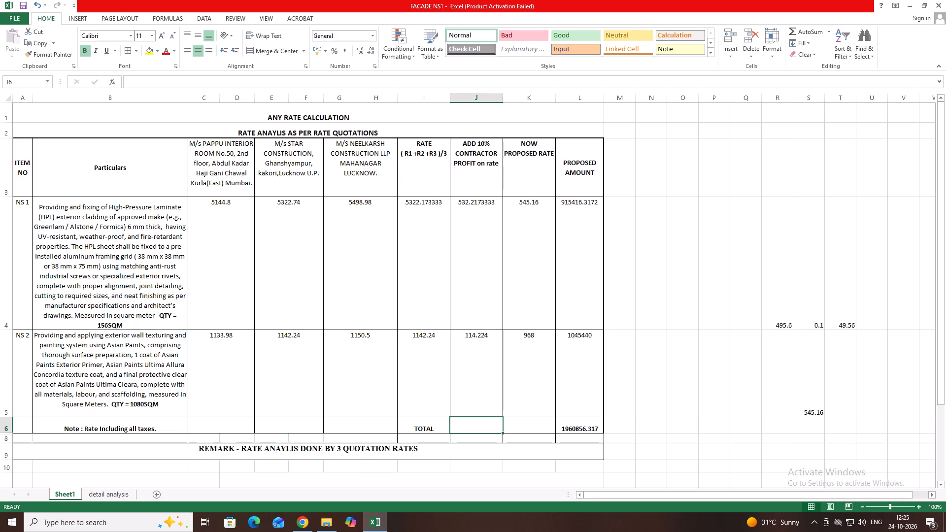
Replace the NS 1 proposed rate in K4 with the formula =I4+J4, adding the average rate and contractor profit.
{"action": "left_click", "coordinate": [518, 249]}
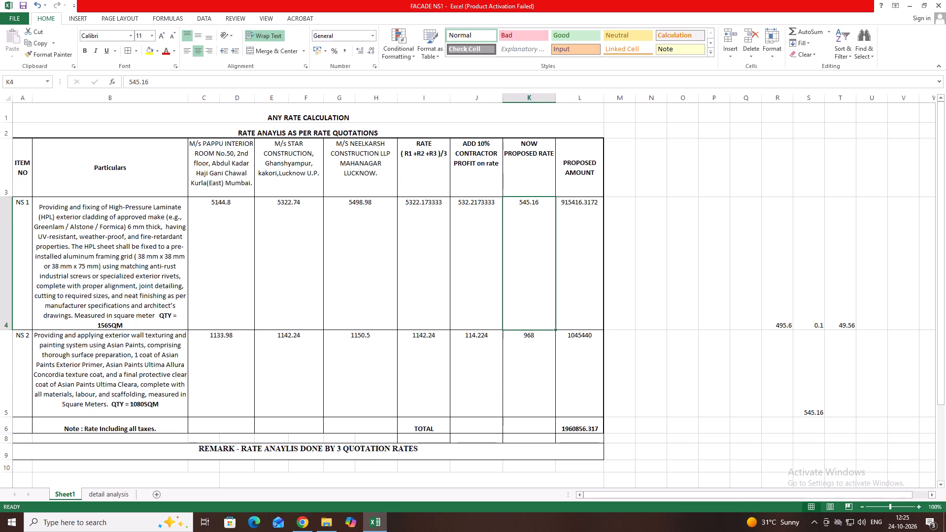
{"action": "key", "text": "BackSpace"}
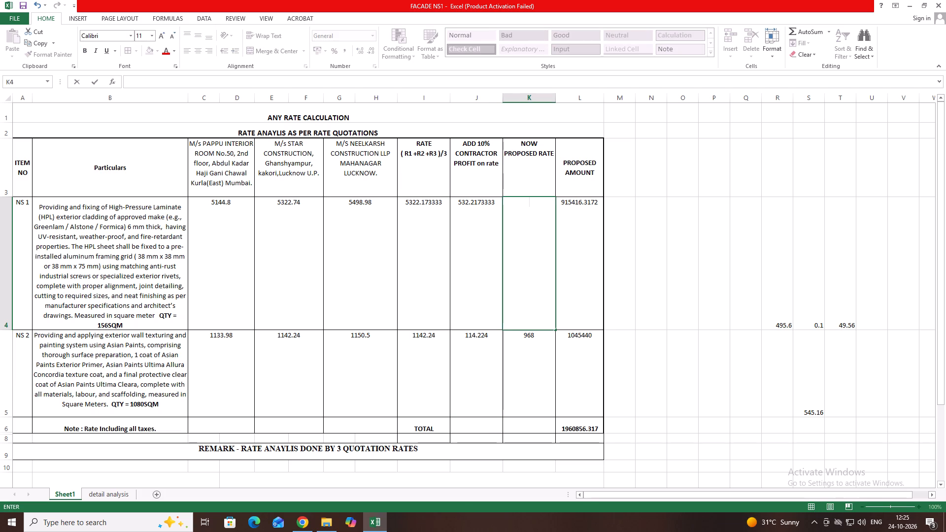
{"action": "key", "text": "equal"}
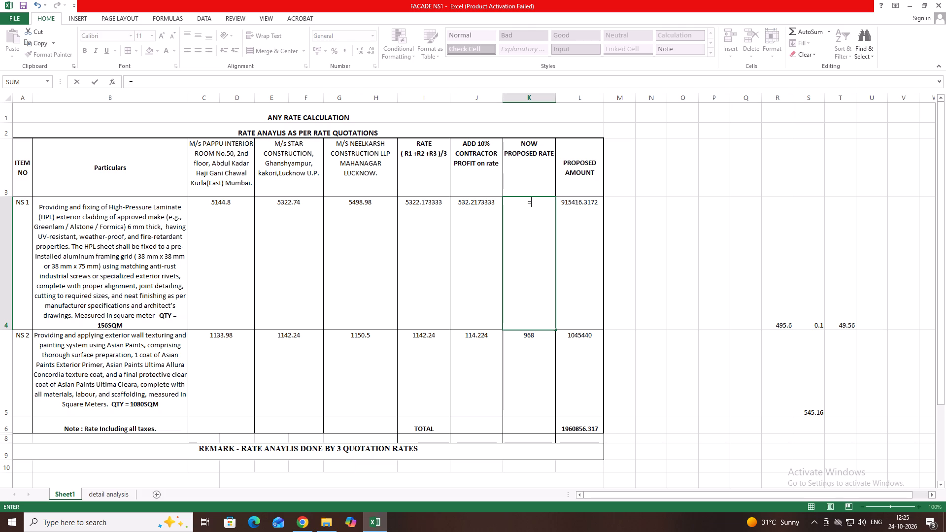
{"action": "left_click", "coordinate": [410, 222]}
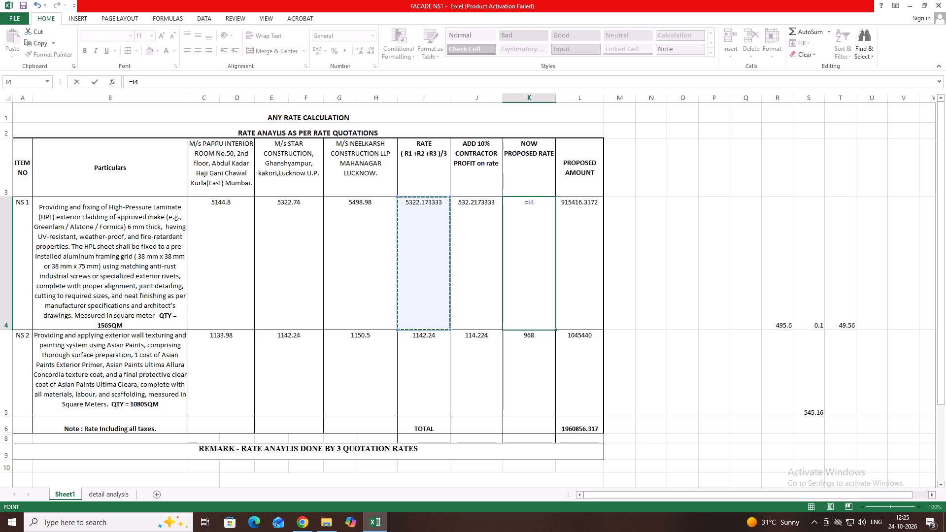
{"action": "key", "text": "shift+plus"}
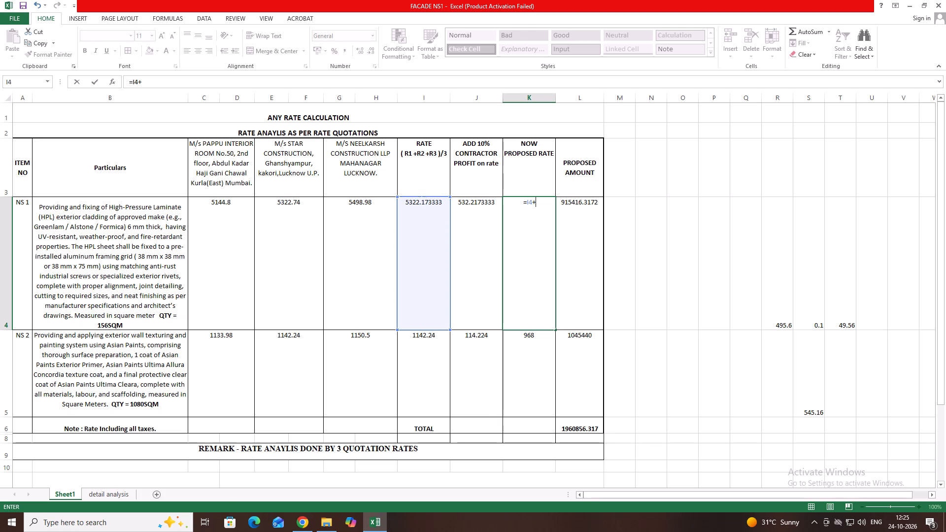
{"action": "left_click", "coordinate": [486, 225]}
{"action": "key", "text": "Return"}
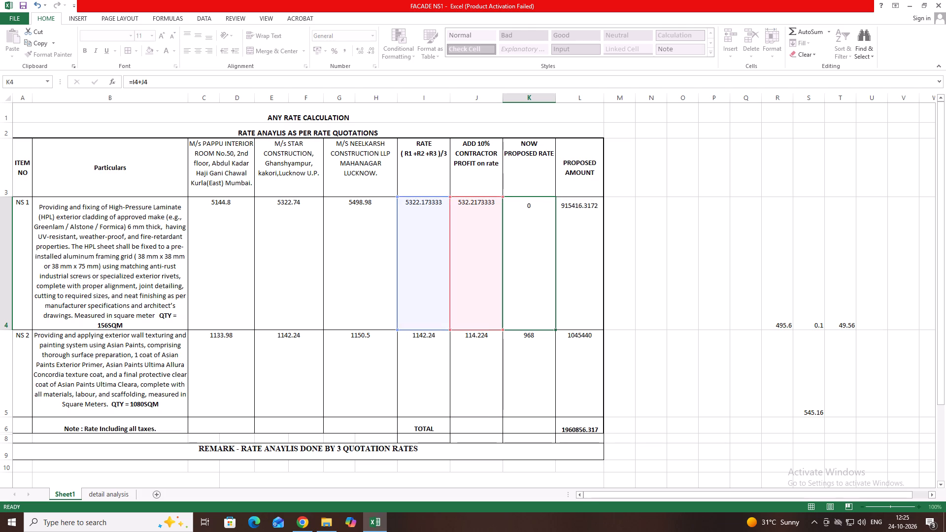
Fill the proposed rate formula from K4 down to the NS 2 row in K5.
{"action": "left_click", "coordinate": [538, 355]}
{"action": "left_click", "coordinate": [542, 296]}
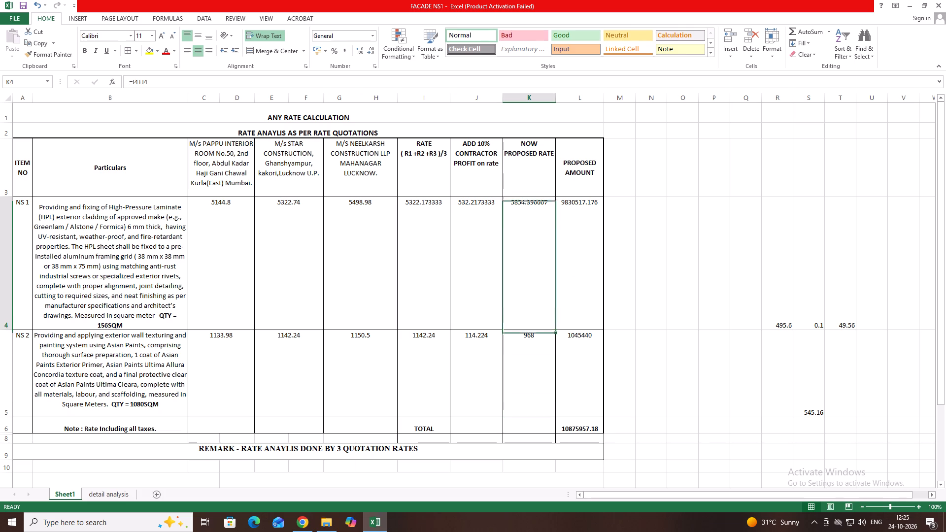
{"action": "left_click_drag", "start_coordinate": [555, 330], "coordinate": [558, 386]}
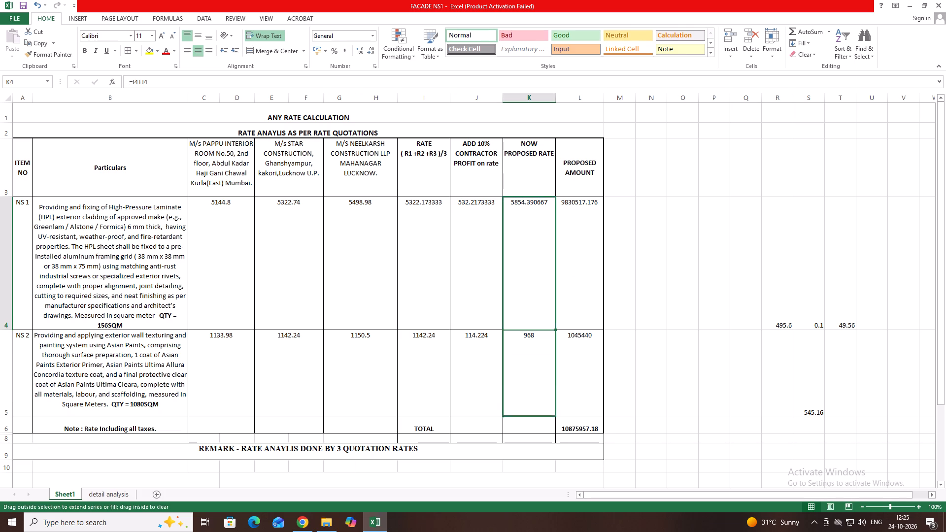
{"action": "left_click_drag", "start_coordinate": [558, 386], "coordinate": [558, 391]}
Replace the NS 1 proposed amount in L4 with a formula multiplying the quantity 156 by the proposed rate in K4.
{"action": "left_click", "coordinate": [577, 389]}
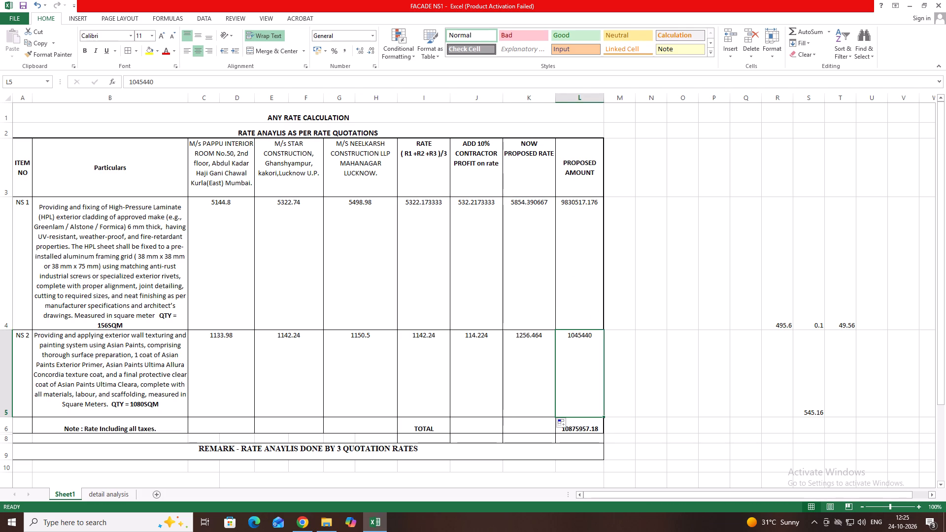
{"action": "left_click", "coordinate": [581, 254]}
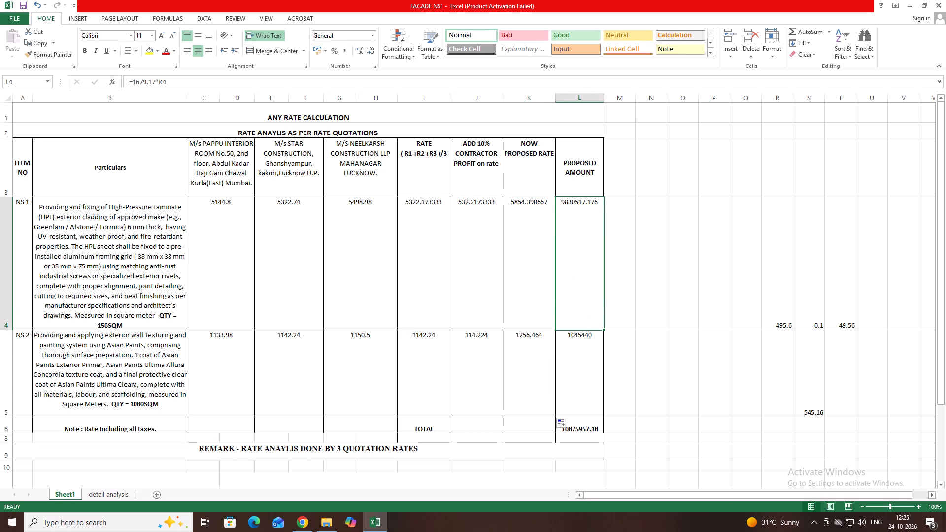
{"action": "key", "text": "BackSpace"}
{"action": "key", "text": "equal"}
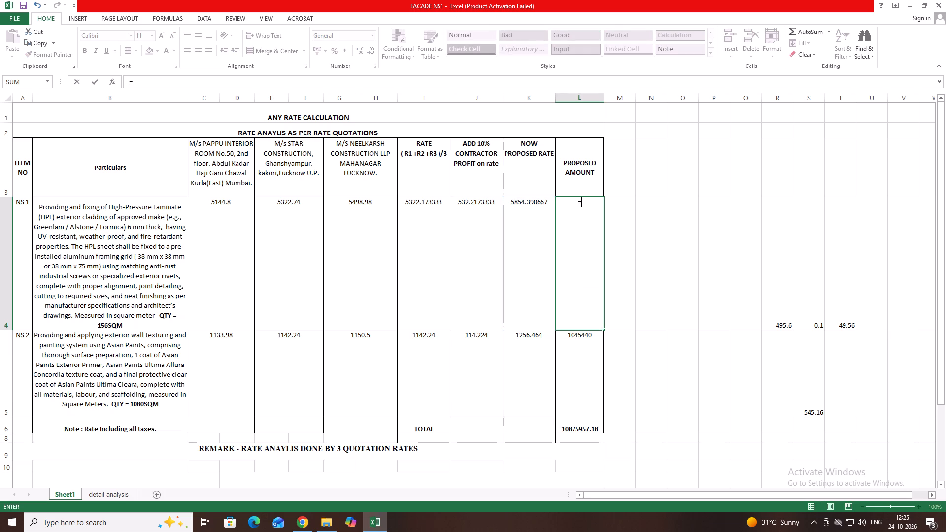
{"action": "key", "text": "1"}
{"action": "key", "text": "5"}
{"action": "key", "text": "6"}
{"action": "key", "text": "shift+asterisk"}
{"action": "left_click", "coordinate": [527, 257]}
{"action": "key", "text": "Return"}
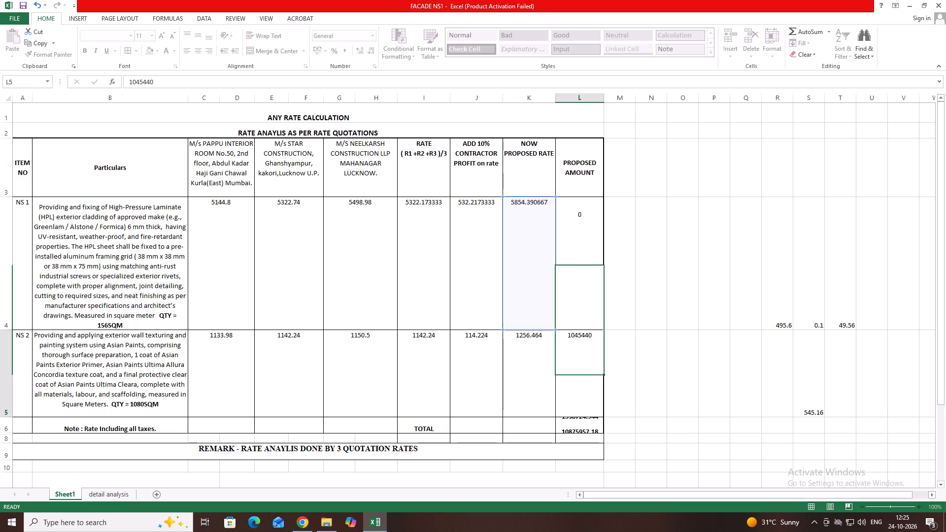
Replace the NS 2 proposed amount in L5 with a formula multiplying the quantity 1080 by the proposed rate in K5.
{"action": "left_click", "coordinate": [567, 343]}
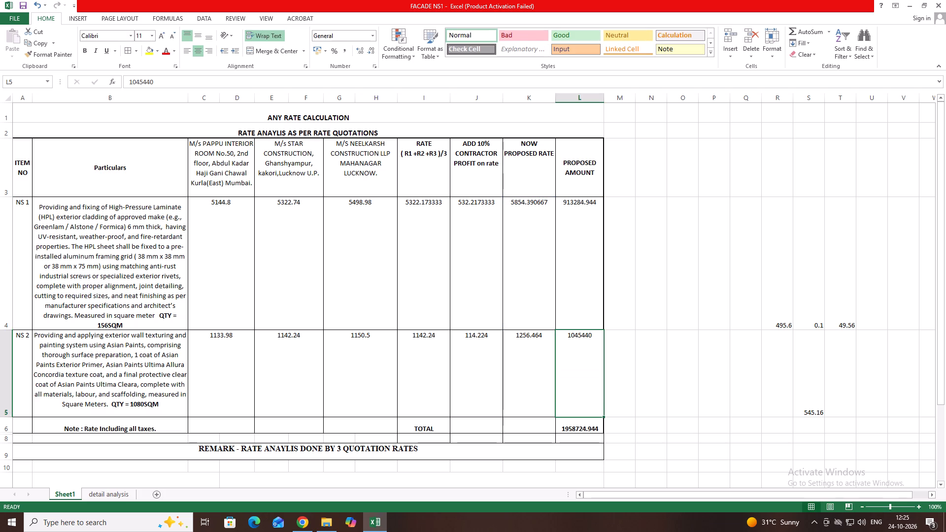
{"action": "key", "text": "BackSpace"}
{"action": "key", "text": "equal"}
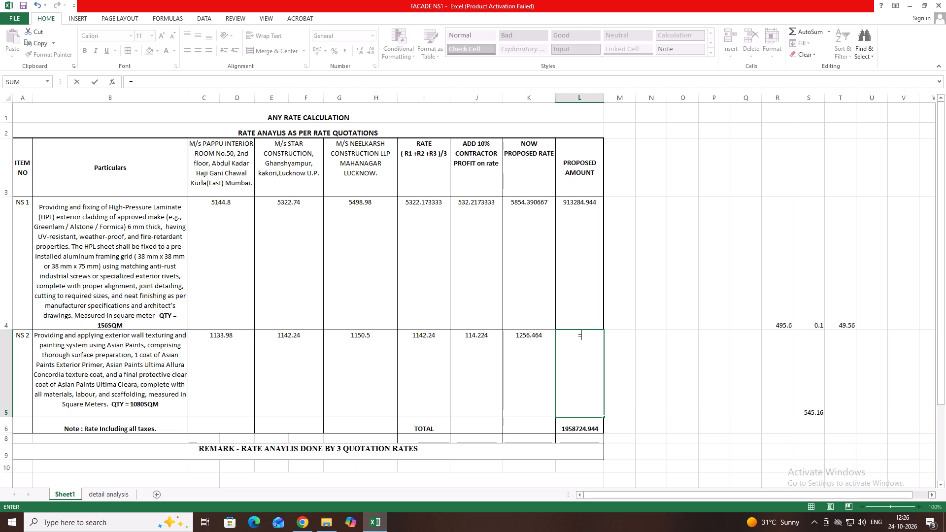
{"action": "type", "text": "1080"}
{"action": "key", "text": "shift+asterisk"}
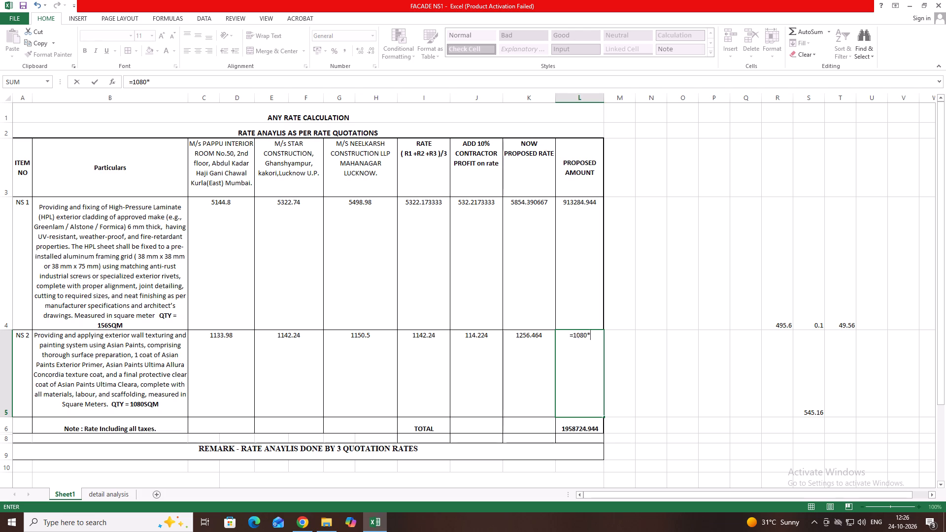
{"action": "left_click", "coordinate": [525, 352]}
{"action": "key", "text": "Return"}
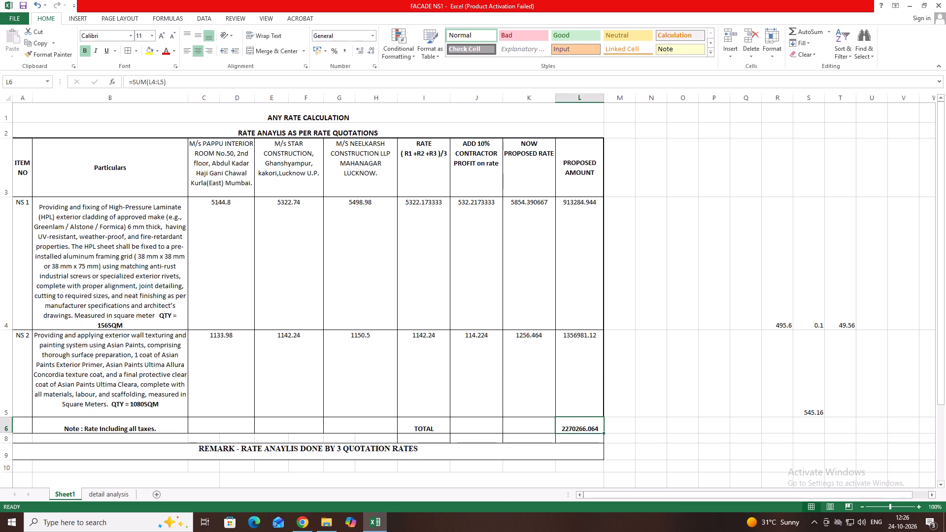
Save the workbook.
{"action": "key", "text": "ctrl+s"}
{"action": "key", "text": "ctrl+s"}
Left-align the remark about the three quotation rates in the merged row 9.
{"action": "scroll", "coordinate": [510, 385], "scroll_direction": "down", "scroll_amount": 1}
{"action": "scroll", "coordinate": [510, 395], "scroll_direction": "up", "scroll_amount": 1}
{"action": "scroll", "coordinate": [508, 416], "scroll_direction": "down", "scroll_amount": 3}
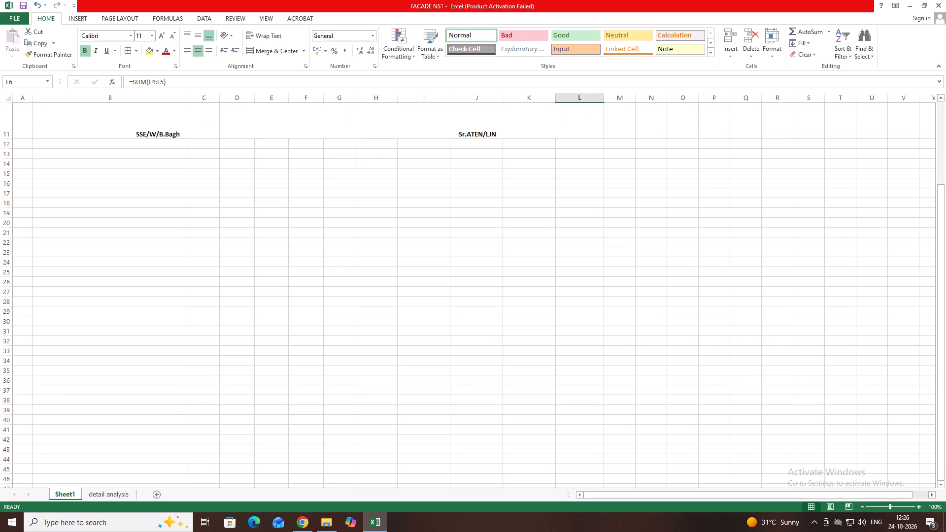
{"action": "scroll", "coordinate": [446, 455], "scroll_direction": "up", "scroll_amount": 1}
{"action": "scroll", "coordinate": [446, 455], "scroll_direction": "down", "scroll_amount": 1}
{"action": "scroll", "coordinate": [446, 455], "scroll_direction": "up", "scroll_amount": 1}
{"action": "scroll", "coordinate": [446, 455], "scroll_direction": "down", "scroll_amount": 1}
{"action": "scroll", "coordinate": [446, 455], "scroll_direction": "up", "scroll_amount": 2}
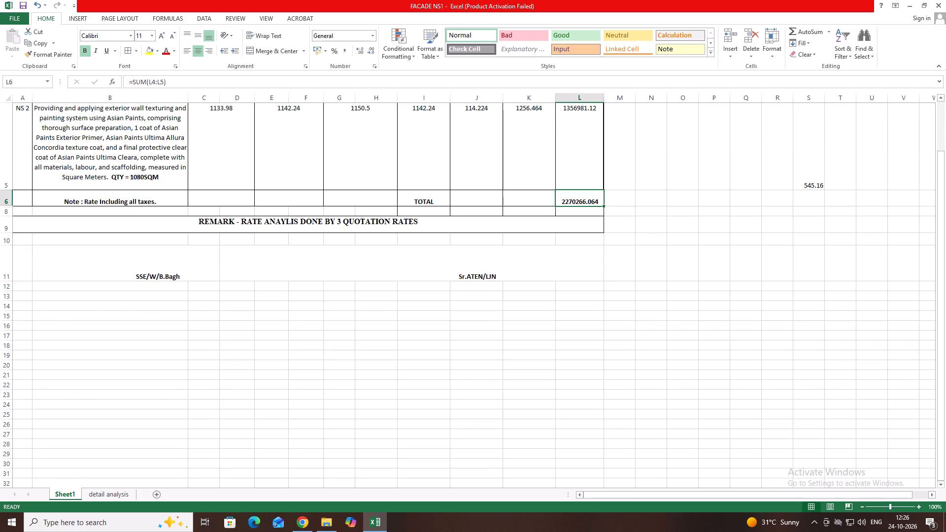
{"action": "left_click", "coordinate": [388, 240]}
{"action": "left_click", "coordinate": [415, 220]}
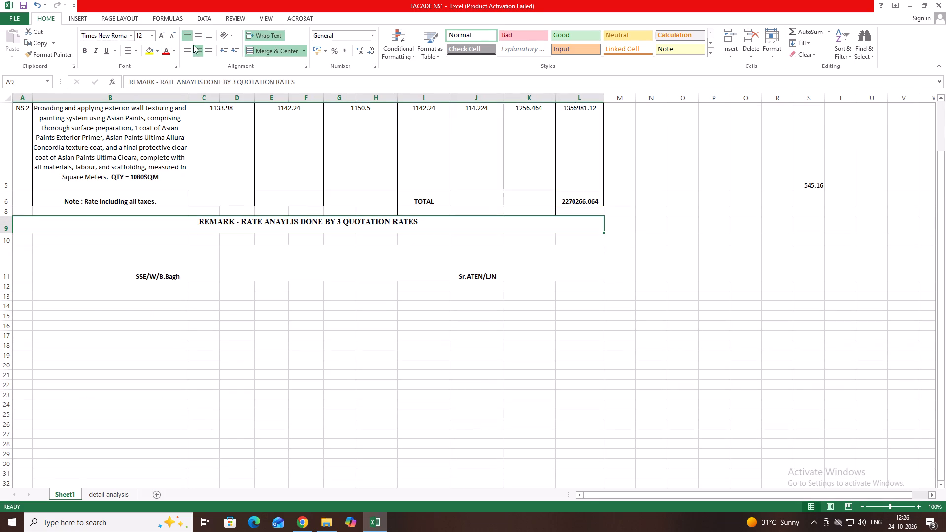
{"action": "left_click", "coordinate": [187, 50]}
Merge and center the empty cells A10 to L10 directly below the quotation remark.
{"action": "left_click_drag", "start_coordinate": [53, 236], "coordinate": [237, 234]}
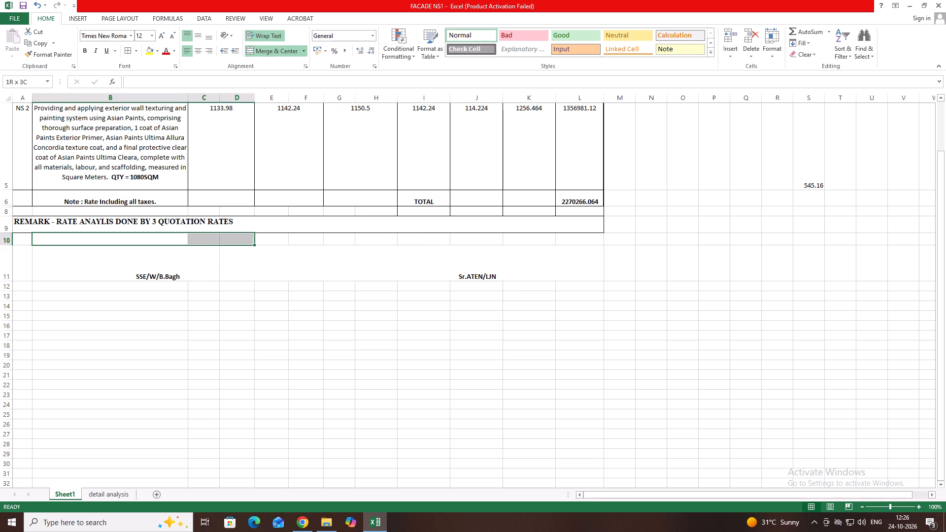
{"action": "left_click", "coordinate": [24, 242]}
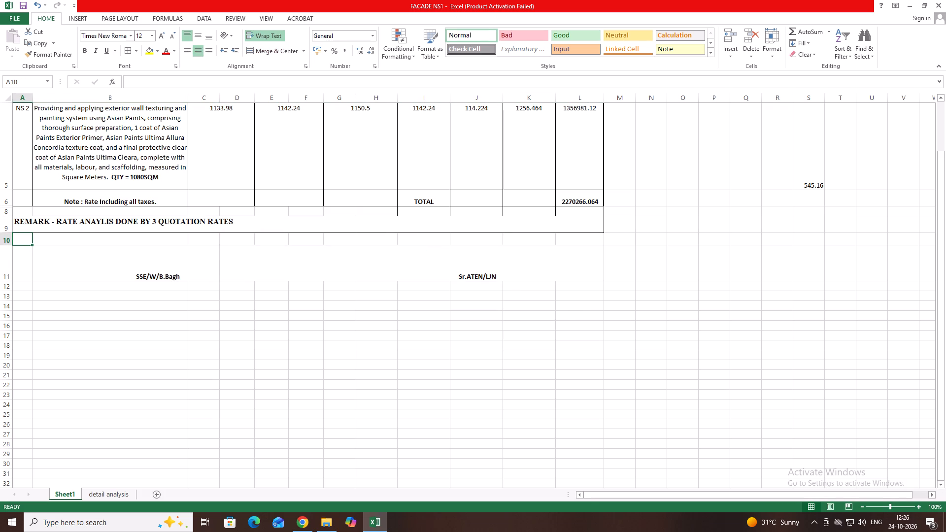
{"action": "left_click_drag", "start_coordinate": [33, 244], "coordinate": [616, 241]}
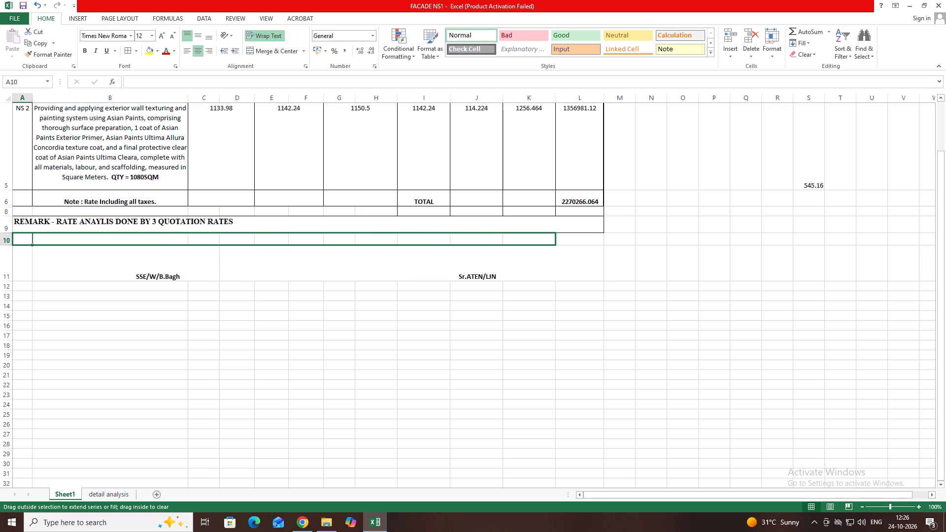
{"action": "left_click_drag", "start_coordinate": [616, 241], "coordinate": [604, 241]}
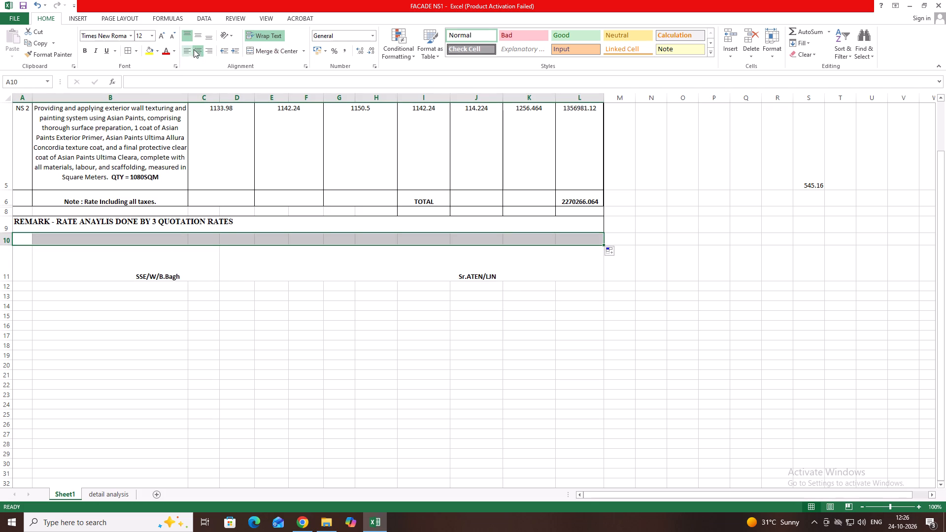
{"action": "left_click", "coordinate": [280, 48]}
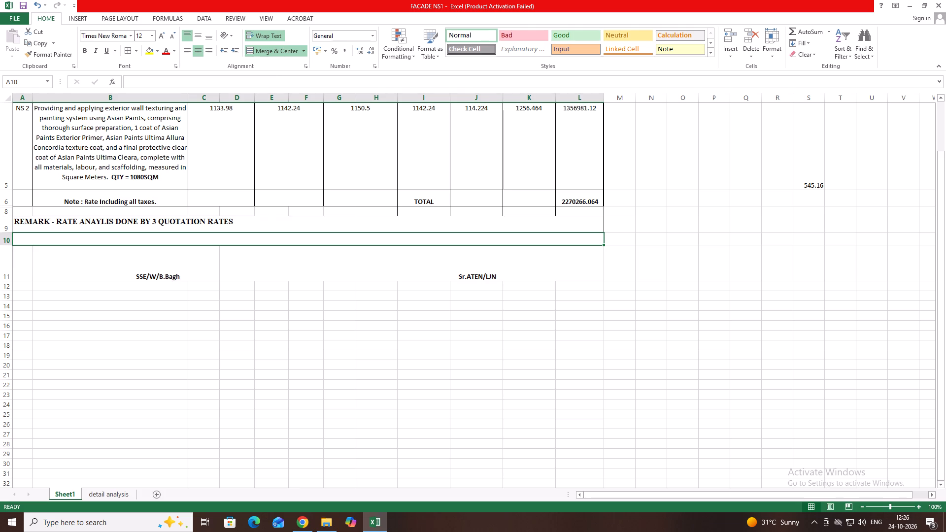
Begin the text in merged row 10 with "Justification:- Items are required for facade".
{"action": "type", "text": "Jus"}
{"action": "key", "text": "t"}
{"action": "key", "text": "i"}
{"action": "key", "text": "f"}
{"action": "key", "text": "i"}
{"action": "key", "text": "c"}
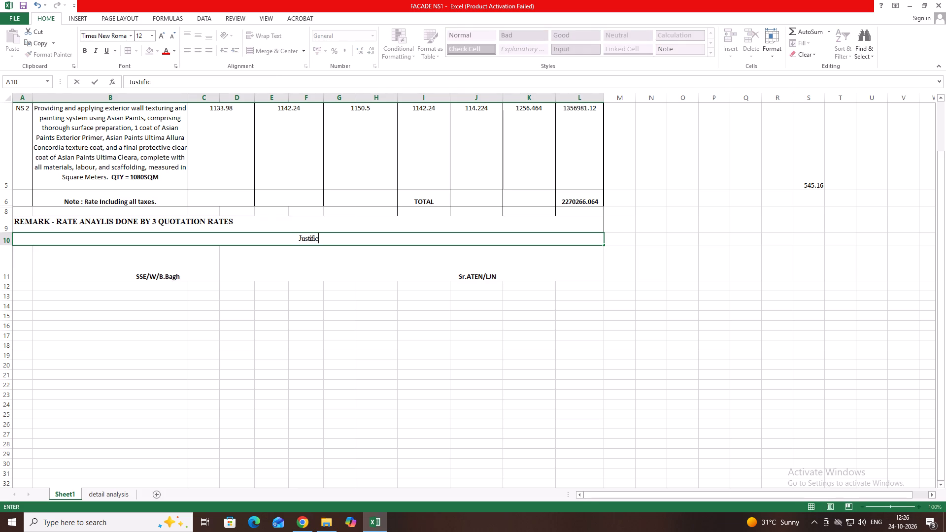
{"action": "key", "text": "a"}
{"action": "key", "text": "t"}
{"action": "key", "text": "i"}
{"action": "type", "text": "on"}
{"action": "type", "text": ":-"}
{"action": "key", "text": "space"}
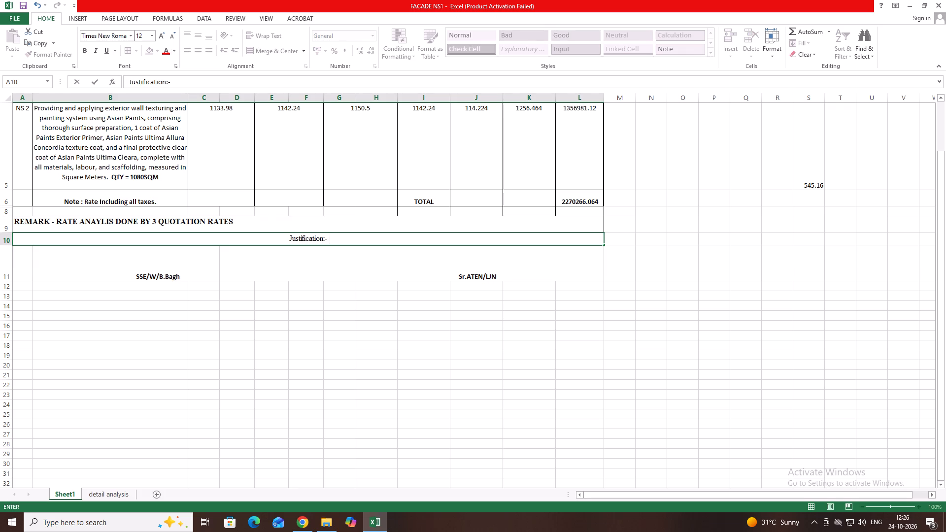
{"action": "type", "text": "Items are"}
{"action": "key", "text": "space"}
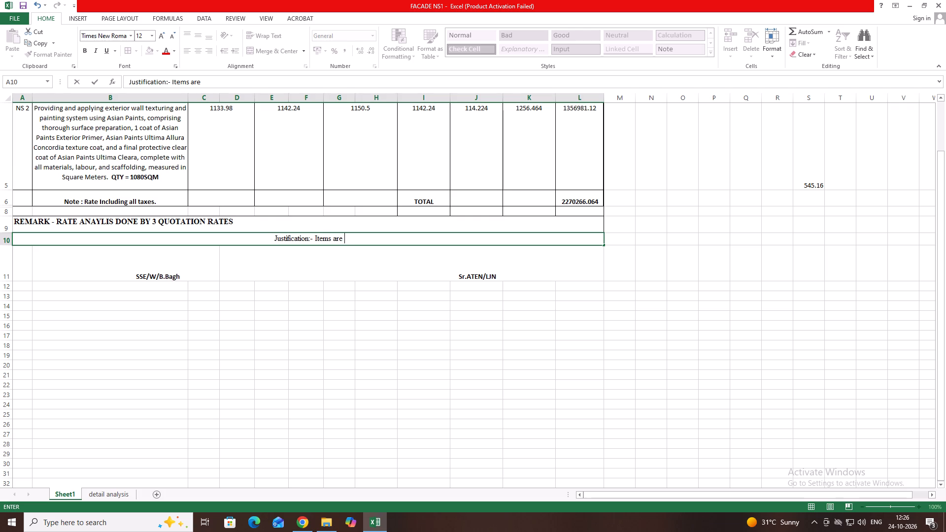
{"action": "type", "text": "required for"}
{"action": "key", "text": "space"}
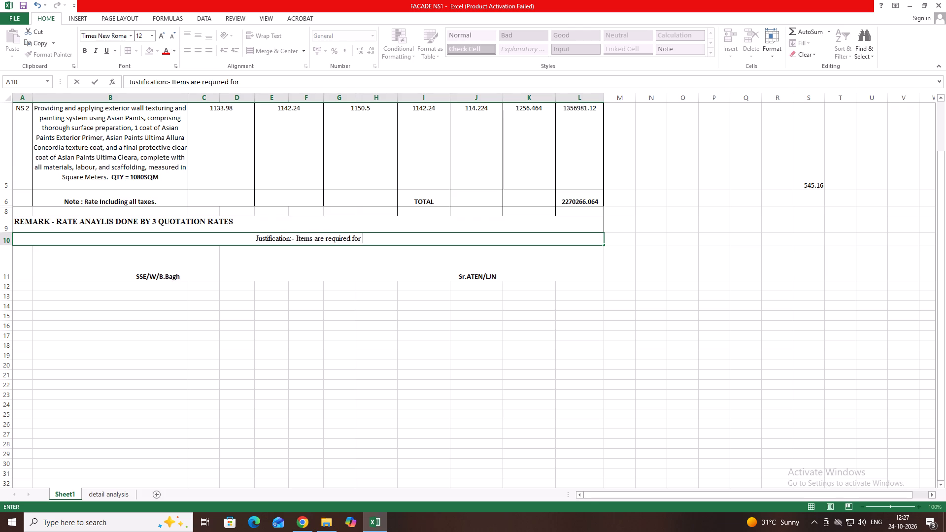
{"action": "type", "text": "facade"}
{"action": "key", "text": "space"}
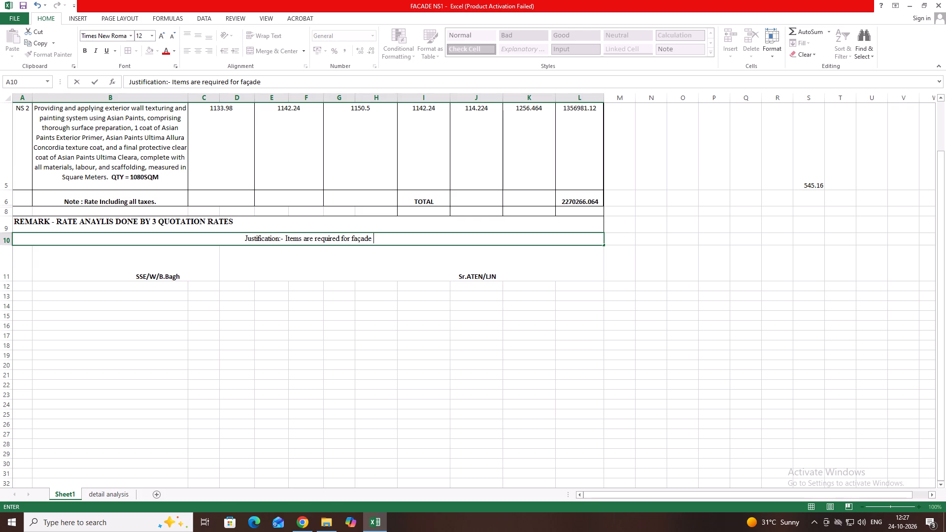
Replace the accented ç in the justification's word "façade" with a plain c.
{"action": "left_click", "coordinate": [362, 239]}
{"action": "key", "text": "BackSpace"}
{"action": "key", "text": "c"}
Continue the justification after "facade" with "improvement work of DRM office building".
{"action": "left_click", "coordinate": [384, 241]}
{"action": "type", "text": "improvement work"}
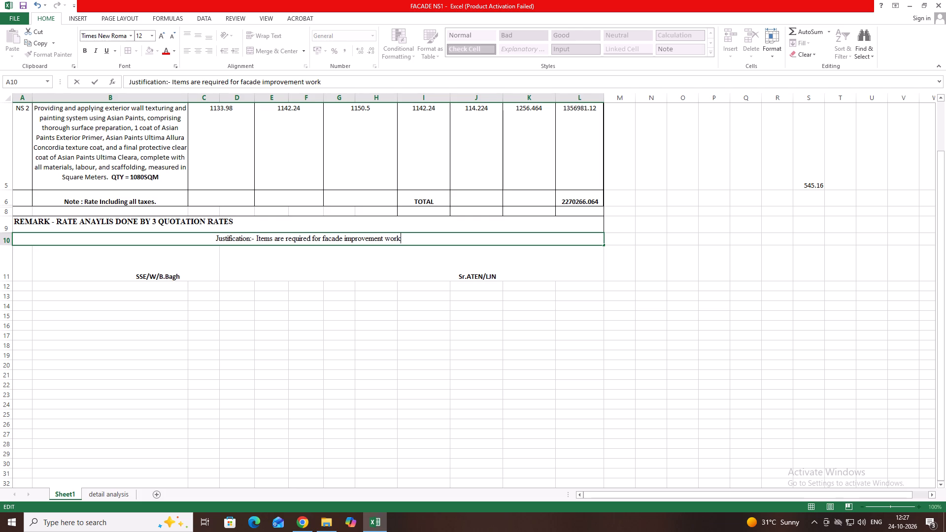
{"action": "key", "text": "space"}
{"action": "type", "text": "of d"}
{"action": "key", "text": "BackSpace"}
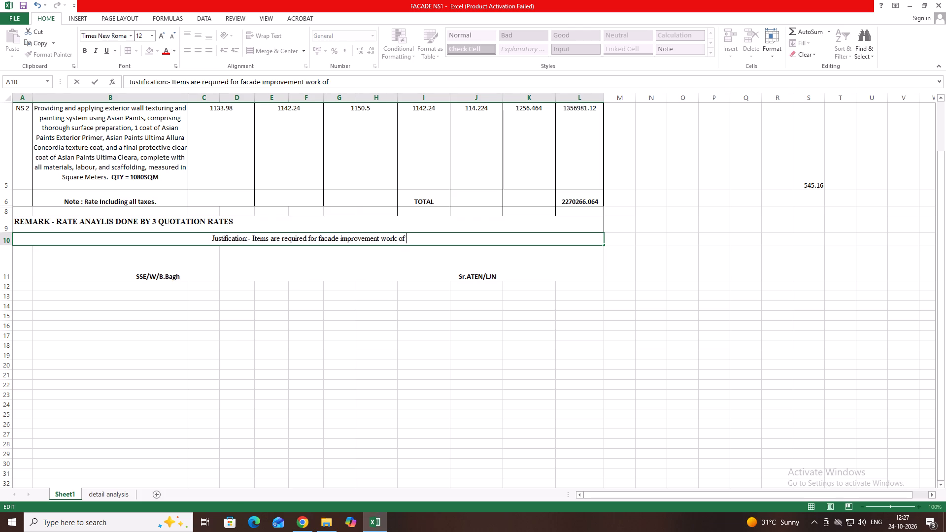
{"action": "type", "text": "DT"}
{"action": "key", "text": "BackSpace"}
{"action": "type", "text": "RM"}
{"action": "key", "text": "space"}
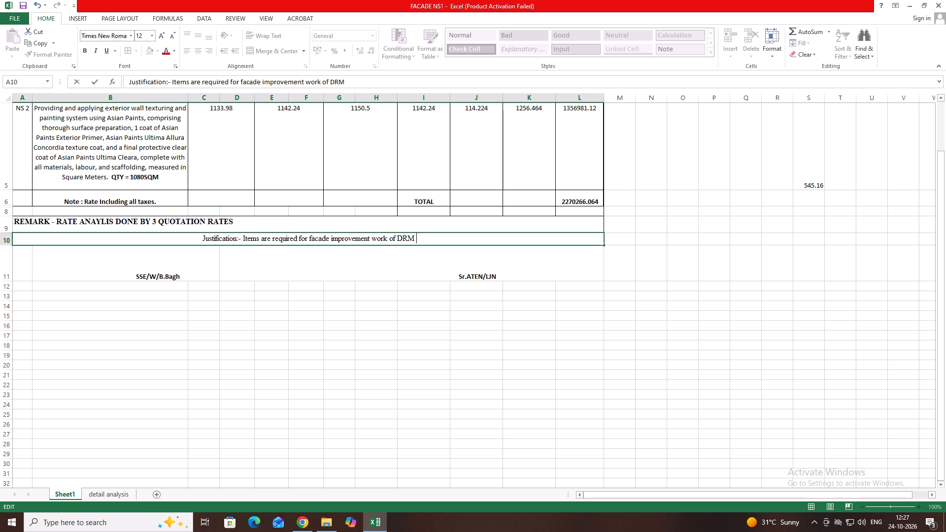
{"action": "key", "text": "o"}
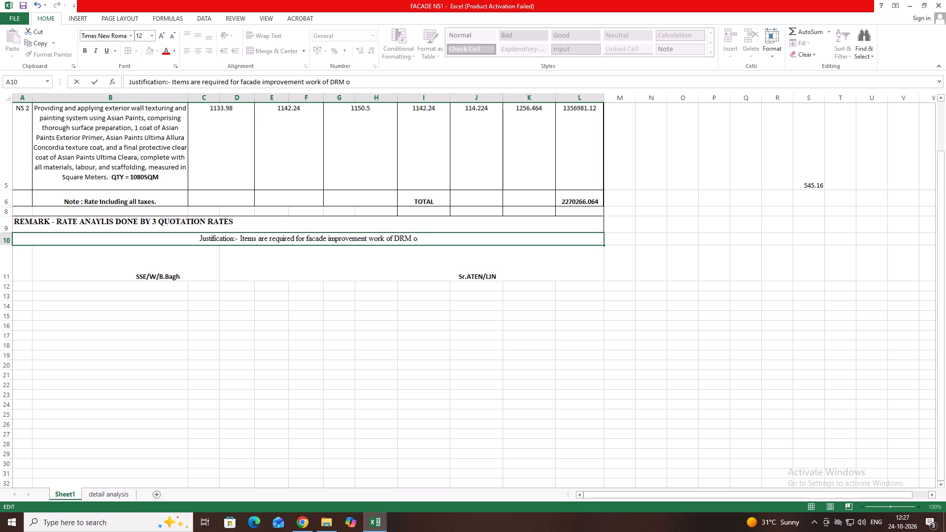
{"action": "type", "text": "ffice building"}
{"action": "key", "text": "space"}
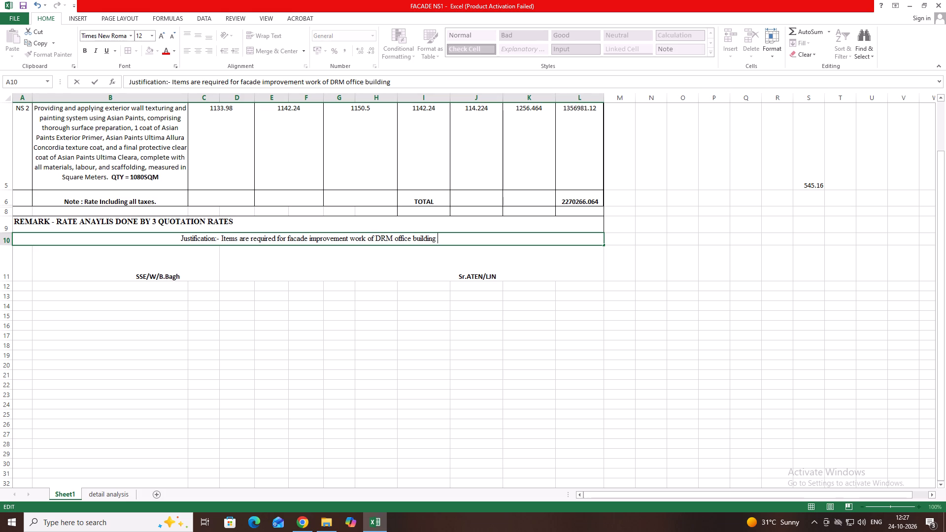
Extend the justification with "as no structure change of existing building was to be done,".
{"action": "type", "text": "as no"}
{"action": "key", "text": "space"}
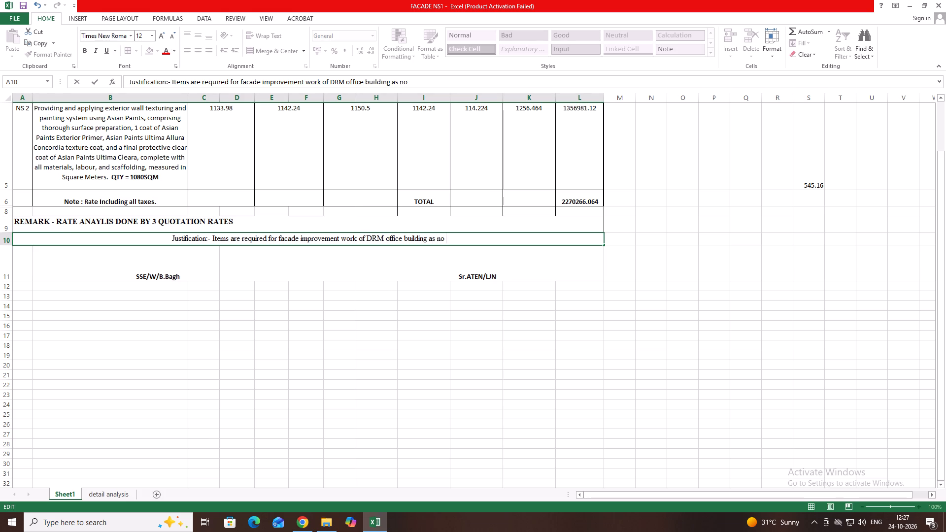
{"action": "type", "text": "structut"}
{"action": "key", "text": "BackSpace"}
{"action": "type", "text": "re"}
{"action": "key", "text": "space"}
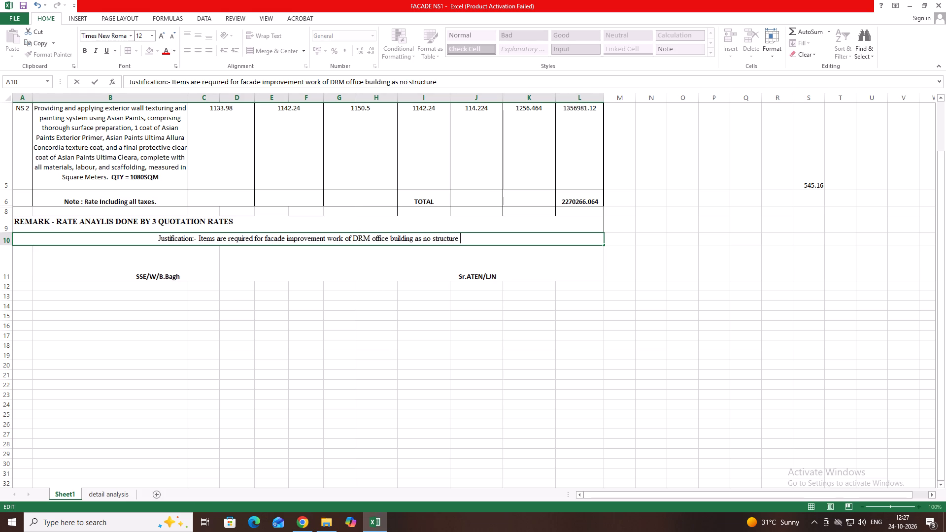
{"action": "type", "text": "change"}
{"action": "key", "text": "space"}
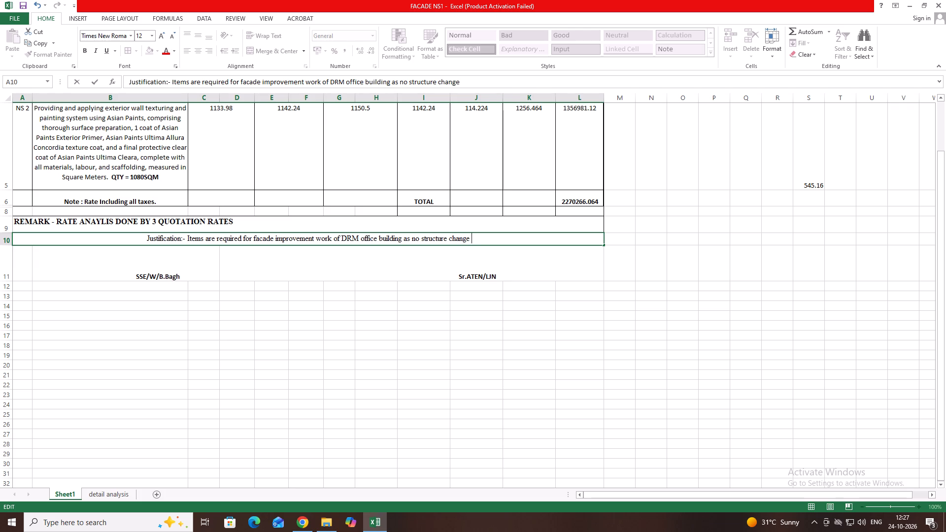
{"action": "type", "text": "of"}
{"action": "key", "text": "space"}
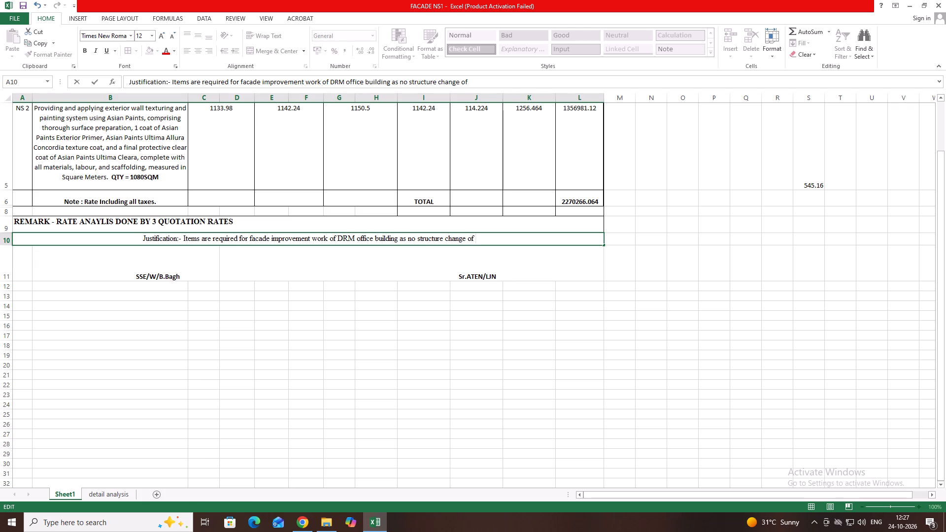
{"action": "type", "text": "existing building"}
{"action": "key", "text": "space"}
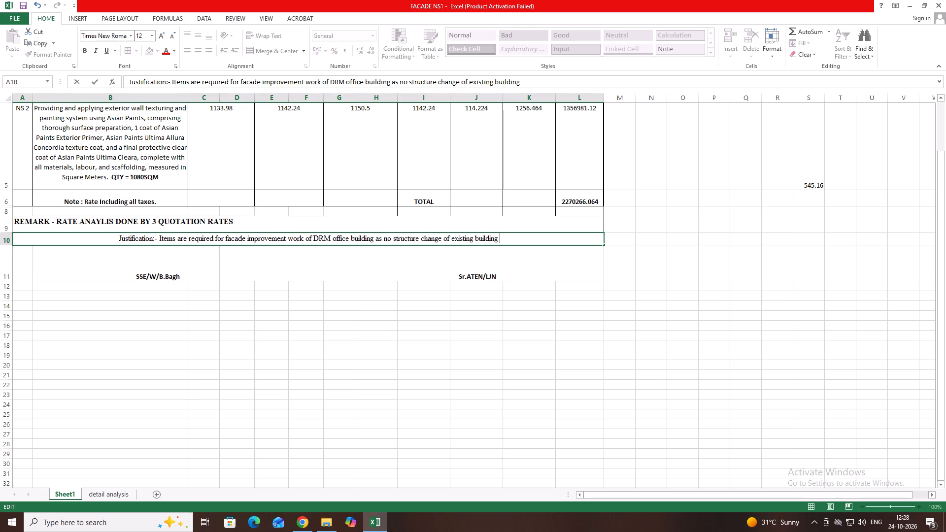
{"action": "type", "text": "was to be"}
{"action": "key", "text": "space"}
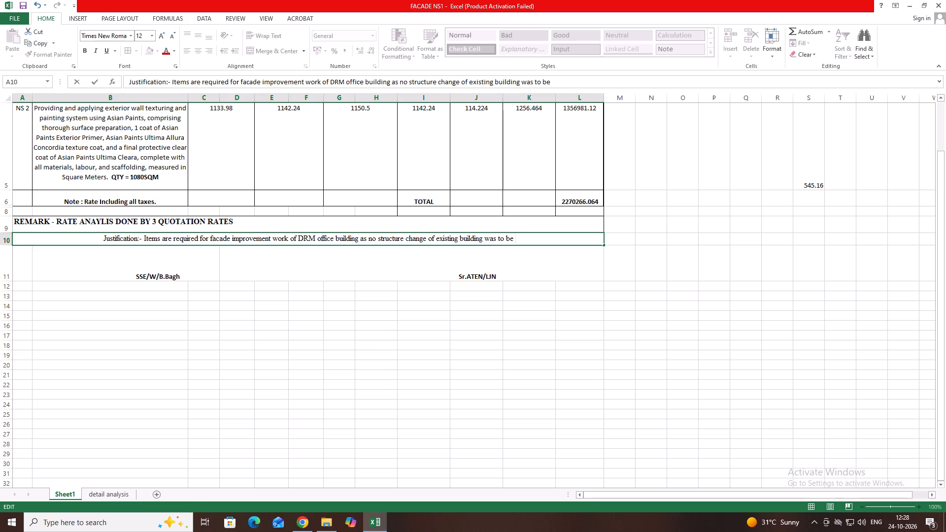
{"action": "type", "text": "done"}
{"action": "key", "text": "space"}
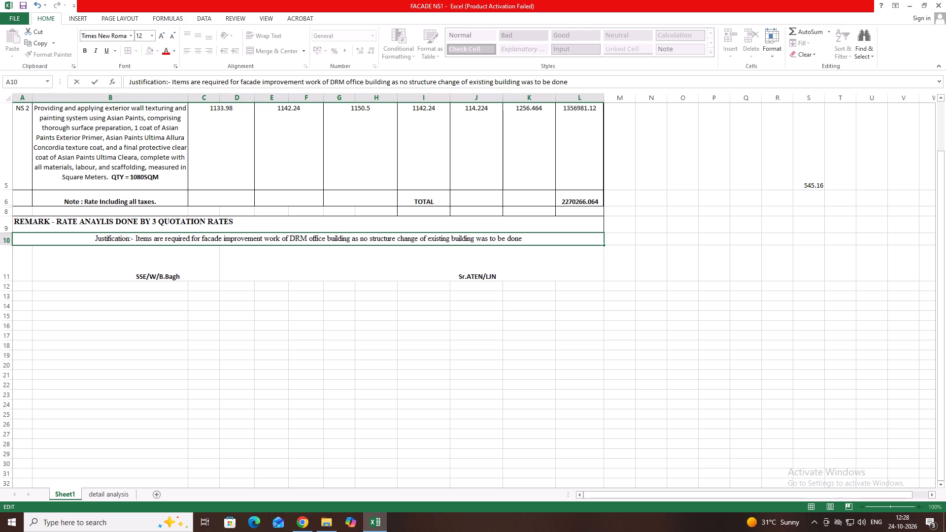
{"action": "key", "text": "BackSpace"}
{"action": "type", "text": ","}
{"action": "key", "text": "space"}
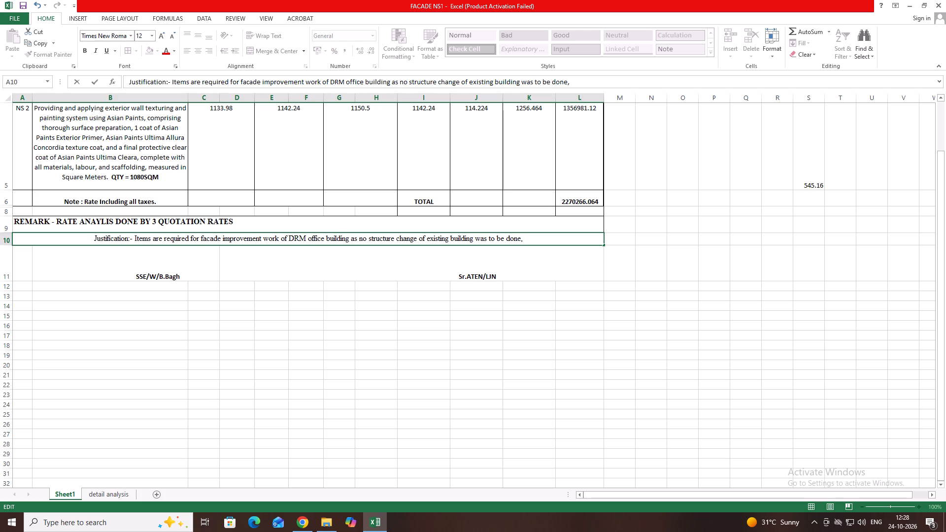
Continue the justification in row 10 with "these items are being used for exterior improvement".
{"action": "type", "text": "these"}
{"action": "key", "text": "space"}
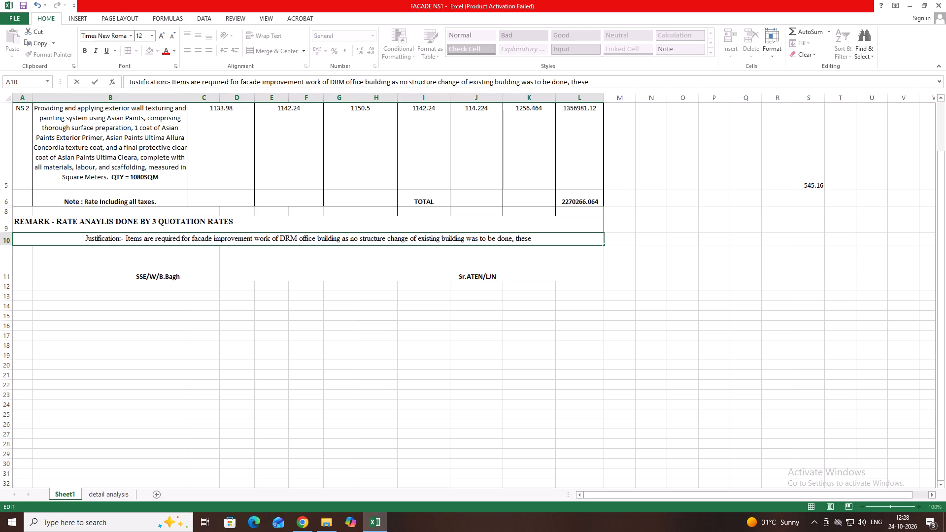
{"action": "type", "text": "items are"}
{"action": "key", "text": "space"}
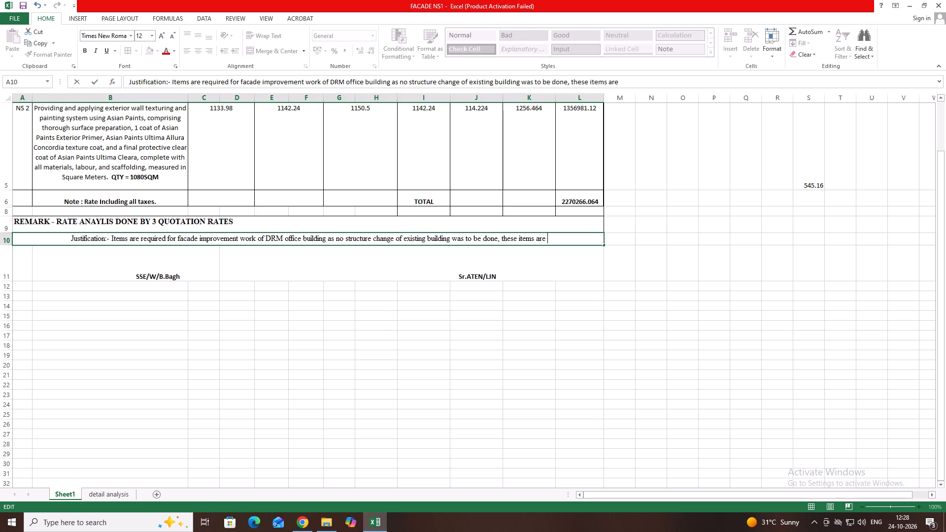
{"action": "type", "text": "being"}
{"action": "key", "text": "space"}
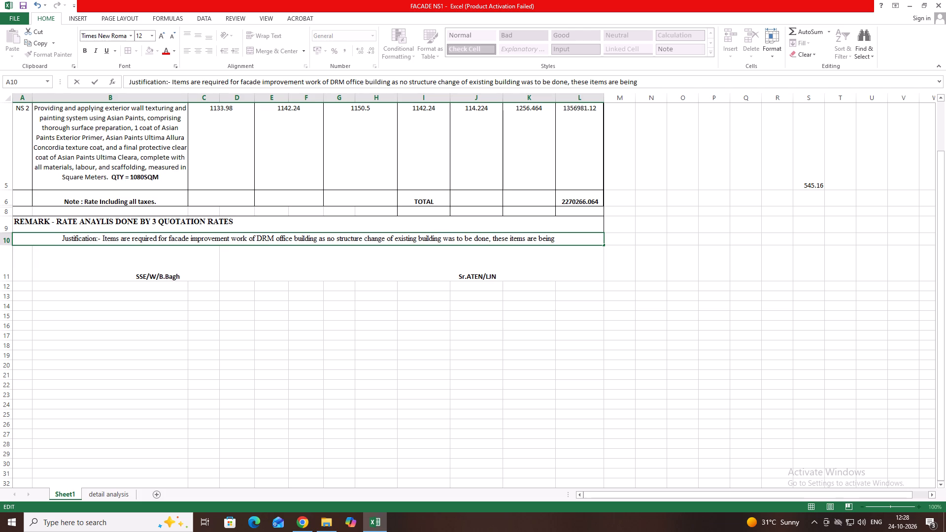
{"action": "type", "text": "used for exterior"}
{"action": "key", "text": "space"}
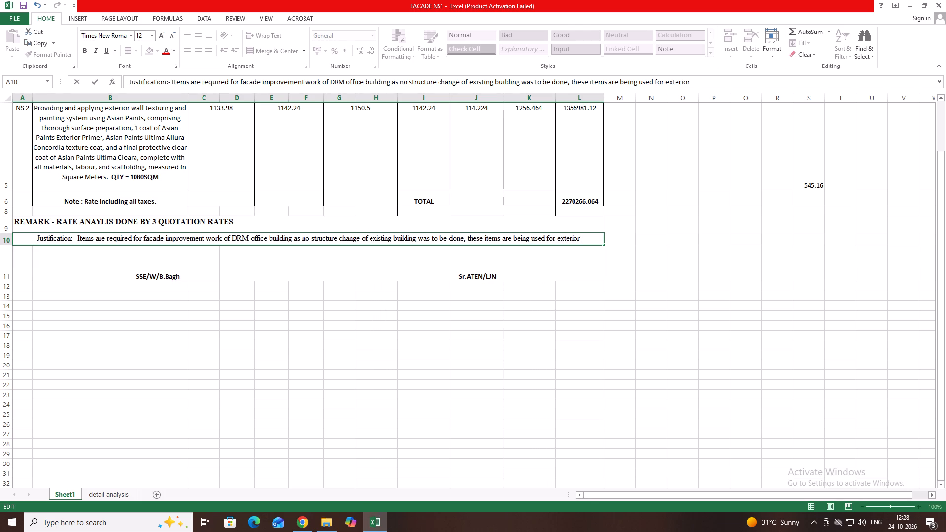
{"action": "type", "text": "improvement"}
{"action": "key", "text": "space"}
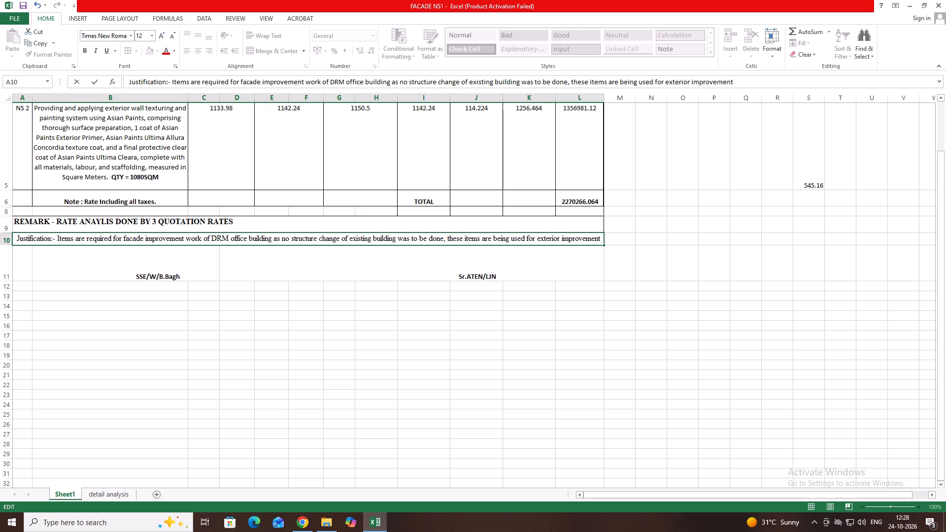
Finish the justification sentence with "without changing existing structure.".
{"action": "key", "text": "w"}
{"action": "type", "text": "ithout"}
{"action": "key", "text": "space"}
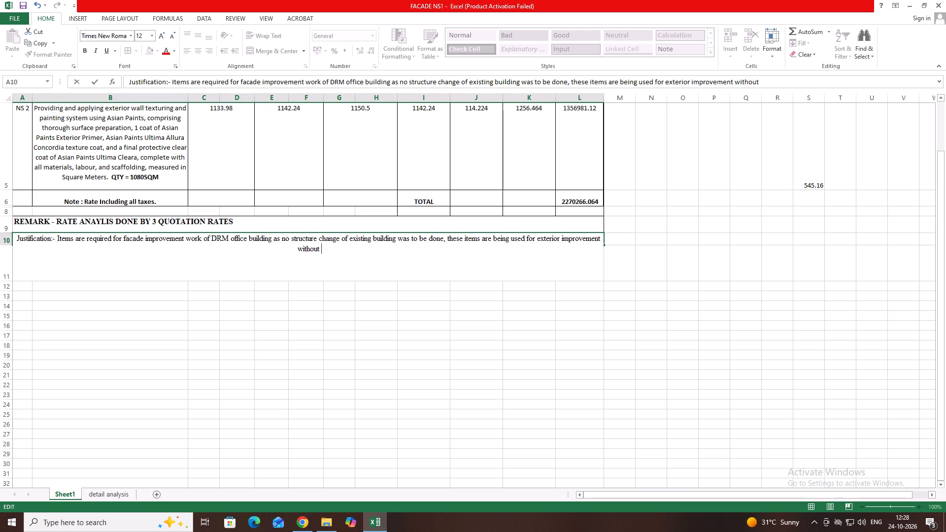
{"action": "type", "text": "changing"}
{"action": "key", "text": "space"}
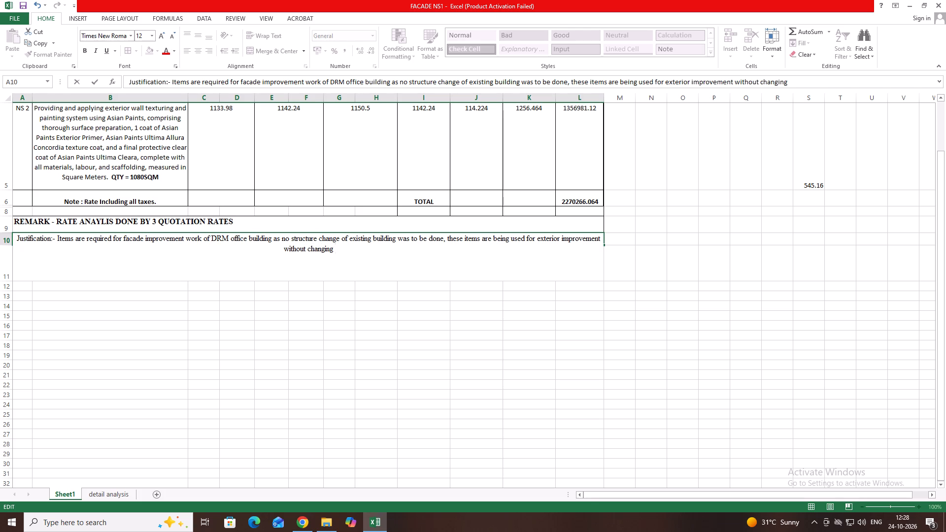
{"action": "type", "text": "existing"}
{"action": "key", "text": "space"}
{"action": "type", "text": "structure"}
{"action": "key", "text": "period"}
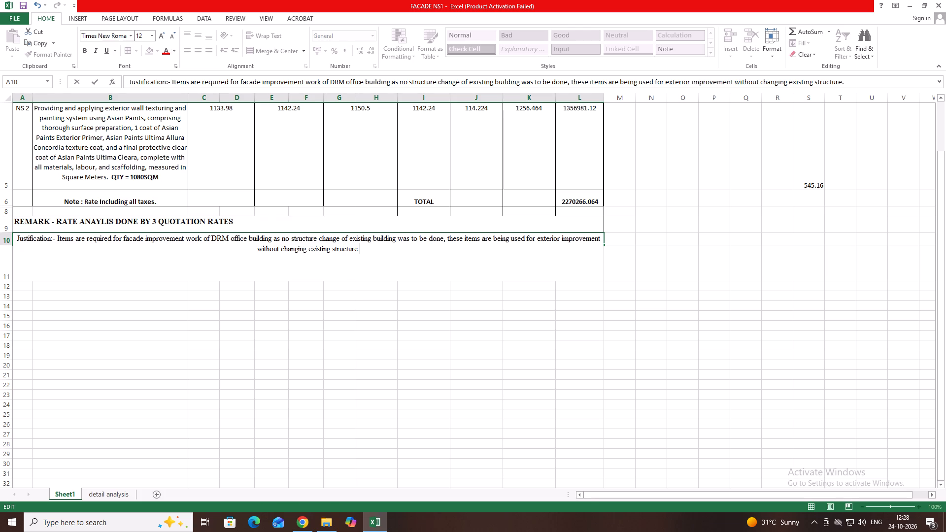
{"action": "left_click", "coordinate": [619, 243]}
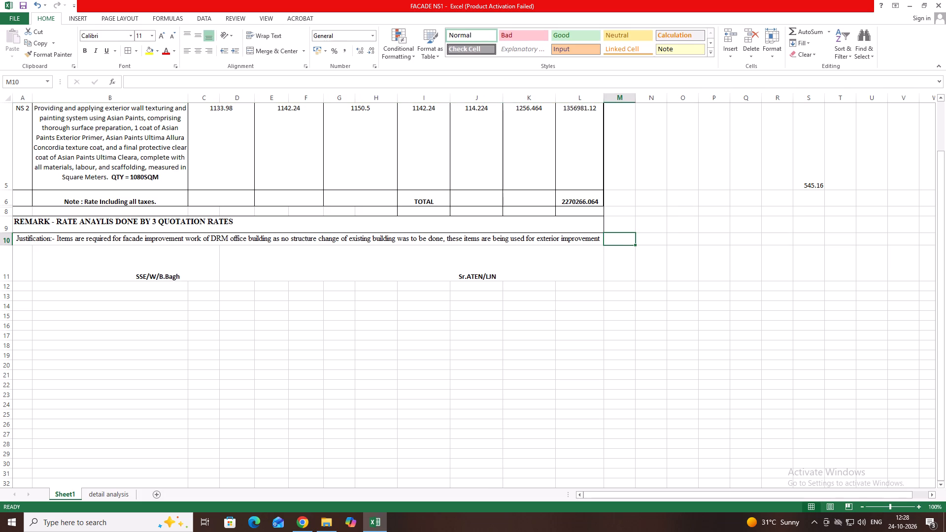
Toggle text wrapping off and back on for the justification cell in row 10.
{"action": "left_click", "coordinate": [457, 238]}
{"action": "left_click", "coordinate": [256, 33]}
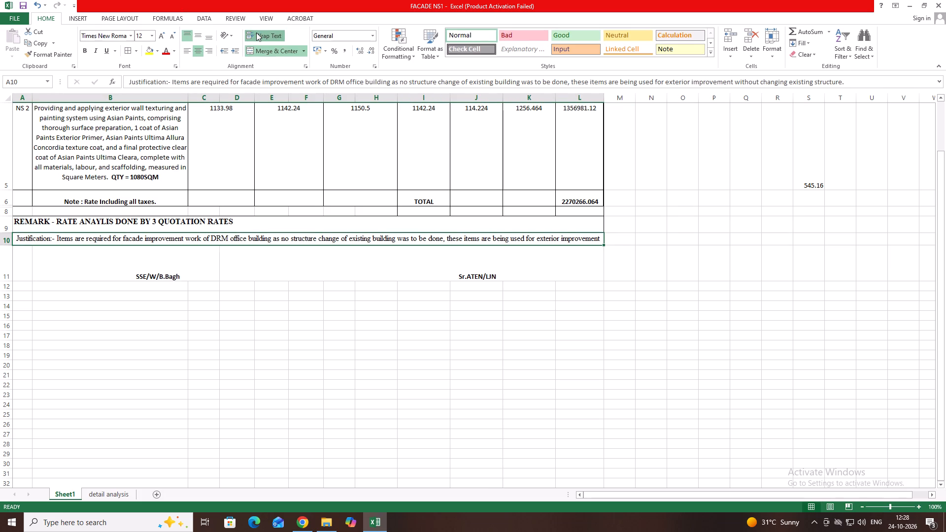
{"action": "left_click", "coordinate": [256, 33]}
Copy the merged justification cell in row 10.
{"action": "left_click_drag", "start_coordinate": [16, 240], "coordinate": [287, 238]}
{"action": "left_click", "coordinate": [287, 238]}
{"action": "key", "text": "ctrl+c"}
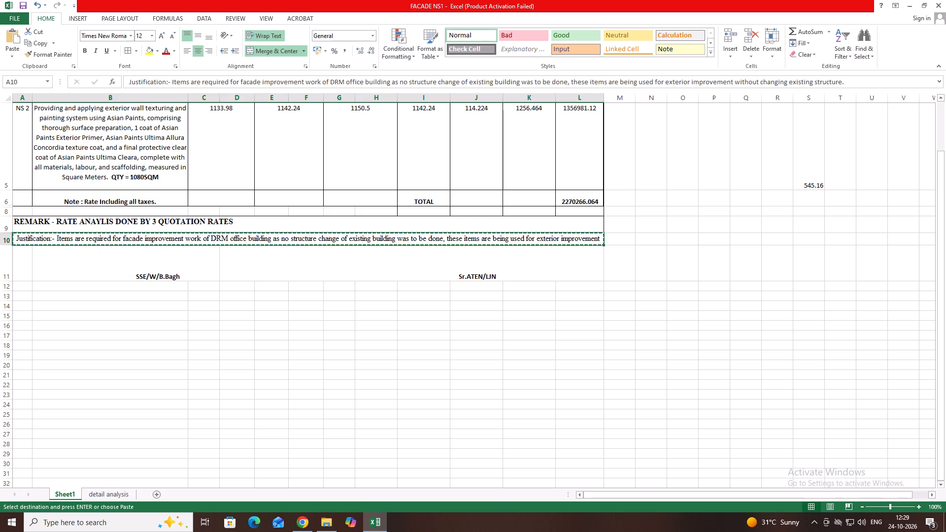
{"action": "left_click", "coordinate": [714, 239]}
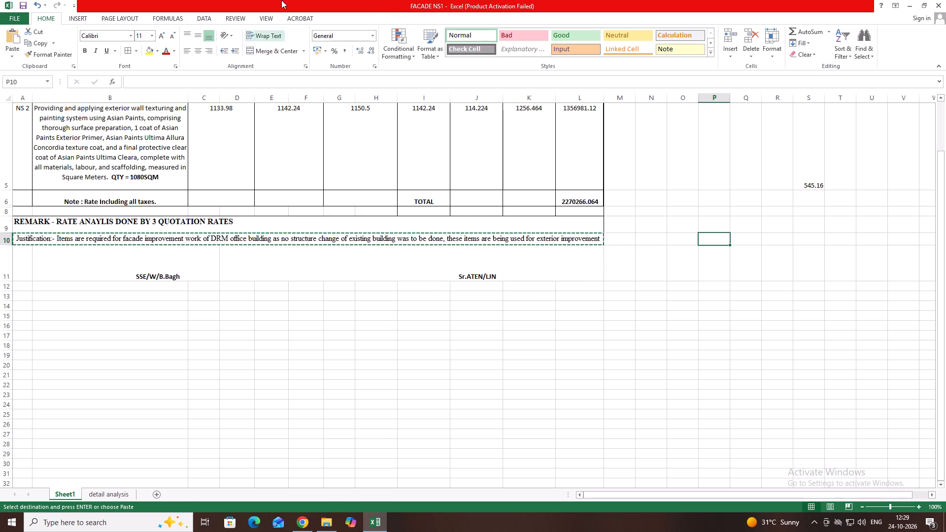
Turn off text wrapping for the justification cell in row 10.
{"action": "left_click", "coordinate": [236, 240]}
{"action": "left_click", "coordinate": [261, 35]}
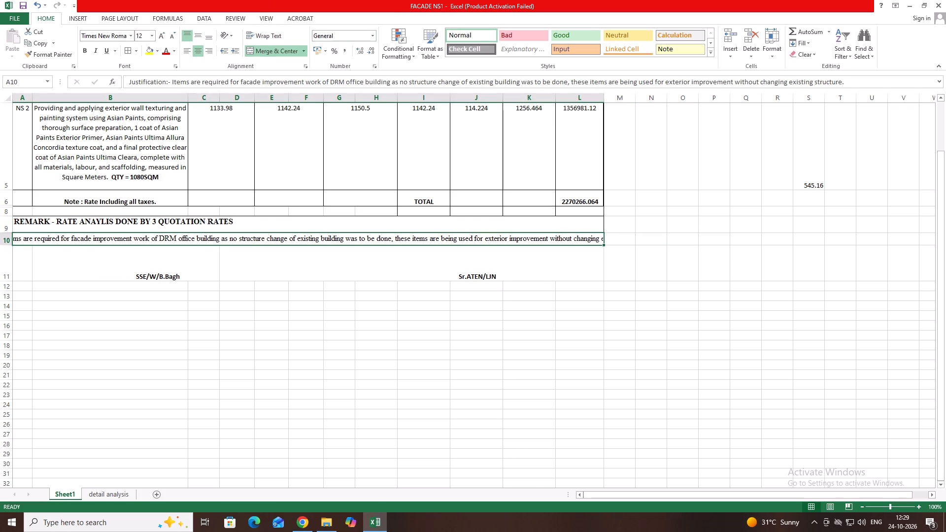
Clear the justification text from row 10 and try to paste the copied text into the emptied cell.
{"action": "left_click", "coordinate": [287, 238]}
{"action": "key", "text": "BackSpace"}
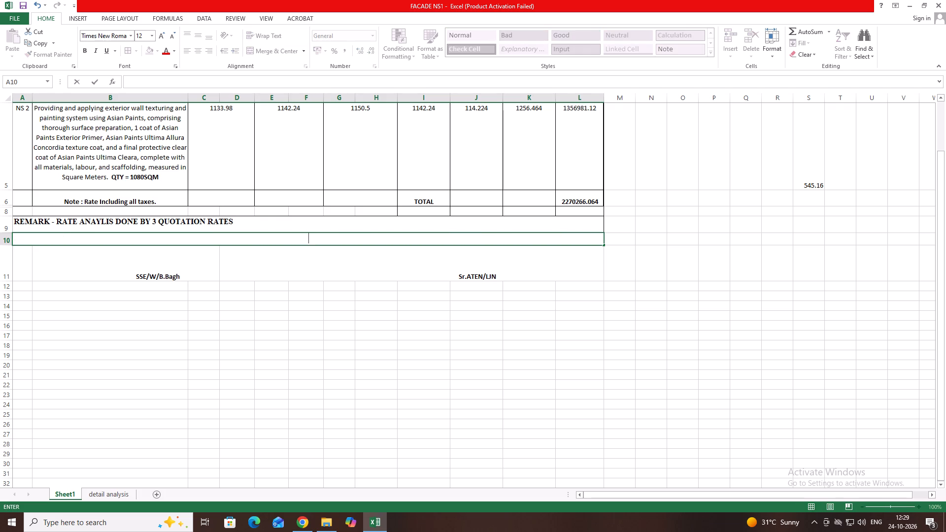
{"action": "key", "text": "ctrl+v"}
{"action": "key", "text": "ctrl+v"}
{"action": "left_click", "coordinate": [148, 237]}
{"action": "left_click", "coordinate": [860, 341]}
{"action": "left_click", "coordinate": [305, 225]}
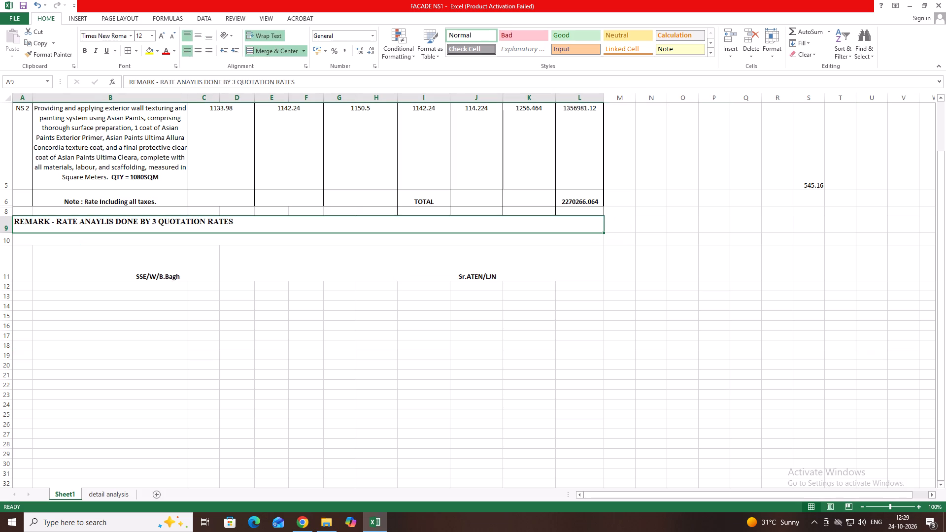
Apply outside borders to the empty merged cell in row 10.
{"action": "left_click", "coordinate": [288, 240]}
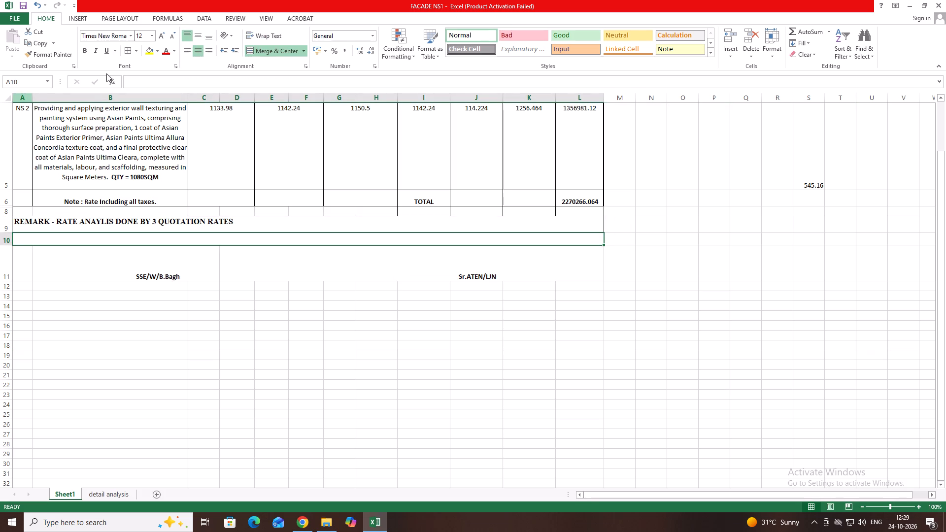
{"action": "left_click", "coordinate": [135, 52]}
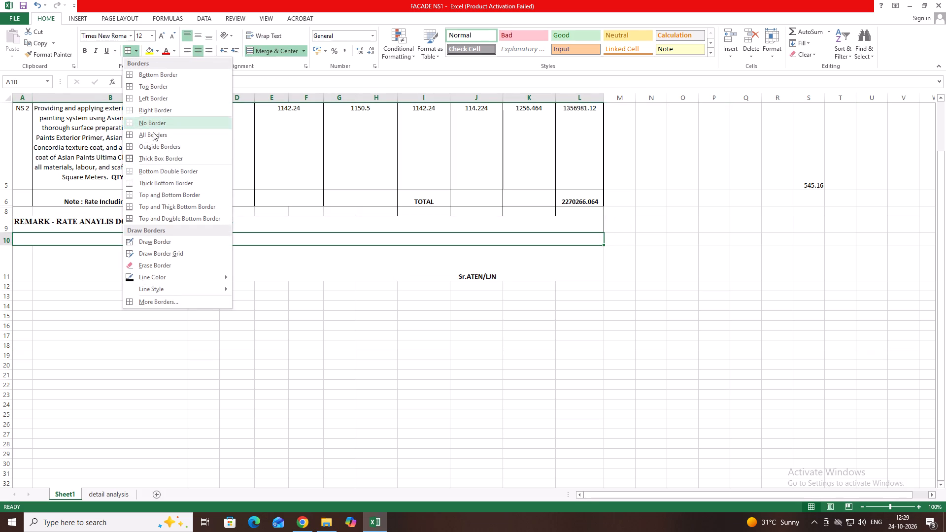
{"action": "left_click", "coordinate": [155, 150]}
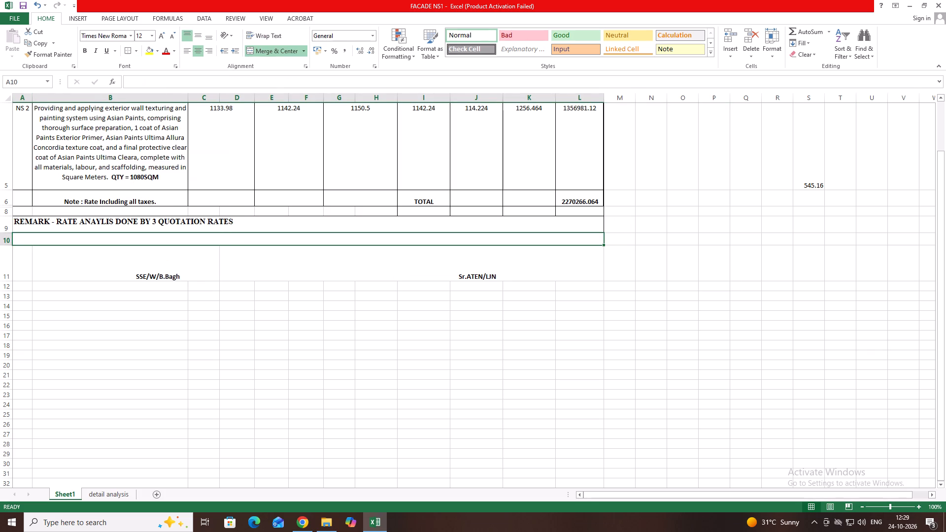
Restart the justification in merged row 10 with "Justification:- Items are required for facade".
{"action": "left_click", "coordinate": [216, 240]}
{"action": "type", "text": "Justifiv"}
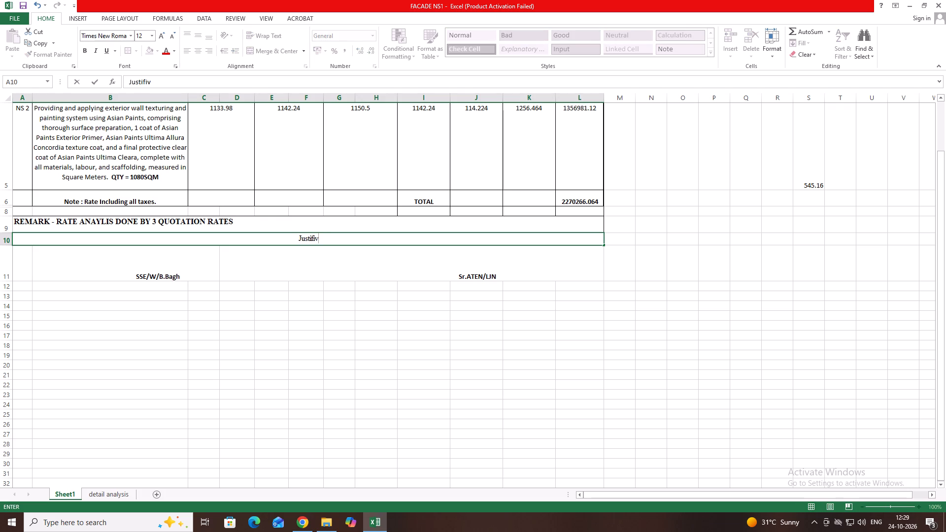
{"action": "key", "text": "BackSpace"}
{"action": "type", "text": "cation"}
{"action": "type", "text": ":-"}
{"action": "key", "text": "space"}
{"action": "type", "text": "Iten"}
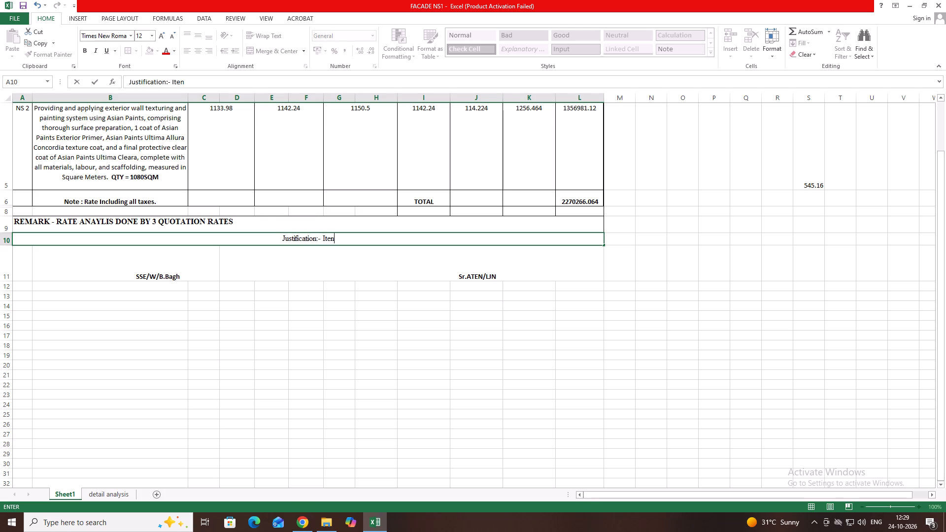
{"action": "key", "text": "BackSpace"}
{"action": "type", "text": "ms"}
{"action": "key", "text": "space"}
{"action": "type", "text": "are requi"}
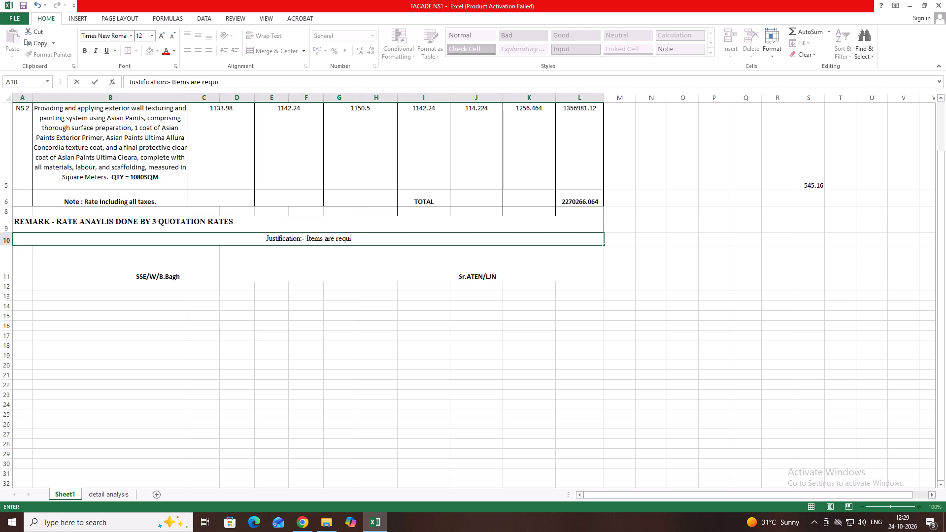
{"action": "type", "text": "red"}
{"action": "key", "text": "space"}
{"action": "type", "text": "for"}
{"action": "key", "text": "space"}
{"action": "type", "text": "facade"}
{"action": "key", "text": "space"}
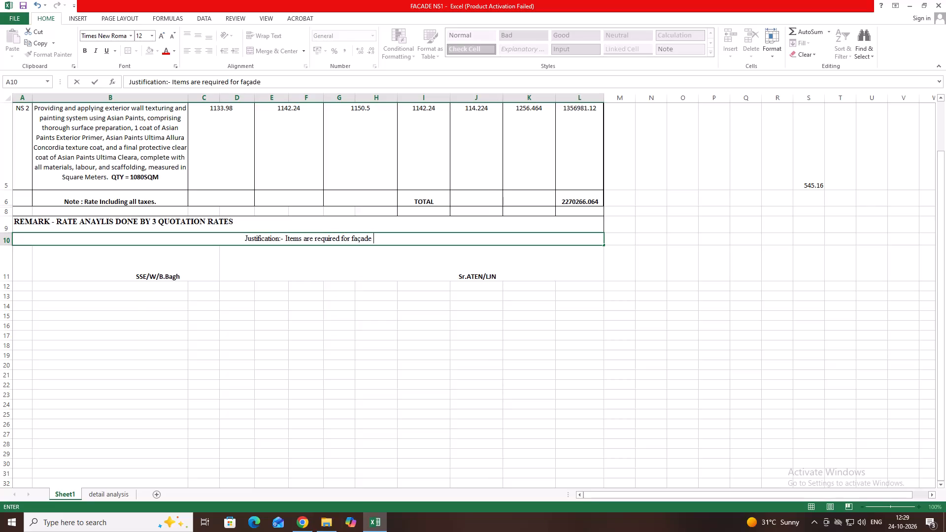
Replace the accented ç in the justification's word "façade" with a plain c.
{"action": "key", "text": "Left"}
{"action": "key", "text": "Left"}
{"action": "key", "text": "Left"}
{"action": "key", "text": "Left"}
{"action": "key", "text": "Left"}
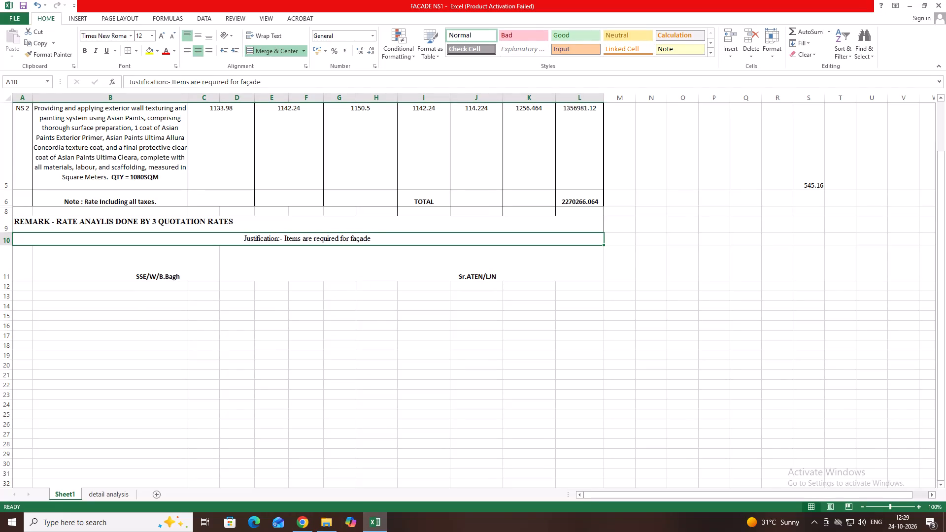
{"action": "left_click", "coordinate": [372, 240]}
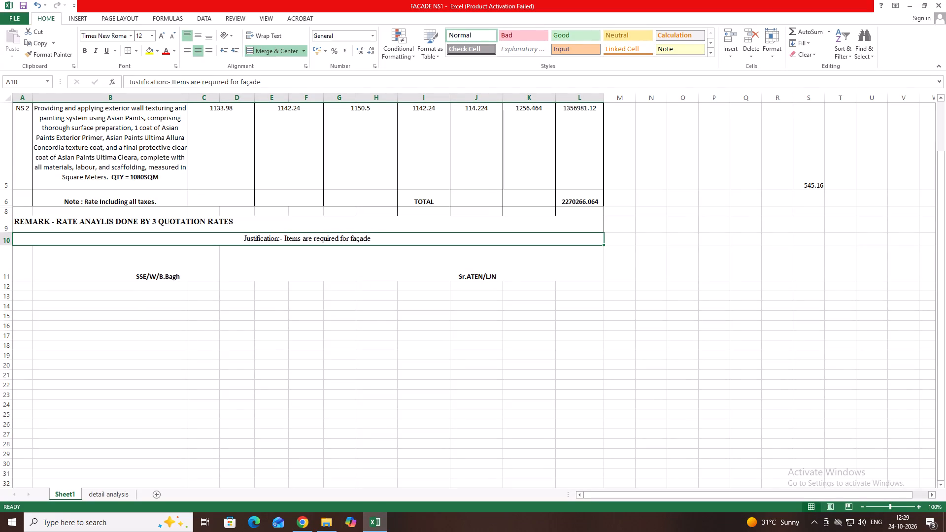
{"action": "double_click", "coordinate": [372, 240]}
{"action": "left_click", "coordinate": [359, 240]}
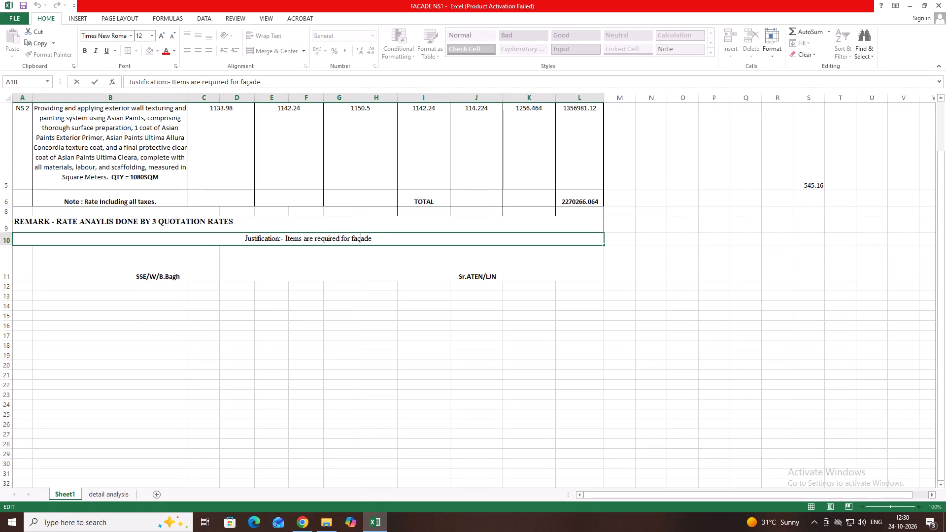
{"action": "key", "text": "BackSpace"}
{"action": "key", "text": "c"}
{"action": "left_click", "coordinate": [380, 243]}
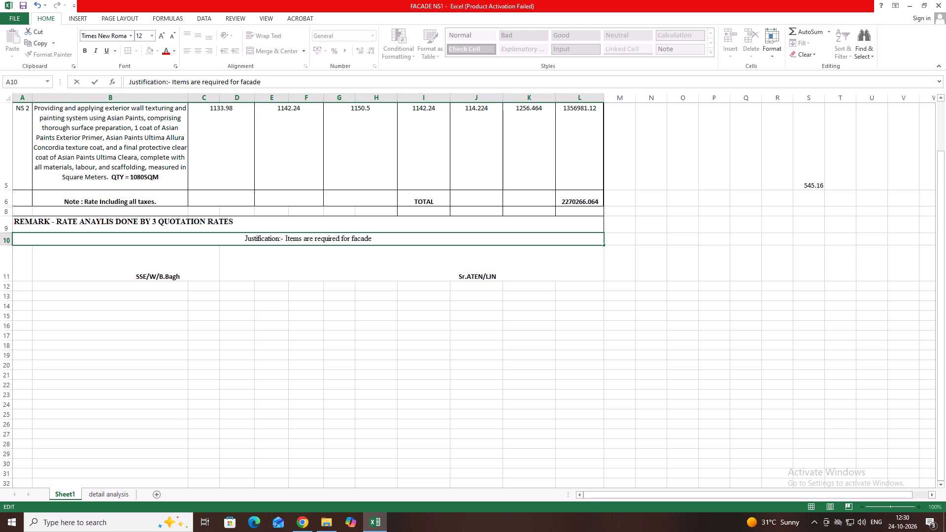
Continue the row 10 justification after "facade" with "improvement work of DRM Office building".
{"action": "type", "text": "improvement"}
{"action": "key", "text": "space"}
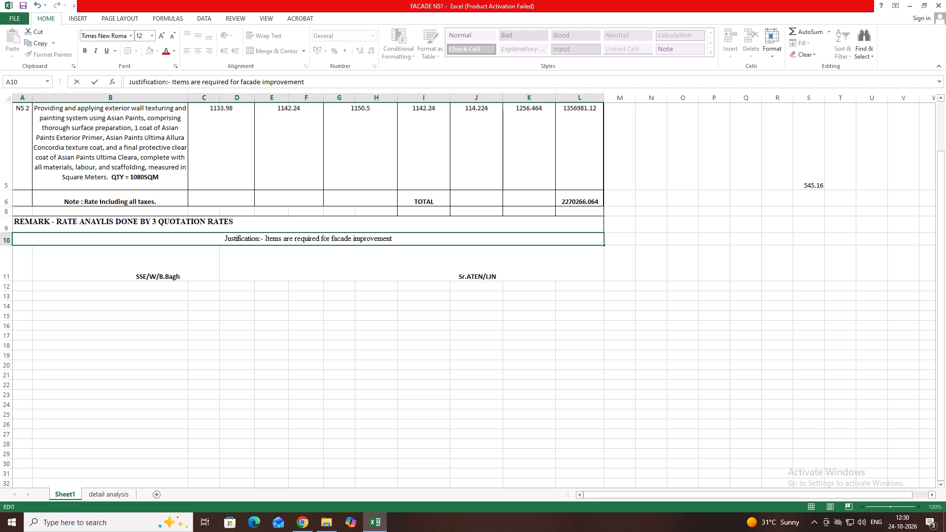
{"action": "type", "text": "work"}
{"action": "key", "text": "space"}
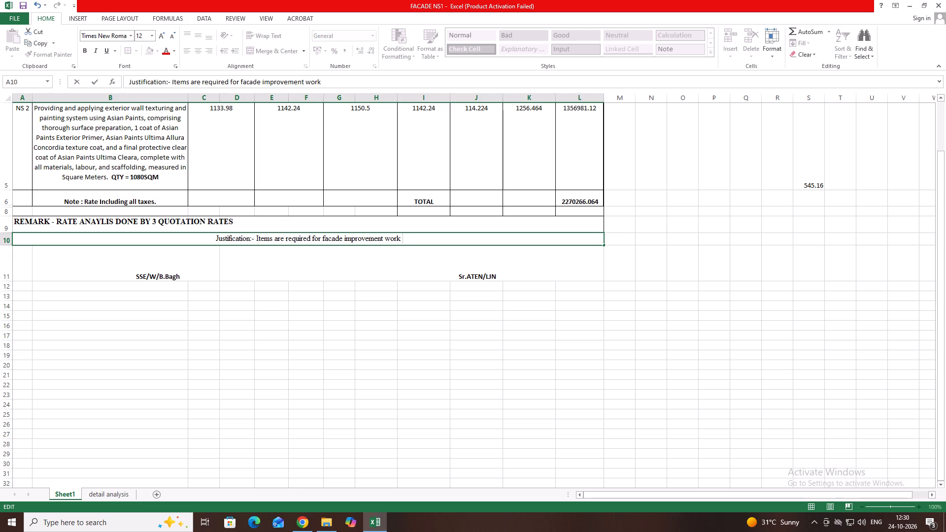
{"action": "type", "text": "of"}
{"action": "key", "text": "space"}
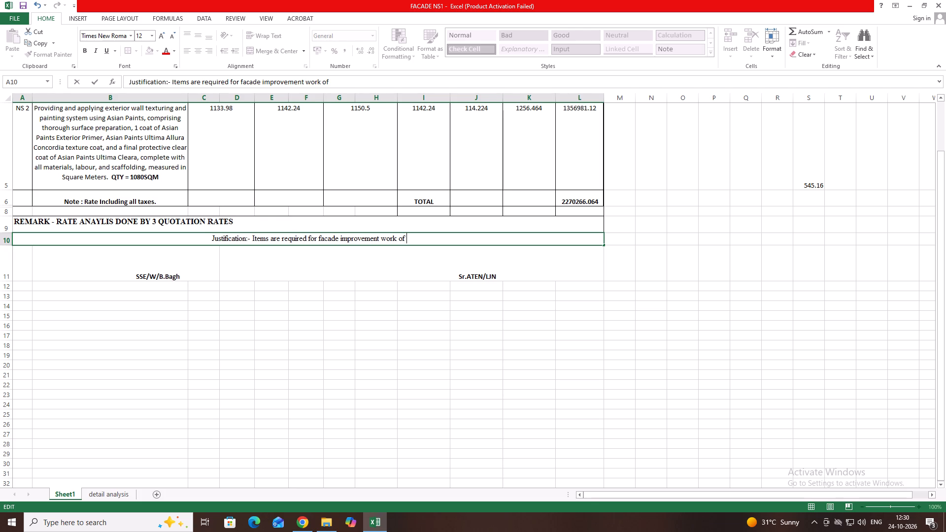
{"action": "type", "text": "DRM Office"}
{"action": "key", "text": "space"}
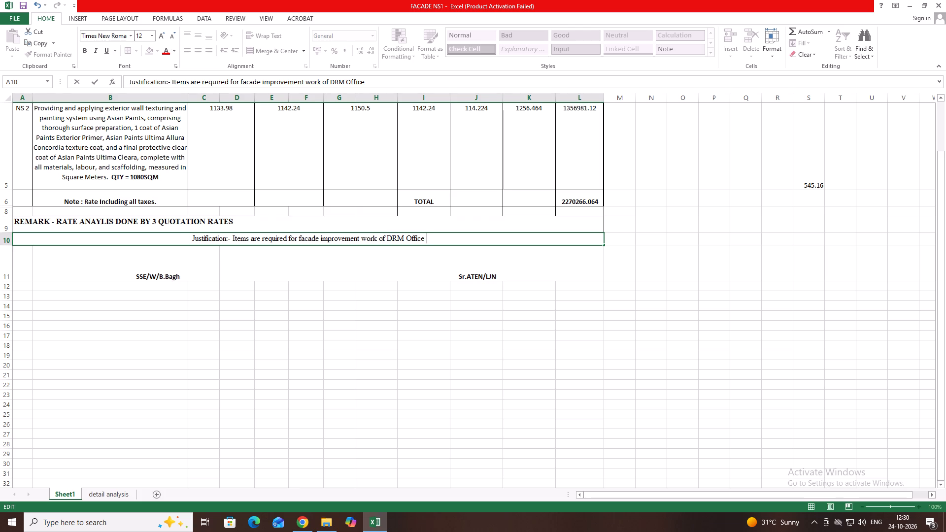
{"action": "type", "text": "bul"}
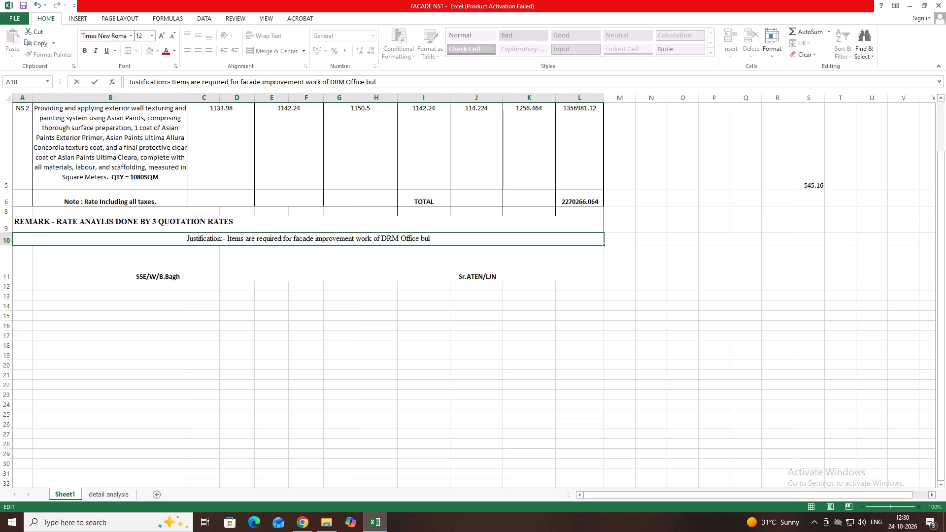
{"action": "key", "text": "BackSpace"}
{"action": "type", "text": "ilding"}
{"action": "key", "text": "space"}
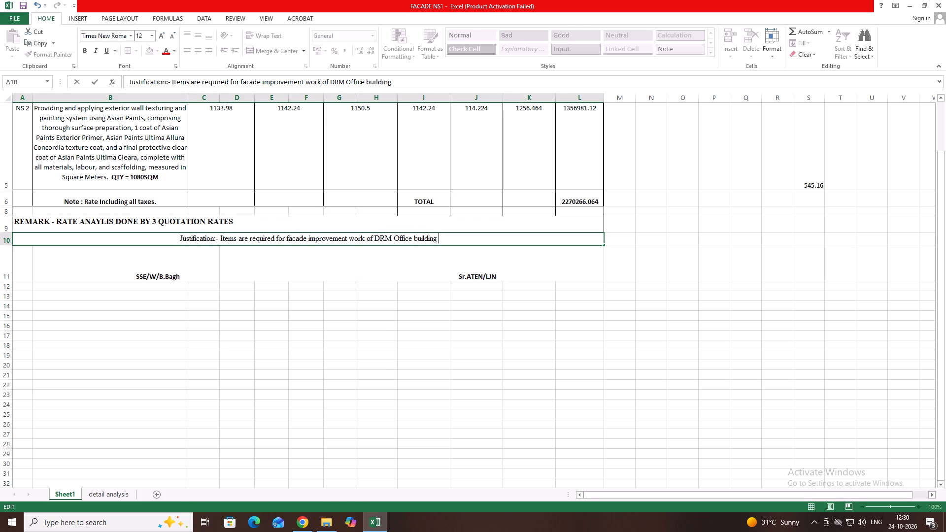
Extend the justification with "as no structure change of existing building was to be done".
{"action": "type", "text": "as no"}
{"action": "key", "text": "space"}
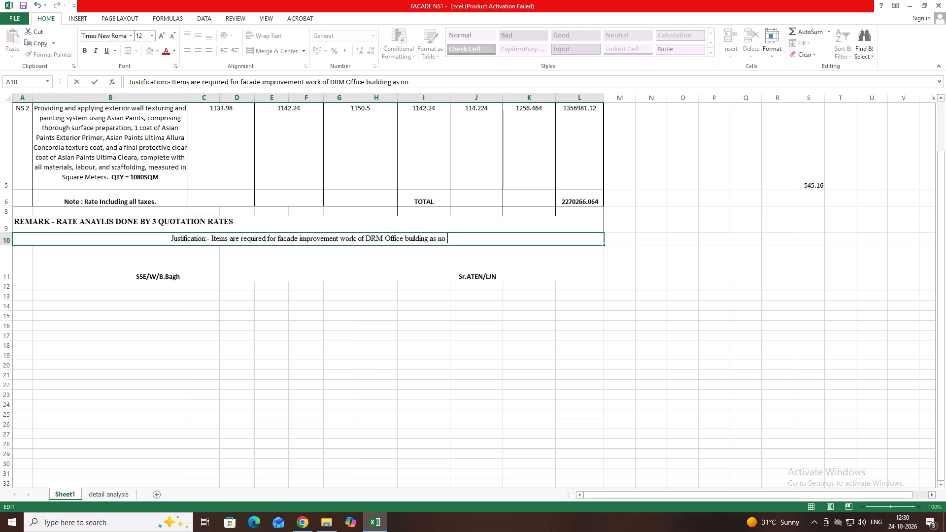
{"action": "type", "text": "structure"}
{"action": "key", "text": "space"}
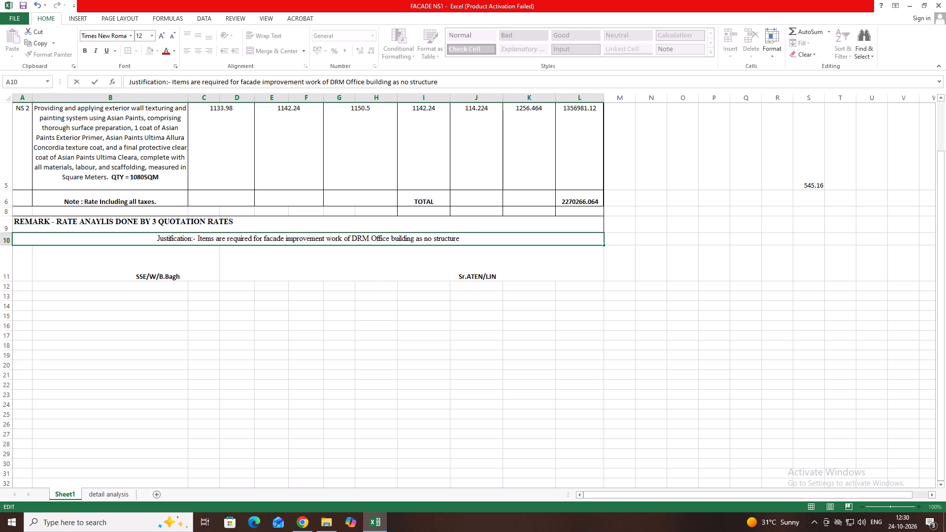
{"action": "type", "text": "change"}
{"action": "key", "text": "space"}
{"action": "type", "text": "was"}
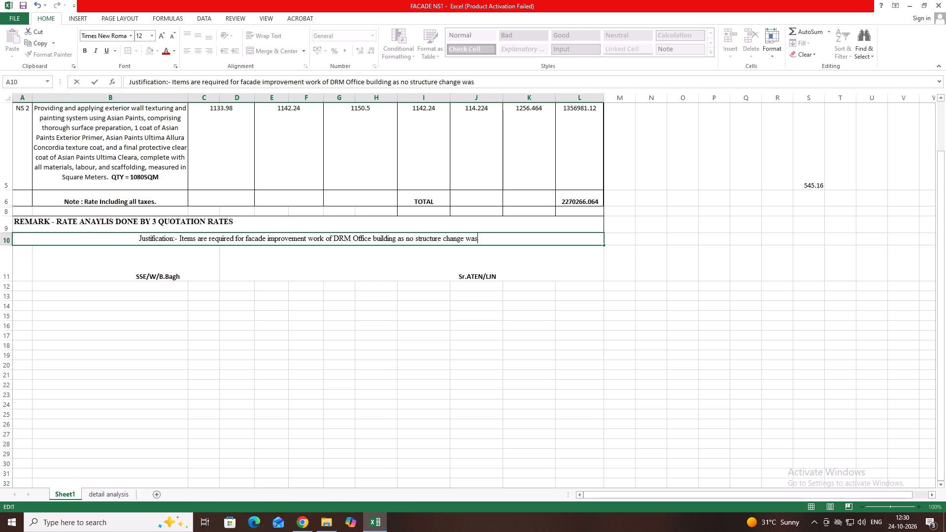
{"action": "key", "text": "space"}
{"action": "key", "text": "BackSpace"}
{"action": "key", "text": "BackSpace"}
{"action": "key", "text": "BackSpace"}
{"action": "key", "text": "BackSpace"}
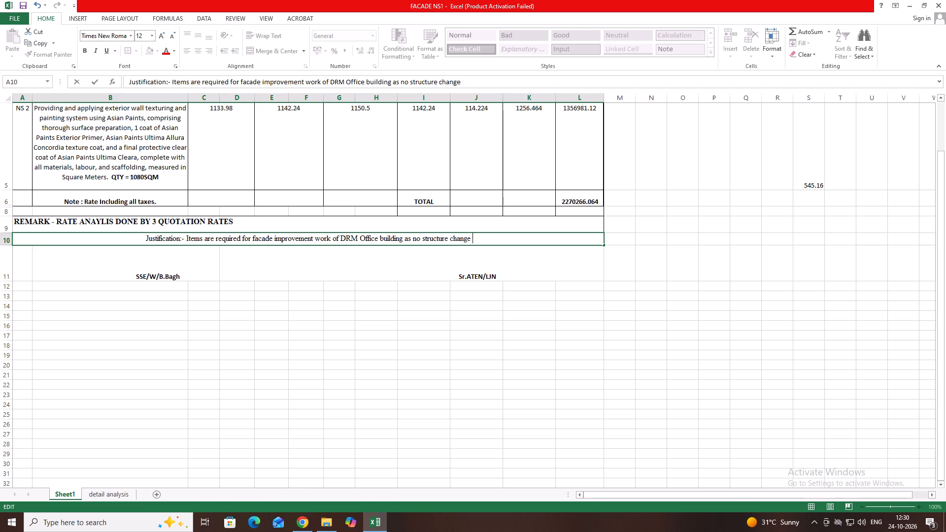
{"action": "type", "text": "of existing"}
{"action": "key", "text": "space"}
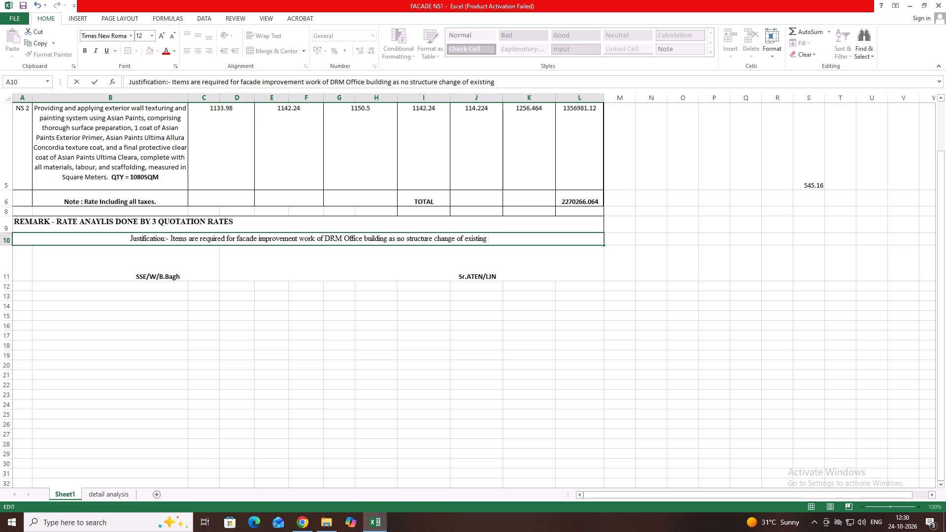
{"action": "type", "text": "building"}
{"action": "key", "text": "space"}
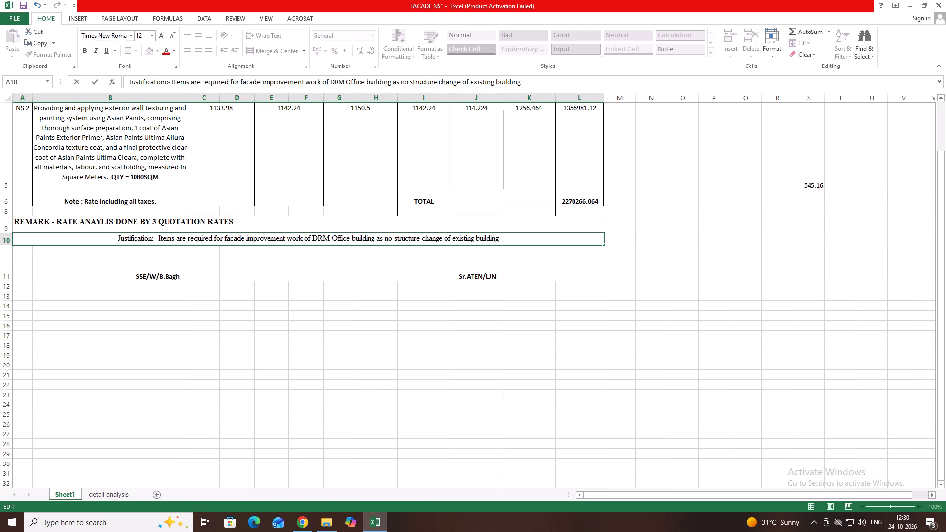
{"action": "type", "text": "was to be done"}
{"action": "key", "text": "space"}
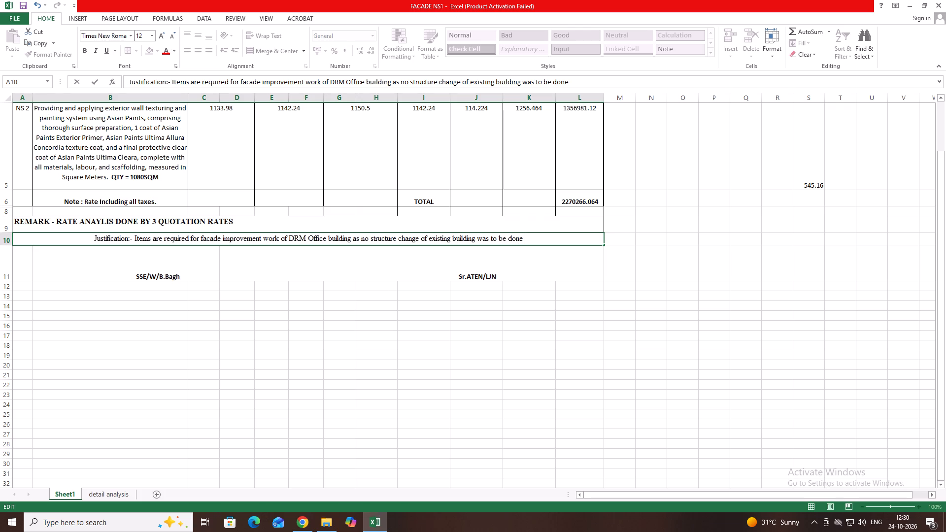
Add ", these items are being used for exterior improvement" to the justification.
{"action": "key", "text": "BackSpace"}
{"action": "type", "text": ", these"}
{"action": "key", "text": "space"}
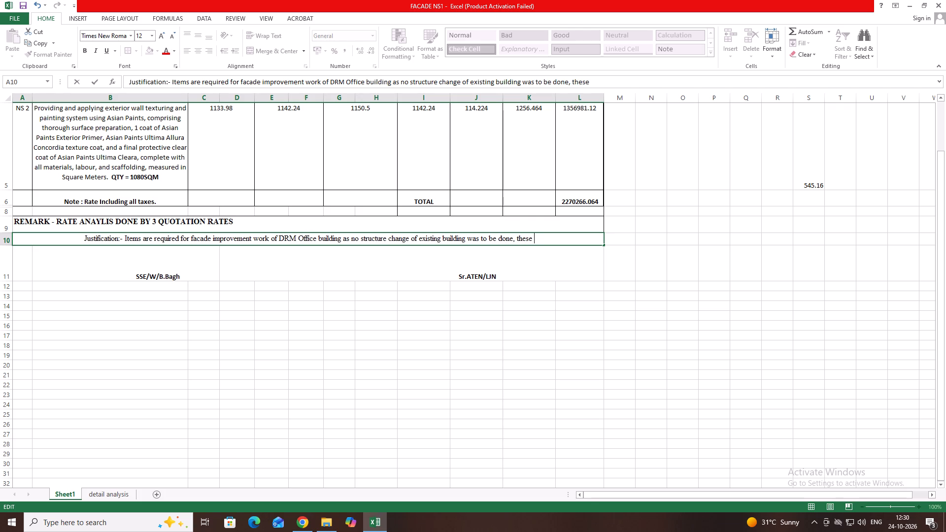
{"action": "type", "text": "items are"}
{"action": "key", "text": "space"}
{"action": "type", "text": "being"}
{"action": "key", "text": "space"}
{"action": "type", "text": "used"}
{"action": "key", "text": "space"}
{"action": "type", "text": "for"}
{"action": "key", "text": "space"}
{"action": "type", "text": "ext"}
{"action": "type", "text": "er"}
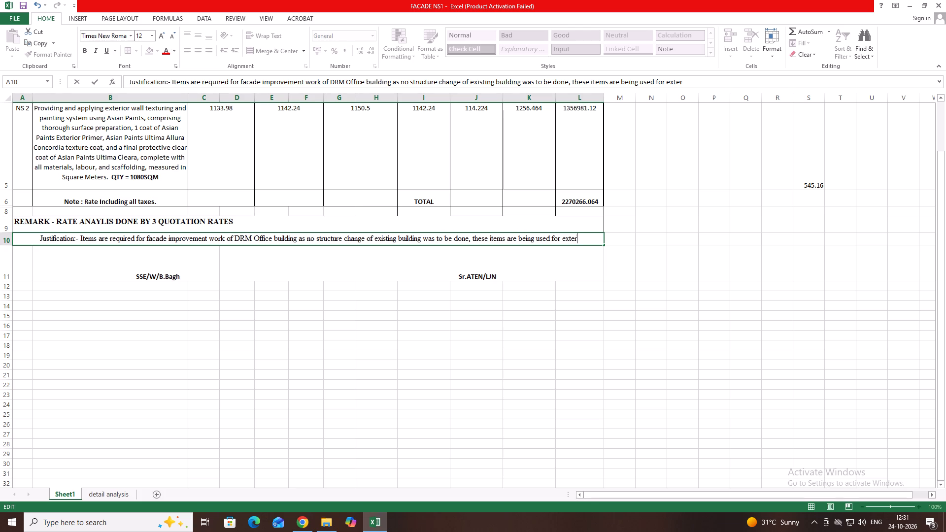
{"action": "type", "text": "ior"}
{"action": "key", "text": "space"}
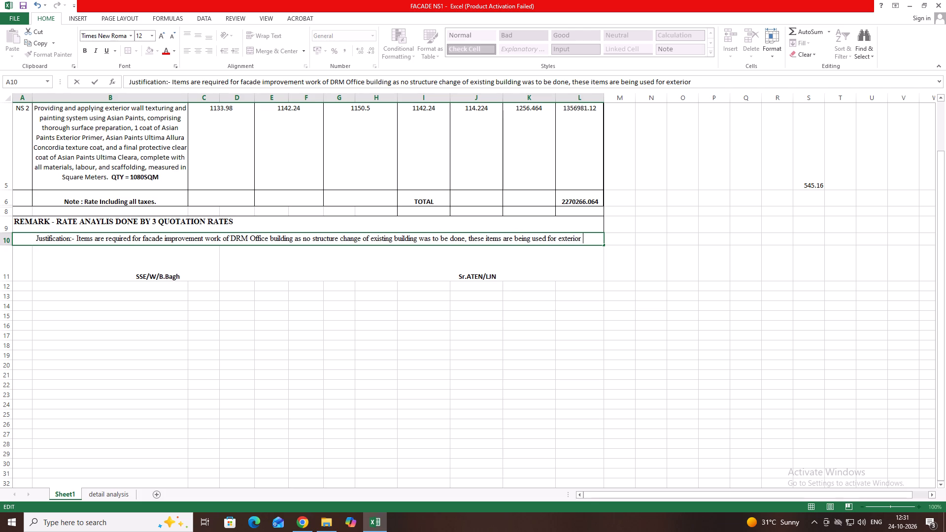
{"action": "type", "text": "improveme"}
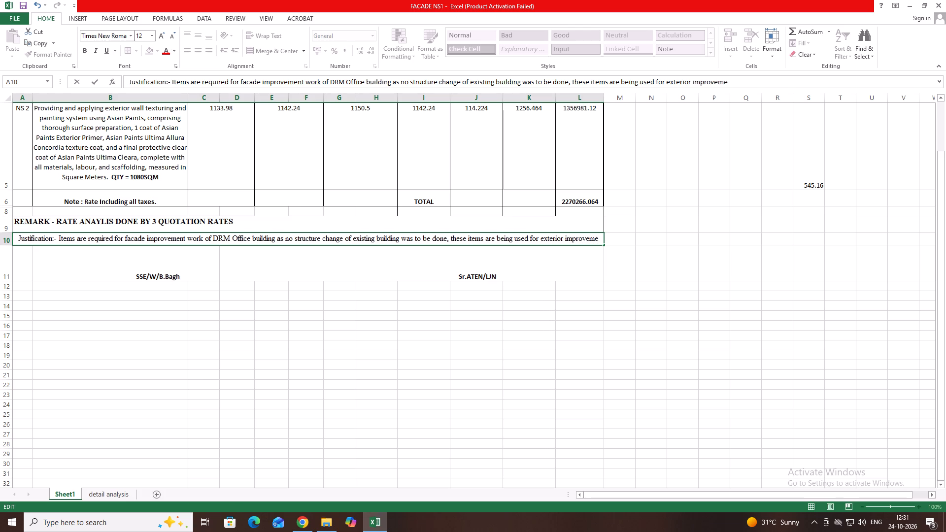
{"action": "type", "text": "nt"}
{"action": "key", "text": "space"}
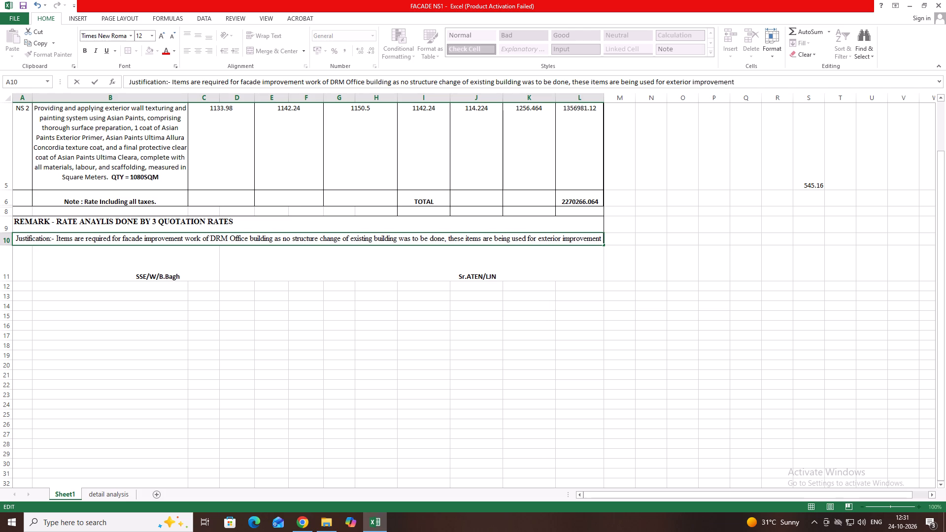
Finish the justification sentence with ", without changing existing structure.".
{"action": "type", "text": ", without"}
{"action": "key", "text": "space"}
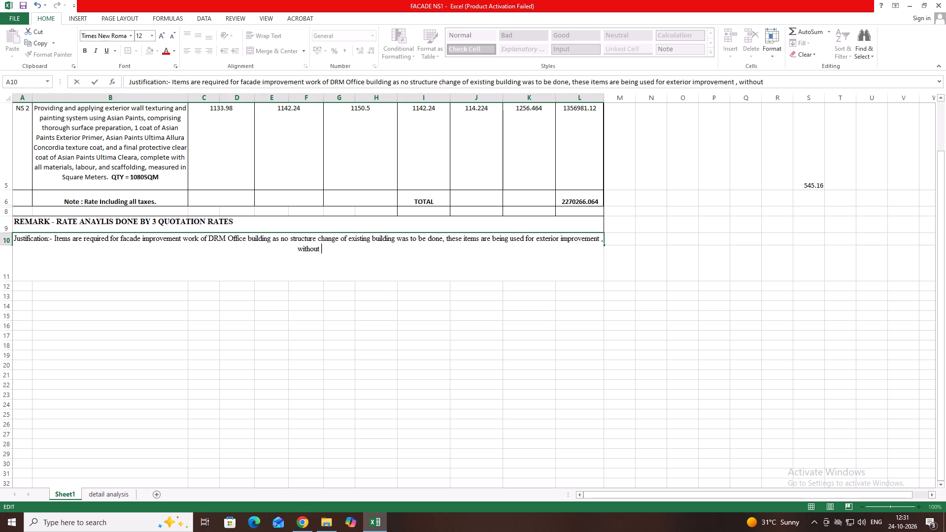
{"action": "type", "text": "changing"}
{"action": "key", "text": "space"}
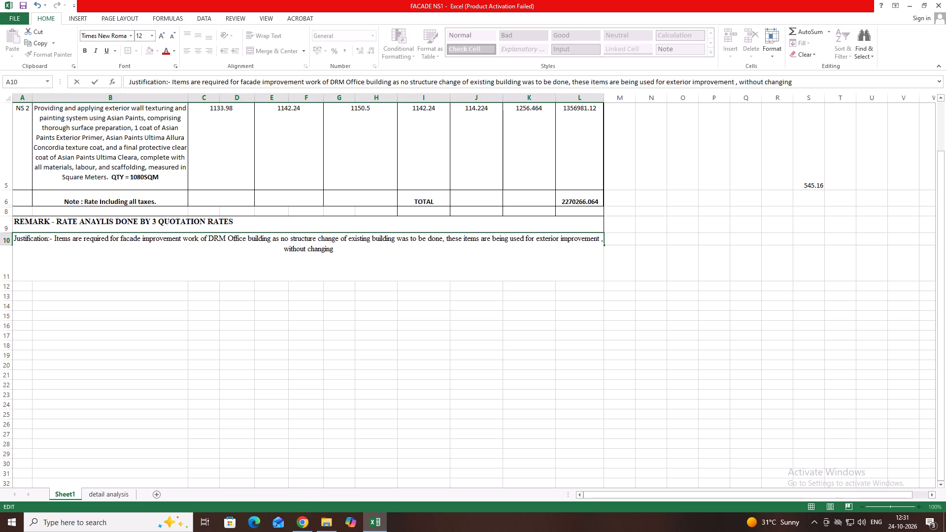
{"action": "type", "text": "existing structure"}
{"action": "key", "text": "period"}
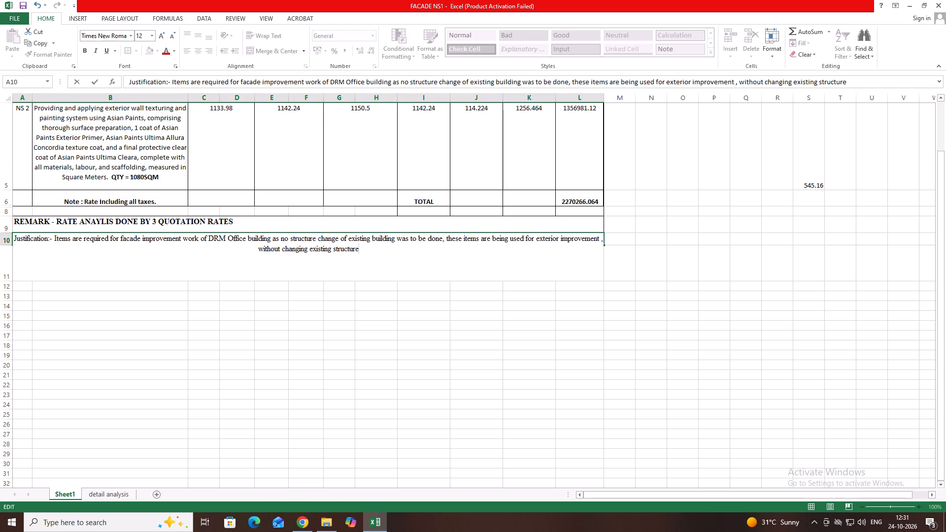
{"action": "left_click_drag", "start_coordinate": [608, 250], "coordinate": [614, 247]}
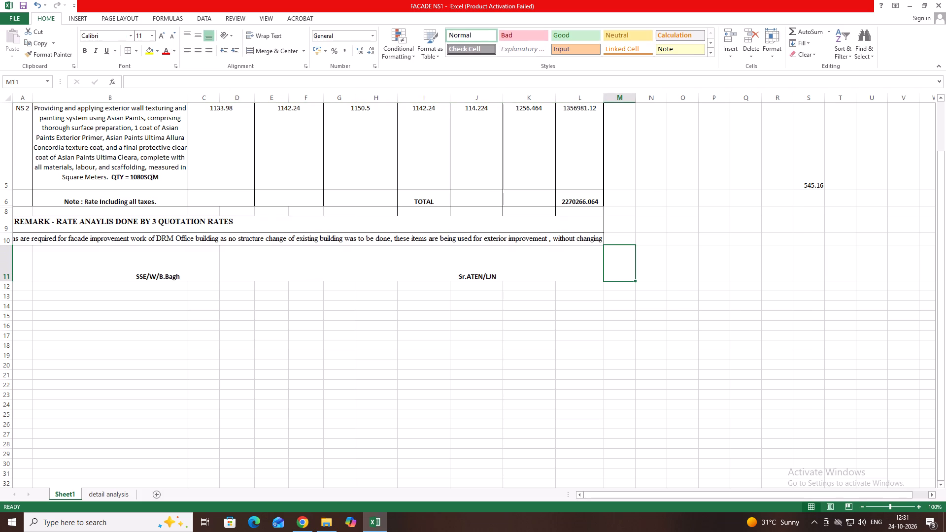
Make row 10 slightly taller and wrap the justification text within its merged cell.
{"action": "left_click", "coordinate": [521, 236]}
{"action": "left_click", "coordinate": [272, 32]}
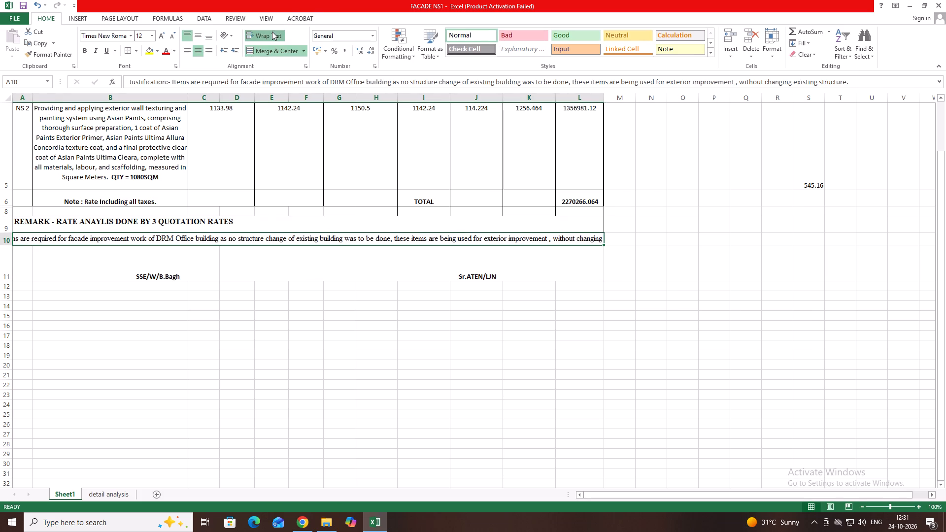
{"action": "left_click", "coordinate": [272, 32]}
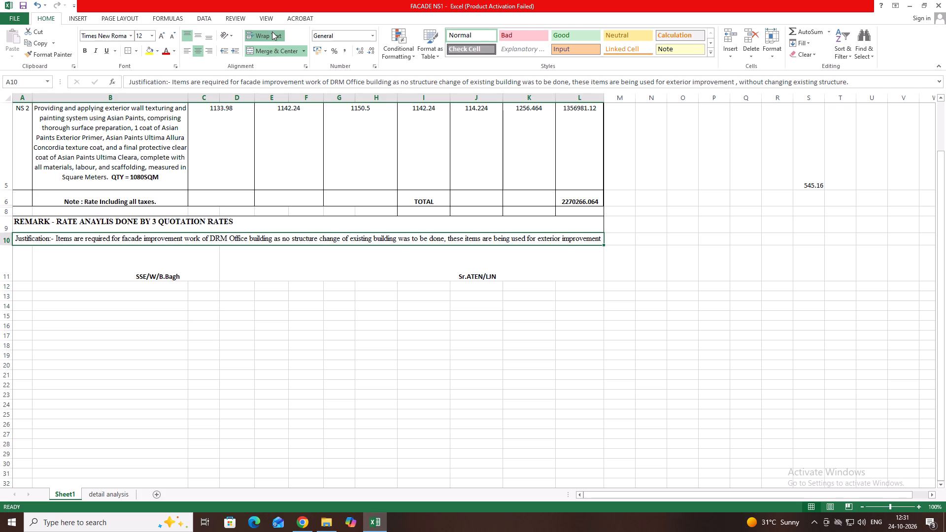
{"action": "left_click_drag", "start_coordinate": [10, 245], "coordinate": [10, 247]}
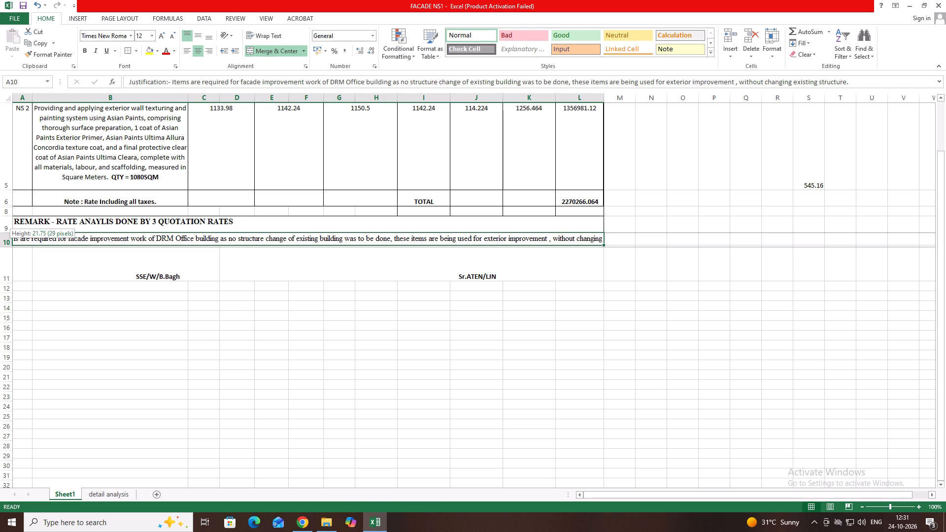
{"action": "left_click_drag", "start_coordinate": [10, 247], "coordinate": [10, 251]}
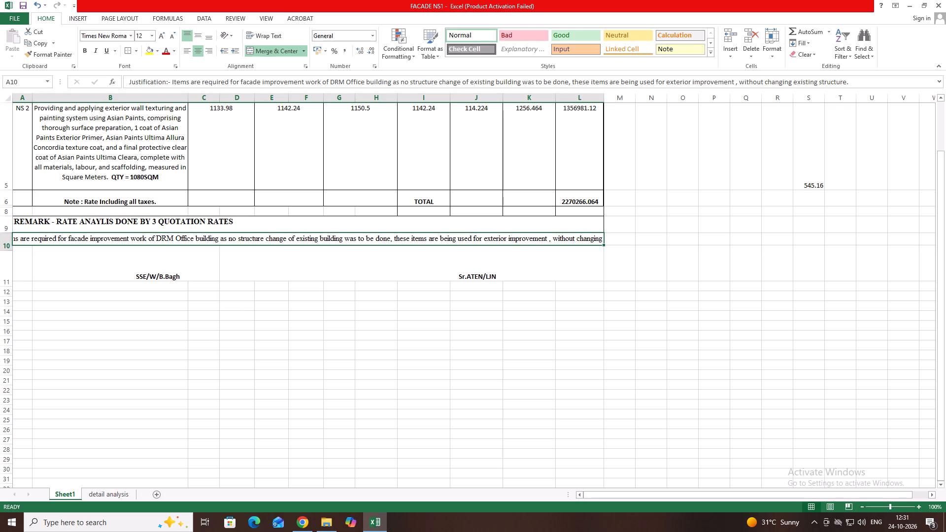
{"action": "left_click", "coordinate": [267, 36]}
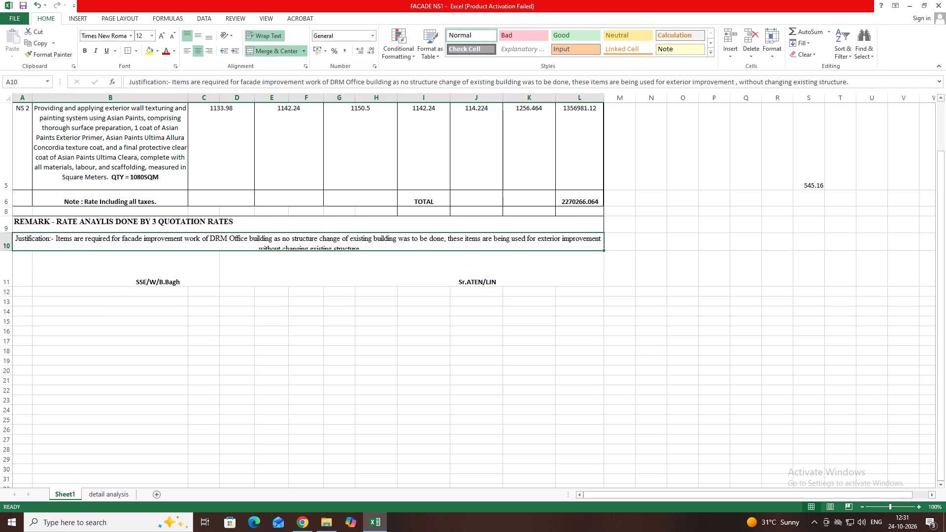
Left-align the justification text and enlarge row 10 until both text lines fit.
{"action": "left_click", "coordinate": [186, 50]}
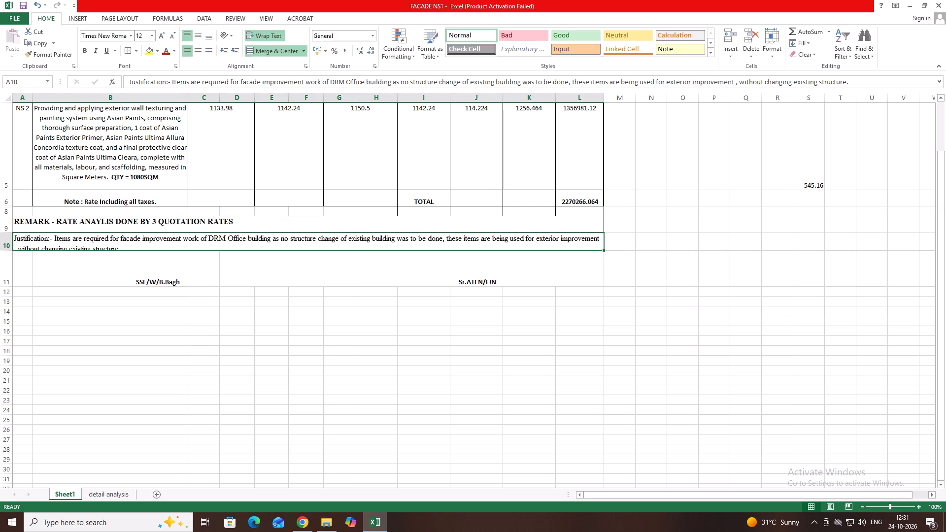
{"action": "left_click_drag", "start_coordinate": [12, 252], "coordinate": [12, 258]}
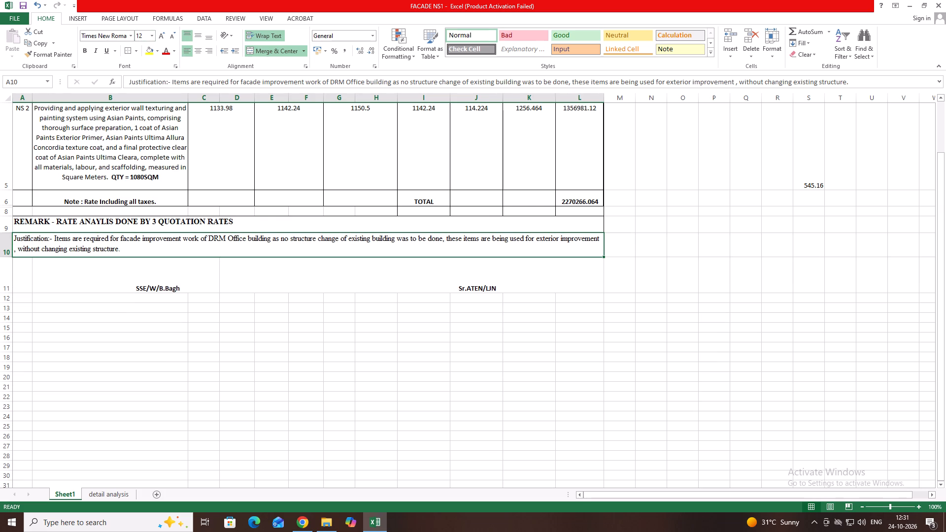
Make only the label "Justification:" bold at the start of the row 10 text.
{"action": "double_click", "coordinate": [44, 239]}
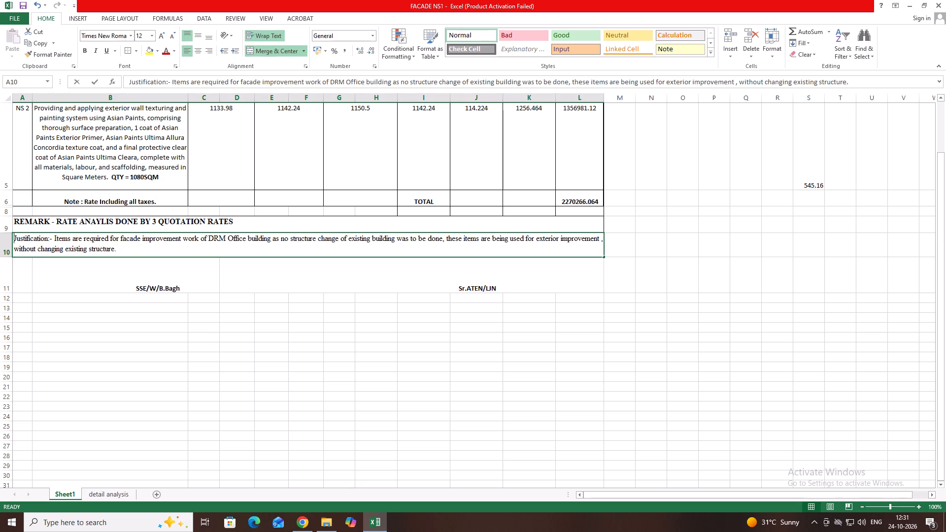
{"action": "left_click_drag", "start_coordinate": [50, 241], "coordinate": [15, 239]}
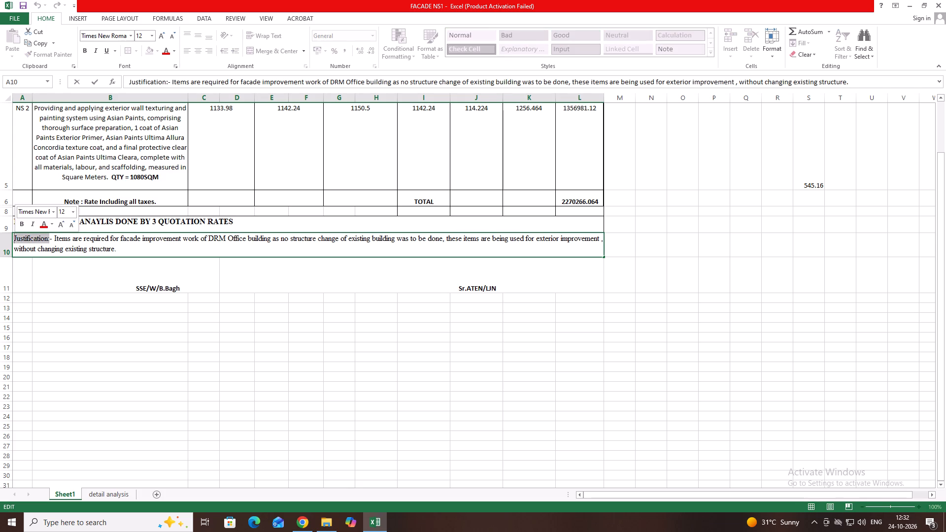
{"action": "left_click", "coordinate": [18, 223]}
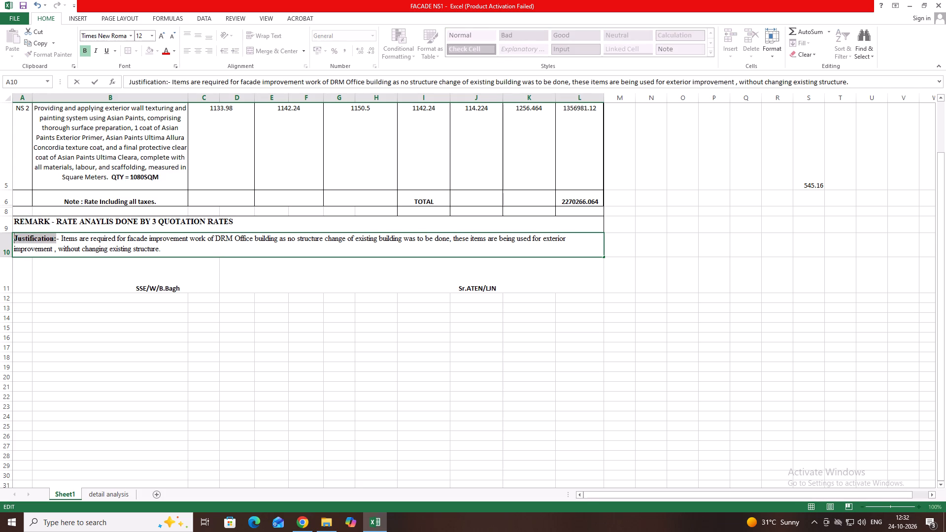
{"action": "left_click", "coordinate": [289, 281]}
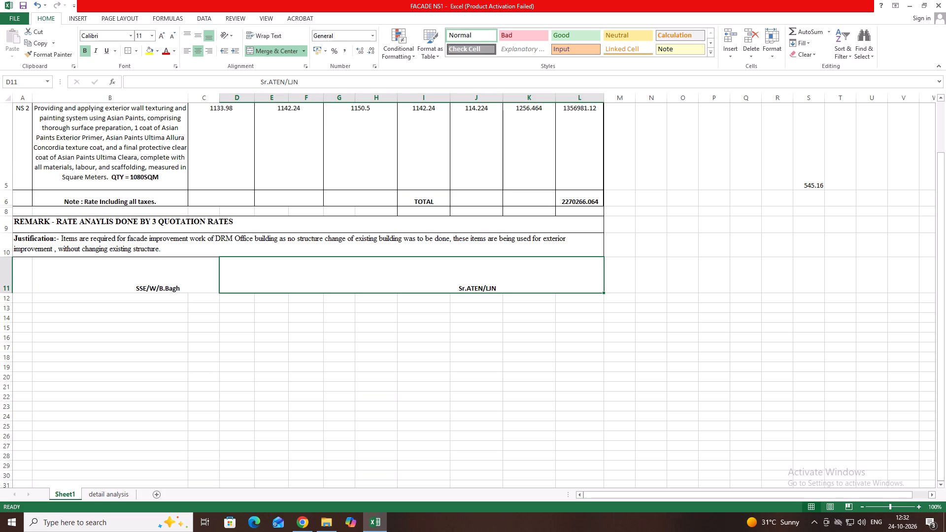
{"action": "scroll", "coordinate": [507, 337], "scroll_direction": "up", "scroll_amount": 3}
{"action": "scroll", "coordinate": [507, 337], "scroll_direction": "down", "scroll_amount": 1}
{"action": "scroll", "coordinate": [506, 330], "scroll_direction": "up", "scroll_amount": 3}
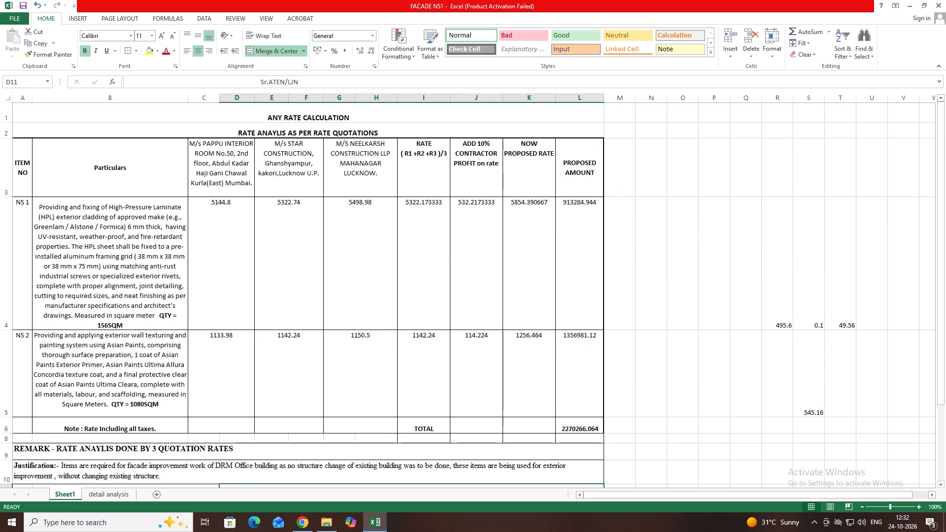
Clear the leftover scratch calculations beside the rate table, in cells R4, S4, T4 and S5.
{"action": "left_click", "coordinate": [787, 321]}
{"action": "key", "text": "BackSpace"}
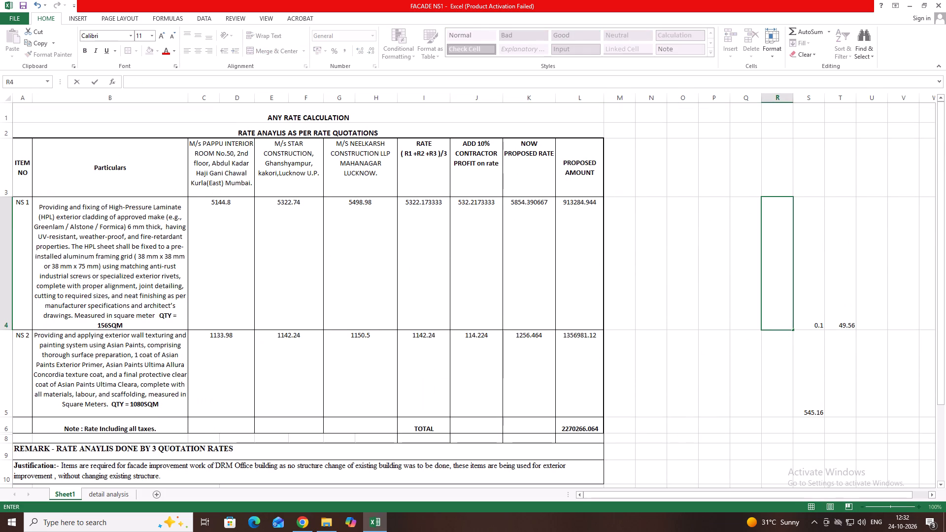
{"action": "left_click", "coordinate": [812, 320]}
{"action": "key", "text": "BackSpace"}
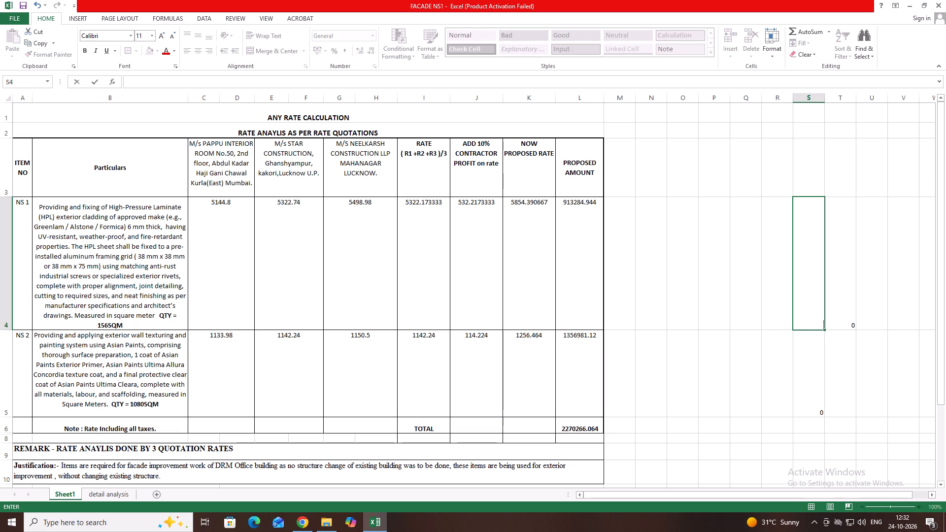
{"action": "left_click", "coordinate": [845, 317]}
{"action": "key", "text": "BackSpace"}
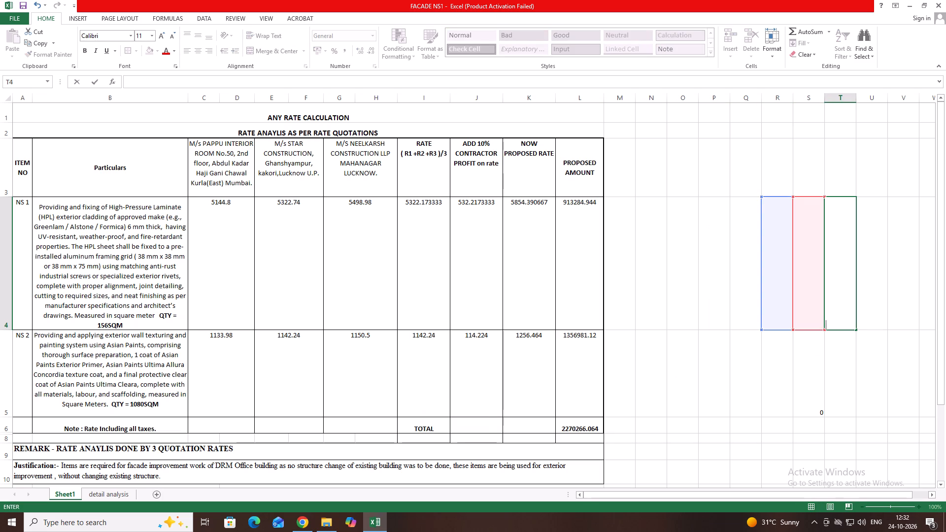
{"action": "left_click", "coordinate": [824, 403]}
{"action": "key", "text": "BackSpace"}
{"action": "left_click", "coordinate": [785, 389]}
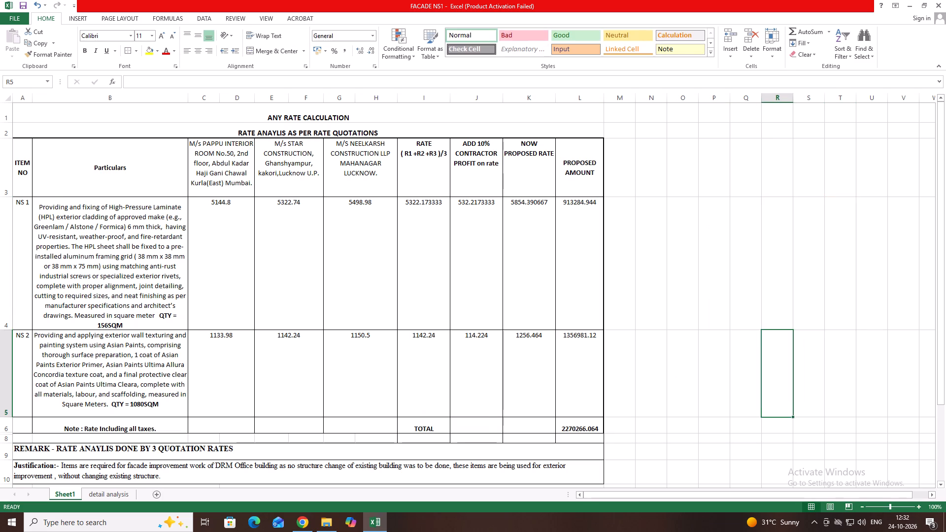
Review the cleaned rate analysis sheet and look over the detail analysis sheet's firm-wise rates.
{"action": "scroll", "coordinate": [558, 335], "scroll_direction": "down", "scroll_amount": 1}
{"action": "scroll", "coordinate": [558, 335], "scroll_direction": "up", "scroll_amount": 1}
{"action": "scroll", "coordinate": [558, 335], "scroll_direction": "down", "scroll_amount": 1}
{"action": "scroll", "coordinate": [558, 335], "scroll_direction": "up", "scroll_amount": 1}
{"action": "scroll", "coordinate": [510, 308], "scroll_direction": "down", "scroll_amount": 1}
{"action": "scroll", "coordinate": [499, 311], "scroll_direction": "up", "scroll_amount": 1}
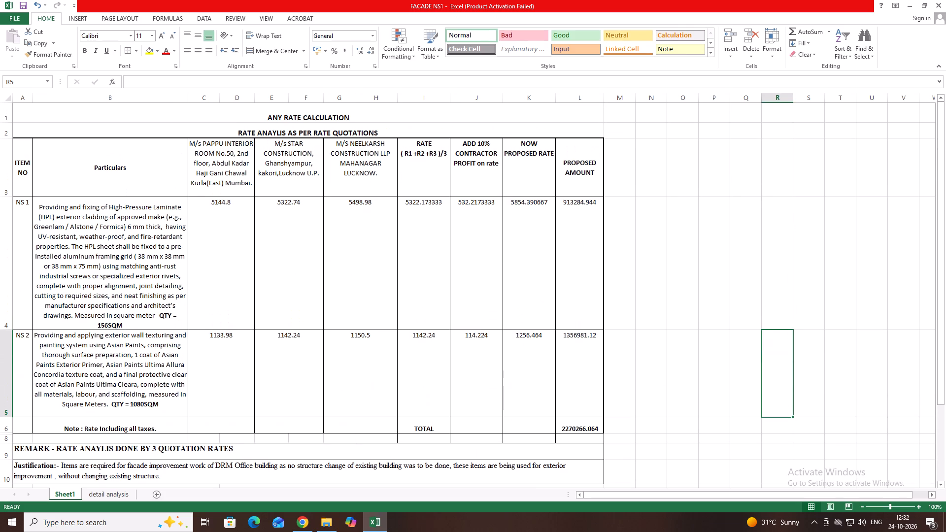
{"action": "left_click", "coordinate": [306, 358]}
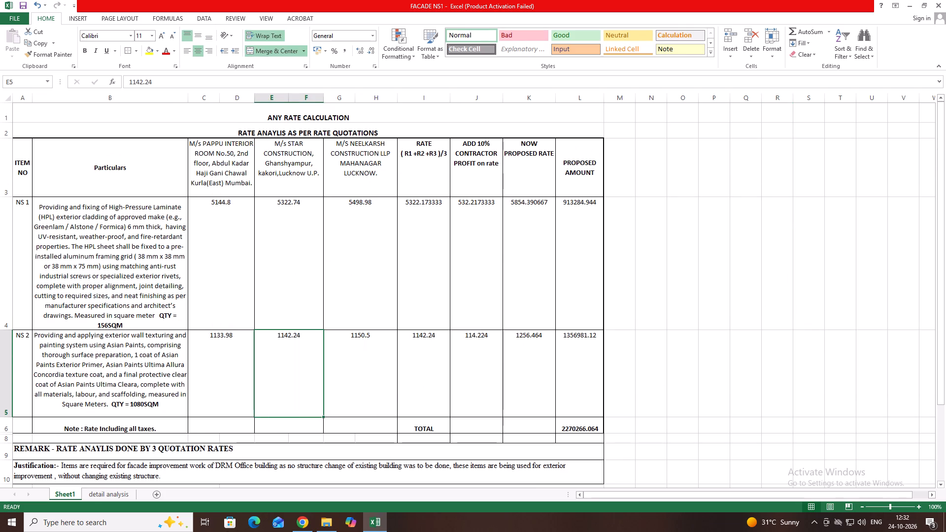
{"action": "left_click", "coordinate": [94, 498]}
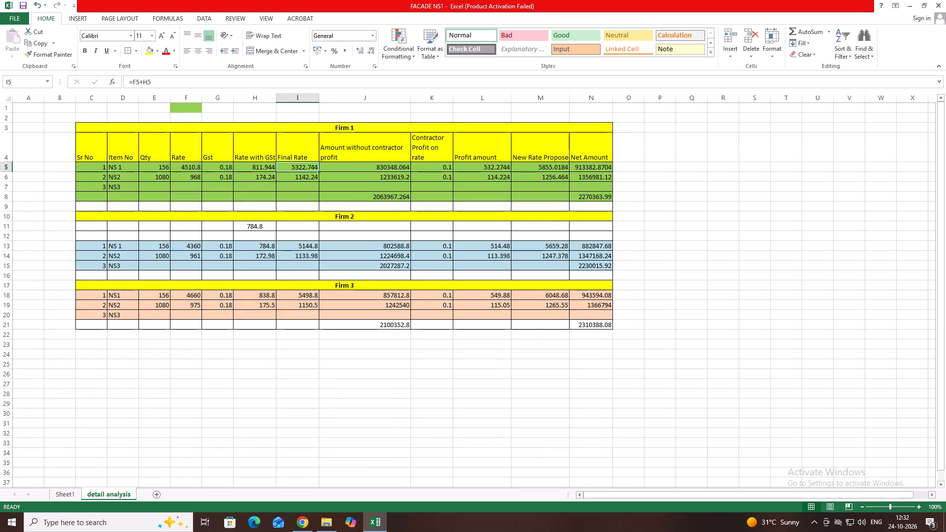
{"action": "left_click", "coordinate": [64, 497]}
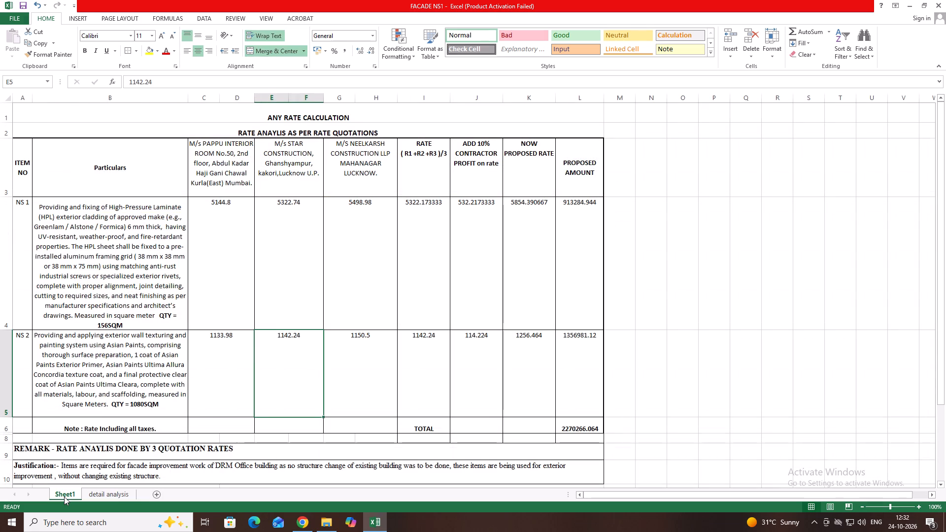
Save the workbook as FACADE NS1 in Quotation final > New folder, replacing the existing file.
{"action": "left_click", "coordinate": [10, 20]}
{"action": "left_click", "coordinate": [22, 124]}
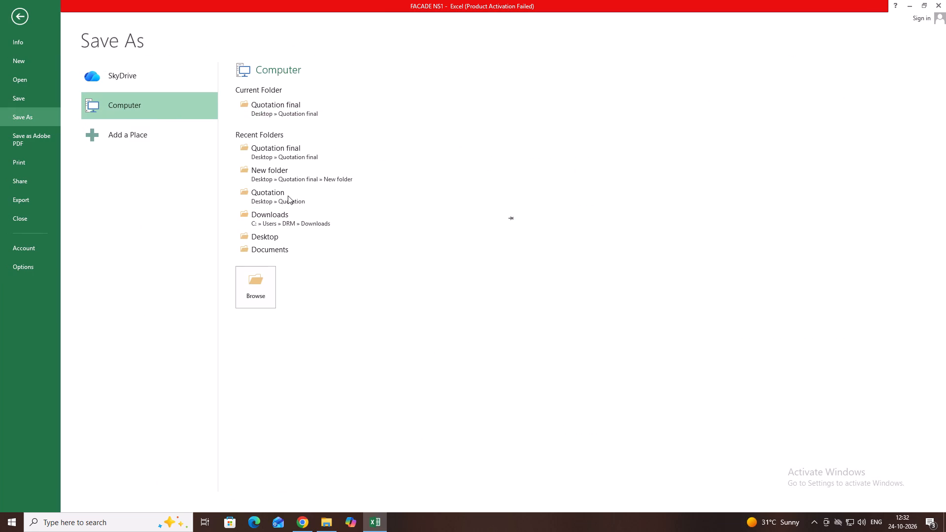
{"action": "double_click", "coordinate": [276, 174]}
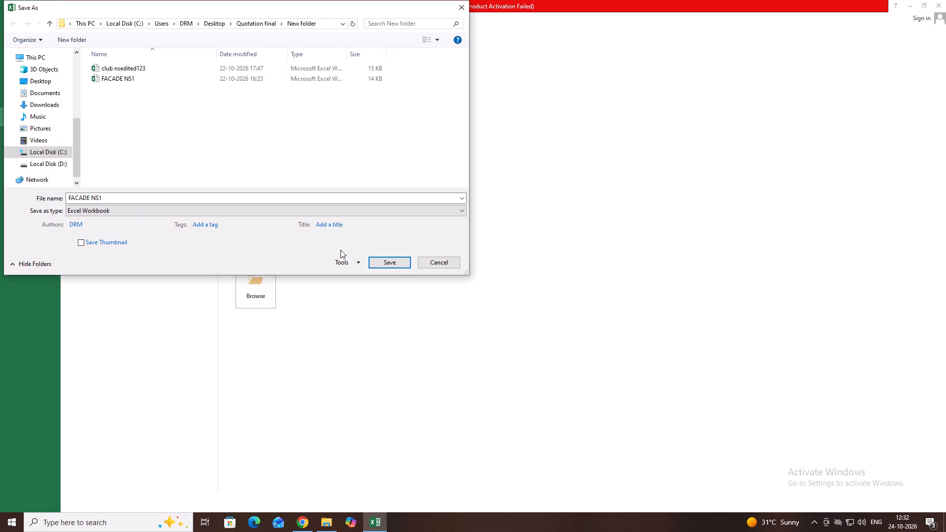
{"action": "left_click", "coordinate": [372, 261]}
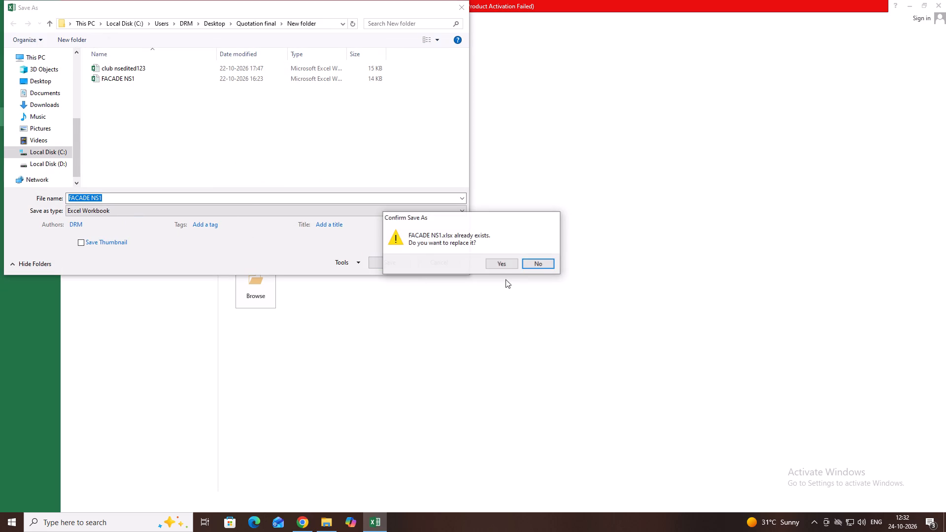
{"action": "left_click", "coordinate": [500, 265]}
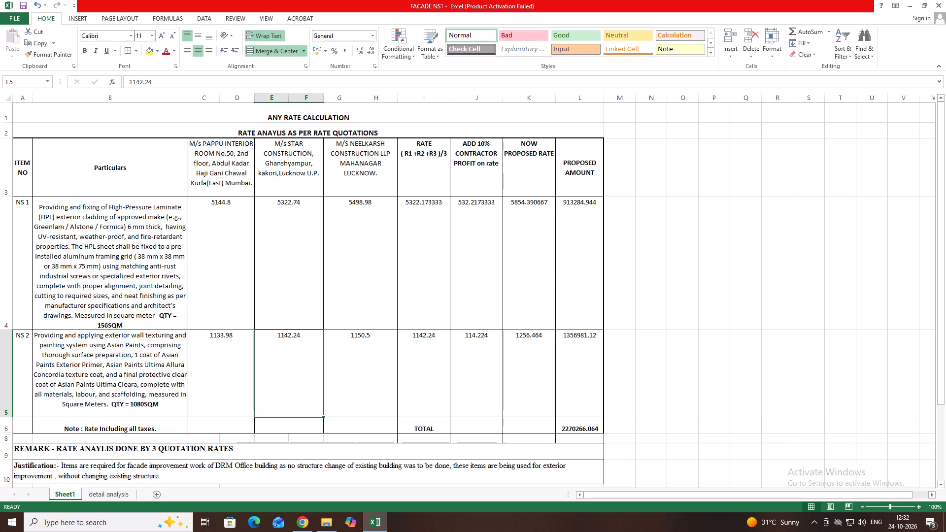
Open the print preview of the rate analysis sheet and examine how the table splits across pages.
{"action": "left_click", "coordinate": [20, 18]}
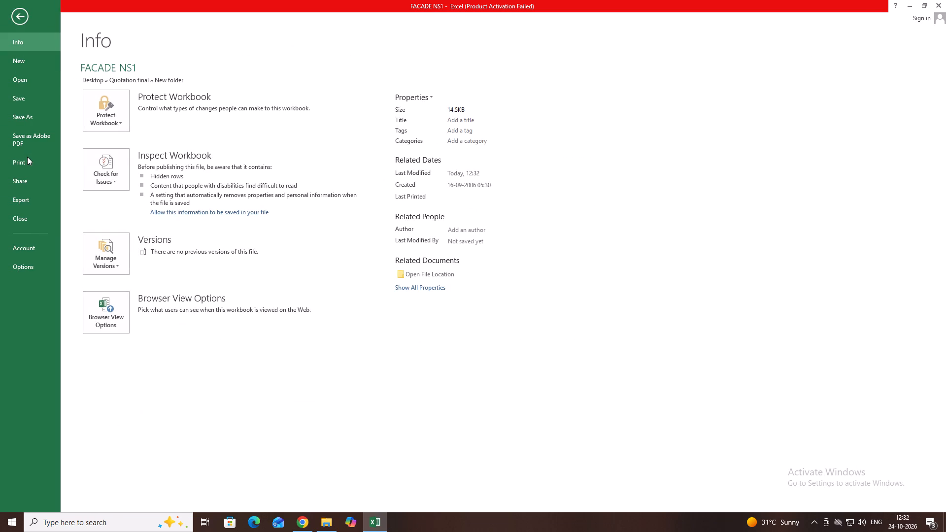
{"action": "left_click", "coordinate": [13, 16]}
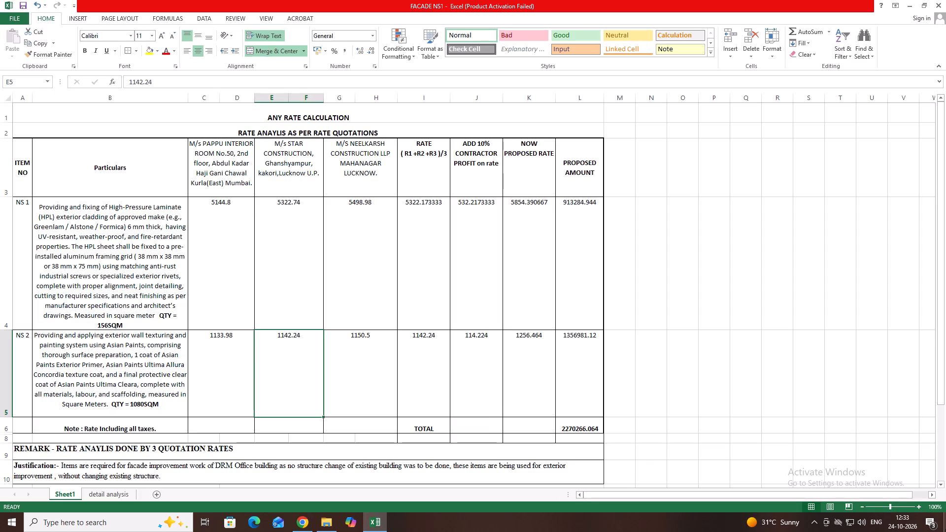
{"action": "key", "text": "ctrl+p"}
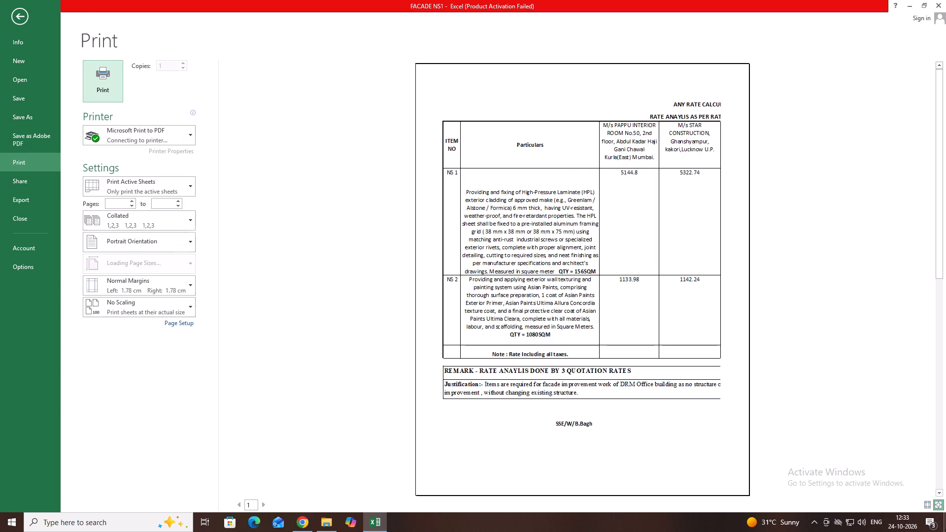
{"action": "scroll", "coordinate": [945, 497], "scroll_direction": "down", "scroll_amount": 1}
{"action": "scroll", "coordinate": [913, 494], "scroll_direction": "up", "scroll_amount": 1}
{"action": "scroll", "coordinate": [889, 484], "scroll_direction": "down", "scroll_amount": 1}
{"action": "scroll", "coordinate": [847, 477], "scroll_direction": "up", "scroll_amount": 1}
{"action": "scroll", "coordinate": [783, 466], "scroll_direction": "down", "scroll_amount": 1}
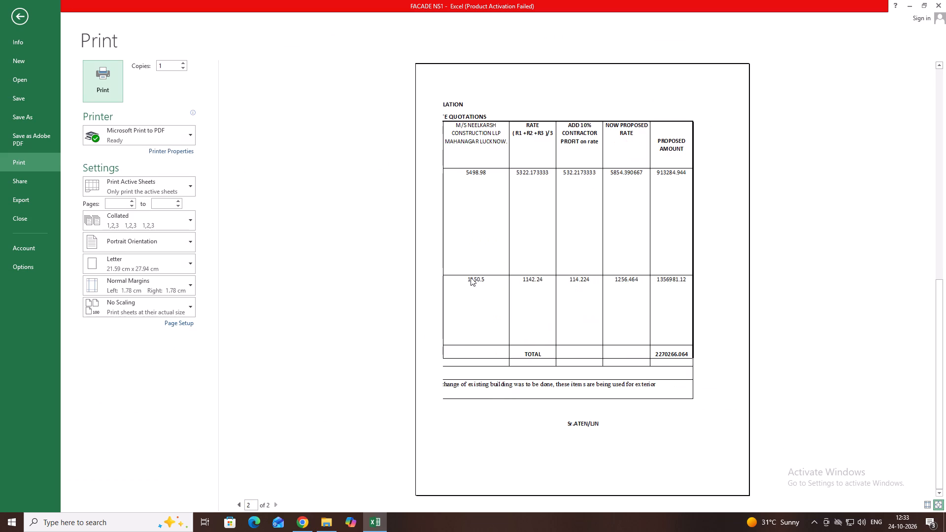
{"action": "scroll", "coordinate": [568, 321], "scroll_direction": "up", "scroll_amount": 3}
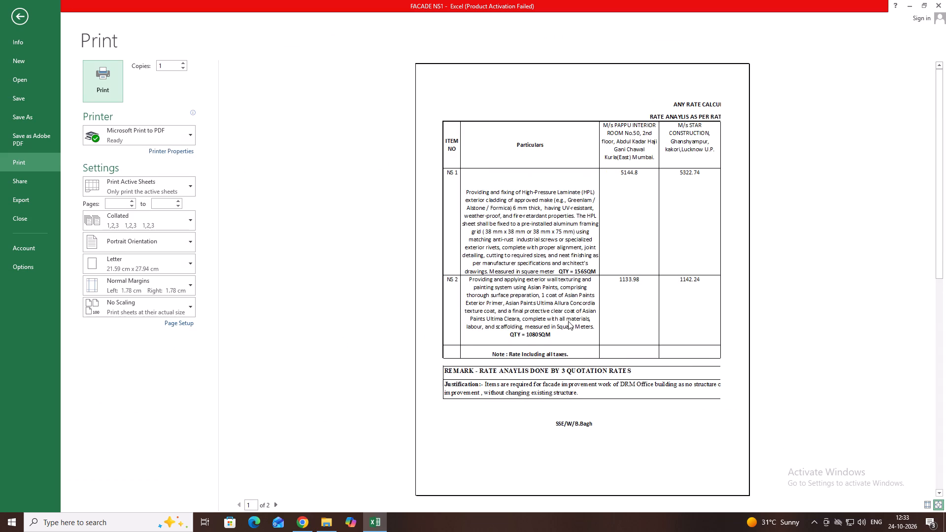
Set the print scope to the entire workbook and page through the preview.
{"action": "left_click", "coordinate": [138, 188]}
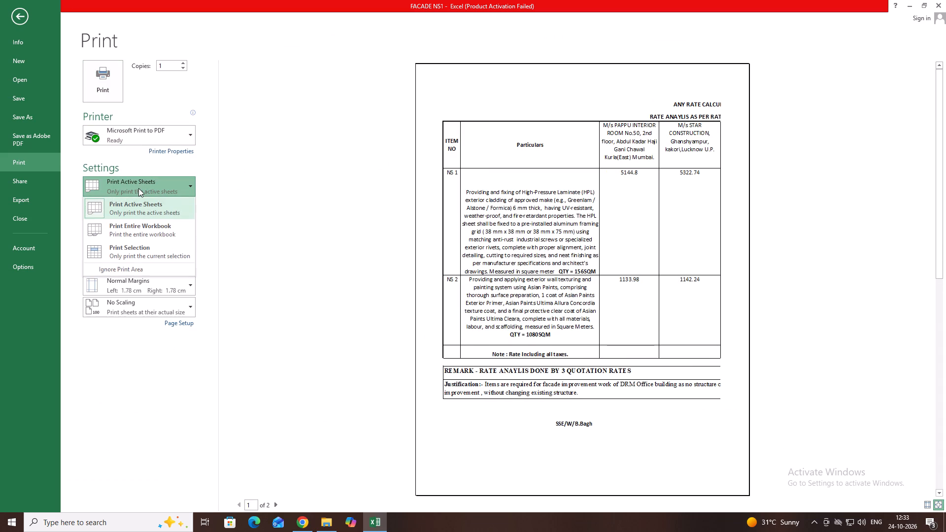
{"action": "left_click", "coordinate": [143, 243]}
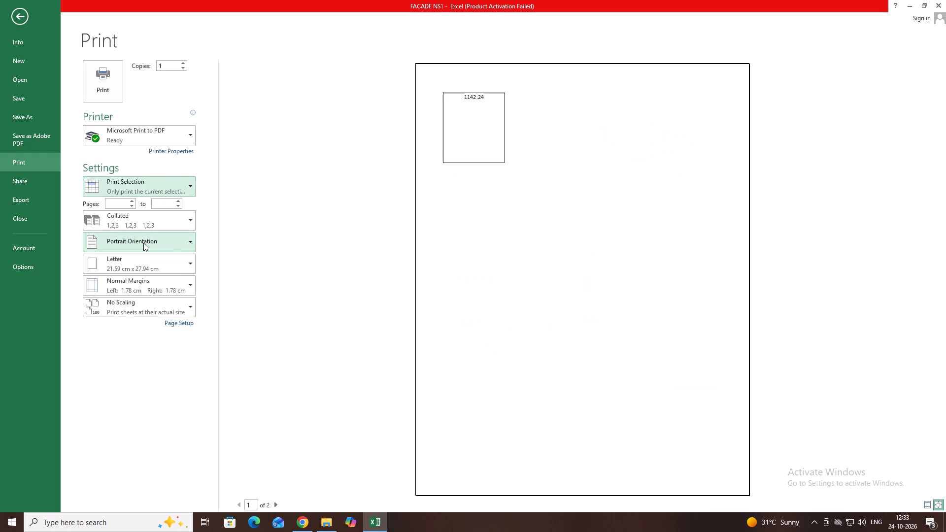
{"action": "left_click", "coordinate": [143, 191]}
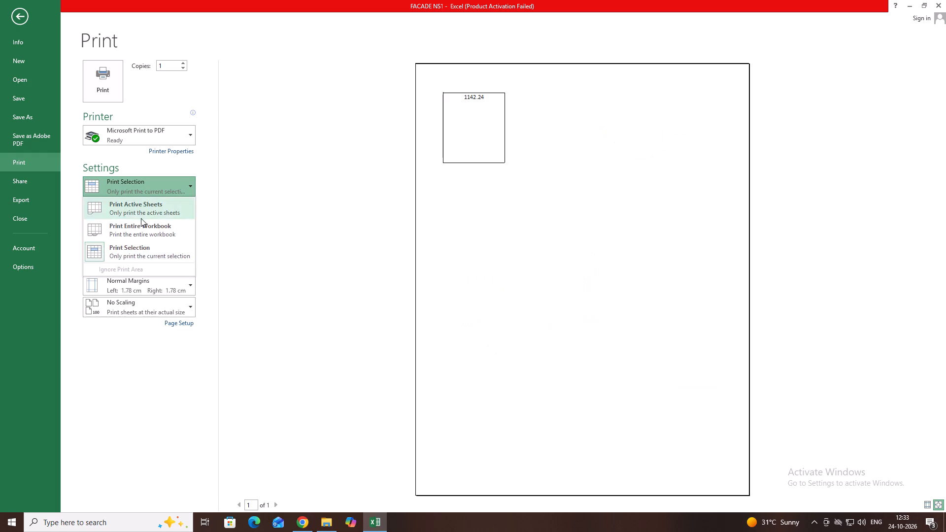
{"action": "left_click", "coordinate": [140, 225]}
{"action": "scroll", "coordinate": [737, 263], "scroll_direction": "down", "scroll_amount": 1}
{"action": "scroll", "coordinate": [730, 263], "scroll_direction": "up", "scroll_amount": 1}
{"action": "scroll", "coordinate": [723, 263], "scroll_direction": "down", "scroll_amount": 1}
{"action": "scroll", "coordinate": [710, 263], "scroll_direction": "up", "scroll_amount": 1}
{"action": "scroll", "coordinate": [705, 263], "scroll_direction": "down", "scroll_amount": 1}
{"action": "scroll", "coordinate": [700, 263], "scroll_direction": "up", "scroll_amount": 1}
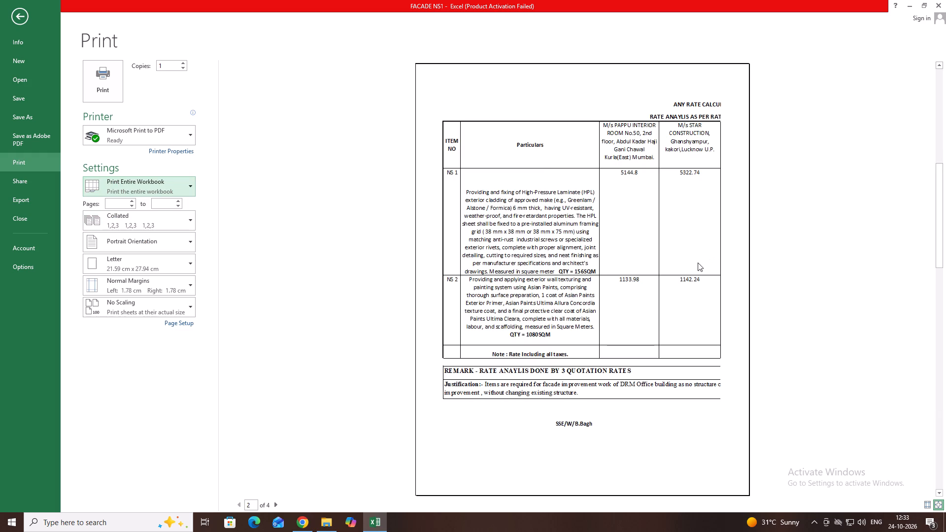
Set the page orientation to landscape, keeping the normal margins.
{"action": "left_click", "coordinate": [116, 239]}
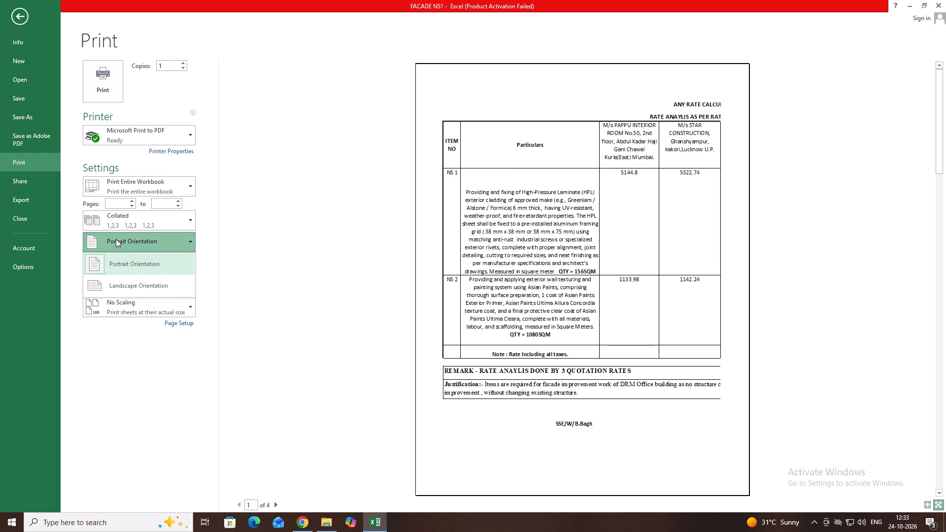
{"action": "left_click", "coordinate": [121, 282]}
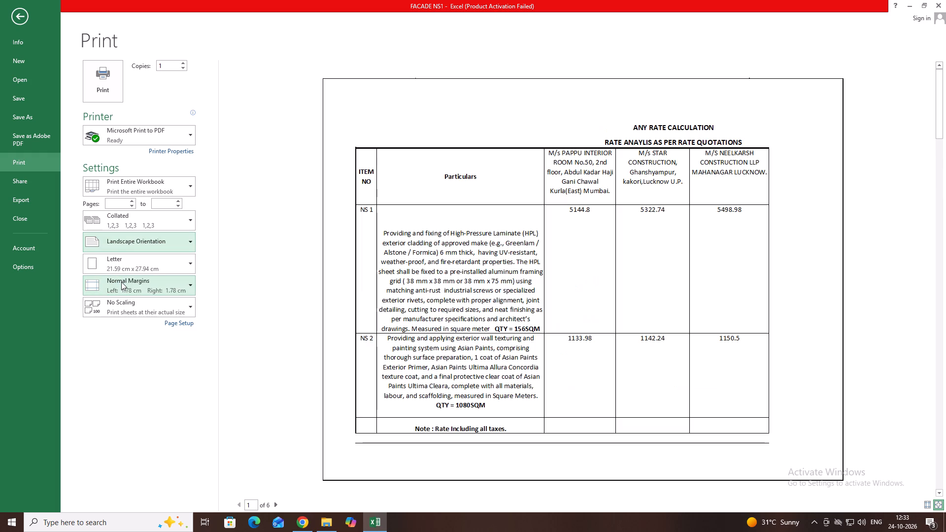
{"action": "scroll", "coordinate": [541, 269], "scroll_direction": "down", "scroll_amount": 1}
{"action": "scroll", "coordinate": [541, 269], "scroll_direction": "up", "scroll_amount": 1}
{"action": "left_click", "coordinate": [106, 282]}
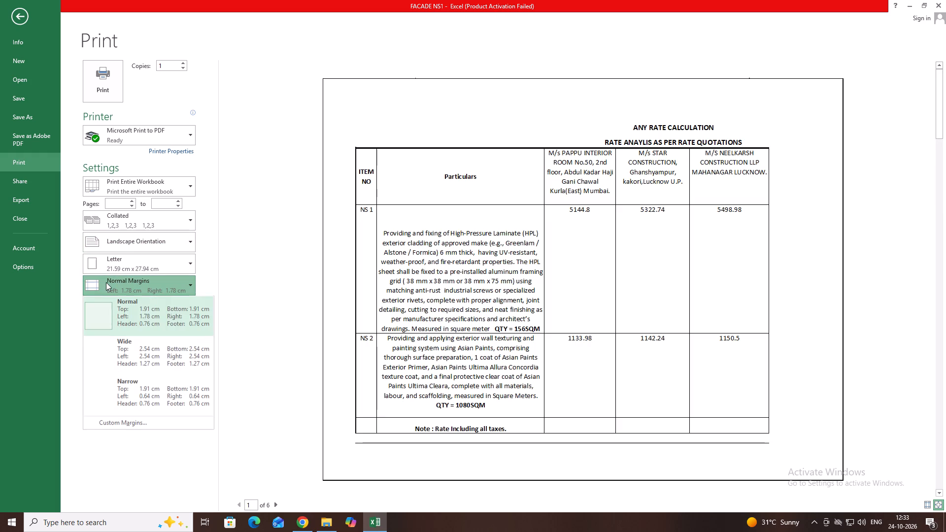
{"action": "left_click", "coordinate": [106, 282]}
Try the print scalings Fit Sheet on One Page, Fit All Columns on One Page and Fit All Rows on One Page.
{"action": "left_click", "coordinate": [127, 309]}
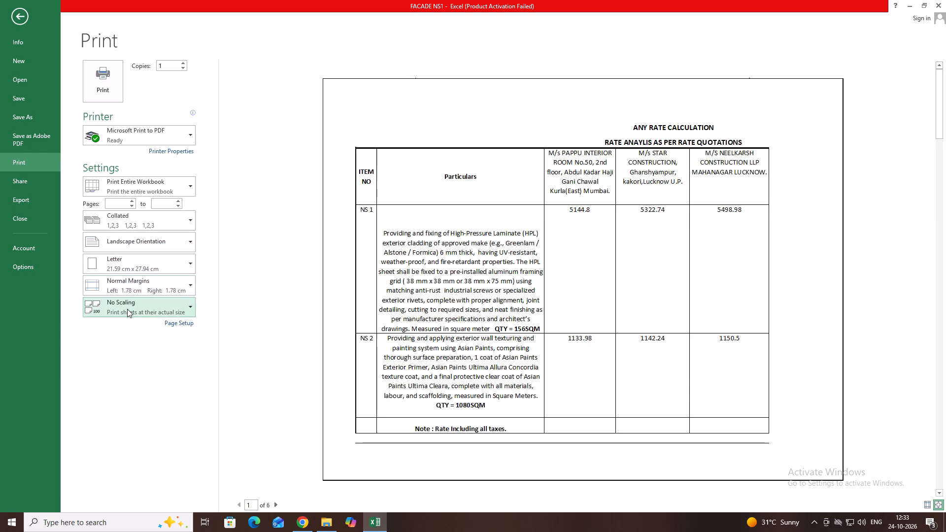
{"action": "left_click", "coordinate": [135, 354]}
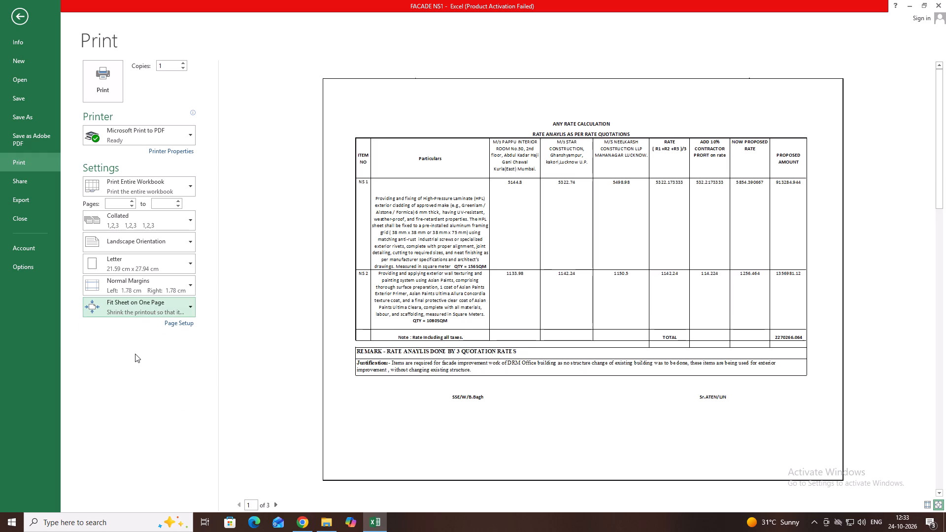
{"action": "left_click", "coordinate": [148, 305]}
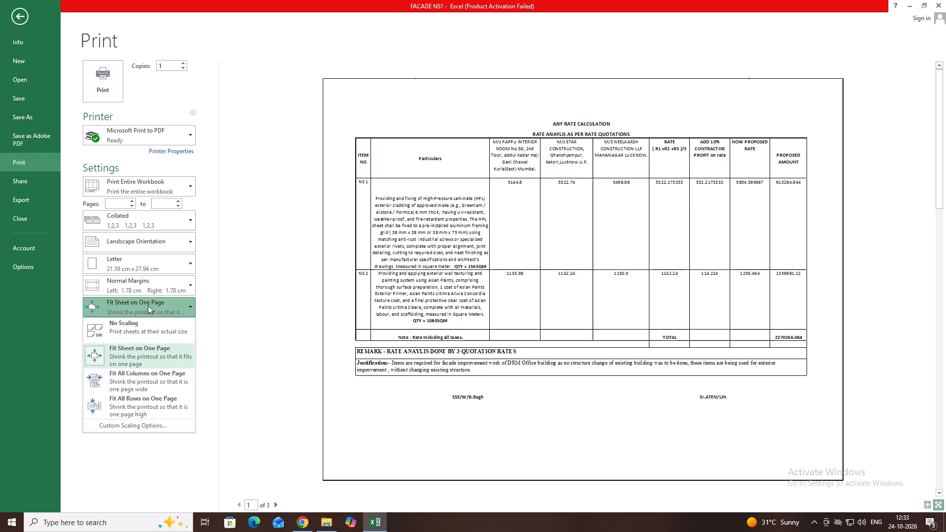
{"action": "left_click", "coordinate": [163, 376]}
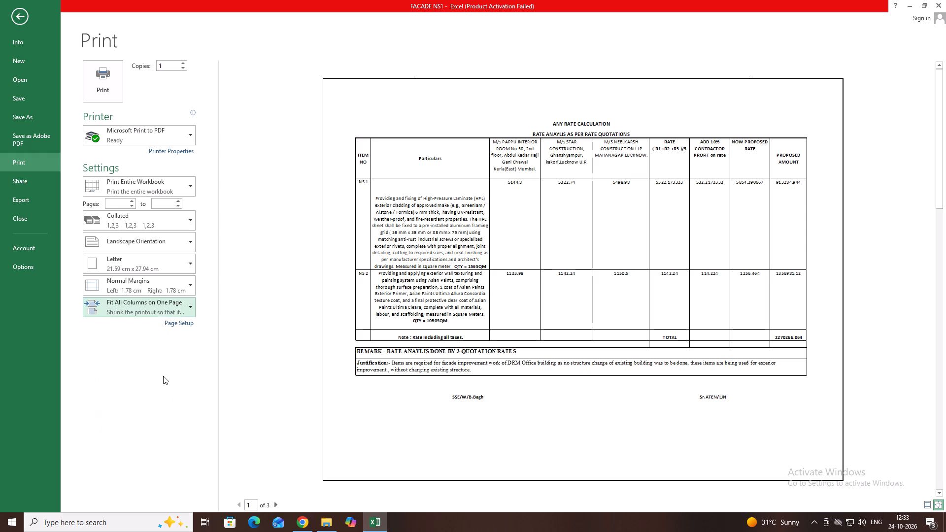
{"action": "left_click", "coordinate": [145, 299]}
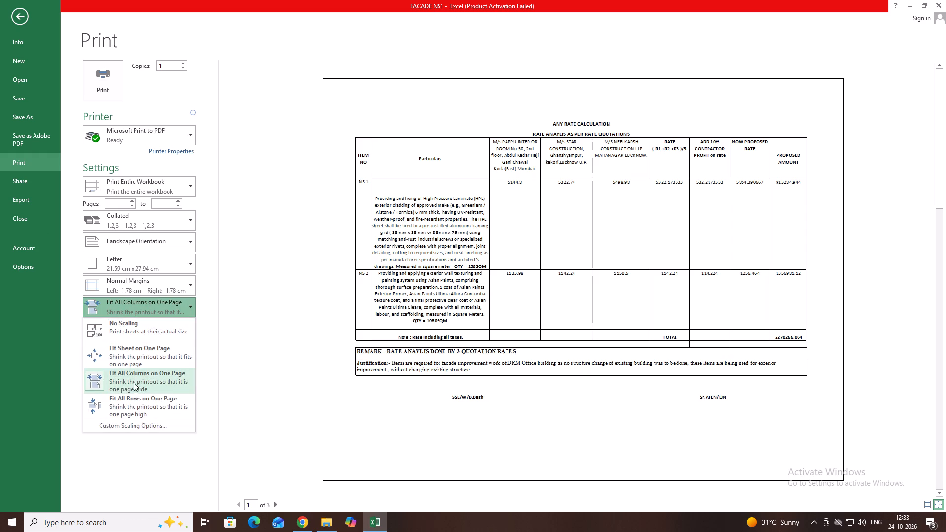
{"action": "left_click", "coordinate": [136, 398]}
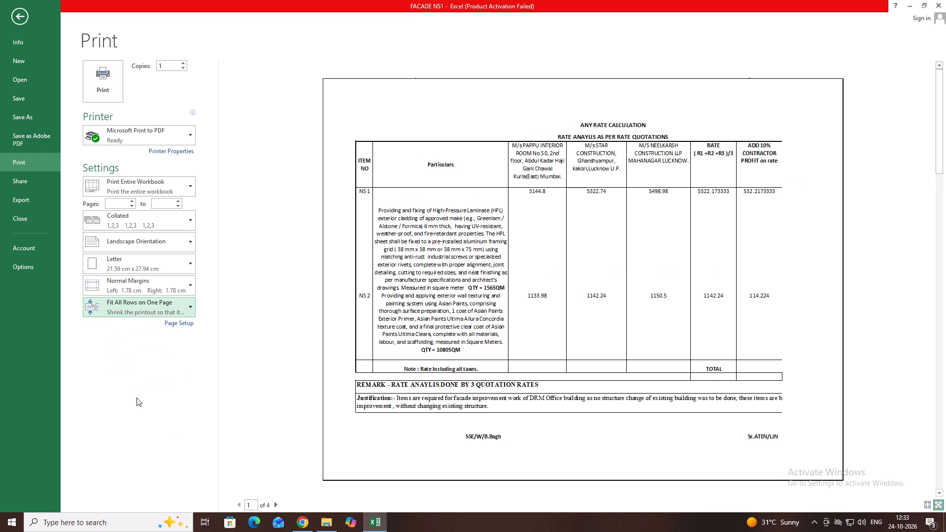
Set the print scaling to Fit All Columns on One Page and check the following pages in the preview.
{"action": "left_click", "coordinate": [139, 309]}
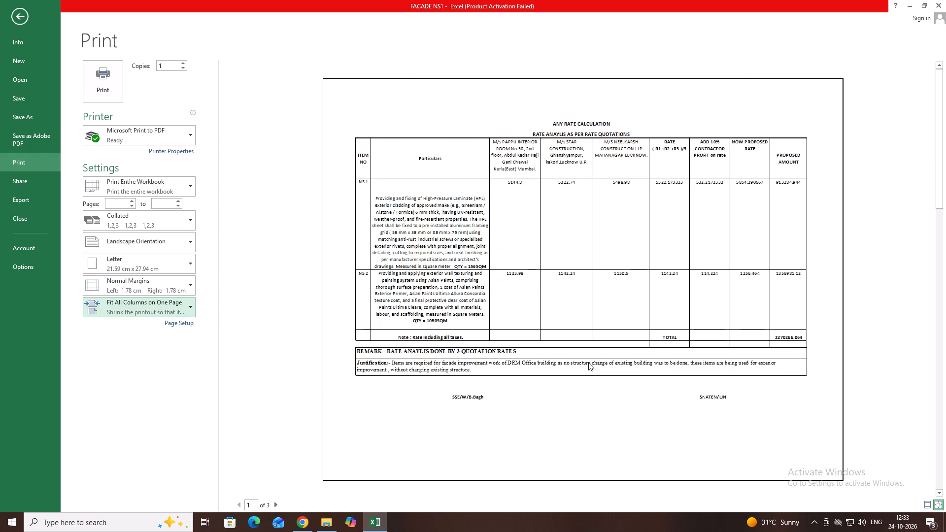
{"action": "scroll", "coordinate": [580, 362], "scroll_direction": "down", "scroll_amount": 2}
{"action": "scroll", "coordinate": [554, 354], "scroll_direction": "up", "scroll_amount": 2}
{"action": "scroll", "coordinate": [554, 354], "scroll_direction": "down", "scroll_amount": 1}
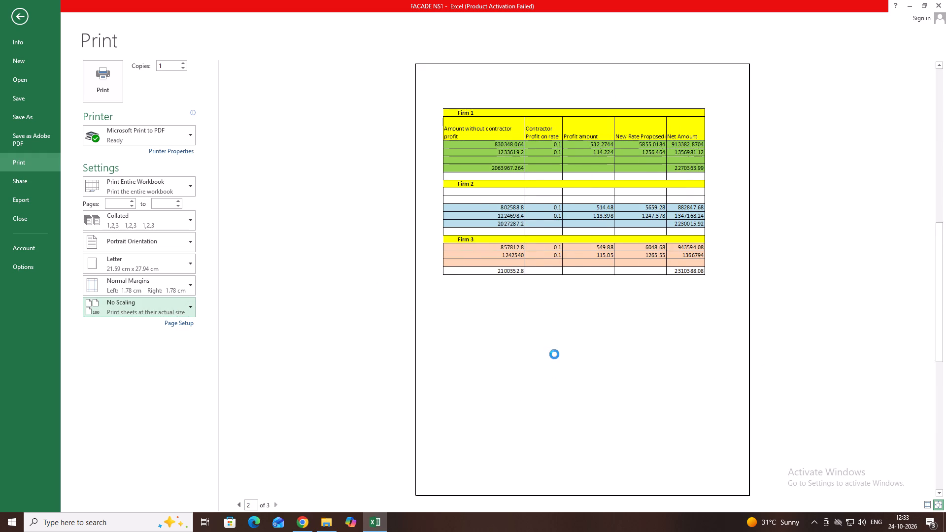
Limit the print scope to the active sheets and check the pages in the preview.
{"action": "scroll", "coordinate": [554, 354], "scroll_direction": "up", "scroll_amount": 1}
{"action": "scroll", "coordinate": [554, 354], "scroll_direction": "down", "scroll_amount": 1}
{"action": "scroll", "coordinate": [554, 354], "scroll_direction": "up", "scroll_amount": 1}
{"action": "scroll", "coordinate": [554, 354], "scroll_direction": "down", "scroll_amount": 1}
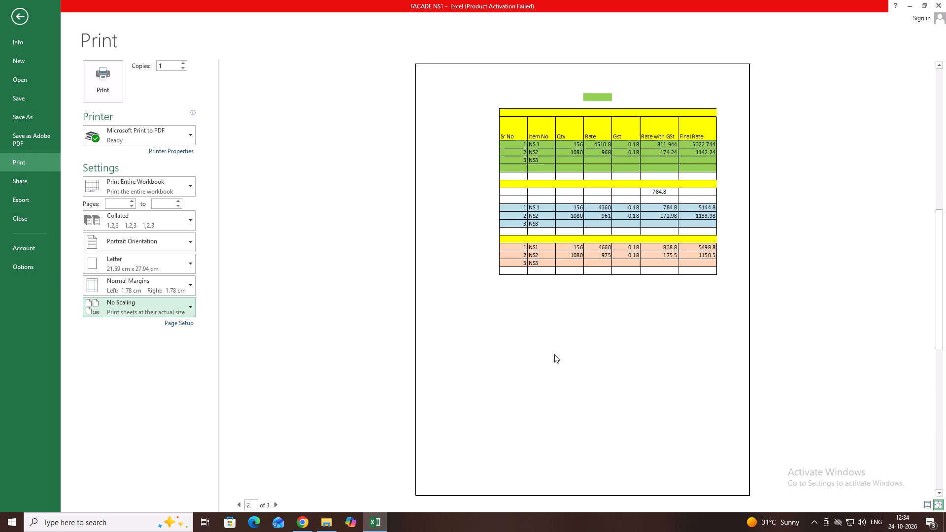
{"action": "scroll", "coordinate": [554, 354], "scroll_direction": "up", "scroll_amount": 1}
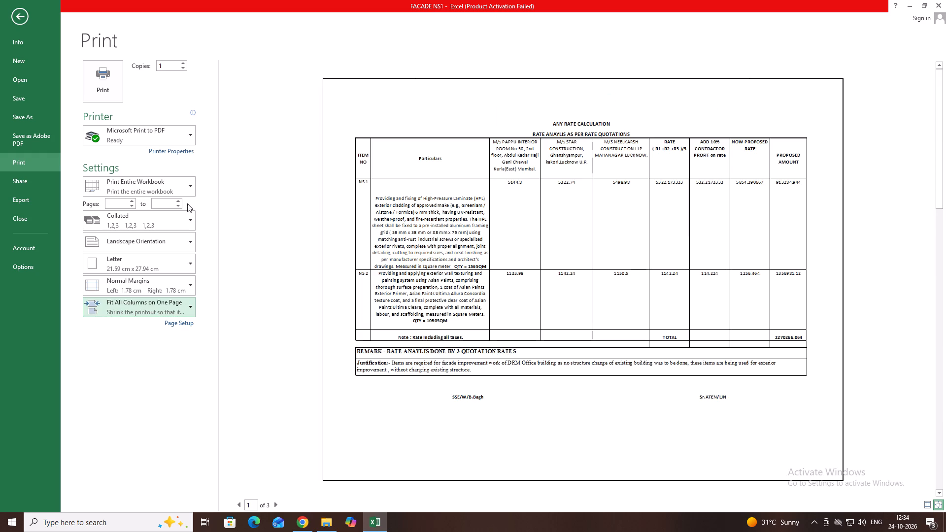
{"action": "left_click", "coordinate": [159, 189]}
{"action": "left_click", "coordinate": [150, 204]}
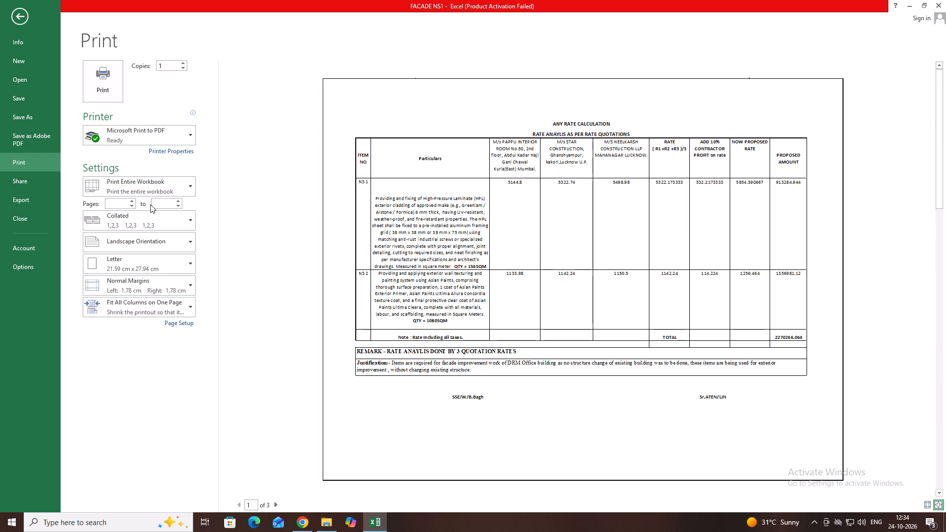
{"action": "scroll", "coordinate": [525, 307], "scroll_direction": "down", "scroll_amount": 1}
{"action": "scroll", "coordinate": [525, 307], "scroll_direction": "up", "scroll_amount": 1}
{"action": "scroll", "coordinate": [525, 307], "scroll_direction": "down", "scroll_amount": 3}
{"action": "scroll", "coordinate": [525, 306], "scroll_direction": "up", "scroll_amount": 1}
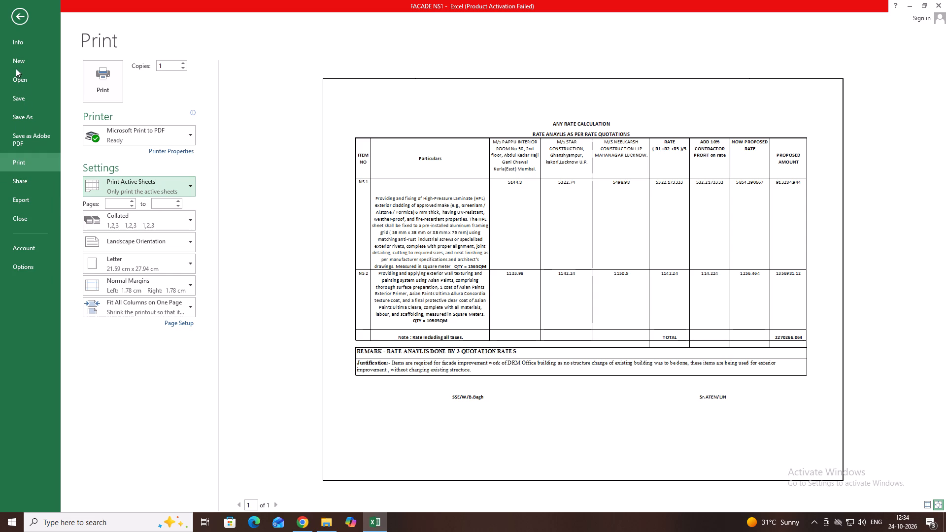
Print the sheet to PDF, saving it as "facade final analysis chart" in the Quotation final folder.
{"action": "left_click", "coordinate": [105, 81]}
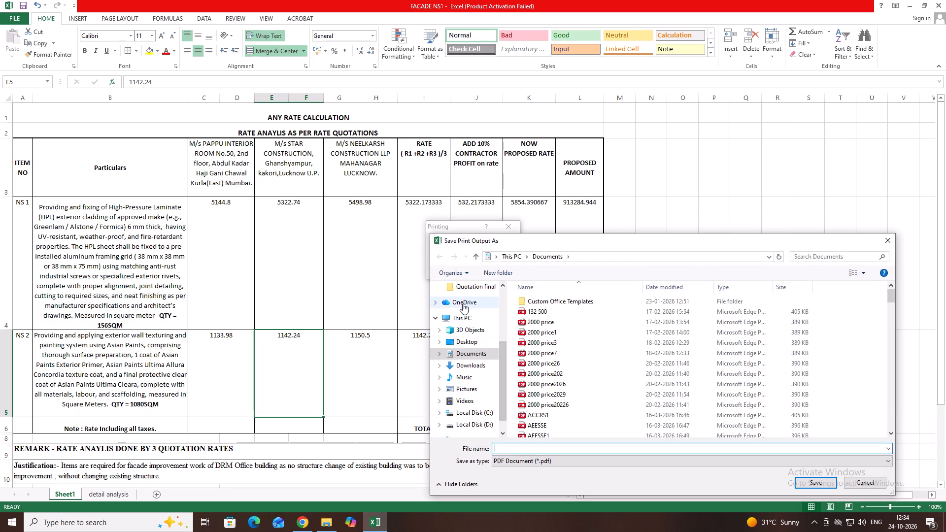
{"action": "left_click", "coordinate": [466, 289]}
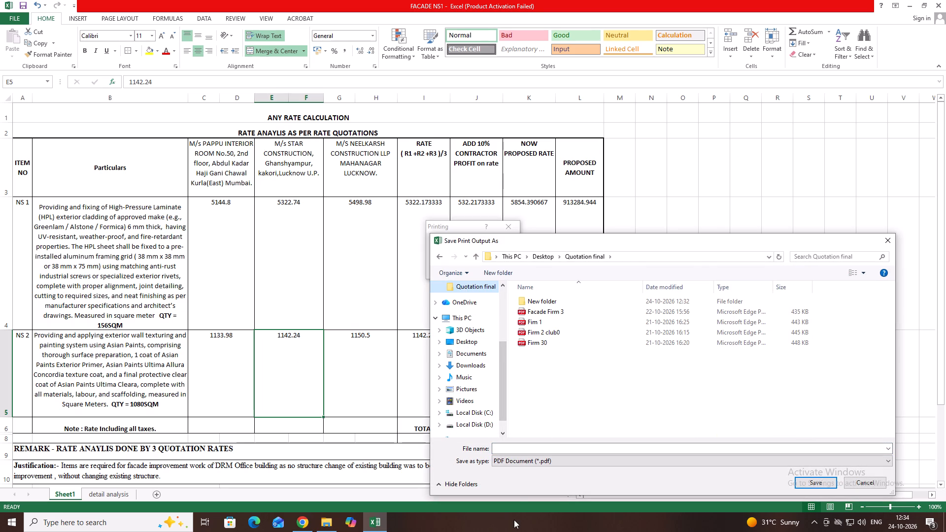
{"action": "left_click", "coordinate": [531, 303]}
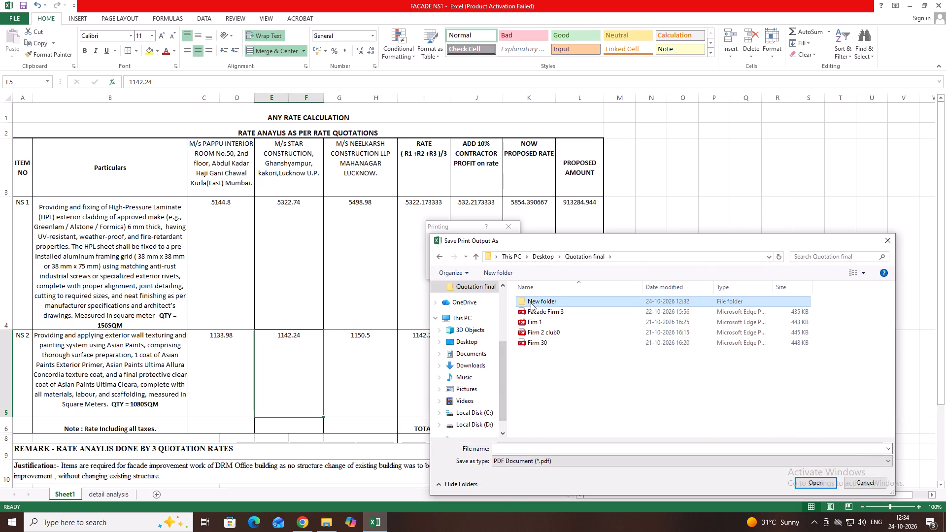
{"action": "left_click", "coordinate": [531, 304]}
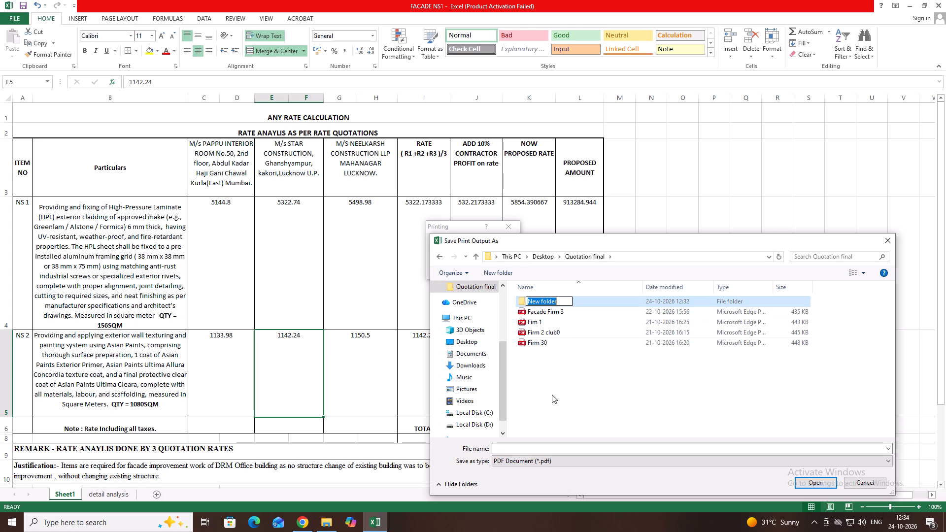
{"action": "left_click", "coordinate": [557, 389]}
{"action": "left_click", "coordinate": [505, 450]}
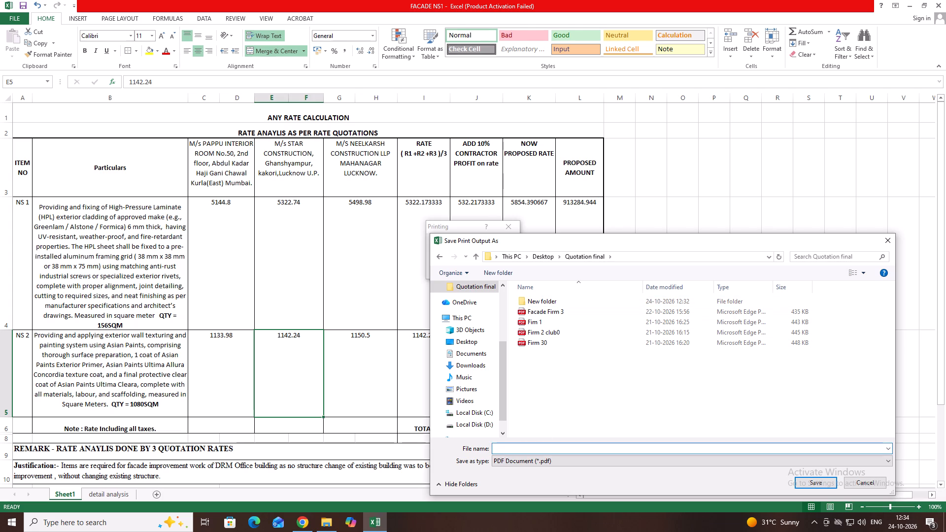
{"action": "type", "text": "facade"}
{"action": "key", "text": "space"}
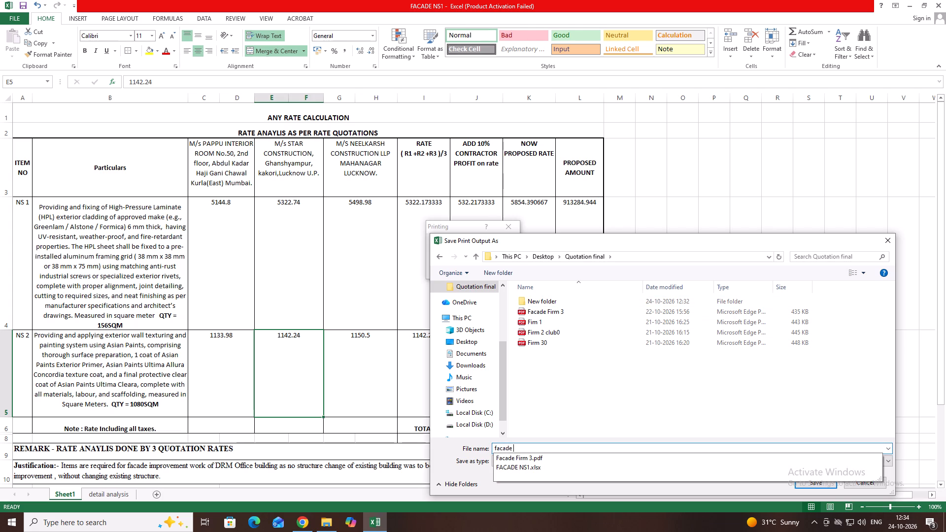
{"action": "type", "text": "final a"}
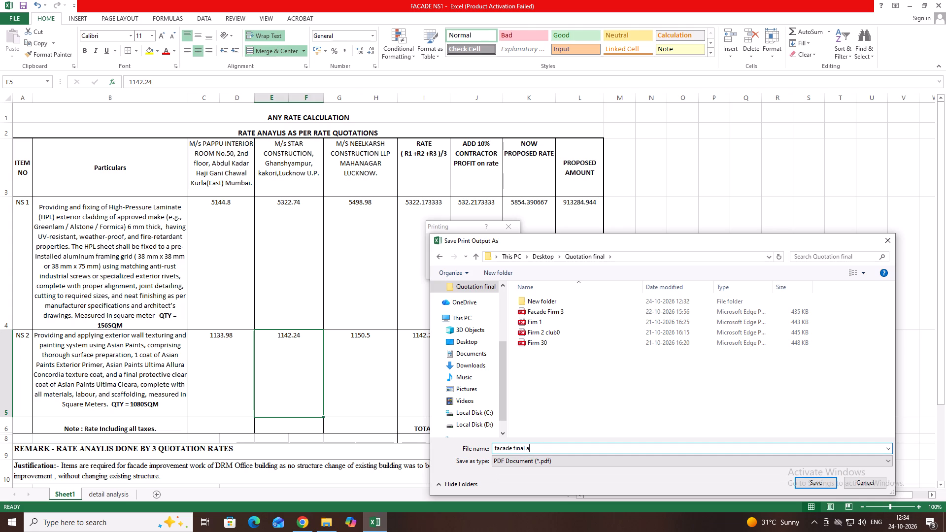
{"action": "type", "text": "nalysis cg"}
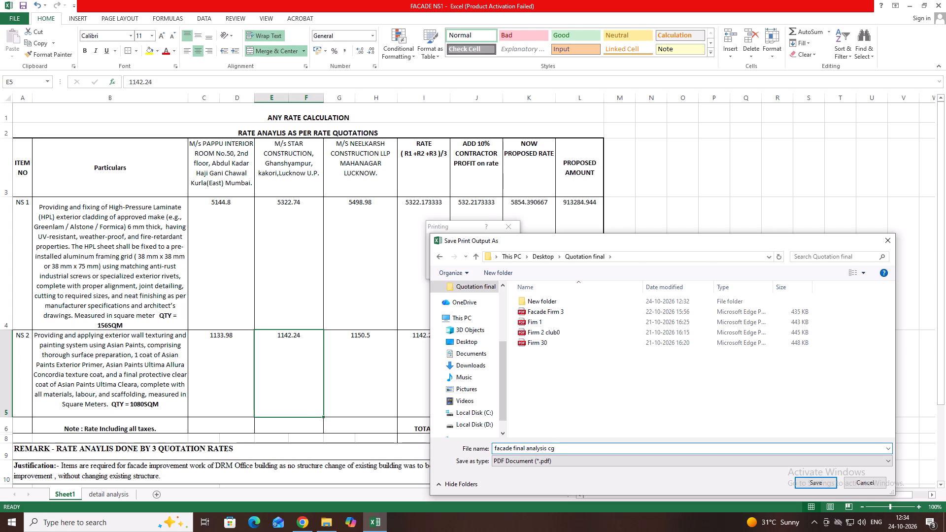
{"action": "key", "text": "BackSpace"}
{"action": "type", "text": "hart"}
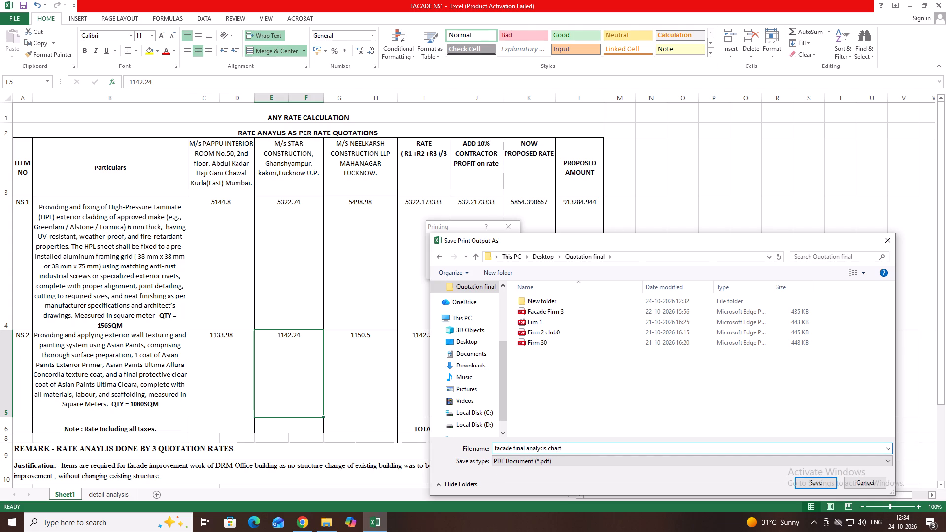
{"action": "left_click", "coordinate": [831, 481]}
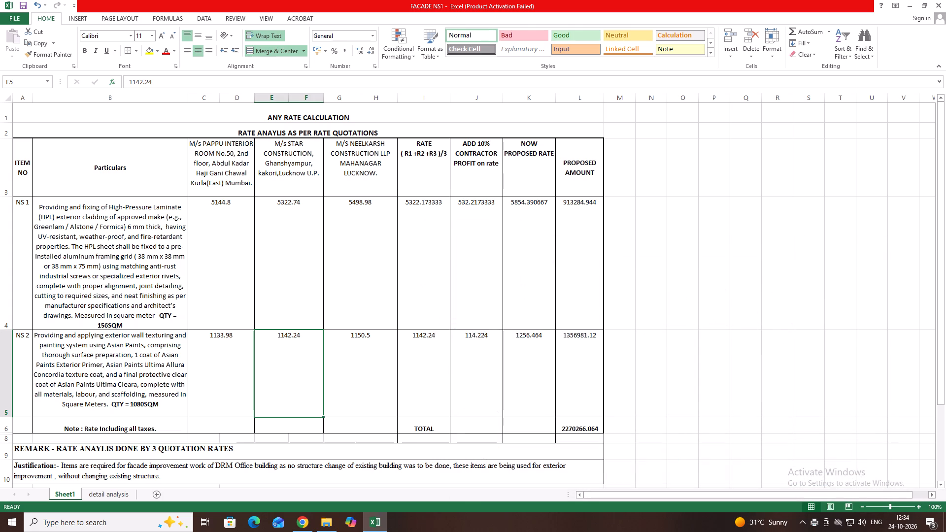
Open the facade final analysis chart PDF from the Quotation final folder and view it in a maximized window.
{"action": "left_click", "coordinate": [329, 522]}
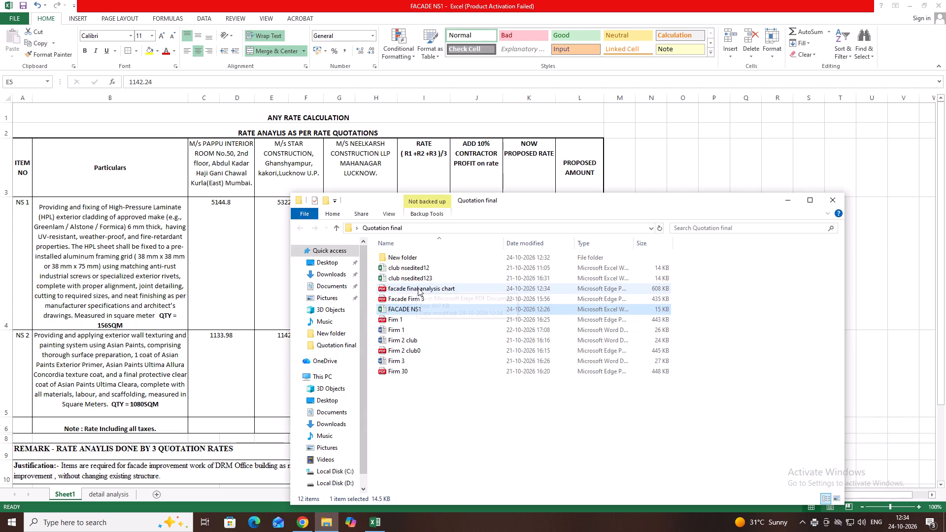
{"action": "double_click", "coordinate": [420, 290]}
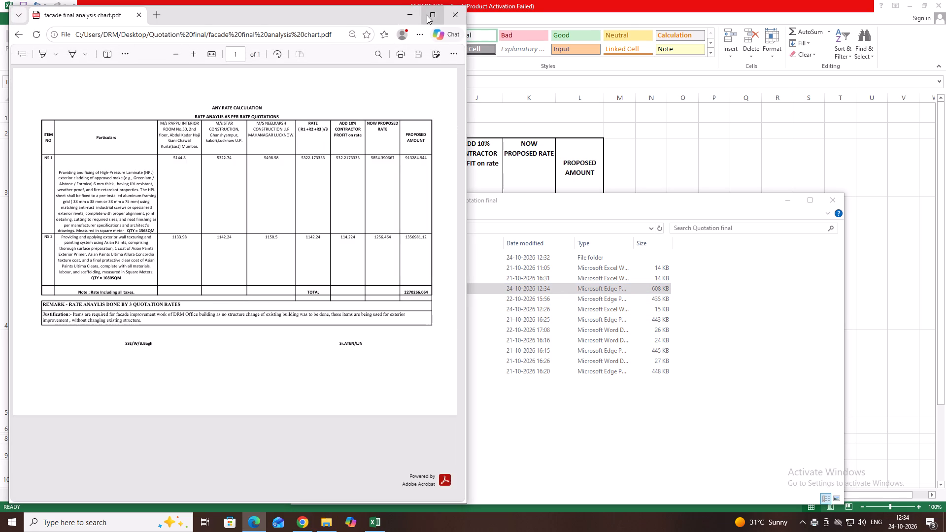
{"action": "left_click", "coordinate": [430, 15]}
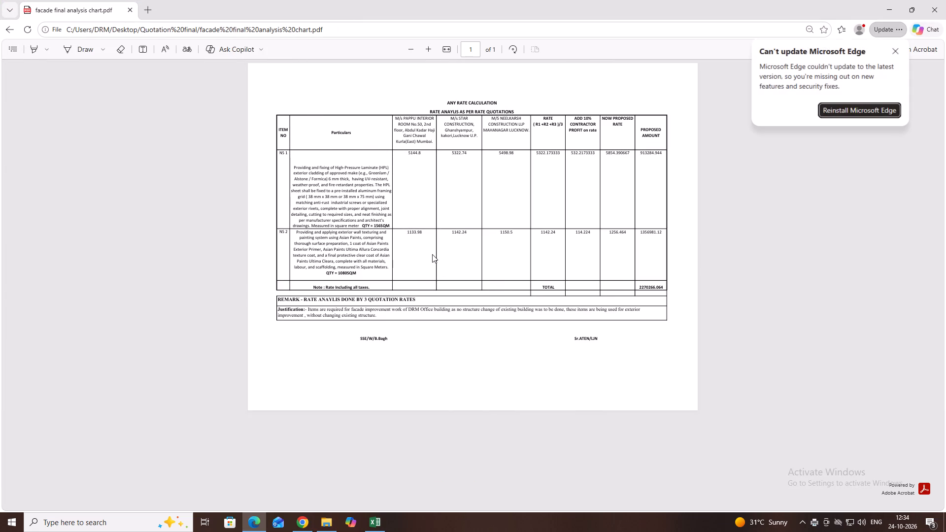
{"action": "left_click", "coordinate": [900, 47]}
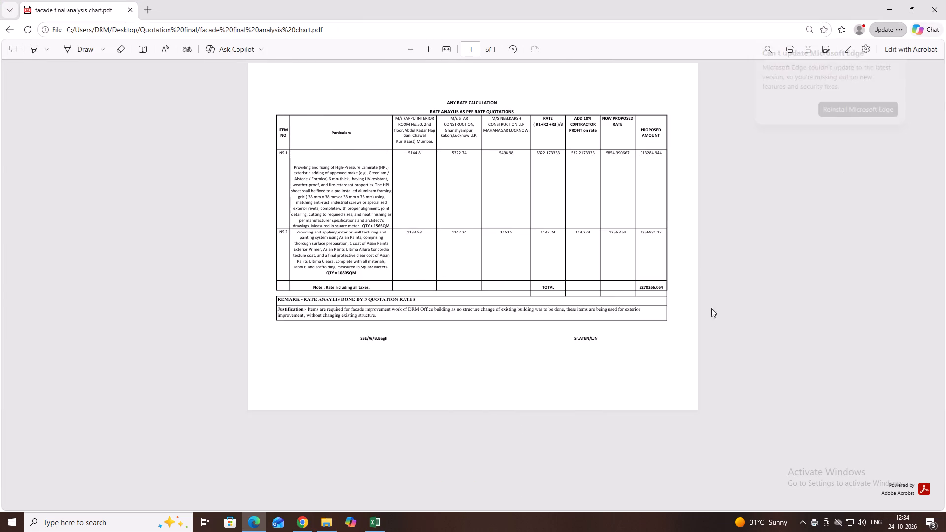
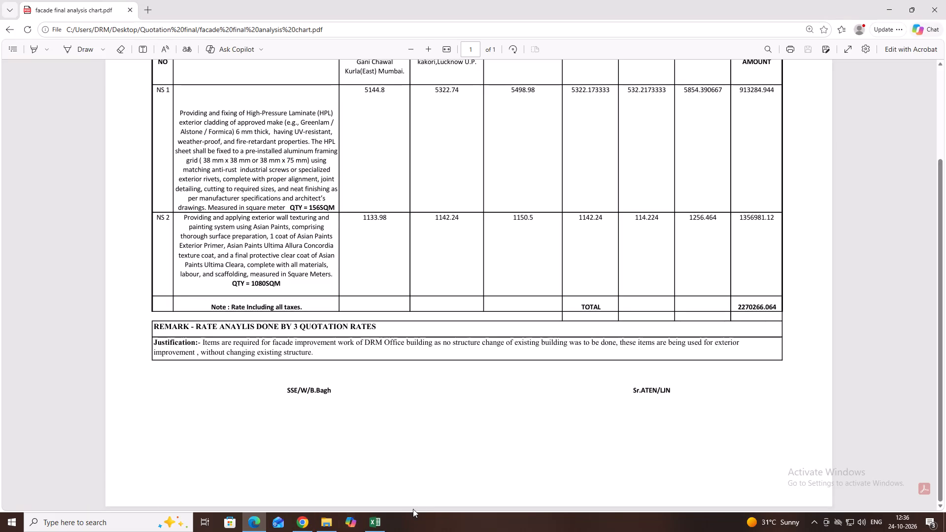
In the Excel sheet's NS 1 description, change the second framing grid size to 38 mm x 25 mm.
{"action": "left_click", "coordinate": [380, 527], "text": "ctrl"}
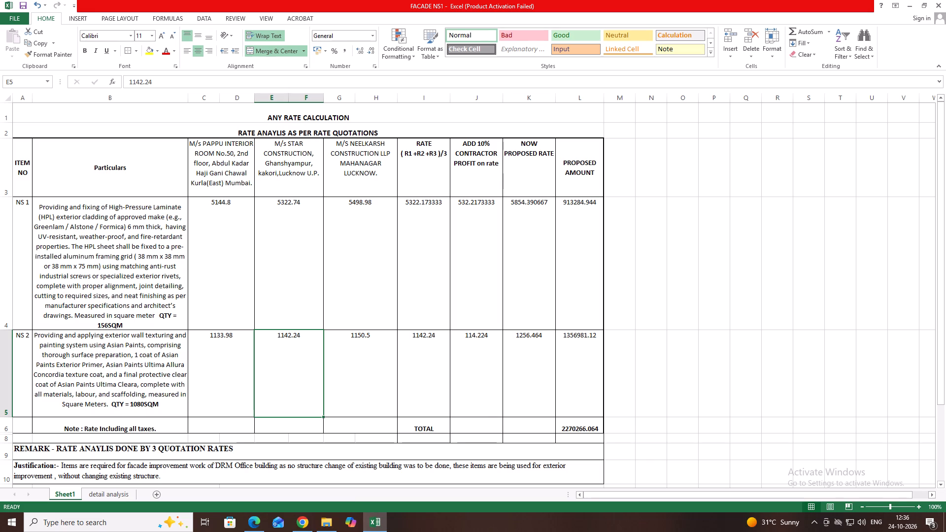
{"action": "left_click", "coordinate": [169, 257], "text": "ctrl"}
{"action": "left_click", "coordinate": [83, 268], "text": "ctrl"}
{"action": "double_click", "coordinate": [83, 268], "text": "ctrl"}
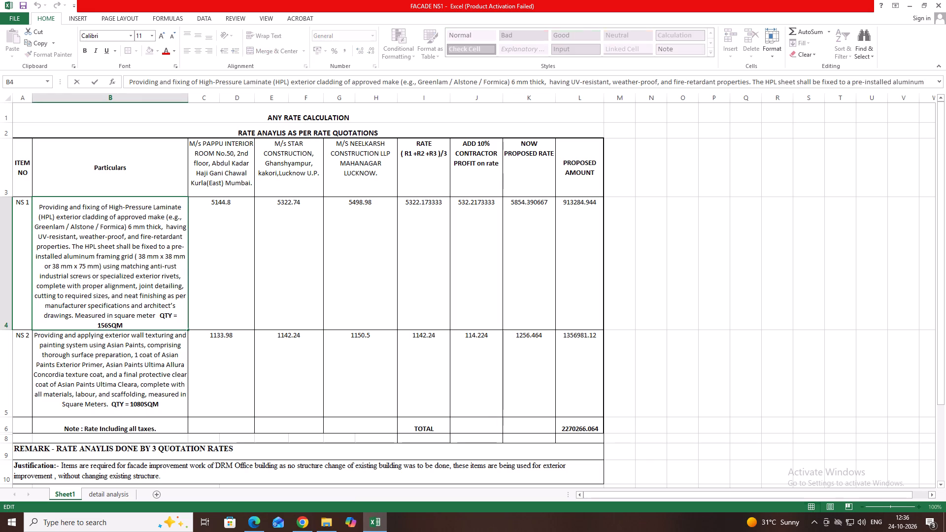
{"action": "key", "text": "BackSpace"}
{"action": "key", "text": "2"}
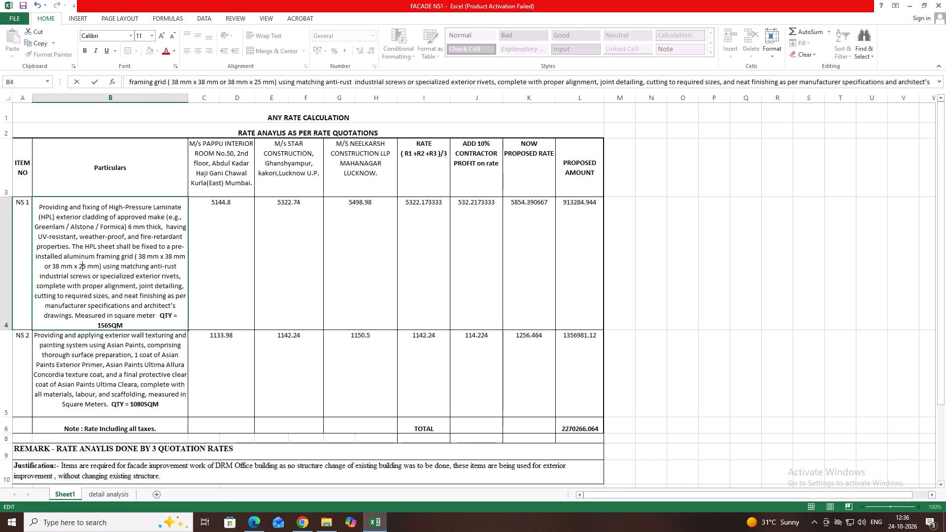
{"action": "left_click", "coordinate": [53, 225], "text": "ctrl"}
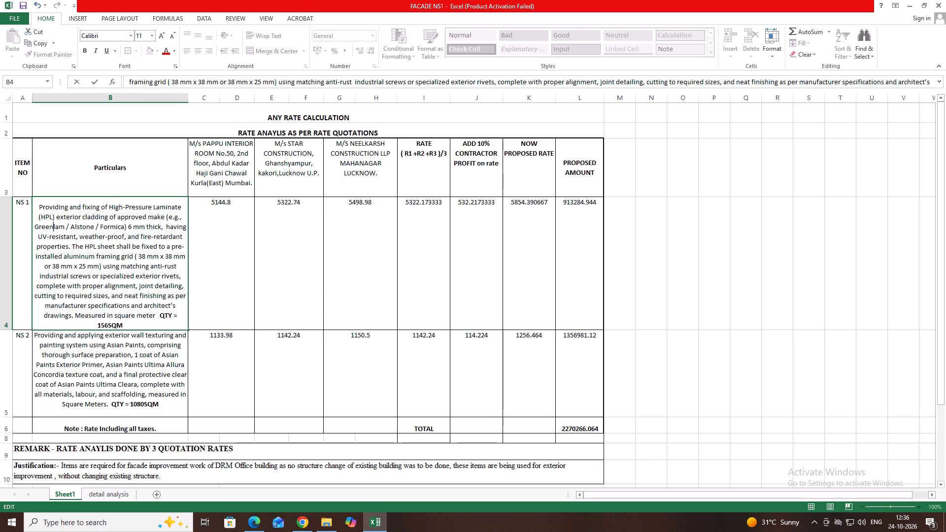
{"action": "left_click", "coordinate": [222, 286], "text": "ctrl"}
Top-align the Particulars text of items NS 1 and NS 2.
{"action": "left_click", "coordinate": [149, 275], "text": "ctrl"}
{"action": "left_click", "coordinate": [195, 35], "text": "ctrl"}
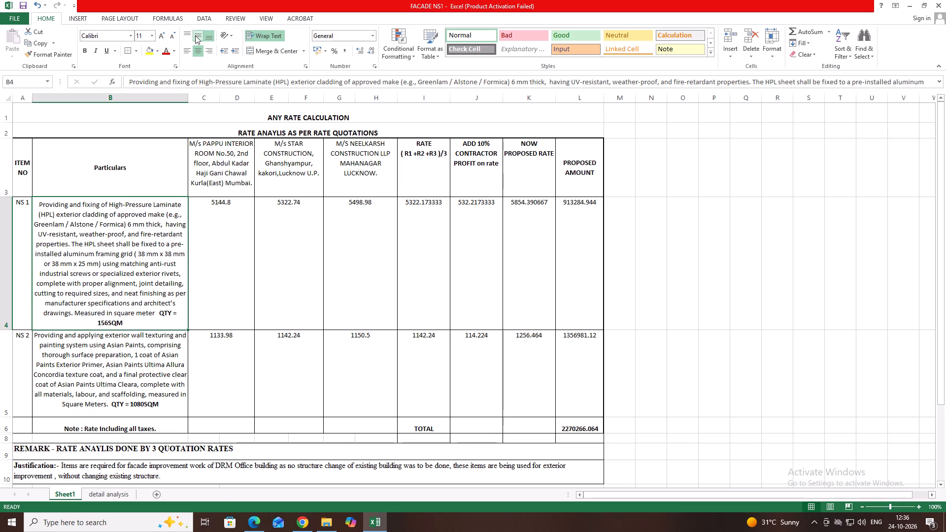
{"action": "left_click", "coordinate": [192, 34], "text": "ctrl"}
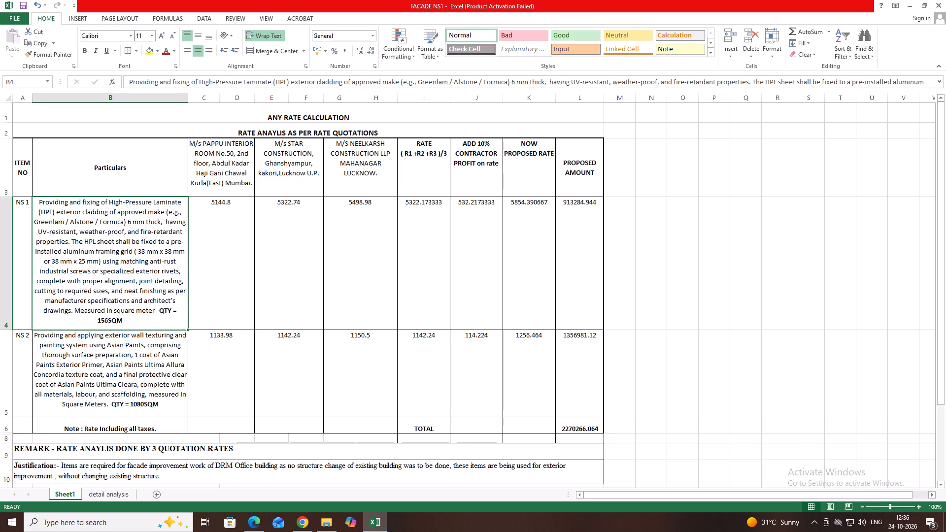
{"action": "left_click", "coordinate": [101, 390], "text": "ctrl"}
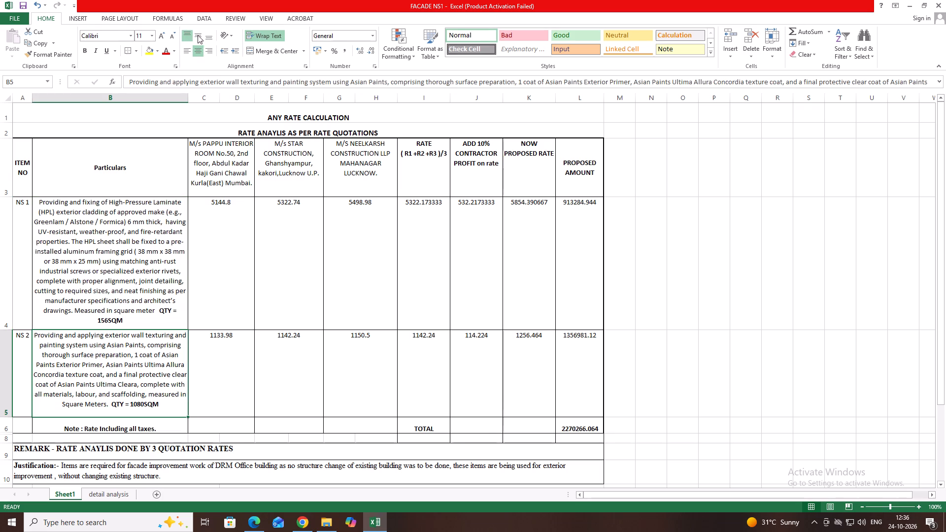
{"action": "left_click", "coordinate": [183, 33], "text": "ctrl"}
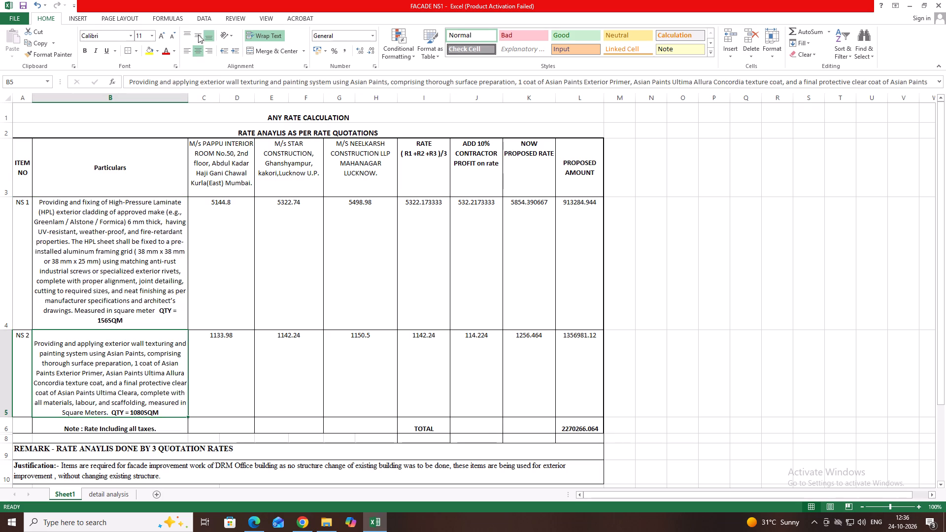
{"action": "left_click", "coordinate": [188, 33], "text": "ctrl"}
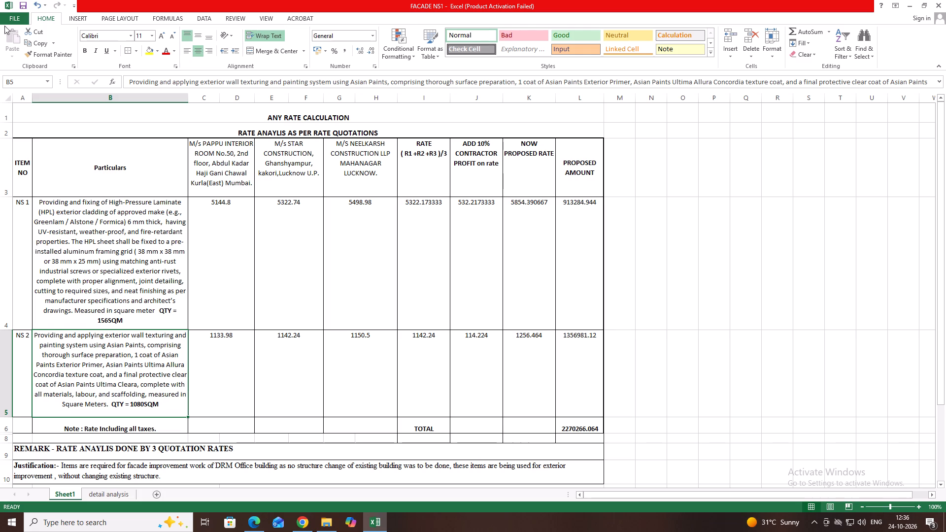
Save the workbook as FACADE NS1 in the New folder inside Quotation final, replacing the existing file.
{"action": "left_click", "coordinate": [1, 18], "text": "ctrl"}
{"action": "left_click", "coordinate": [16, 118], "text": "ctrl"}
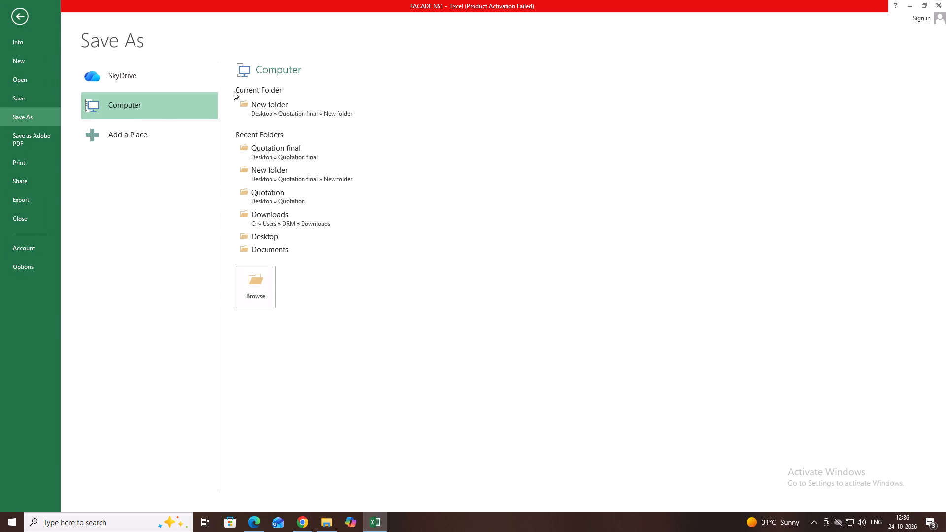
{"action": "left_click", "coordinate": [265, 111], "text": "ctrl"}
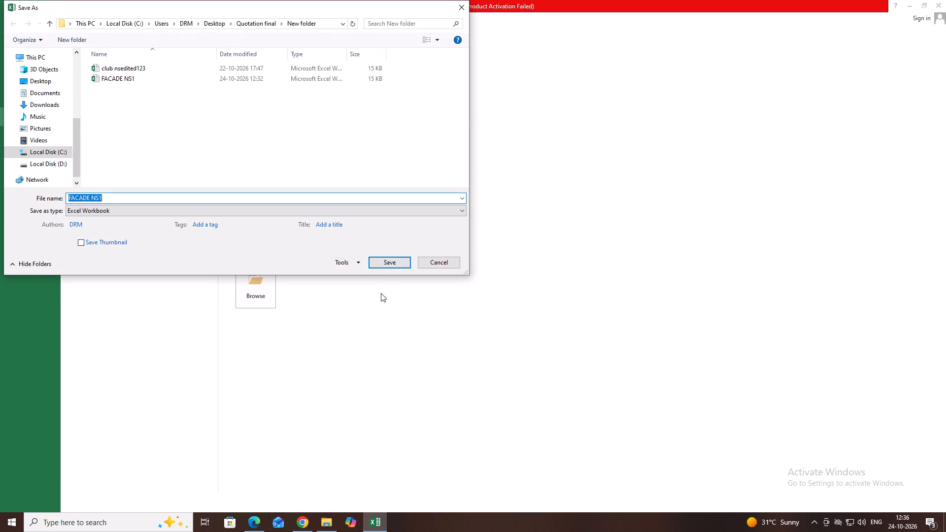
{"action": "left_click", "coordinate": [391, 263], "text": "ctrl"}
{"action": "left_click", "coordinate": [508, 264], "text": "ctrl"}
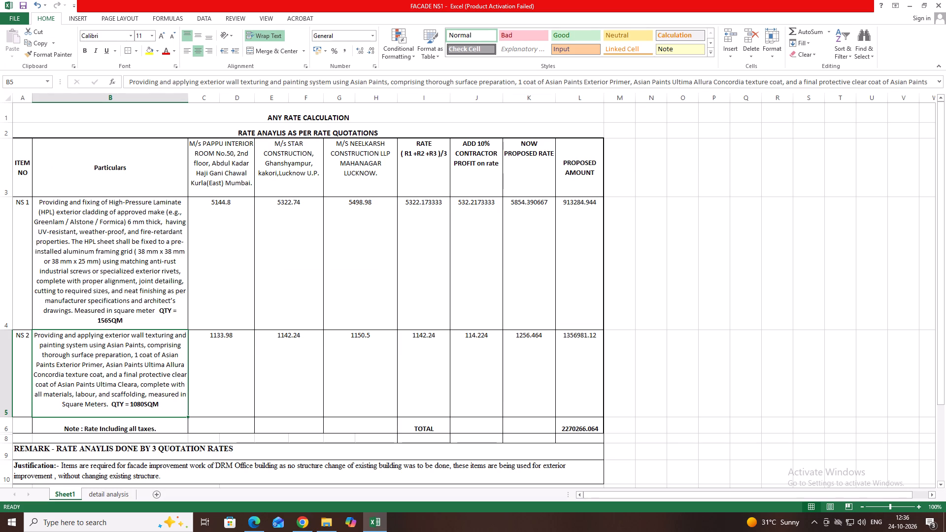
Print the sheet to PDF as "facade final analysis chart" in the Quotation final folder, replacing the existing file.
{"action": "key", "text": "ctrl+p"}
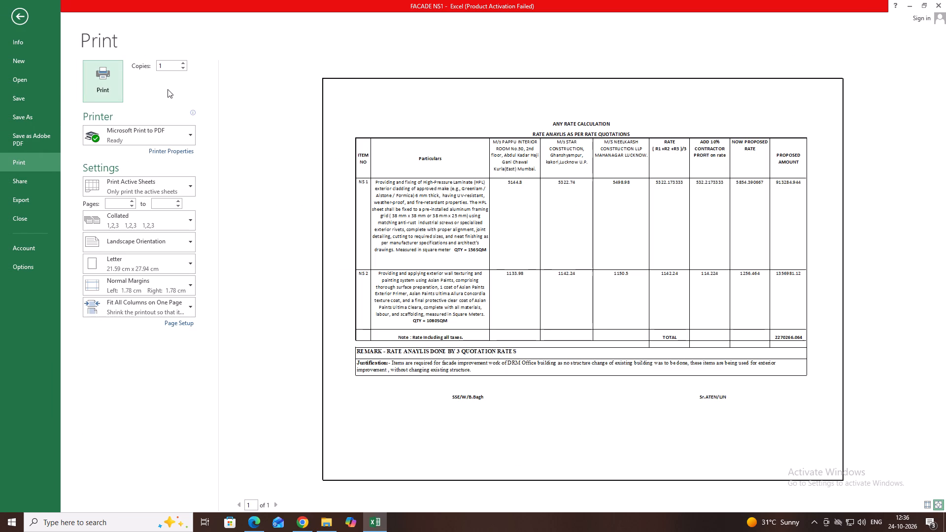
{"action": "left_click", "coordinate": [106, 89]}
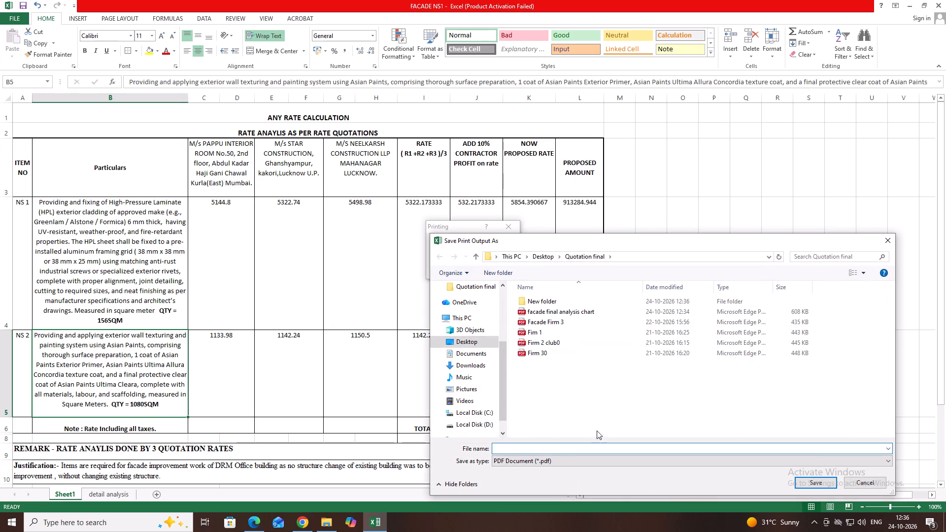
{"action": "type", "text": "facade"}
{"action": "key", "text": "space"}
{"action": "type", "text": "final ana"}
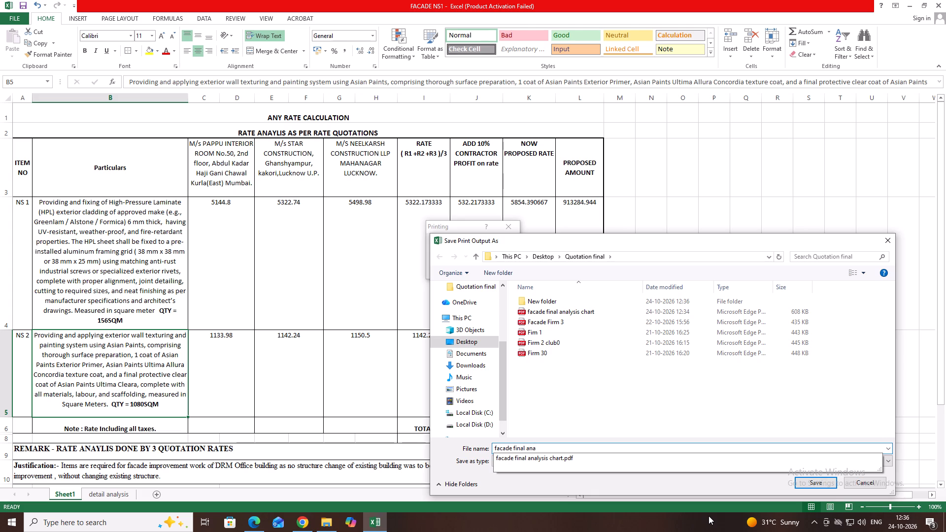
{"action": "type", "text": "lysis"}
{"action": "key", "text": "space"}
{"action": "type", "text": "chart"}
{"action": "key", "text": "space"}
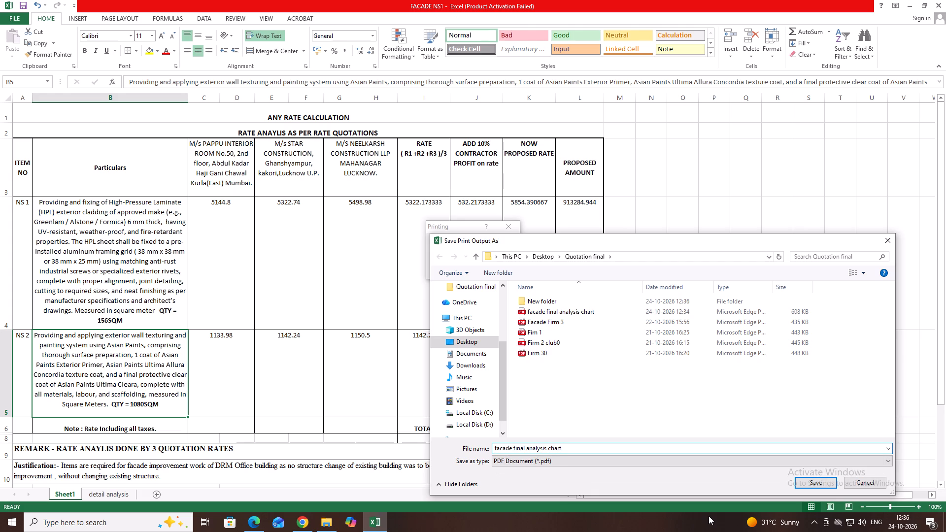
{"action": "left_click", "coordinate": [819, 481]}
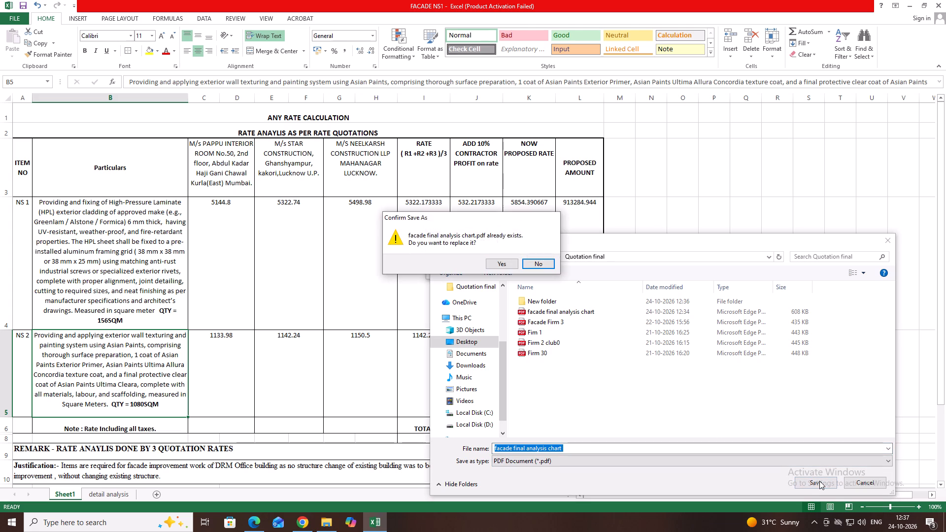
{"action": "left_click", "coordinate": [500, 261]}
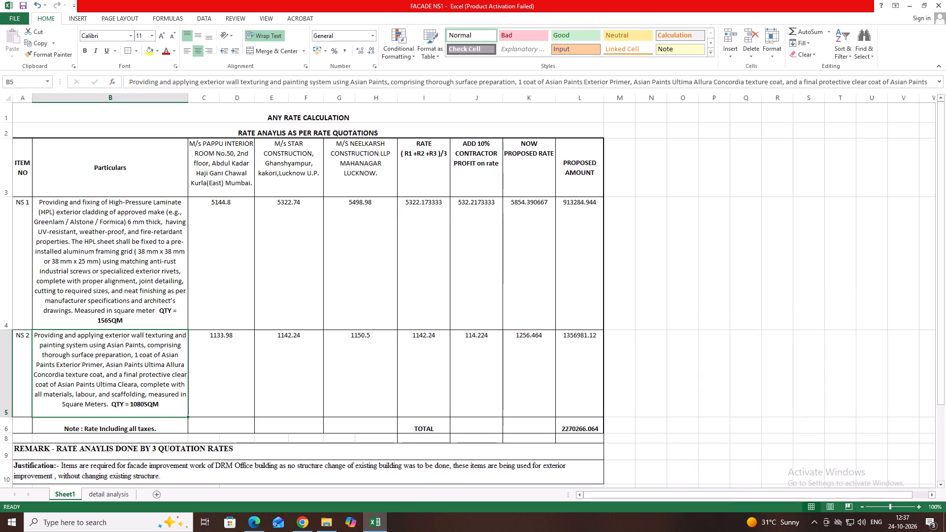
Check the rate analysis sheet in the print preview and return to the worksheet.
{"action": "key", "text": "ctrl+p"}
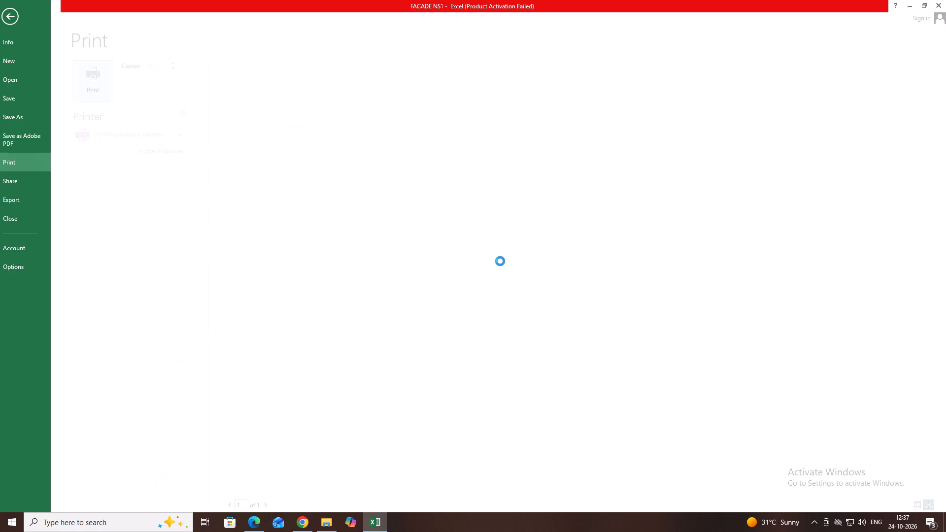
{"action": "scroll", "coordinate": [572, 295], "scroll_direction": "up", "scroll_amount": 1}
{"action": "scroll", "coordinate": [571, 301], "scroll_direction": "down", "scroll_amount": 1}
{"action": "scroll", "coordinate": [521, 325], "scroll_direction": "up", "scroll_amount": 1}
{"action": "scroll", "coordinate": [521, 325], "scroll_direction": "down", "scroll_amount": 1}
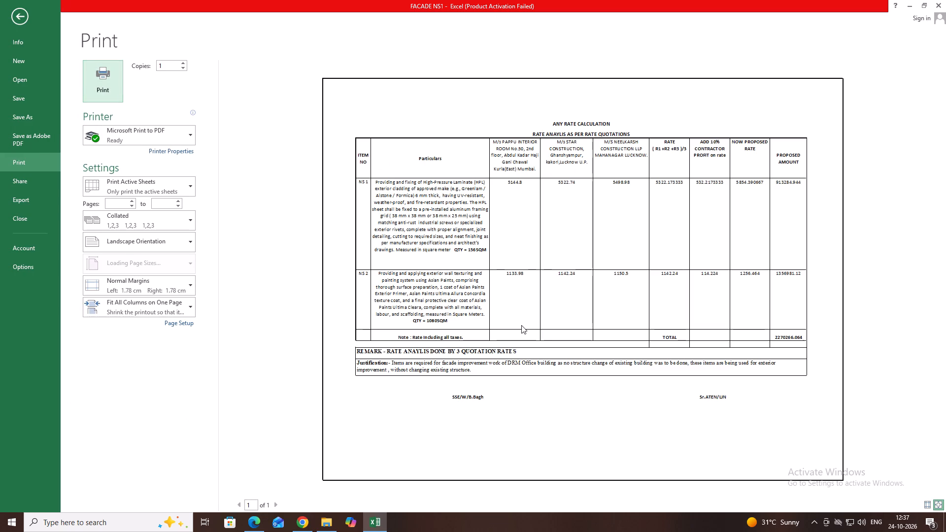
{"action": "left_click", "coordinate": [17, 15]}
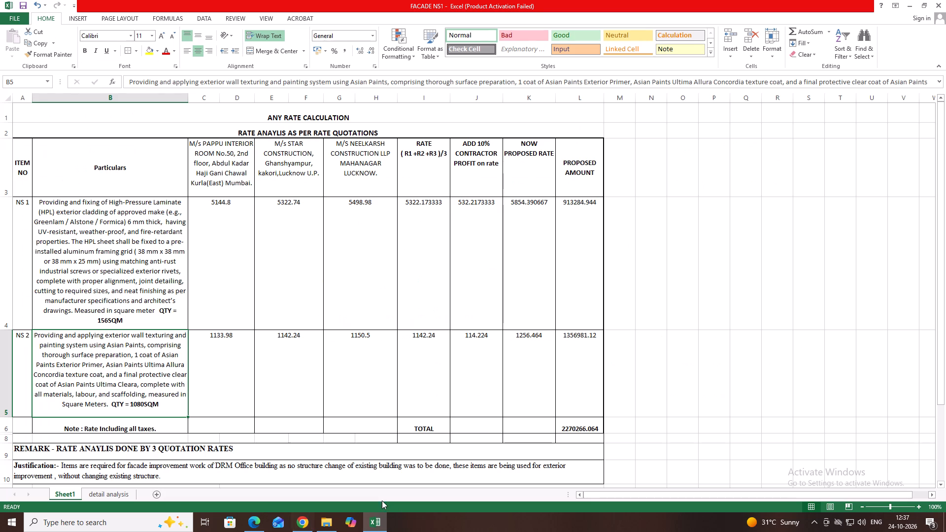
Open the facade final analysis chart PDF from the Quotation final folder, review the whole page, and put the PDF and folder windows away.
{"action": "left_click", "coordinate": [332, 516]}
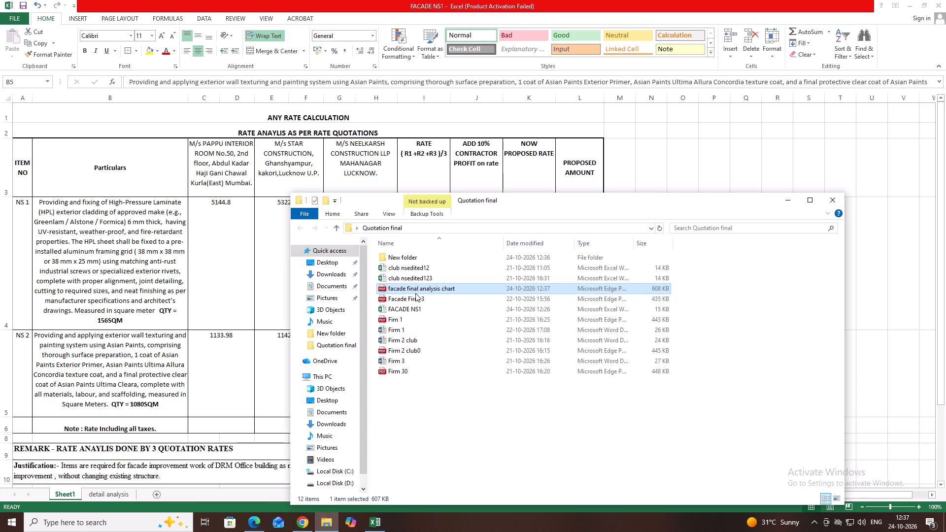
{"action": "double_click", "coordinate": [416, 290]}
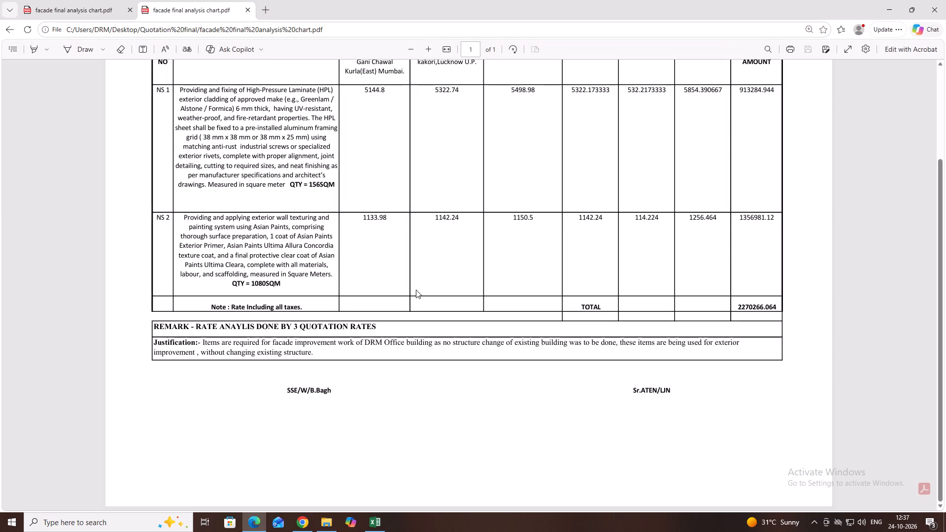
{"action": "scroll", "coordinate": [416, 290], "scroll_direction": "up", "scroll_amount": 3}
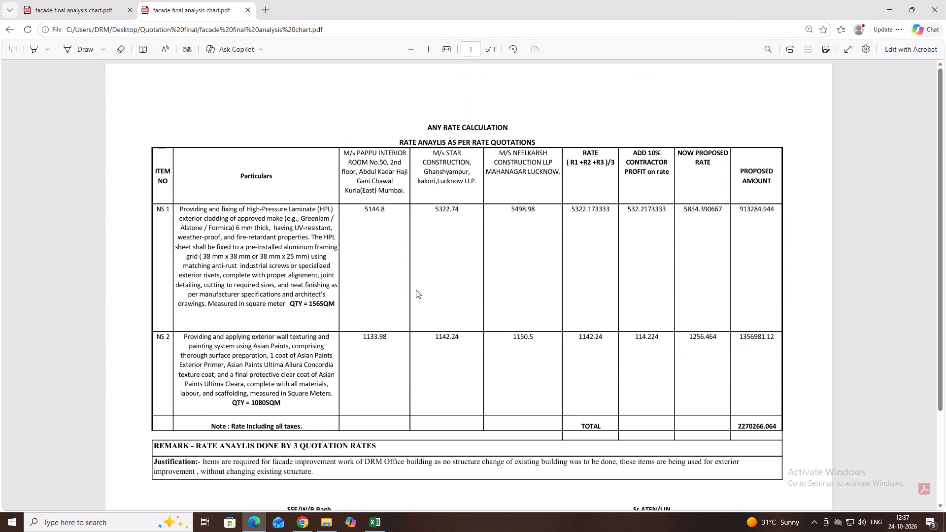
{"action": "scroll", "coordinate": [403, 280], "scroll_direction": "down", "scroll_amount": 1}
{"action": "scroll", "coordinate": [401, 292], "scroll_direction": "up", "scroll_amount": 1}
{"action": "scroll", "coordinate": [400, 305], "scroll_direction": "down", "scroll_amount": 1}
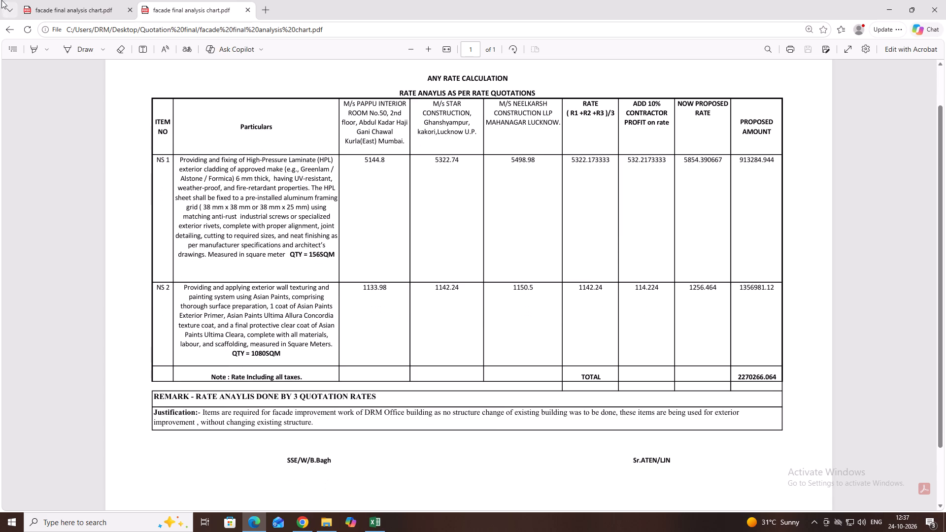
{"action": "left_click", "coordinate": [893, 9]}
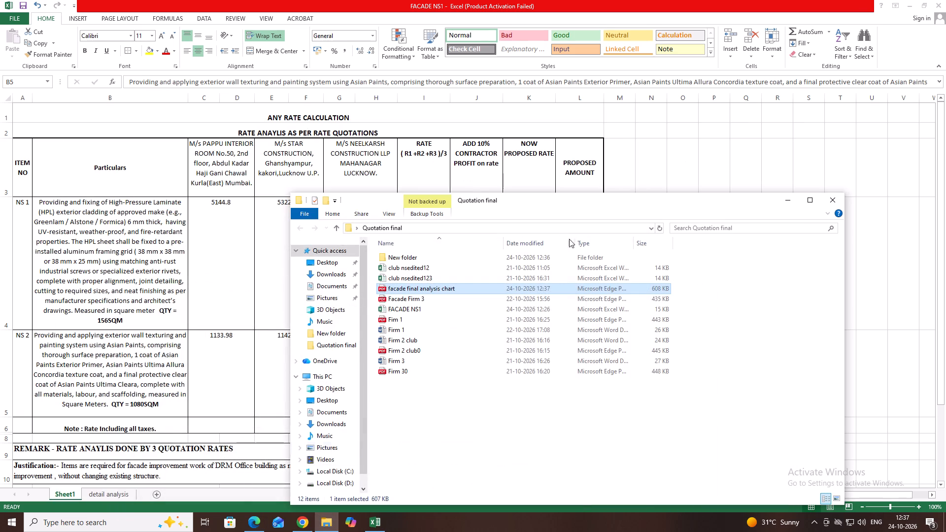
{"action": "left_click", "coordinate": [835, 203]}
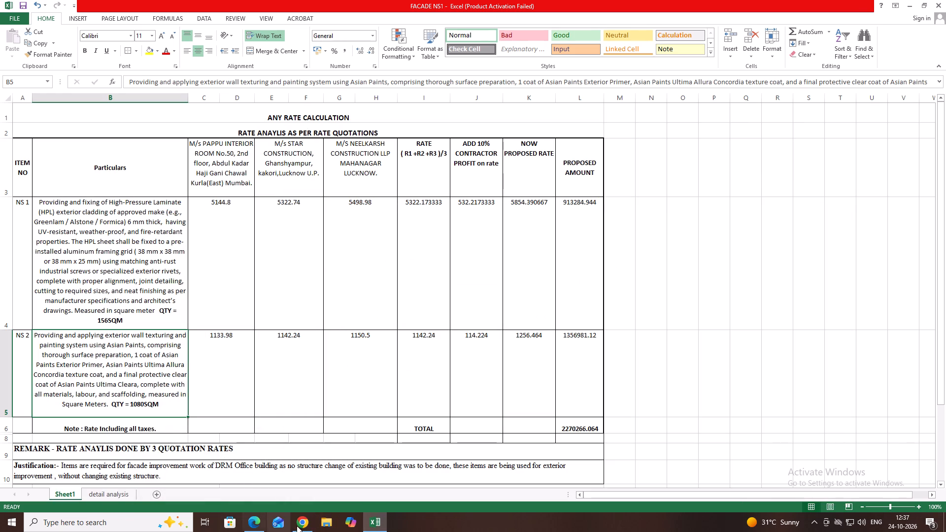
Switch to Chrome and refresh the Chatwait dashboard to check the earnings.
{"action": "left_click", "coordinate": [303, 524]}
{"action": "left_click", "coordinate": [196, 10]}
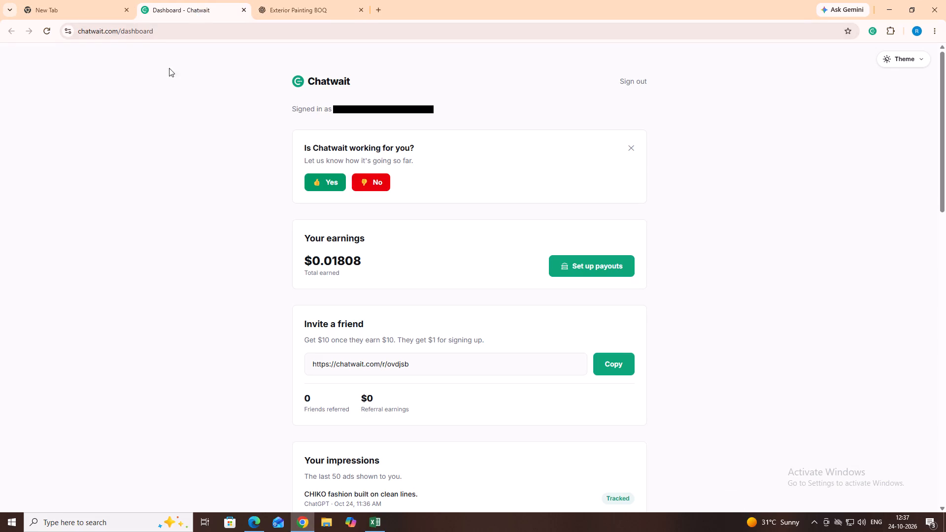
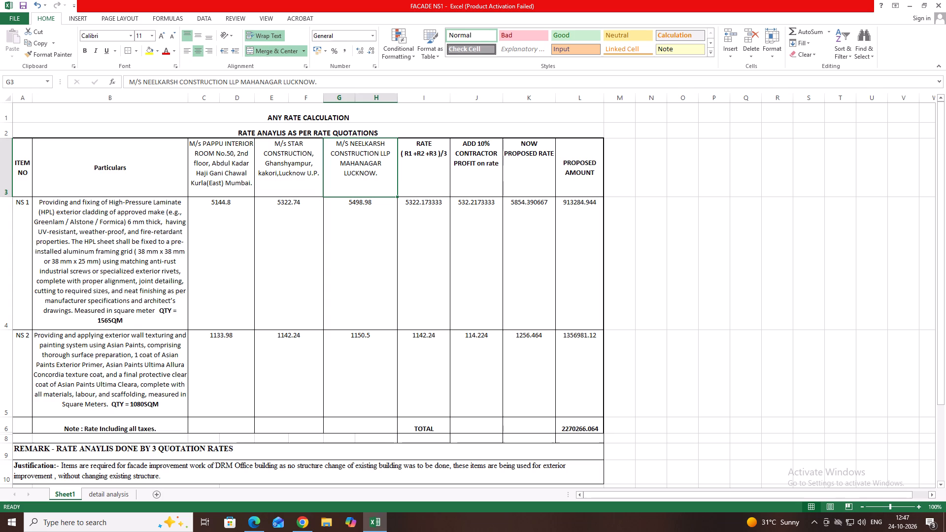
In the FACADE NS1 sheet, replace the third quotation firm's header in cell G3 with M/S SHREE PARMESHWAR CONSTRUCTION.
{"action": "key", "text": "BackSpace"}
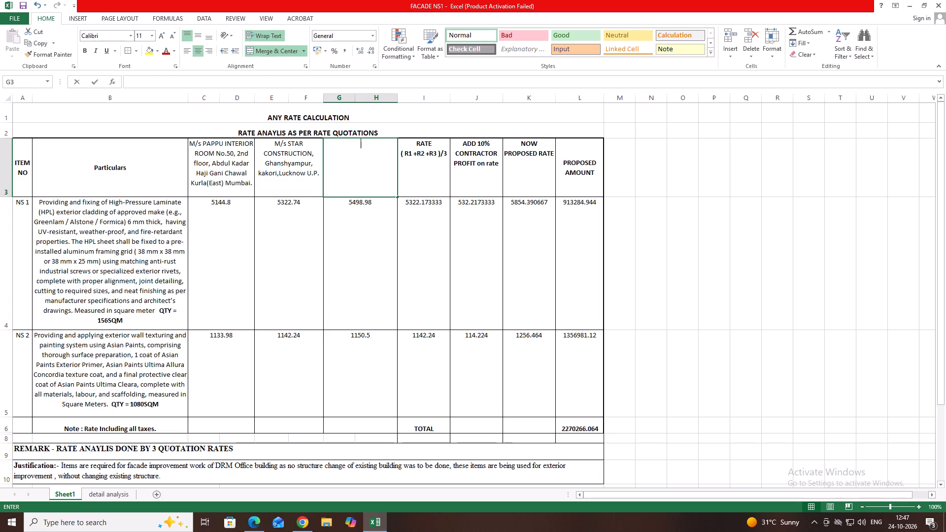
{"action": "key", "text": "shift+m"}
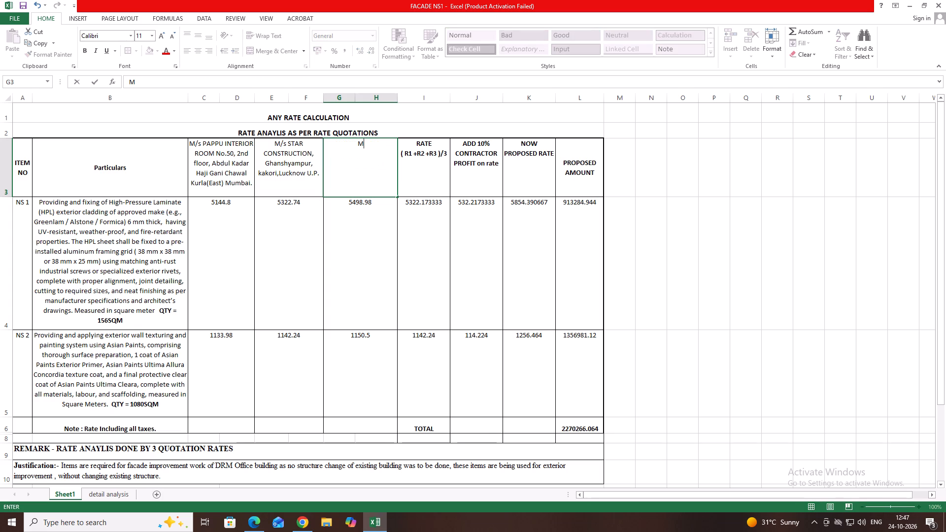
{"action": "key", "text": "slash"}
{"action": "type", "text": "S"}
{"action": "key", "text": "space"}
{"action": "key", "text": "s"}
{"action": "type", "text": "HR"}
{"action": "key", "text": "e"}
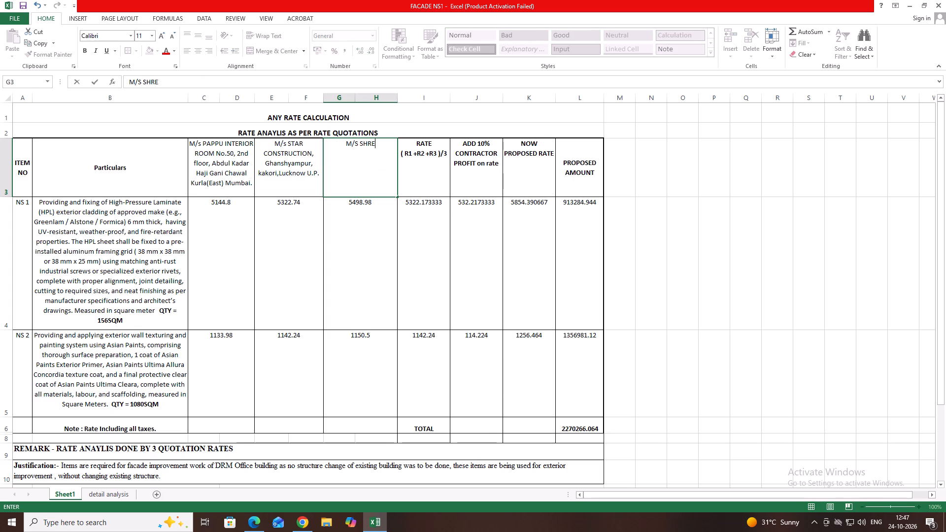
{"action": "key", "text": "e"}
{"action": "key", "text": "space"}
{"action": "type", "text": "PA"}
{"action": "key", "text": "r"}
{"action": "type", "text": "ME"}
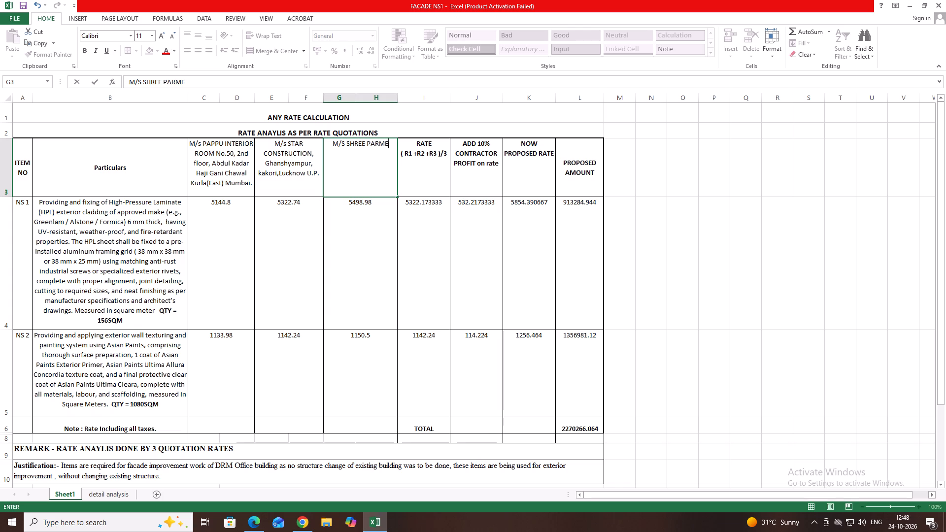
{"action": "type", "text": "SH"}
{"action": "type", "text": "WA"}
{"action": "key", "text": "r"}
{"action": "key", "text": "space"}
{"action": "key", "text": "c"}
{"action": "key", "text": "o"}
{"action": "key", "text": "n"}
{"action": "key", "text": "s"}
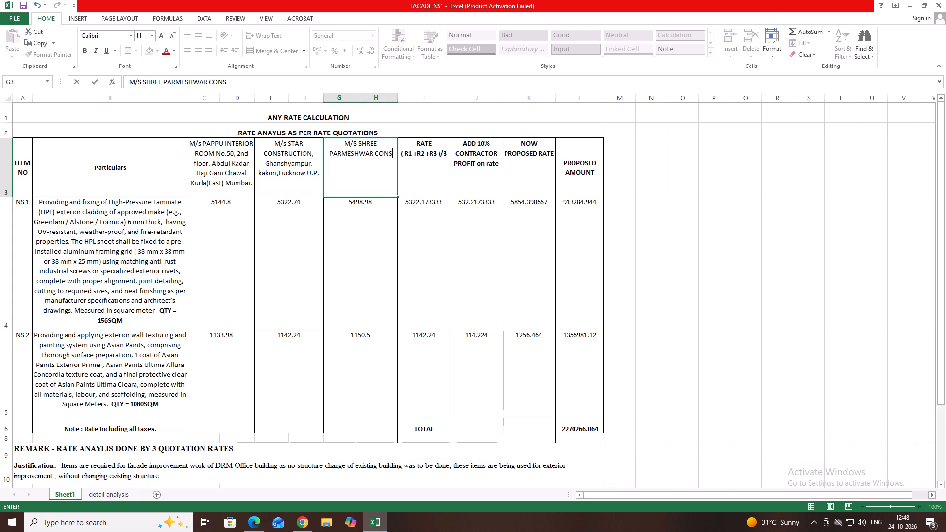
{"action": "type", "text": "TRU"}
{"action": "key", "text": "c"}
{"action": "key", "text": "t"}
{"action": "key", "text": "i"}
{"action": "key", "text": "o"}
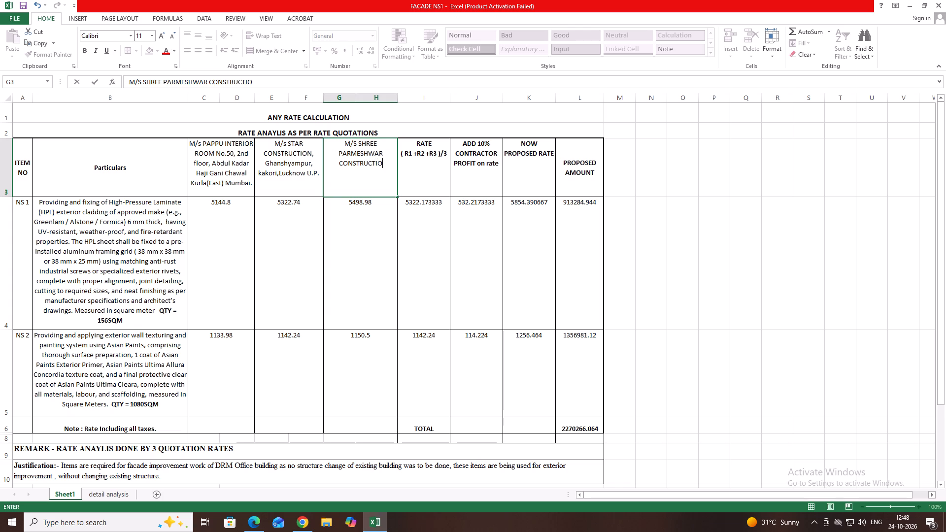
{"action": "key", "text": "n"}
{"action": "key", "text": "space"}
Complete the third firm's header with its address after the name: gate number, locality and LUCKNOW.
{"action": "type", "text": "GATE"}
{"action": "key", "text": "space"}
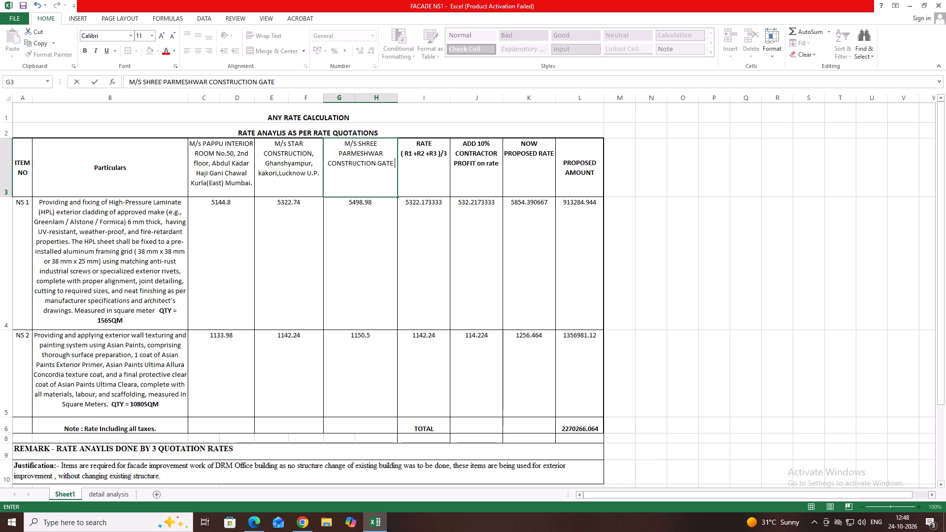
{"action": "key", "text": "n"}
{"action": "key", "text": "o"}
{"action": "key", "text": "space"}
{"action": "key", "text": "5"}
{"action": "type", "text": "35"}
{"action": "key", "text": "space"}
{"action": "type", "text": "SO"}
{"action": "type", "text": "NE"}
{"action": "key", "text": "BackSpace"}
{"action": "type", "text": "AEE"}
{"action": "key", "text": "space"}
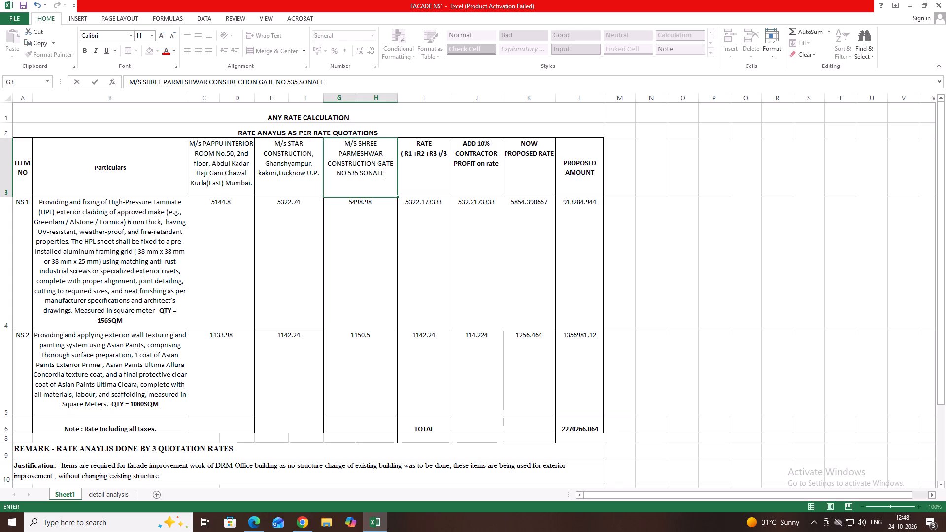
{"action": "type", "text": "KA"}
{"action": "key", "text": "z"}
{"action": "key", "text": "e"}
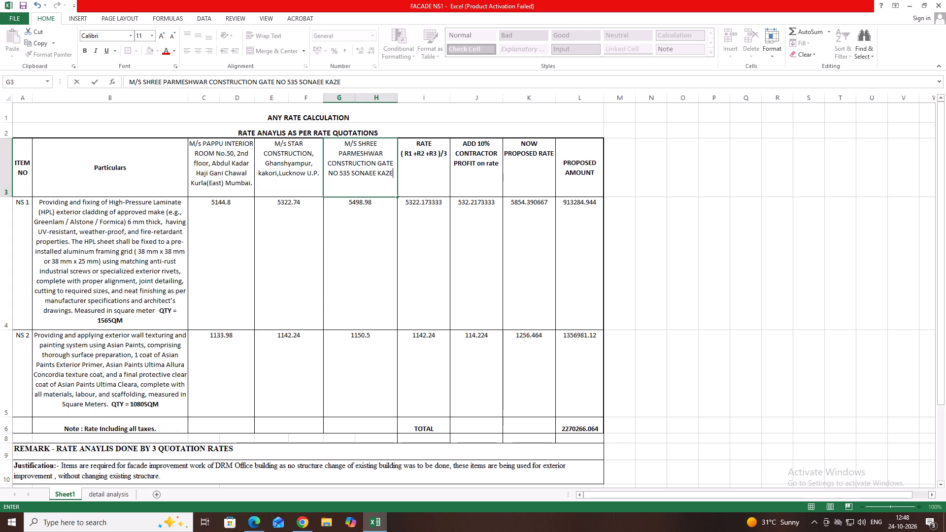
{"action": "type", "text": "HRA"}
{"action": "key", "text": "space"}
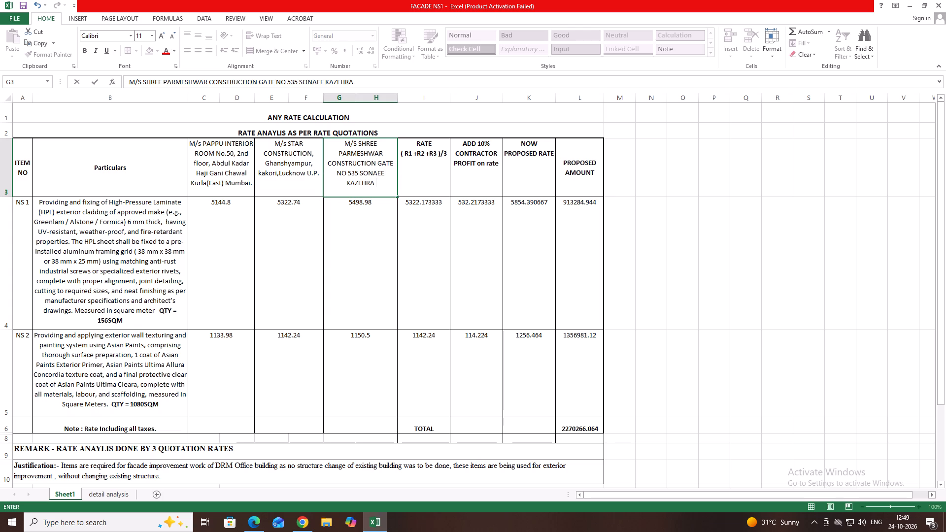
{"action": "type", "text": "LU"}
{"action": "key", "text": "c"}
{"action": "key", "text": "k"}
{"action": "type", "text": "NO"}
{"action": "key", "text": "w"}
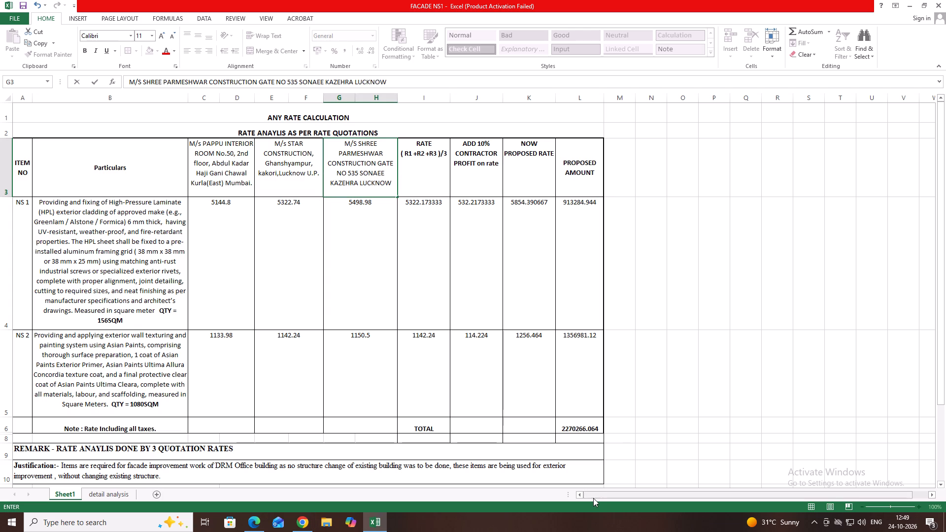
Save the workbook, and save it again as FACADE NS1 in Quotation final's New folder, replacing the existing file.
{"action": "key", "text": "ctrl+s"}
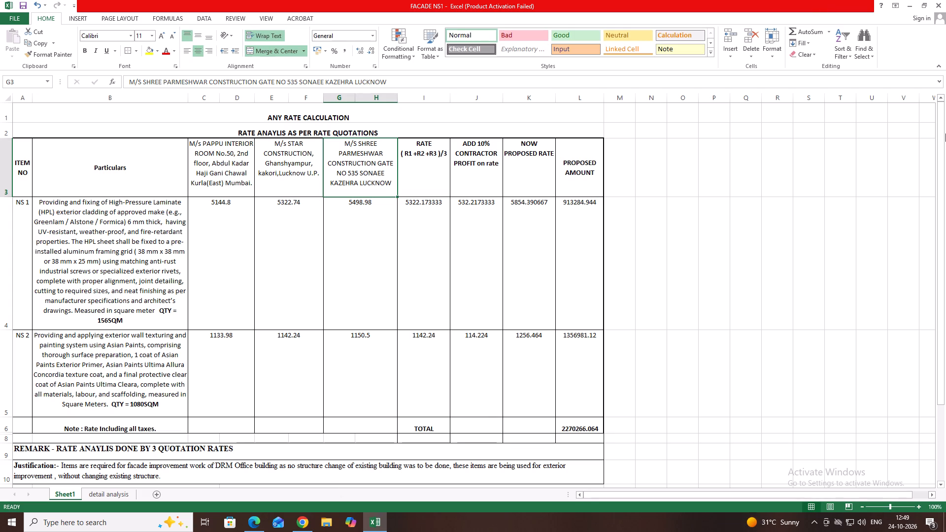
{"action": "left_click", "coordinate": [6, 17]}
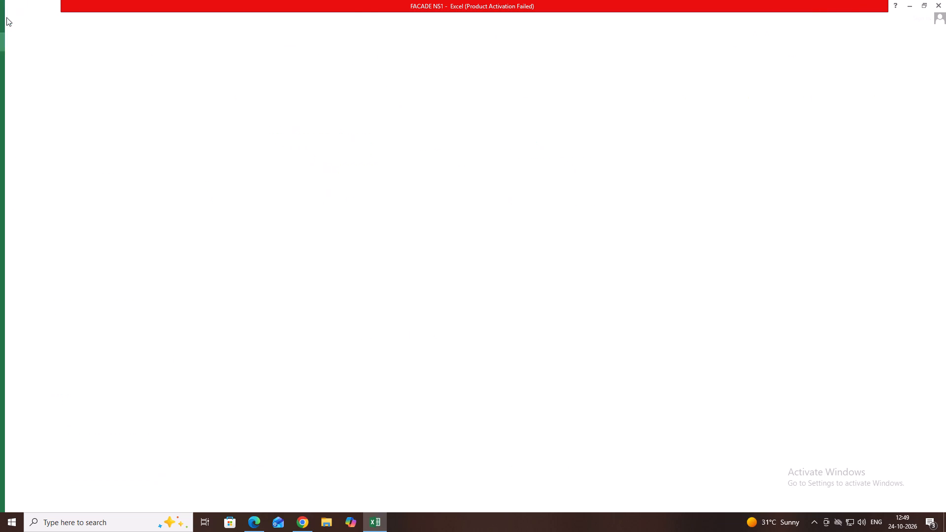
{"action": "left_click", "coordinate": [30, 122]}
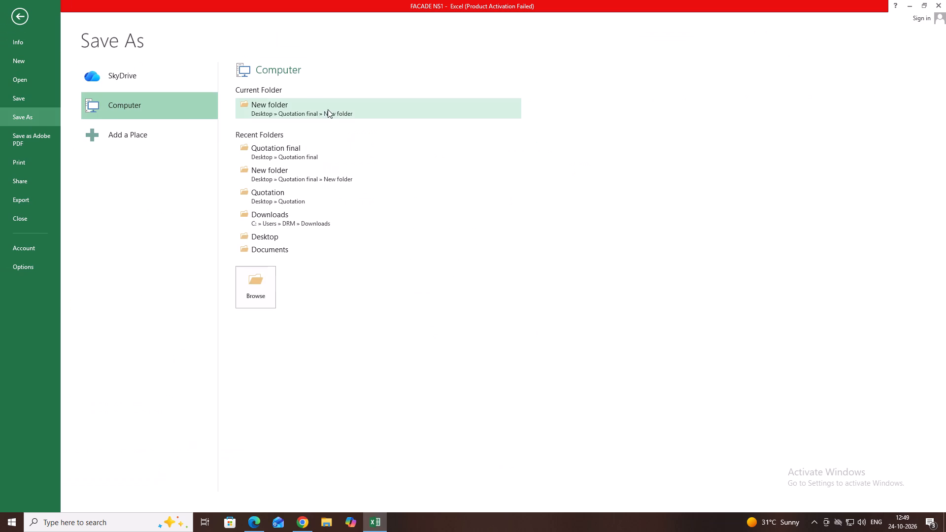
{"action": "left_click", "coordinate": [314, 109]}
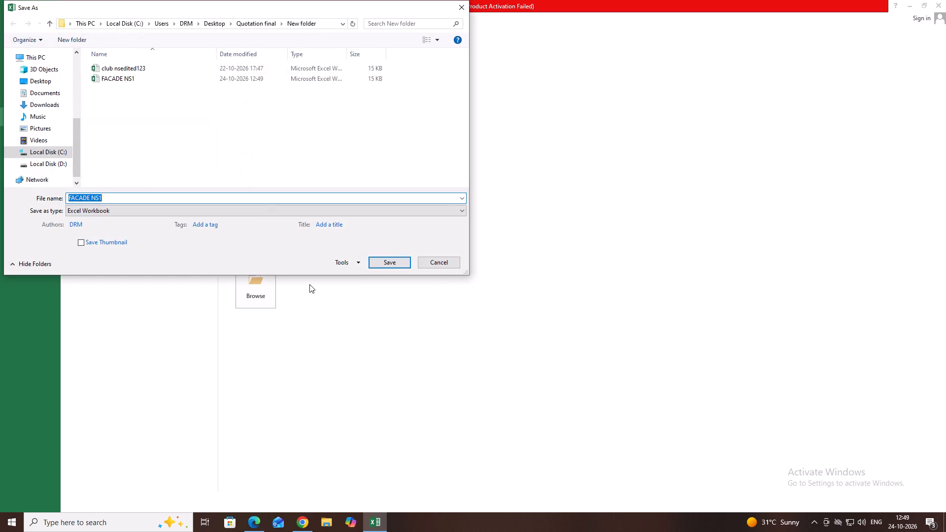
{"action": "left_click", "coordinate": [385, 263]}
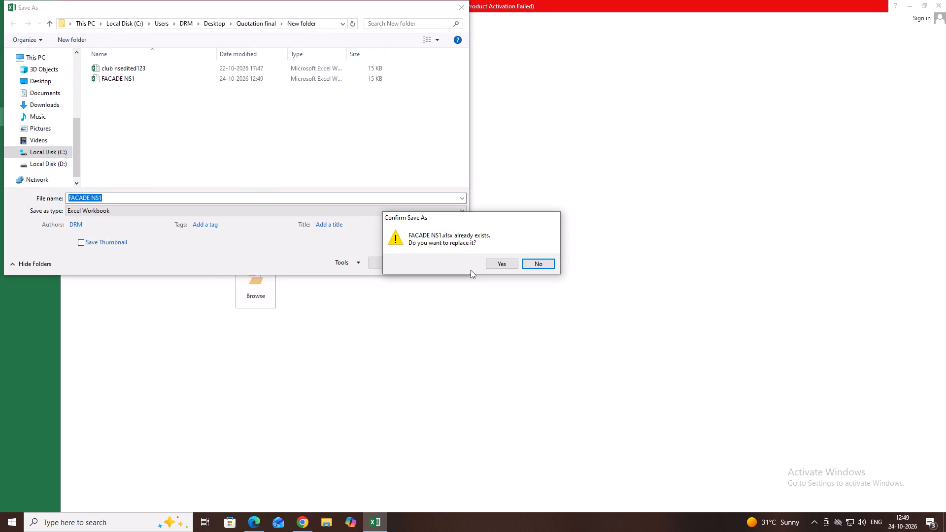
{"action": "left_click", "coordinate": [503, 261]}
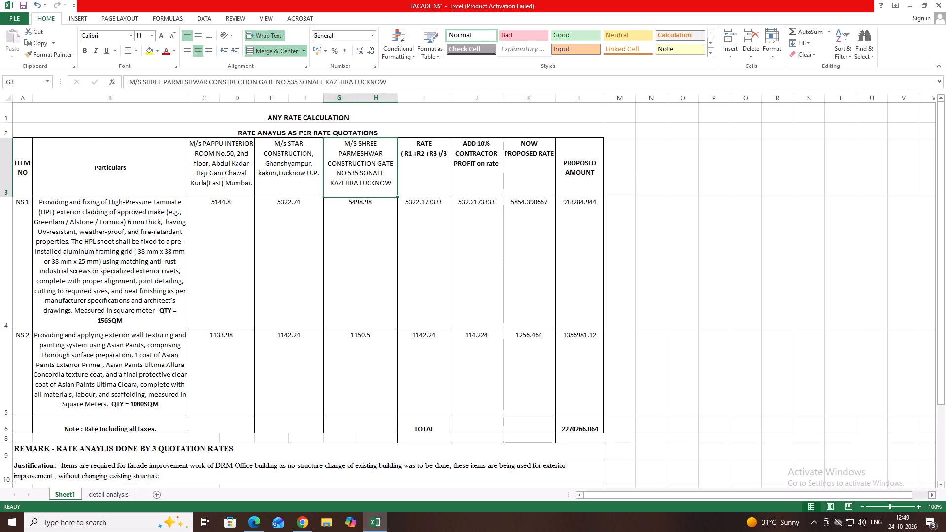
Print the sheet with Microsoft Print to PDF into the Quotation final folder, replacing the existing facade final analysis chart PDF.
{"action": "key", "text": "ctrl+p"}
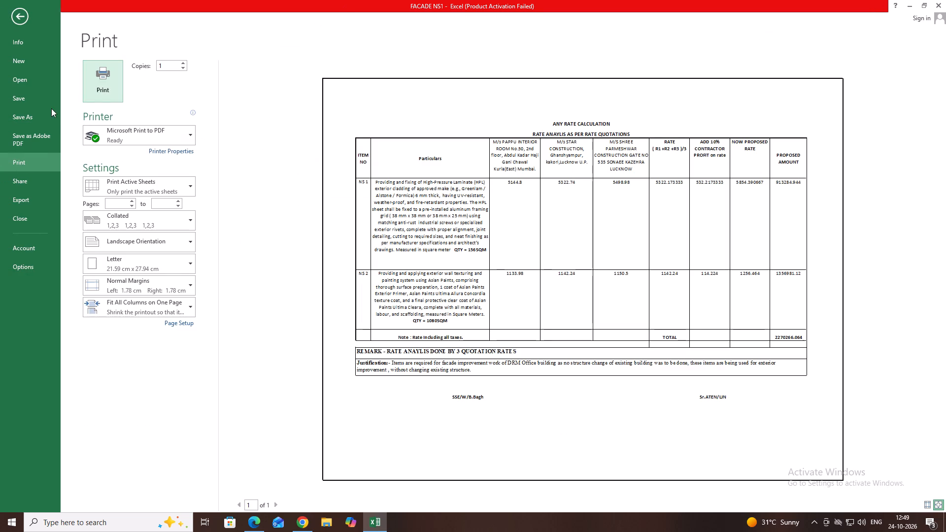
{"action": "left_click", "coordinate": [112, 88]}
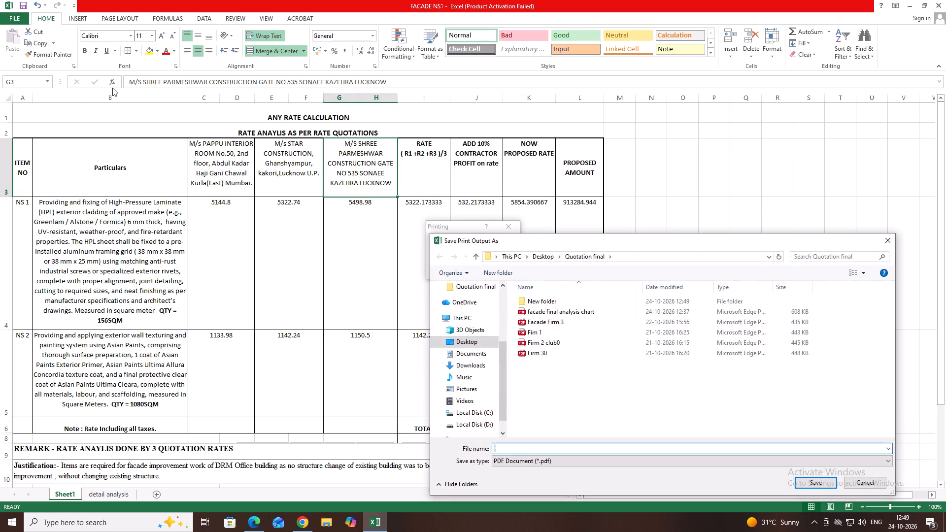
{"action": "left_click", "coordinate": [574, 313]}
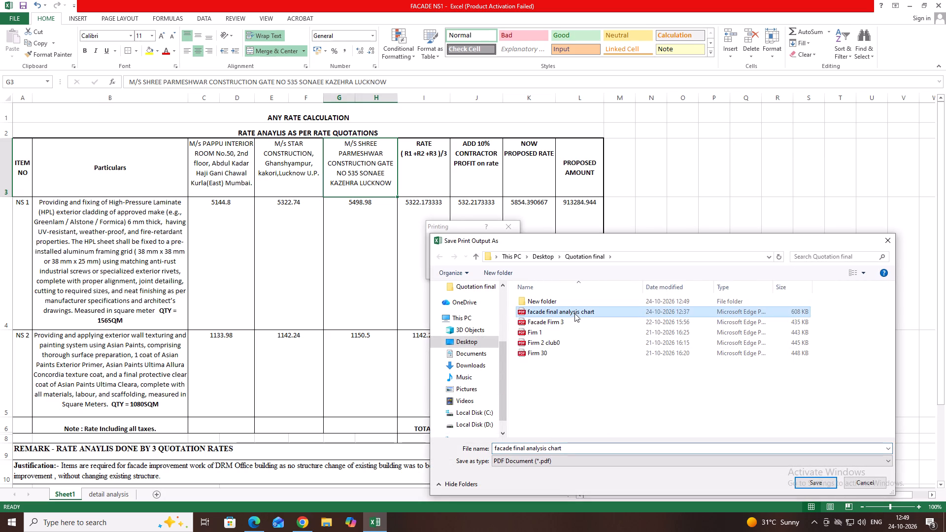
{"action": "left_click", "coordinate": [812, 481]}
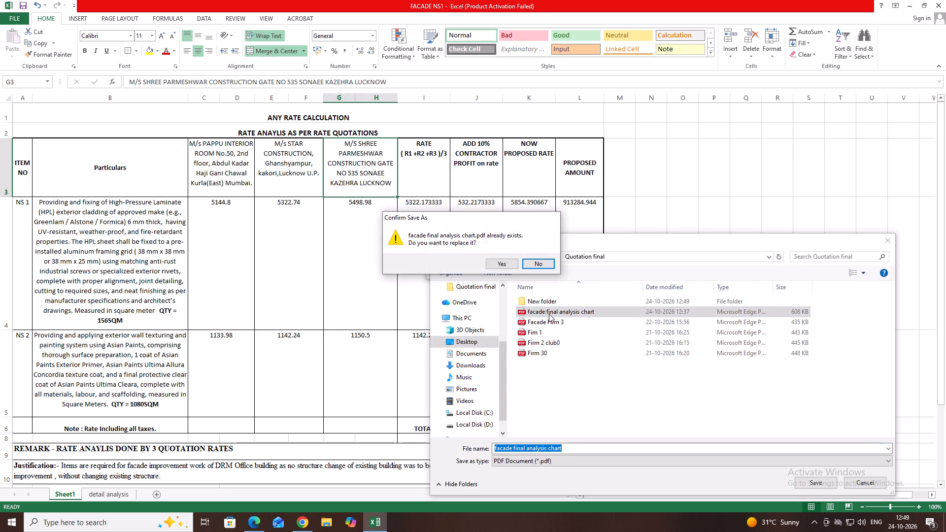
{"action": "left_click", "coordinate": [502, 263]}
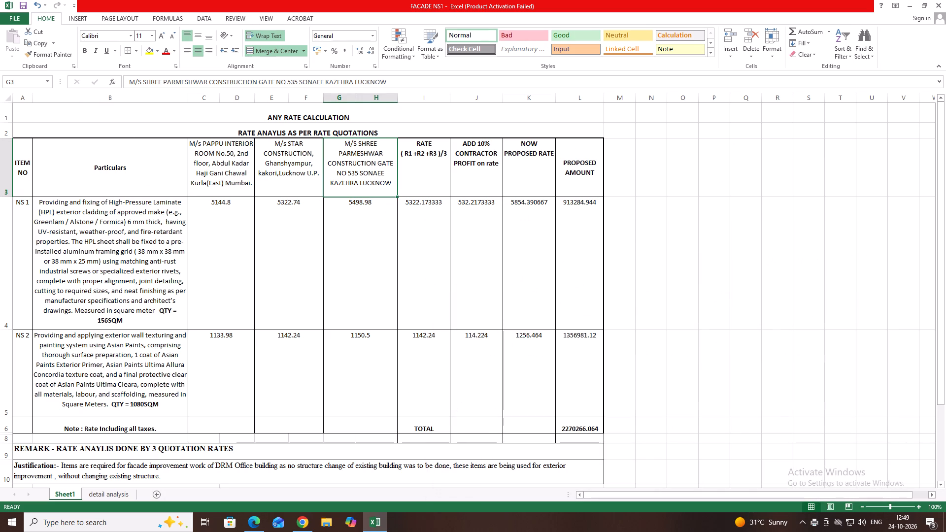
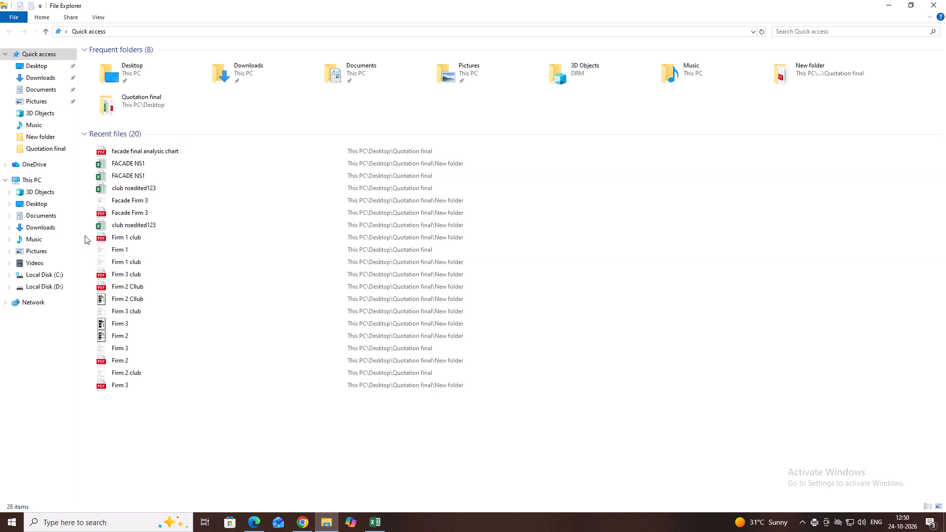
Open the Facade Firm 1 Word quotation from Quotation final's New folder and examine its item descriptions, rates and amounts.
{"action": "double_click", "coordinate": [48, 136]}
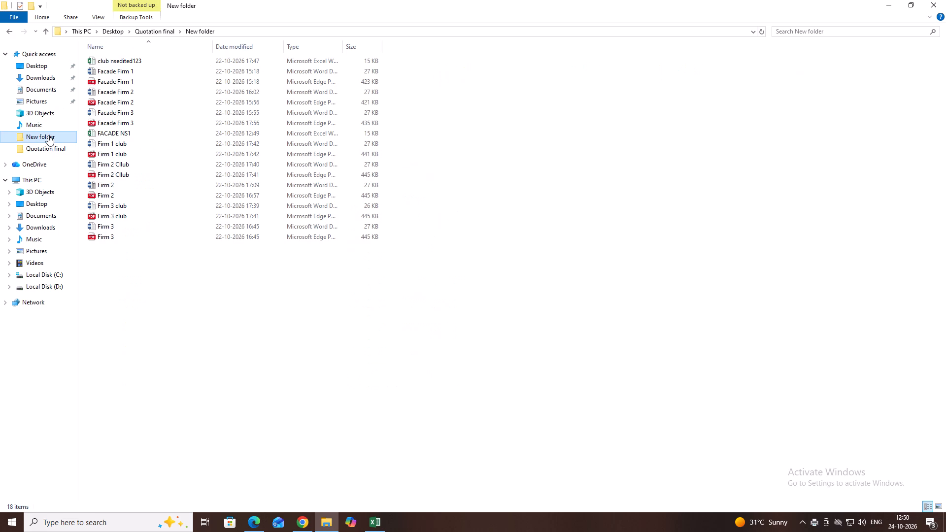
{"action": "double_click", "coordinate": [107, 68]}
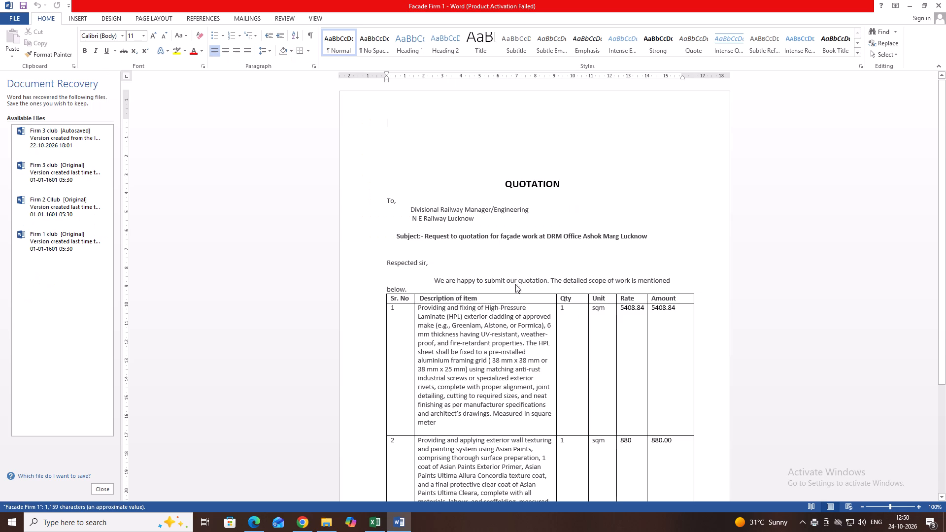
{"action": "left_click", "coordinate": [569, 358]}
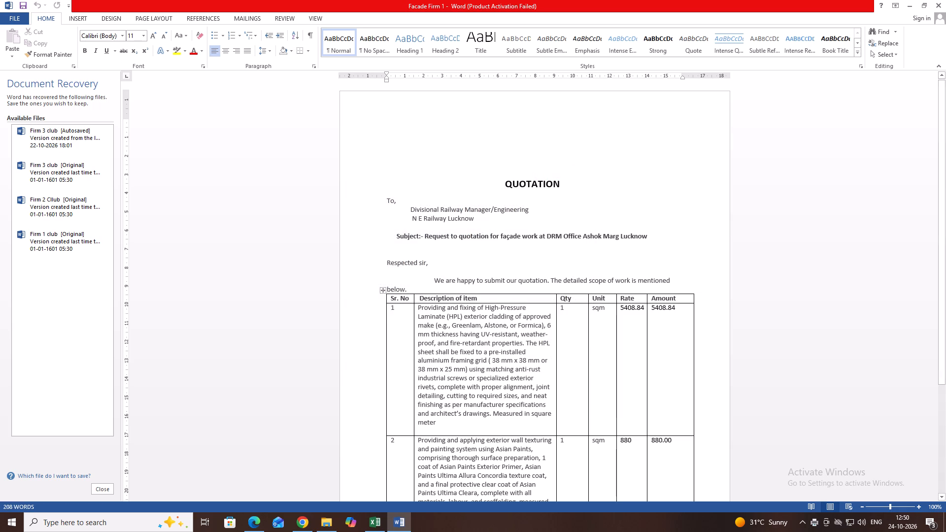
{"action": "scroll", "coordinate": [658, 366], "scroll_direction": "up", "scroll_amount": 1}
{"action": "scroll", "coordinate": [630, 352], "scroll_direction": "down", "scroll_amount": 2}
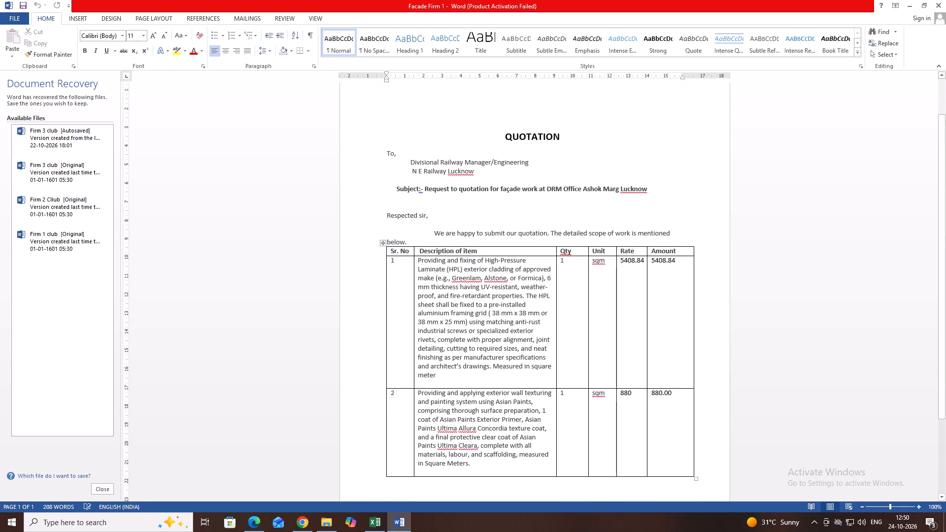
{"action": "scroll", "coordinate": [630, 352], "scroll_direction": "down", "scroll_amount": 1}
{"action": "scroll", "coordinate": [630, 352], "scroll_direction": "up", "scroll_amount": 3}
{"action": "scroll", "coordinate": [630, 352], "scroll_direction": "down", "scroll_amount": 1}
{"action": "scroll", "coordinate": [630, 352], "scroll_direction": "up", "scroll_amount": 2}
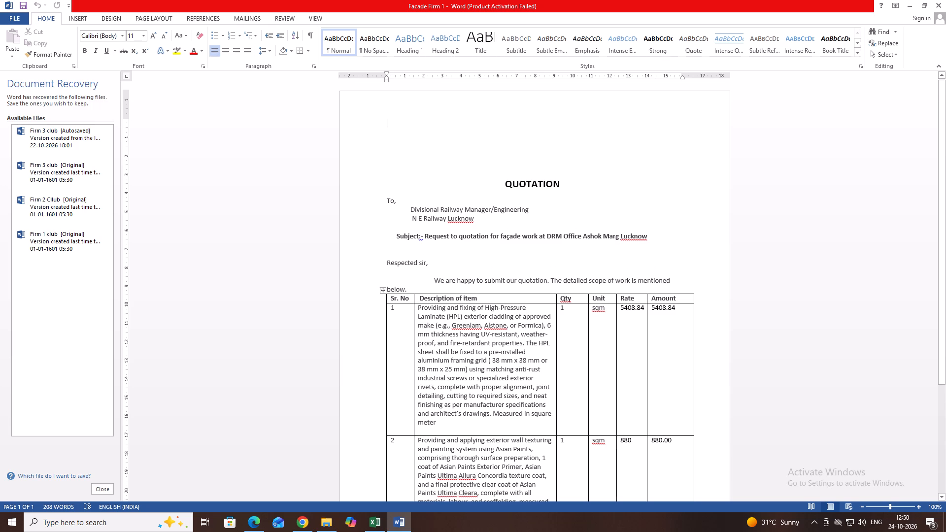
{"action": "scroll", "coordinate": [550, 380], "scroll_direction": "up", "scroll_amount": 2}
Switch to the FACADE NS1 workbook in Excel and show its detail analysis sheet with the three firms' rates.
{"action": "left_click", "coordinate": [372, 520]}
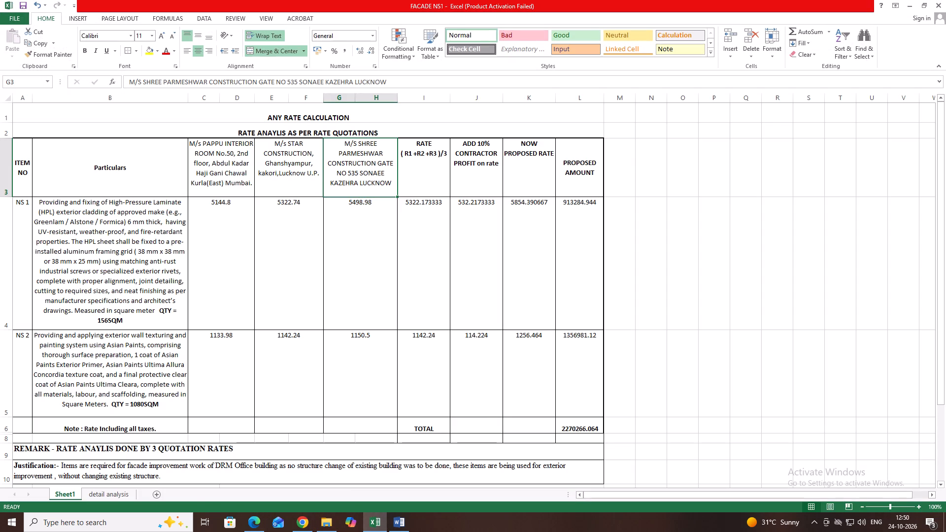
{"action": "left_click", "coordinate": [104, 498]}
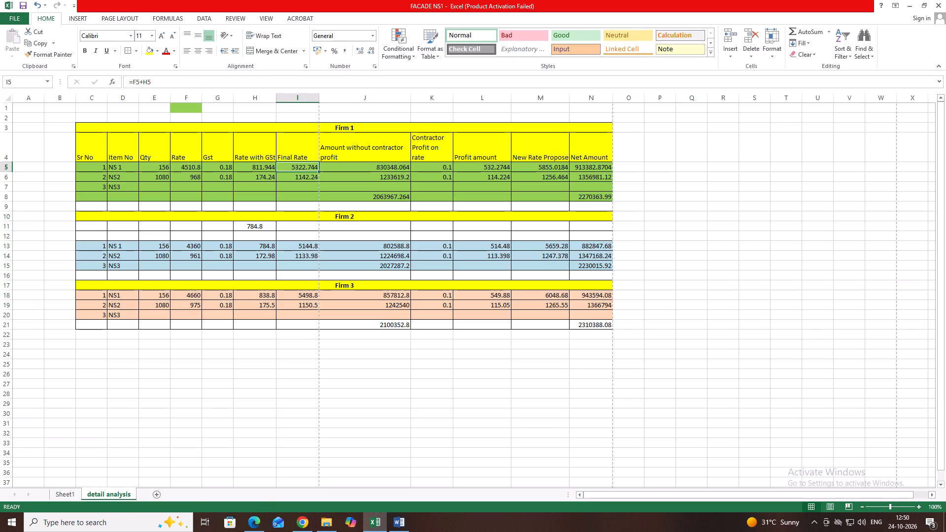
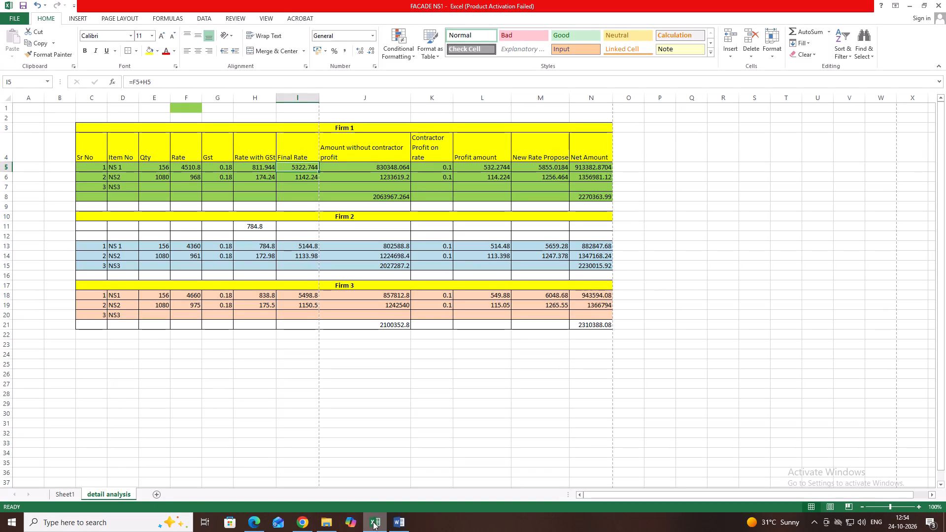
Check the firms' rates in the workbook, then set item 1's rate and amount to 5322.74 in the Facade Firm 1 Word quotation.
{"action": "left_click", "coordinate": [67, 491]}
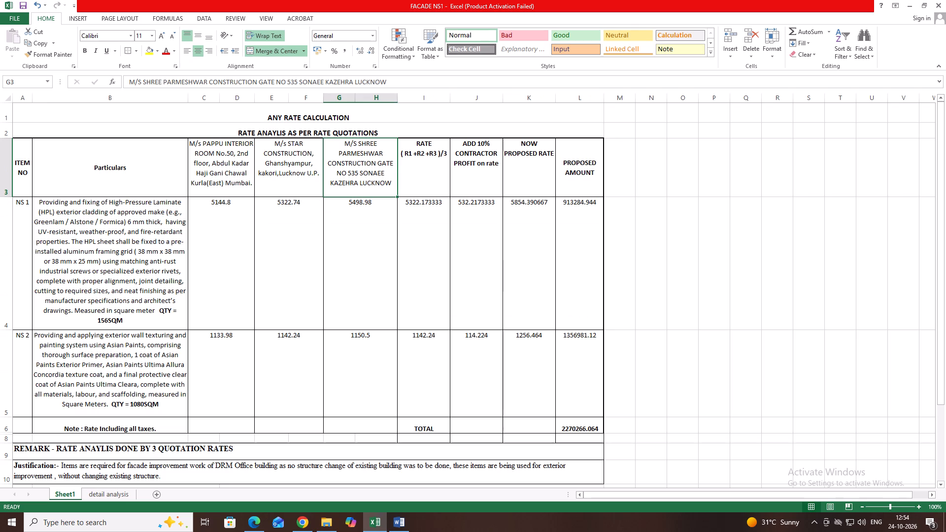
{"action": "left_click", "coordinate": [115, 499]}
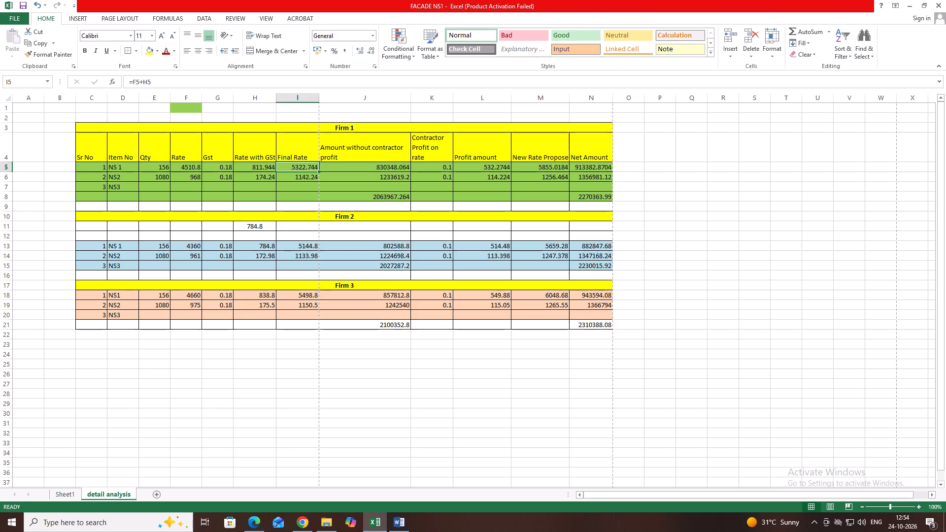
{"action": "left_click", "coordinate": [59, 498]}
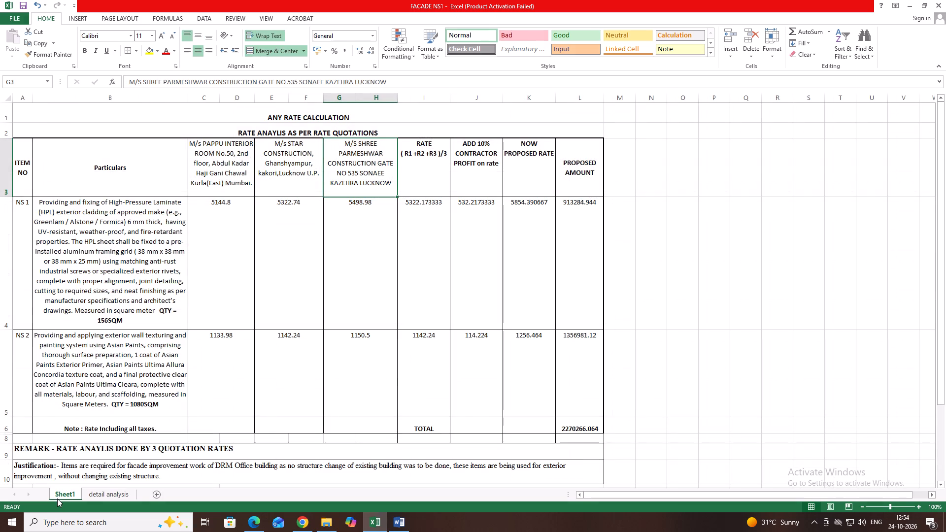
{"action": "left_click", "coordinate": [392, 525]}
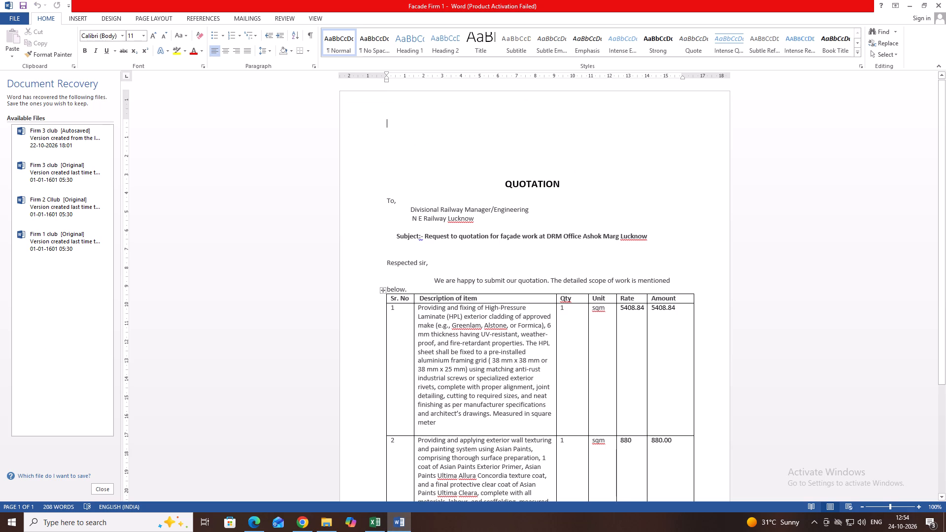
{"action": "left_click_drag", "start_coordinate": [645, 312], "coordinate": [621, 308]}
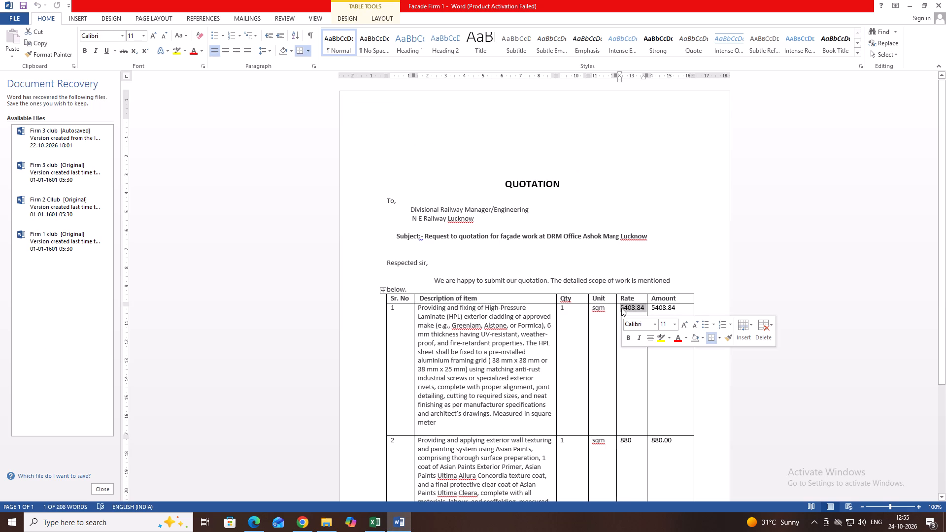
{"action": "key", "text": "BackSpace"}
{"action": "type", "text": "5322.74"}
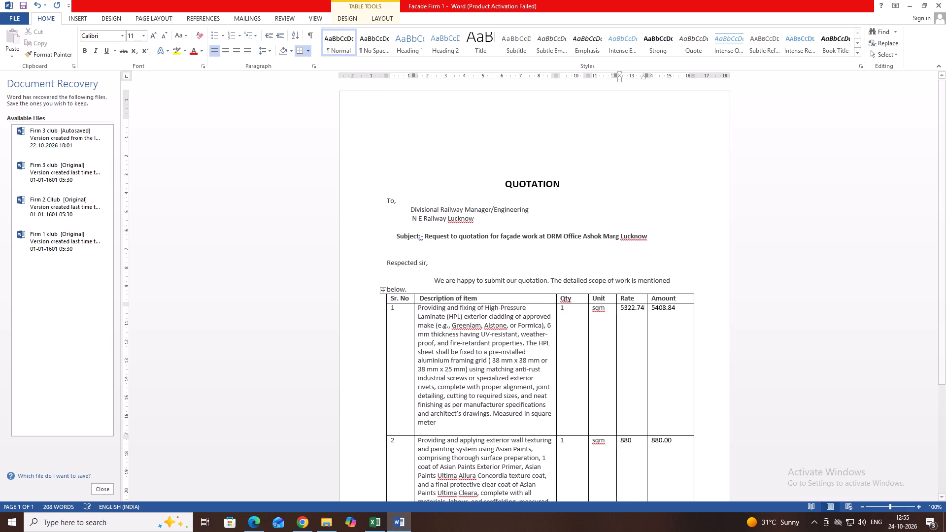
{"action": "left_click_drag", "start_coordinate": [688, 307], "coordinate": [649, 307]}
{"action": "key", "text": "BackSpace"}
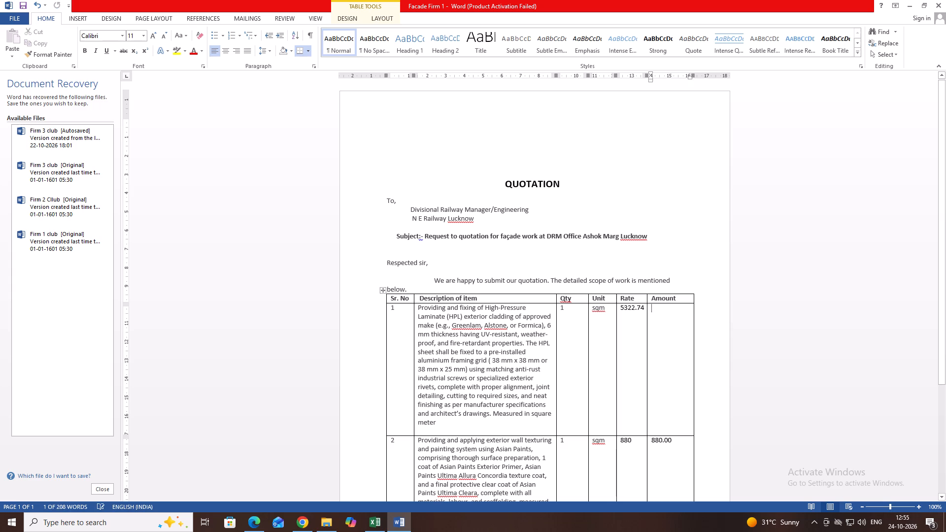
{"action": "type", "text": "5322"}
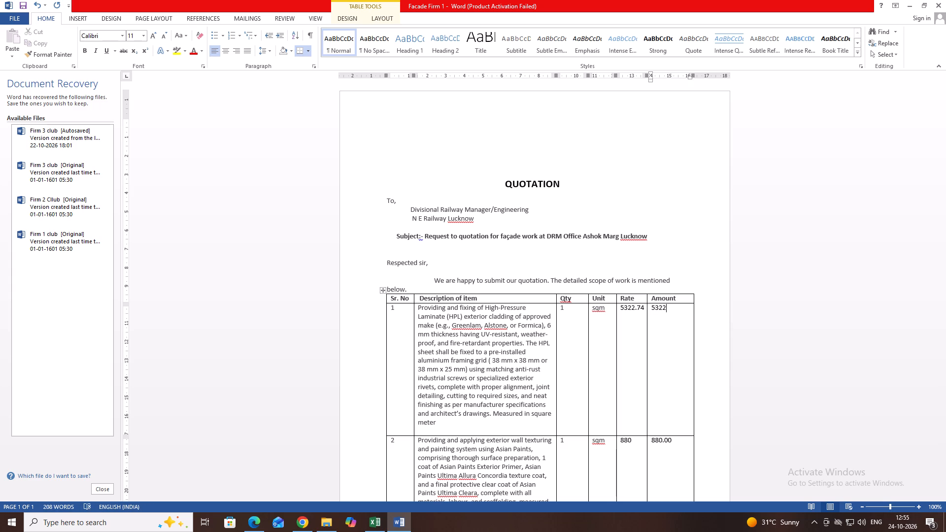
{"action": "type", "text": ".74"}
Set the rate and amount of item 2, exterior wall texturing and painting, to 1142.24, consulting the workbook's detail analysis sheet.
{"action": "scroll", "coordinate": [698, 308], "scroll_direction": "down", "scroll_amount": 2}
{"action": "scroll", "coordinate": [694, 310], "scroll_direction": "up", "scroll_amount": 1}
{"action": "scroll", "coordinate": [686, 309], "scroll_direction": "down", "scroll_amount": 1}
{"action": "scroll", "coordinate": [677, 316], "scroll_direction": "up", "scroll_amount": 1}
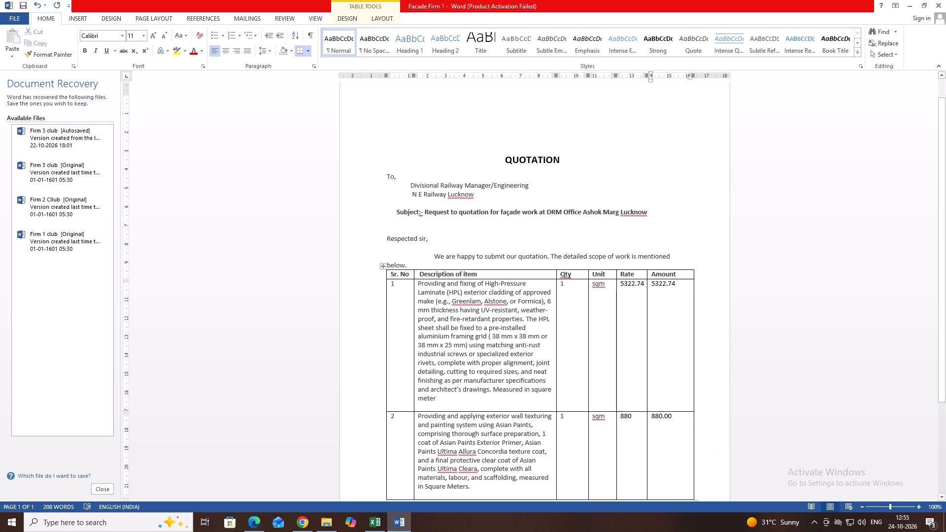
{"action": "left_click", "coordinate": [636, 416]}
{"action": "key", "text": "BackSpace"}
{"action": "key", "text": "BackSpace"}
{"action": "key", "text": "BackSpace"}
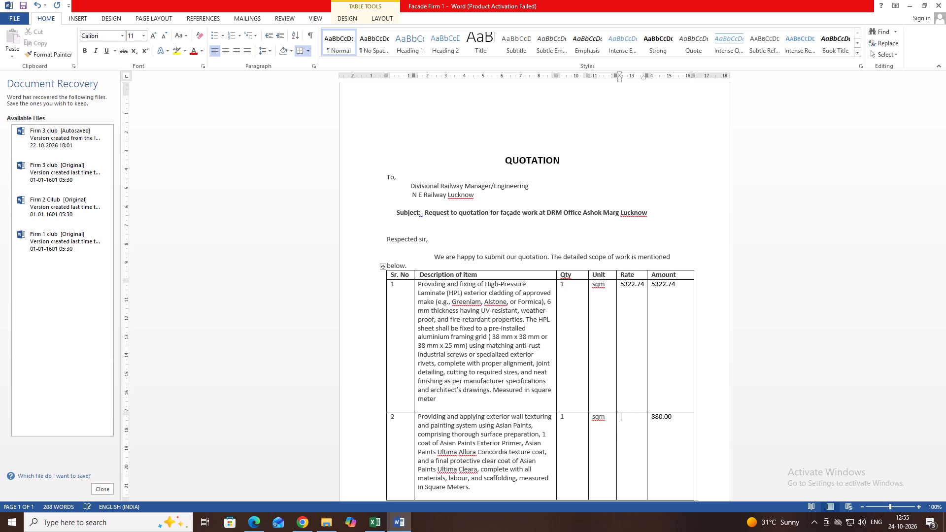
{"action": "key", "text": "BackSpace"}
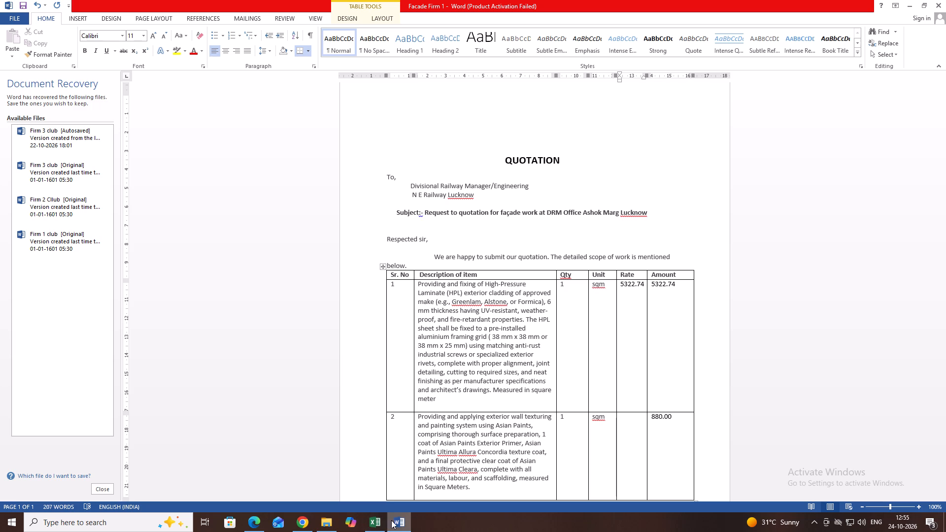
{"action": "left_click", "coordinate": [401, 521]}
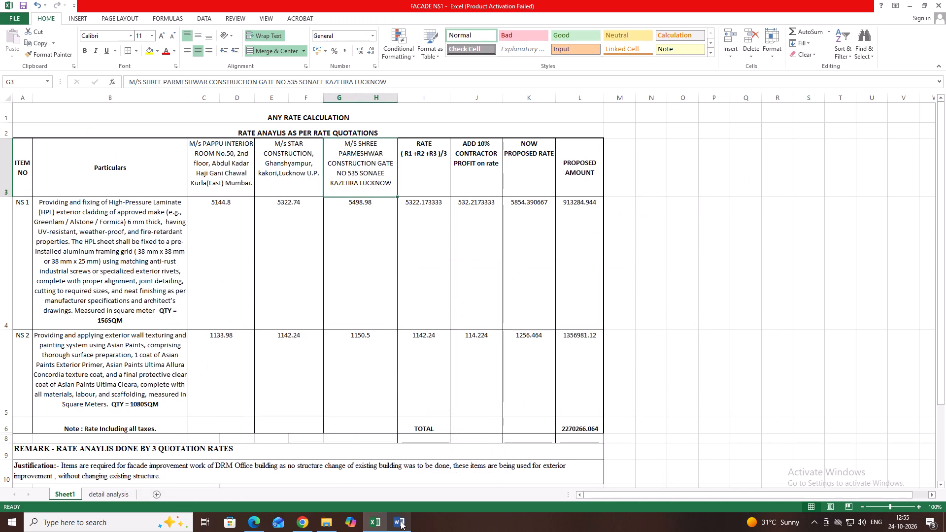
{"action": "left_click", "coordinate": [101, 497]}
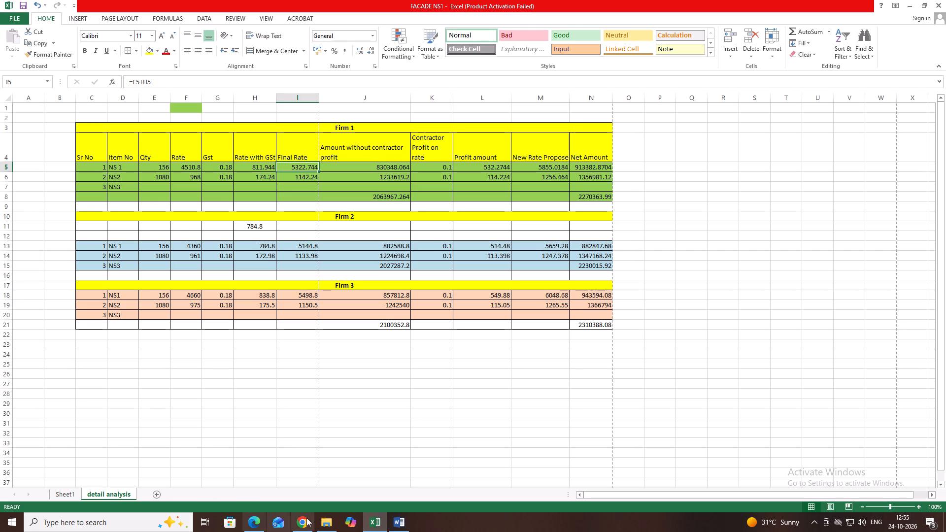
{"action": "left_click", "coordinate": [404, 521]}
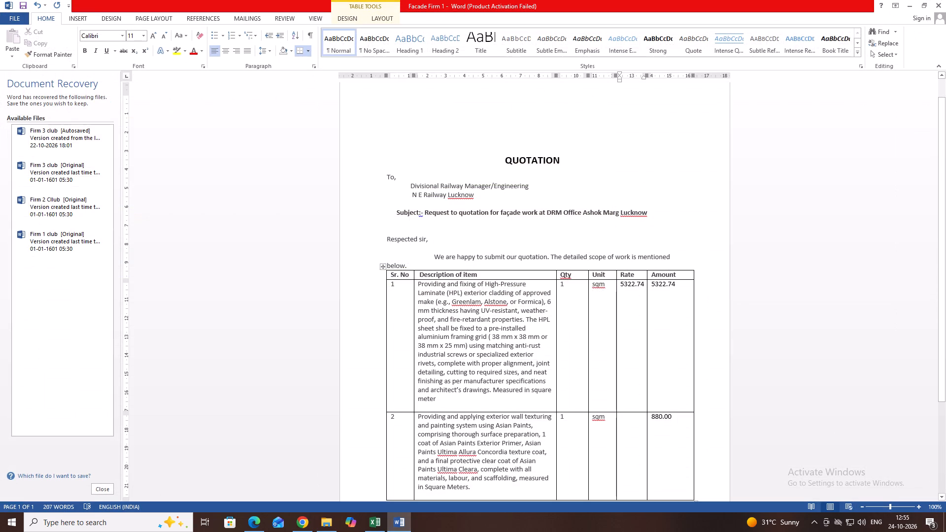
{"action": "type", "text": "1142.24"}
{"action": "left_click_drag", "start_coordinate": [684, 420], "coordinate": [660, 420]}
{"action": "key", "text": "BackSpace"}
{"action": "type", "text": "1142.24"}
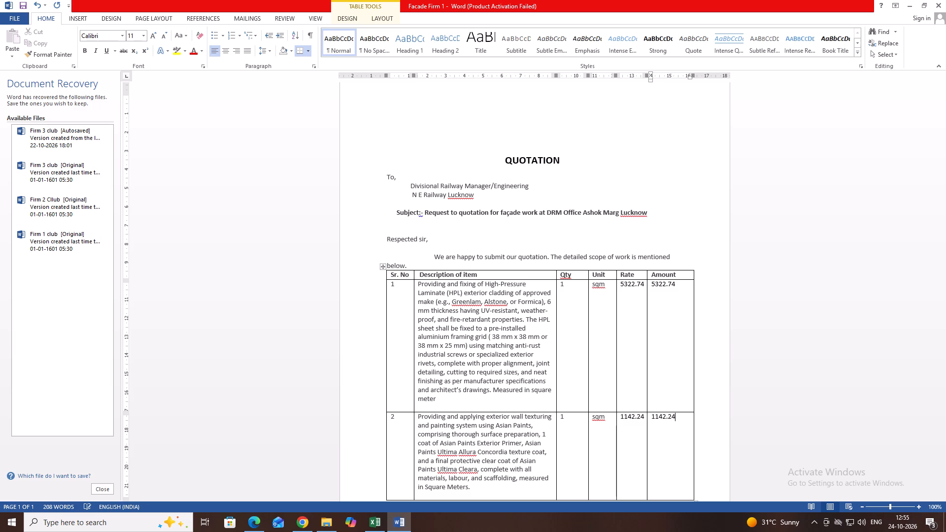
Review the quotation's item table and the notes below it.
{"action": "scroll", "coordinate": [655, 360], "scroll_direction": "down", "scroll_amount": 1}
{"action": "scroll", "coordinate": [645, 360], "scroll_direction": "up", "scroll_amount": 1}
{"action": "scroll", "coordinate": [643, 363], "scroll_direction": "down", "scroll_amount": 1}
{"action": "scroll", "coordinate": [640, 366], "scroll_direction": "up", "scroll_amount": 1}
{"action": "scroll", "coordinate": [640, 366], "scroll_direction": "down", "scroll_amount": 3}
{"action": "scroll", "coordinate": [640, 366], "scroll_direction": "up", "scroll_amount": 1}
{"action": "scroll", "coordinate": [640, 366], "scroll_direction": "down", "scroll_amount": 1}
{"action": "scroll", "coordinate": [621, 362], "scroll_direction": "up", "scroll_amount": 1}
{"action": "scroll", "coordinate": [621, 362], "scroll_direction": "down", "scroll_amount": 3}
{"action": "scroll", "coordinate": [620, 365], "scroll_direction": "up", "scroll_amount": 1}
{"action": "scroll", "coordinate": [611, 364], "scroll_direction": "down", "scroll_amount": 1}
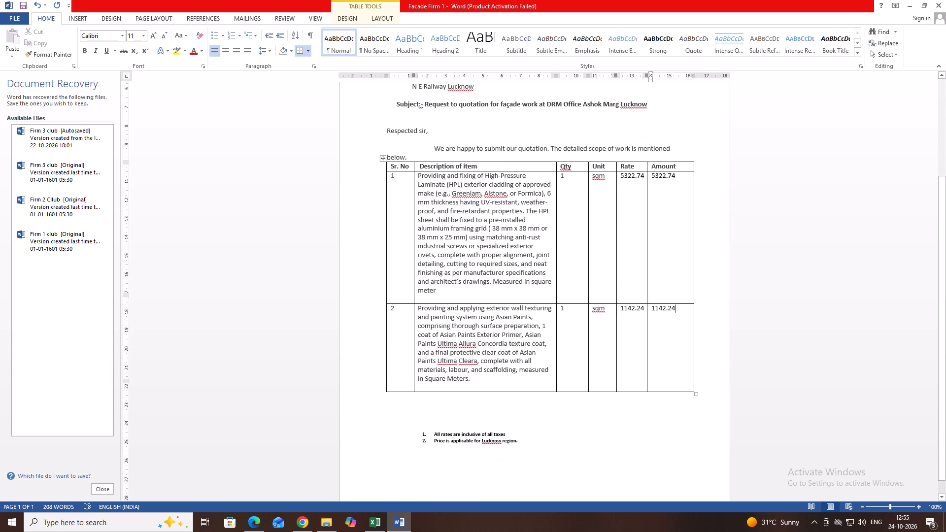
{"action": "scroll", "coordinate": [608, 364], "scroll_direction": "up", "scroll_amount": 2}
{"action": "scroll", "coordinate": [585, 370], "scroll_direction": "down", "scroll_amount": 1}
{"action": "scroll", "coordinate": [585, 370], "scroll_direction": "up", "scroll_amount": 3}
Save the quotation as a new Word document named Facade Firm PARMESWER in New folder, consulting the firm names in the FACADE NS1 workbook.
{"action": "left_click", "coordinate": [21, 18]}
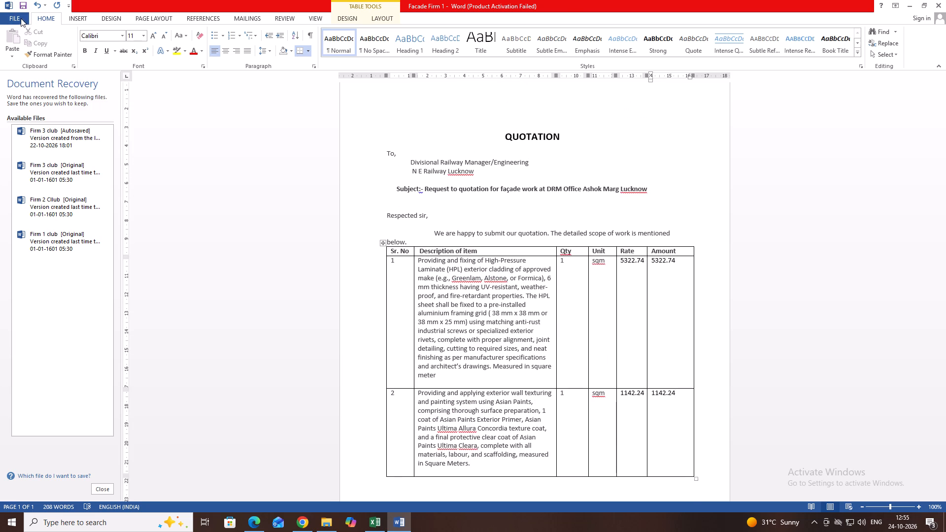
{"action": "left_click", "coordinate": [17, 118]}
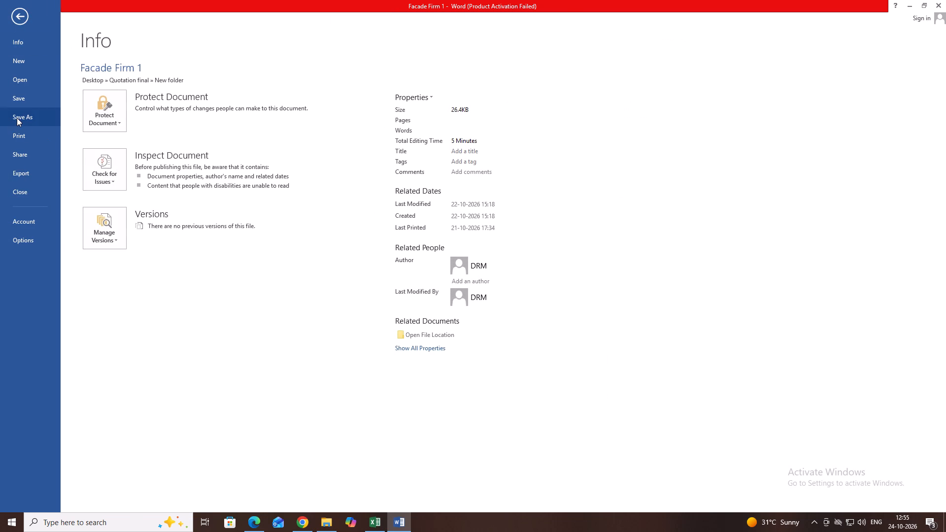
{"action": "left_click", "coordinate": [273, 117]}
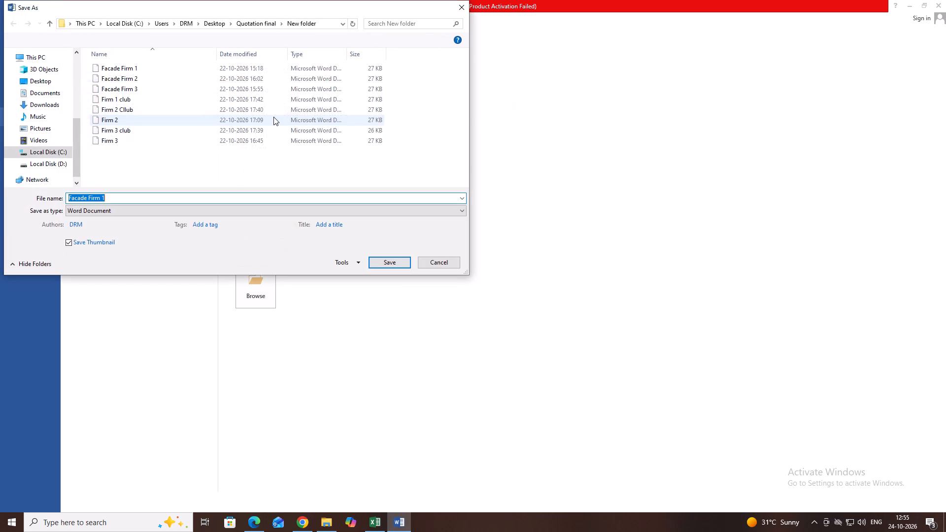
{"action": "left_click", "coordinate": [164, 199]}
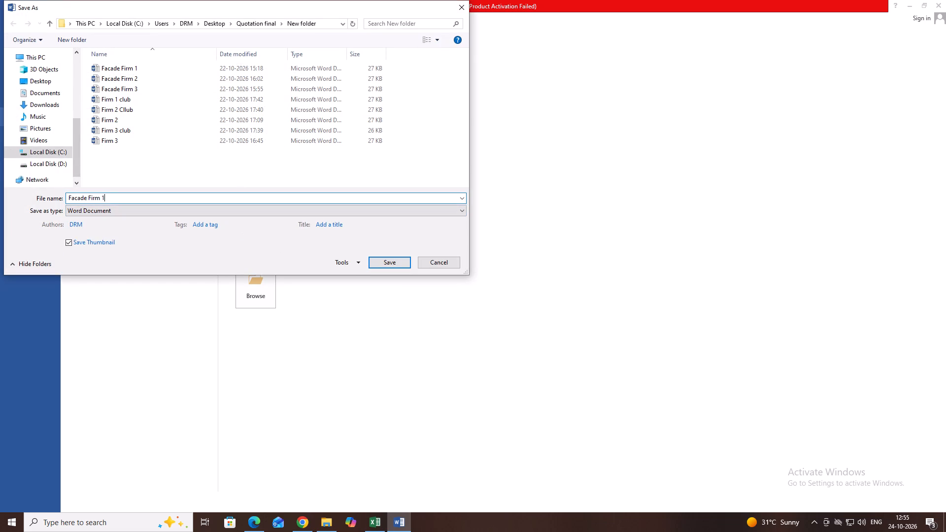
{"action": "key", "text": "BackSpace"}
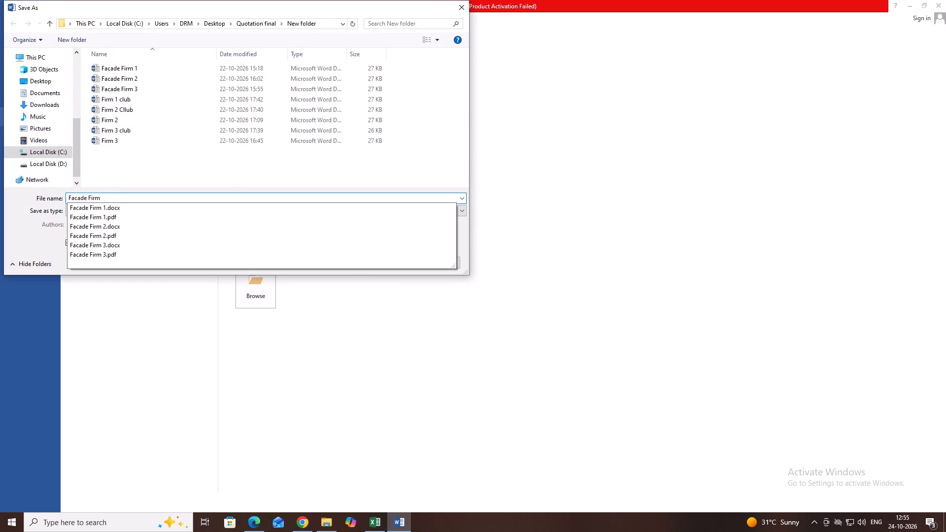
{"action": "left_click", "coordinate": [382, 524]}
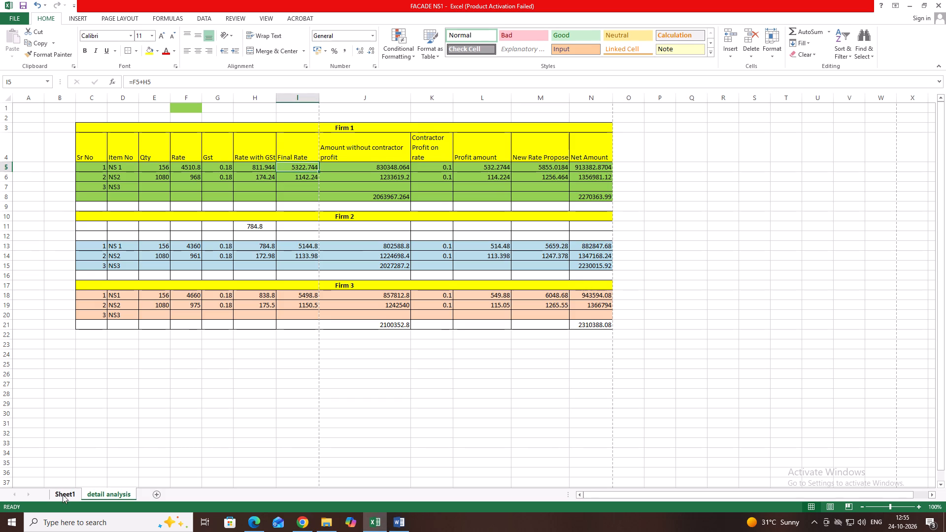
{"action": "left_click", "coordinate": [67, 495]}
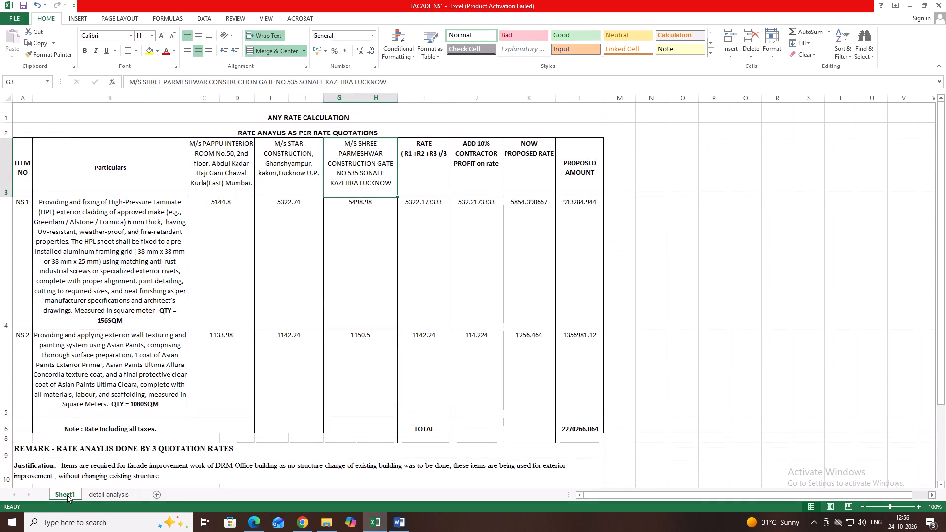
{"action": "left_click", "coordinate": [114, 494]}
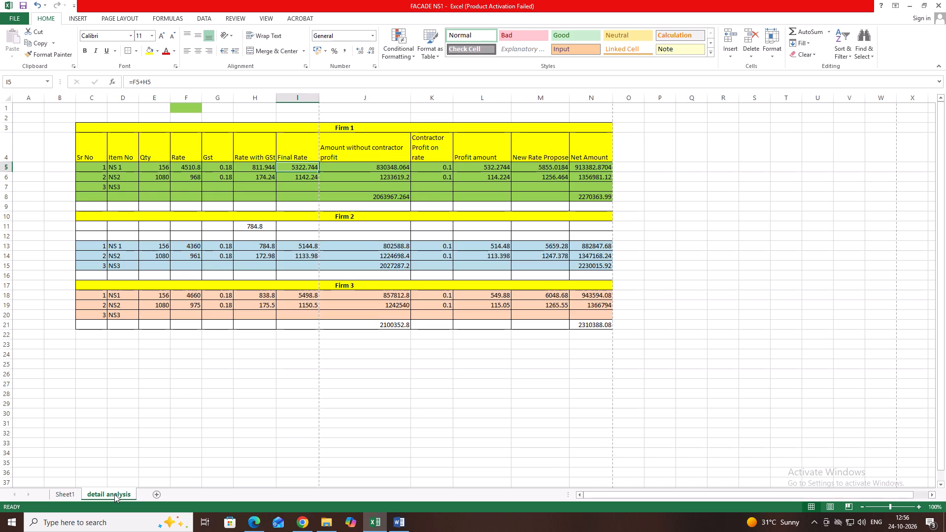
{"action": "left_click", "coordinate": [68, 493]}
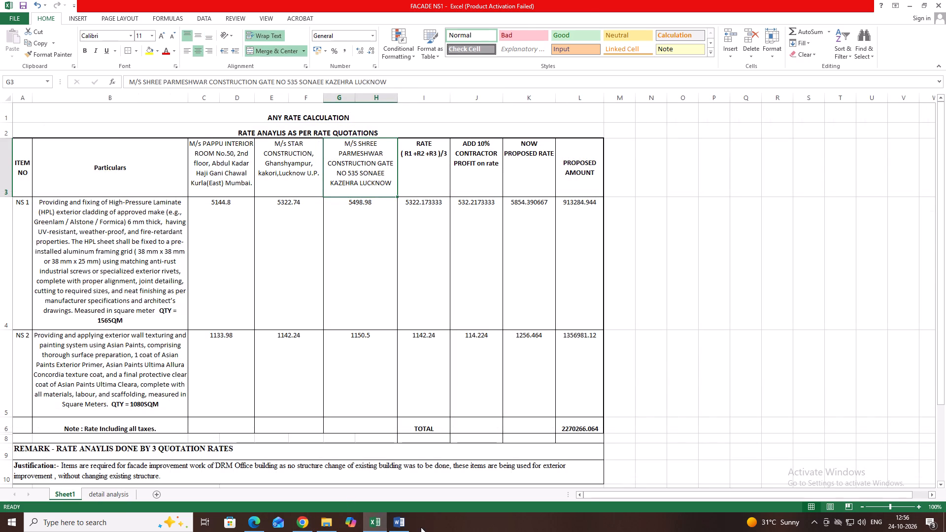
{"action": "left_click", "coordinate": [402, 527]}
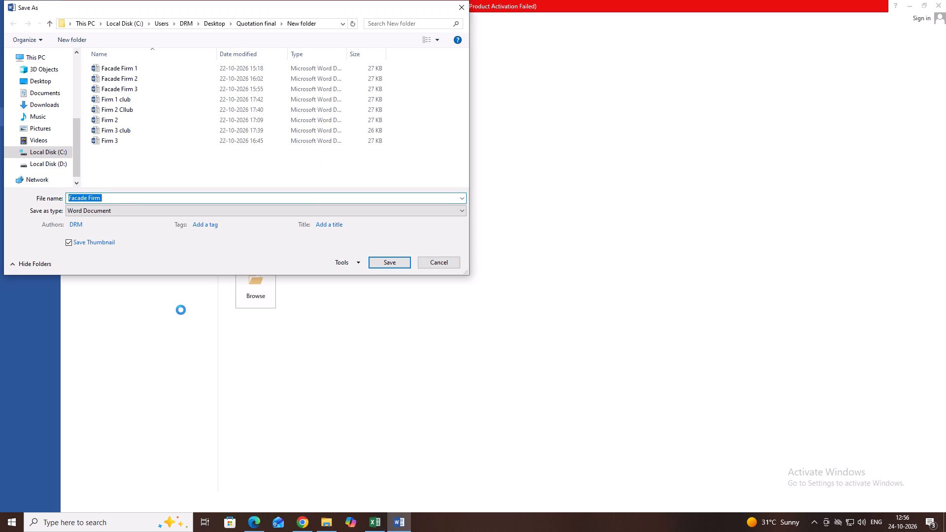
{"action": "left_click", "coordinate": [123, 201]}
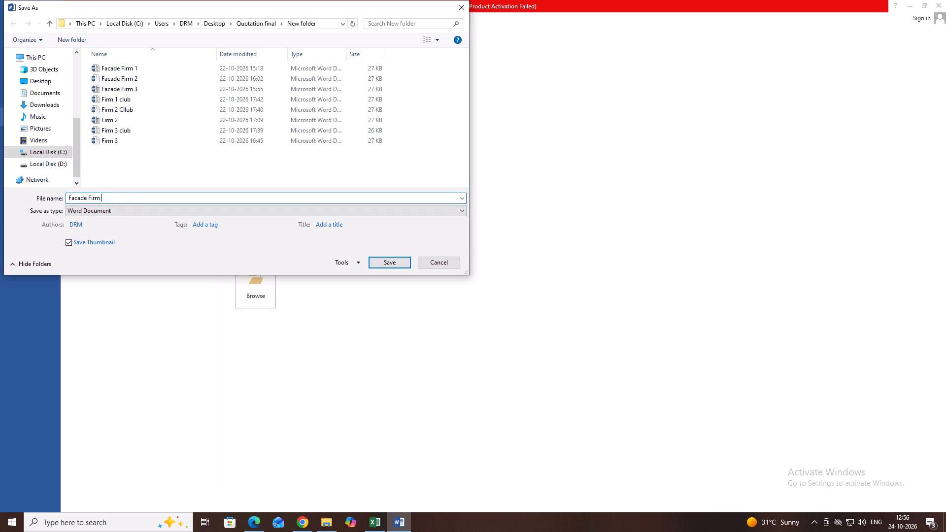
{"action": "type", "text": "PARMESWER"}
{"action": "left_click", "coordinate": [383, 265]}
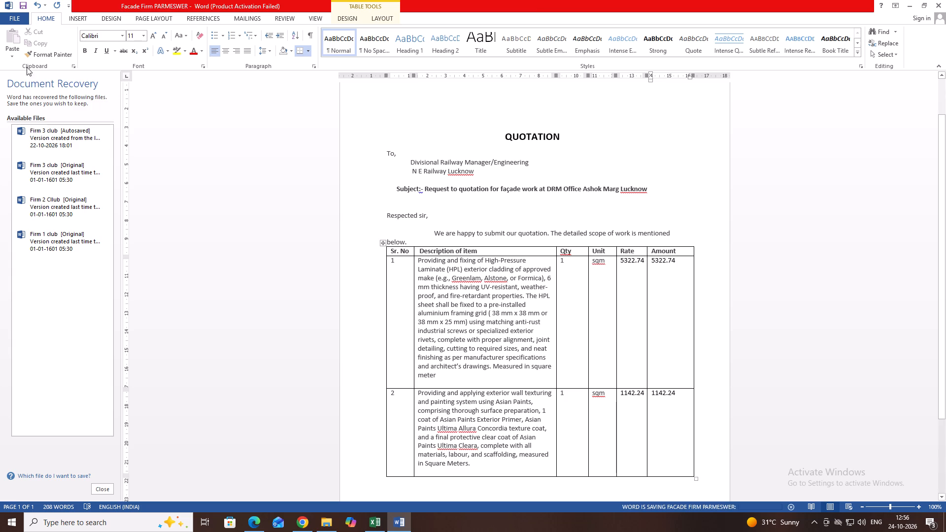
Save the Facade Firm PARMESWER quotation as a PDF under the same name in New folder.
{"action": "left_click", "coordinate": [11, 19]}
{"action": "left_click", "coordinate": [29, 115]}
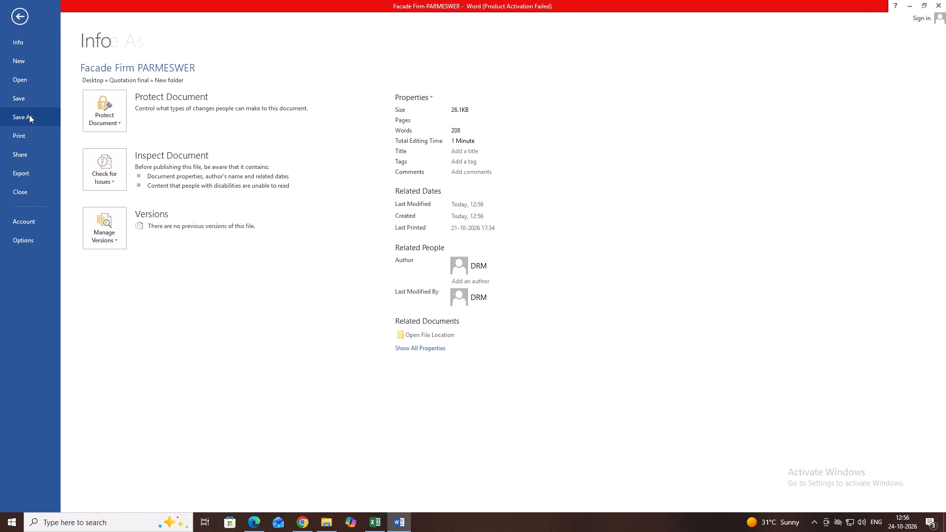
{"action": "left_click", "coordinate": [285, 113]}
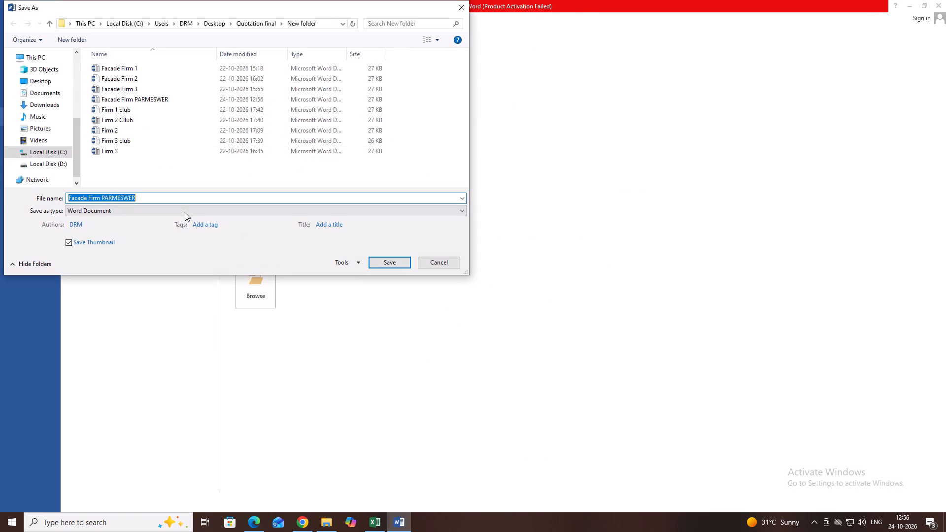
{"action": "left_click", "coordinate": [153, 212]}
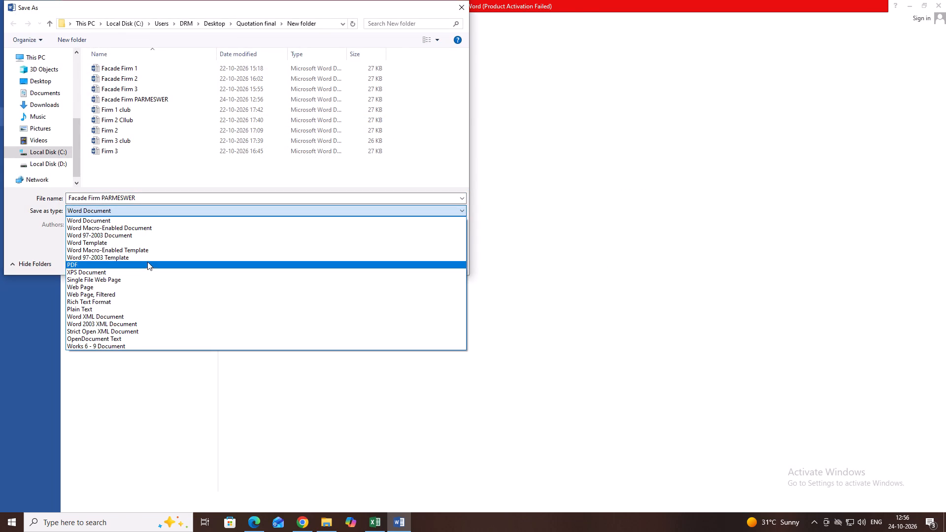
{"action": "left_click", "coordinate": [147, 263]}
{"action": "left_click", "coordinate": [378, 286]}
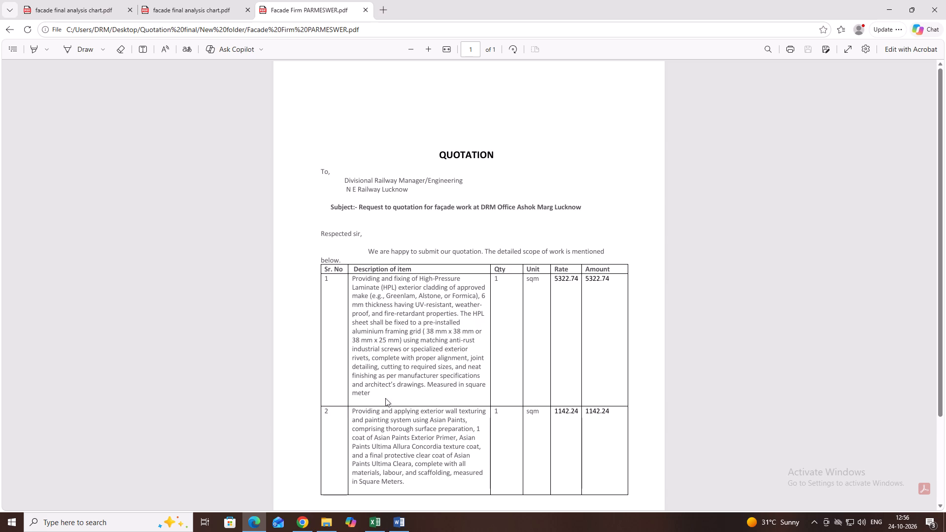
Switch to File Explorer and open the Facade Firm 2 Word quotation.
{"action": "left_click", "coordinate": [331, 523]}
{"action": "double_click", "coordinate": [128, 94]}
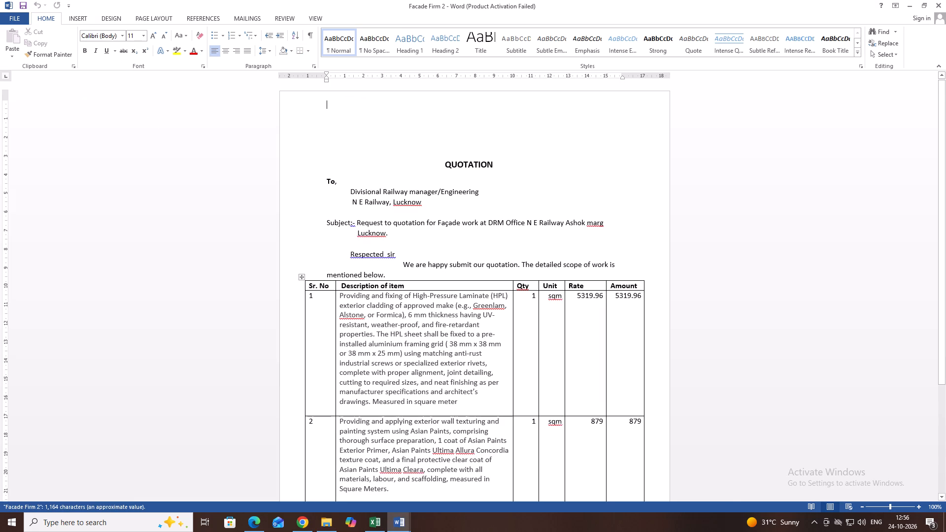
Clear the rate and amount values of both items in the Facade Firm 2 quotation table.
{"action": "scroll", "coordinate": [452, 337], "scroll_direction": "down", "scroll_amount": 1}
{"action": "scroll", "coordinate": [452, 337], "scroll_direction": "up", "scroll_amount": 1}
{"action": "scroll", "coordinate": [452, 337], "scroll_direction": "down", "scroll_amount": 1}
{"action": "scroll", "coordinate": [452, 337], "scroll_direction": "up", "scroll_amount": 1}
{"action": "scroll", "coordinate": [452, 337], "scroll_direction": "down", "scroll_amount": 1}
{"action": "scroll", "coordinate": [452, 337], "scroll_direction": "up", "scroll_amount": 1}
{"action": "scroll", "coordinate": [452, 337], "scroll_direction": "down", "scroll_amount": 1}
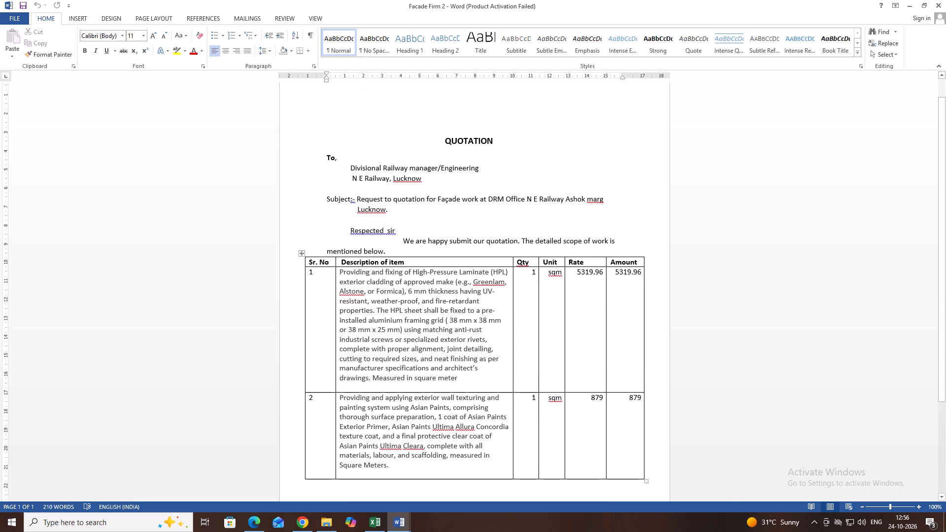
{"action": "left_click_drag", "start_coordinate": [602, 276], "coordinate": [584, 273]}
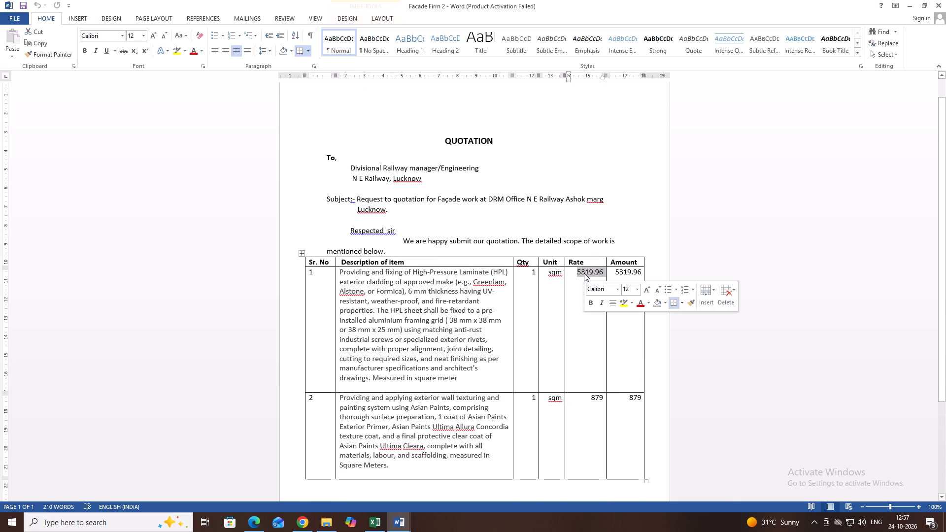
{"action": "key", "text": "BackSpace"}
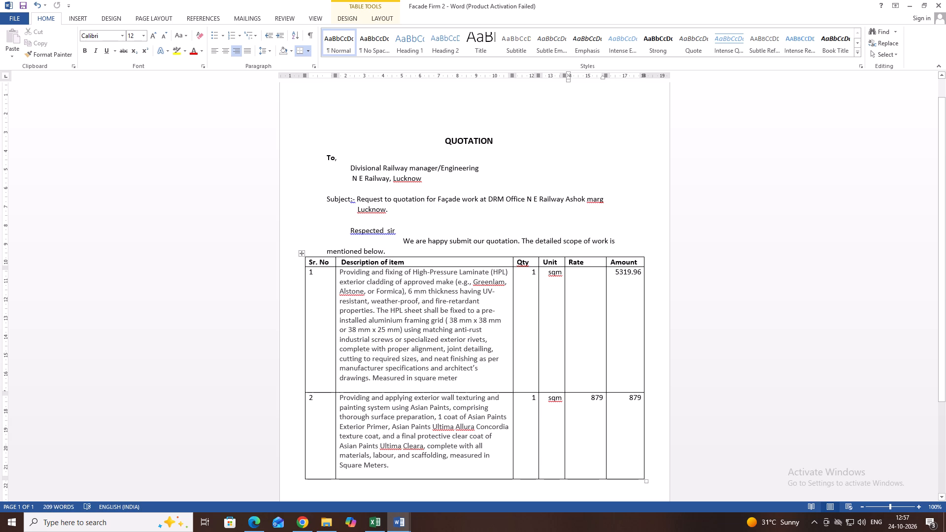
{"action": "left_click_drag", "start_coordinate": [641, 275], "coordinate": [624, 275]}
{"action": "key", "text": "BackSpace"}
{"action": "left_click_drag", "start_coordinate": [602, 399], "coordinate": [585, 399]}
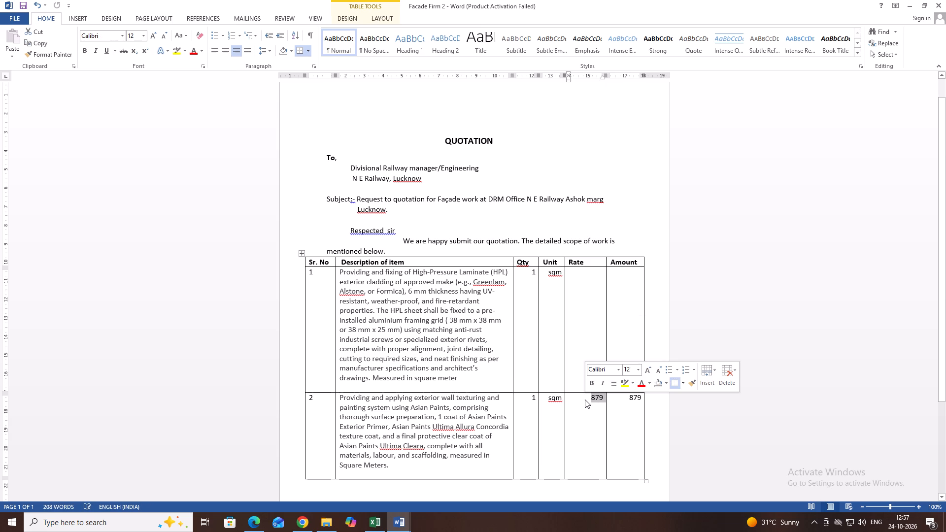
{"action": "key", "text": "BackSpace"}
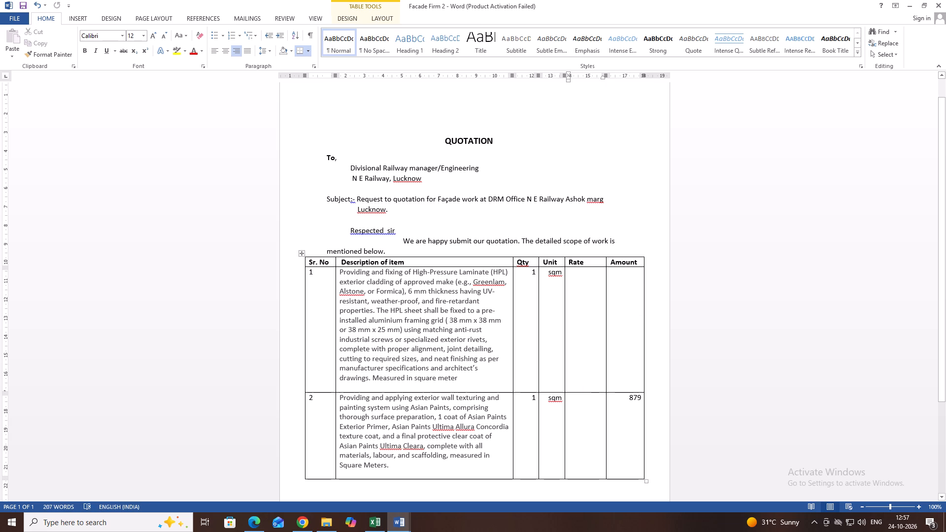
{"action": "left_click", "coordinate": [643, 399]}
{"action": "left_click_drag", "start_coordinate": [641, 399], "coordinate": [628, 399]}
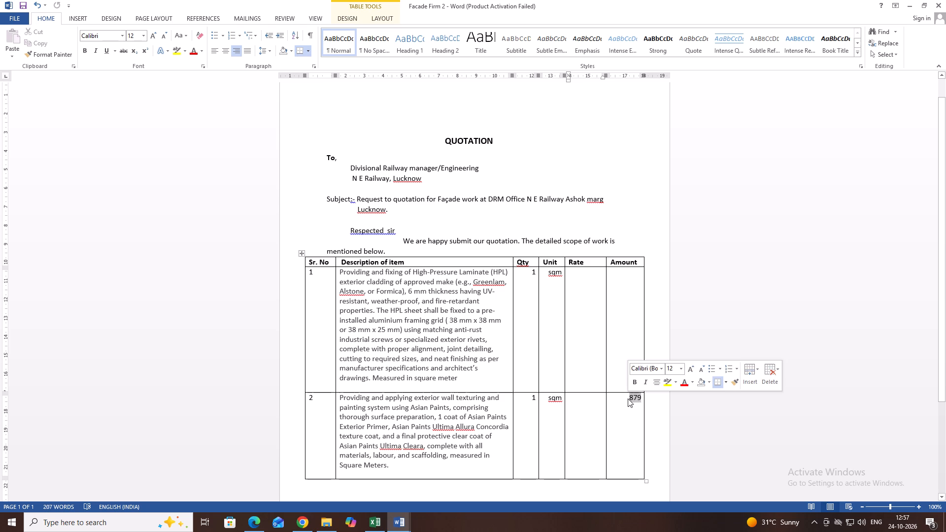
{"action": "key", "text": "BackSpace"}
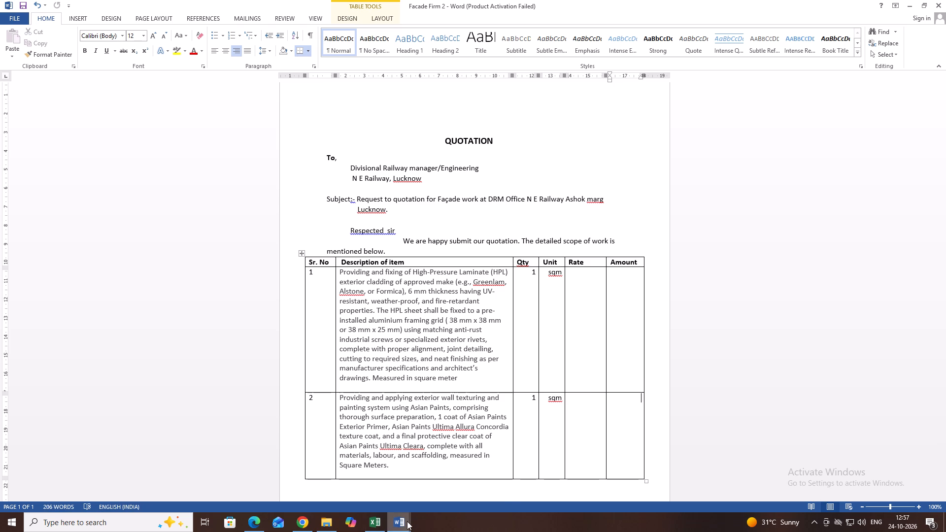
Enter 5144.8 as item 1's rate and 5144.80 as its amount, taking M/s Pappu Interior's NS 1 rate from the FACADE NS1 workbook.
{"action": "left_click", "coordinate": [407, 521]}
{"action": "left_click", "coordinate": [374, 526]}
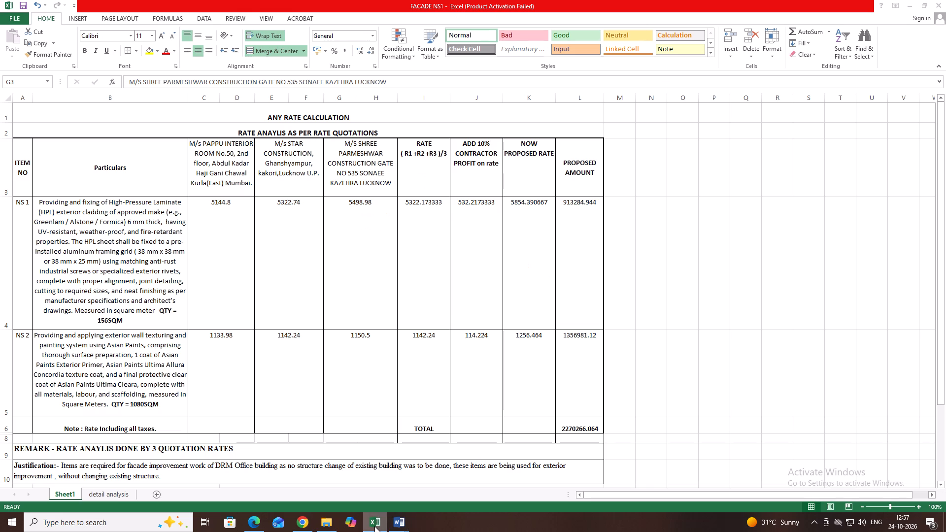
{"action": "left_click", "coordinate": [109, 493]}
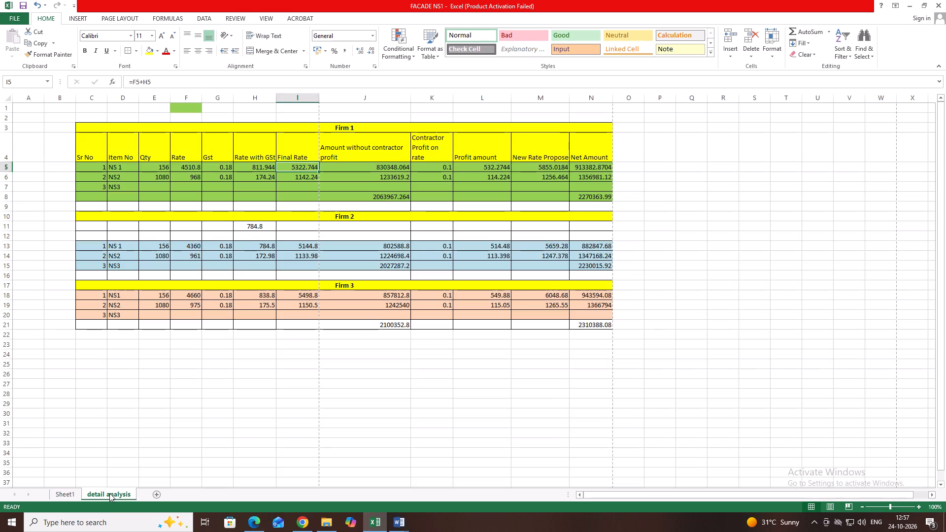
{"action": "left_click", "coordinate": [63, 493]}
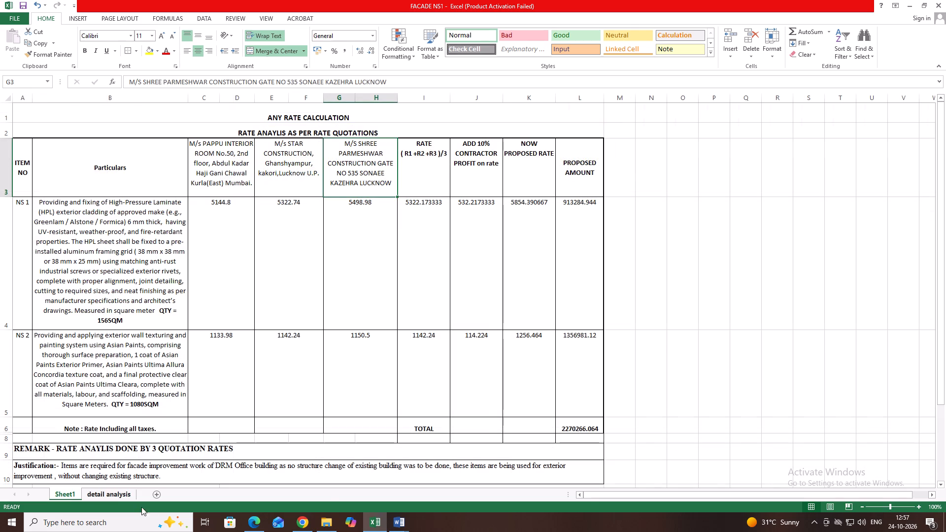
{"action": "left_click", "coordinate": [399, 521]}
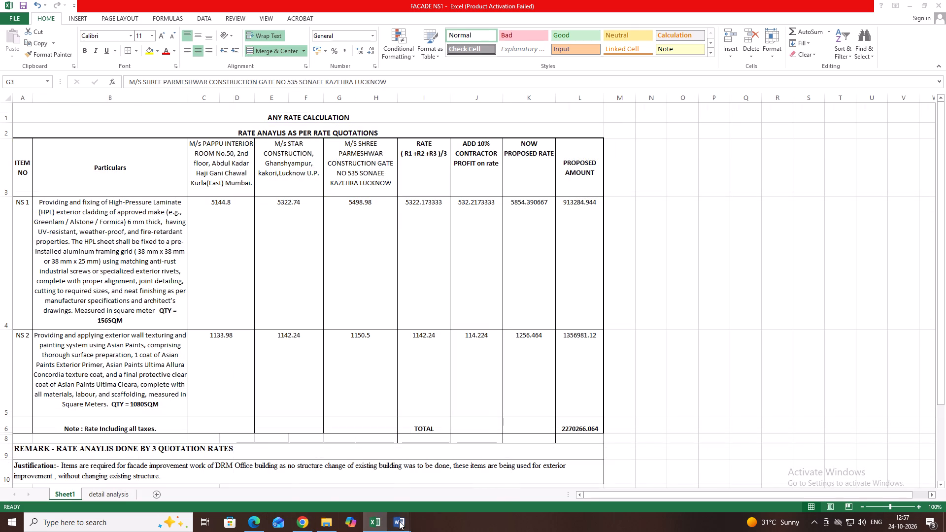
{"action": "left_click", "coordinate": [434, 492]}
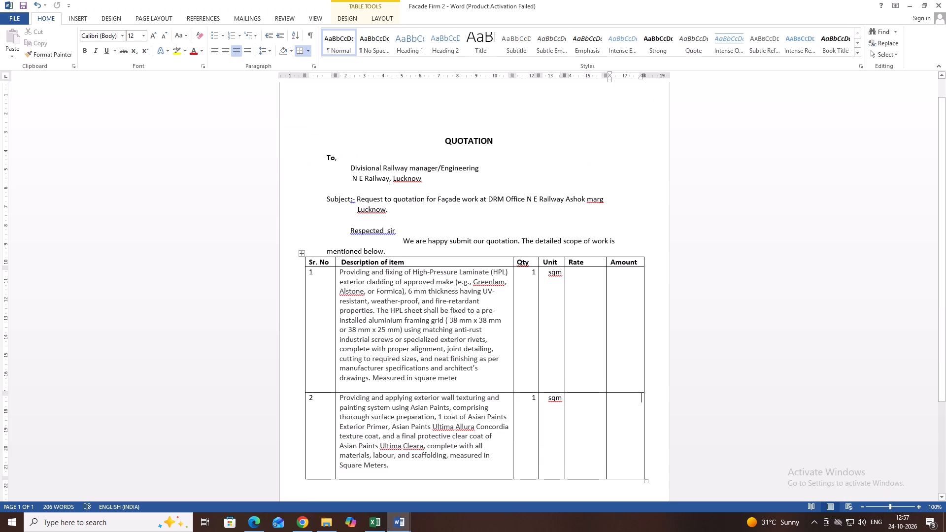
{"action": "left_click", "coordinate": [571, 294]}
{"action": "type", "text": "5144.8"}
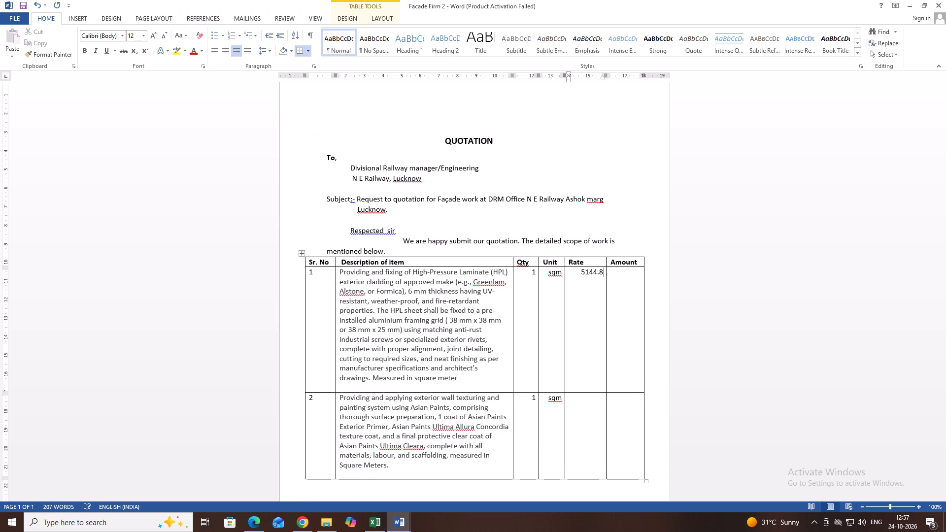
{"action": "left_click", "coordinate": [604, 310]}
{"action": "left_click", "coordinate": [618, 297]}
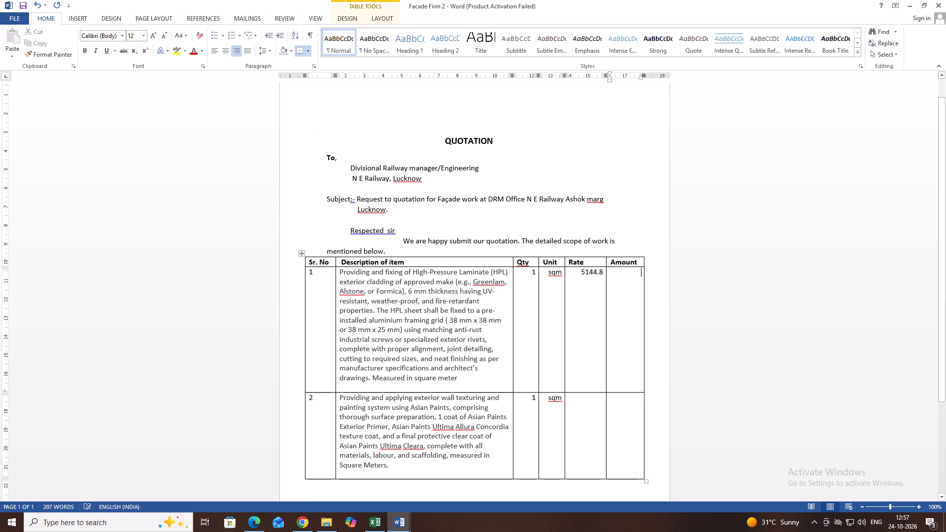
{"action": "type", "text": "5144.80"}
{"action": "left_click_drag", "start_coordinate": [421, 277], "coordinate": [425, 278]}
{"action": "left_click_drag", "start_coordinate": [425, 278], "coordinate": [441, 278]}
{"action": "left_click_drag", "start_coordinate": [568, 279], "coordinate": [610, 271]}
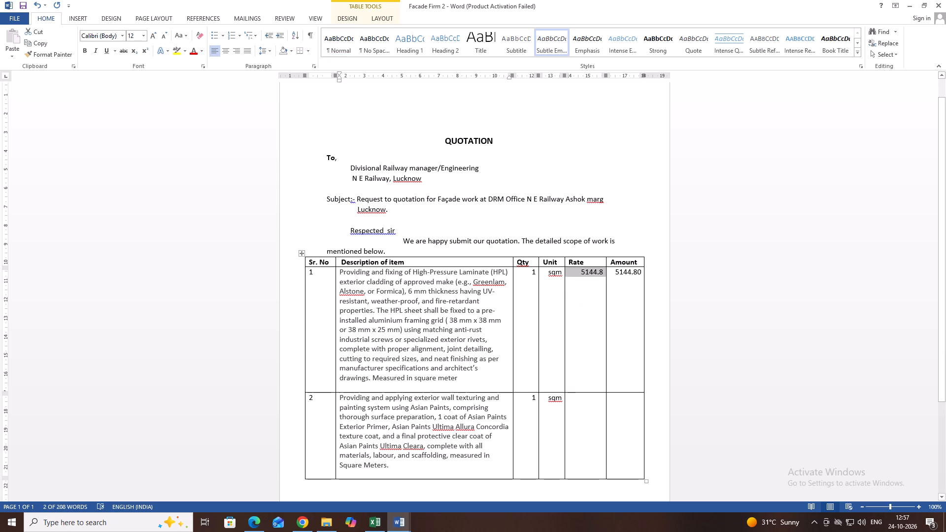
{"action": "left_click_drag", "start_coordinate": [610, 271], "coordinate": [634, 272]}
{"action": "left_click", "coordinate": [620, 307]}
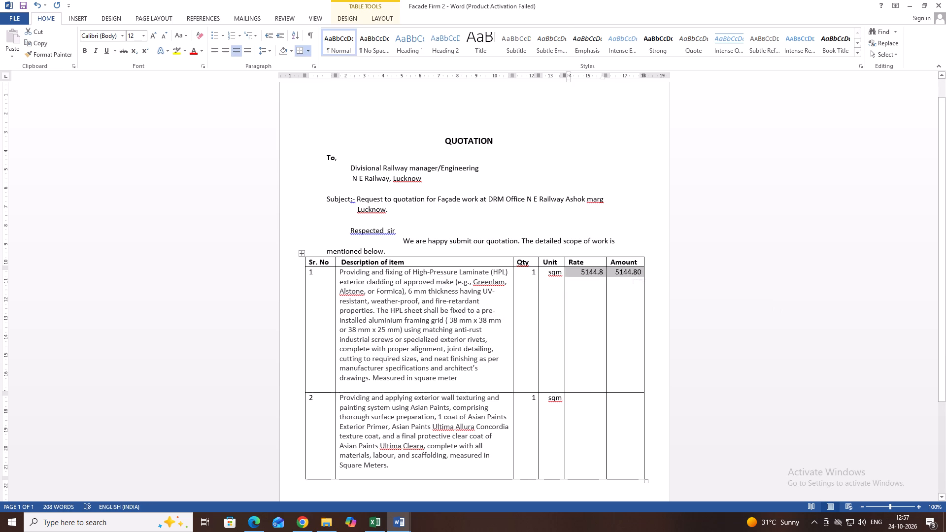
Enter 1133.98 as item 2's rate and amount, taking M/s Pappu Interior's NS 2 rate from the FACADE NS1 workbook.
{"action": "left_click", "coordinate": [586, 426]}
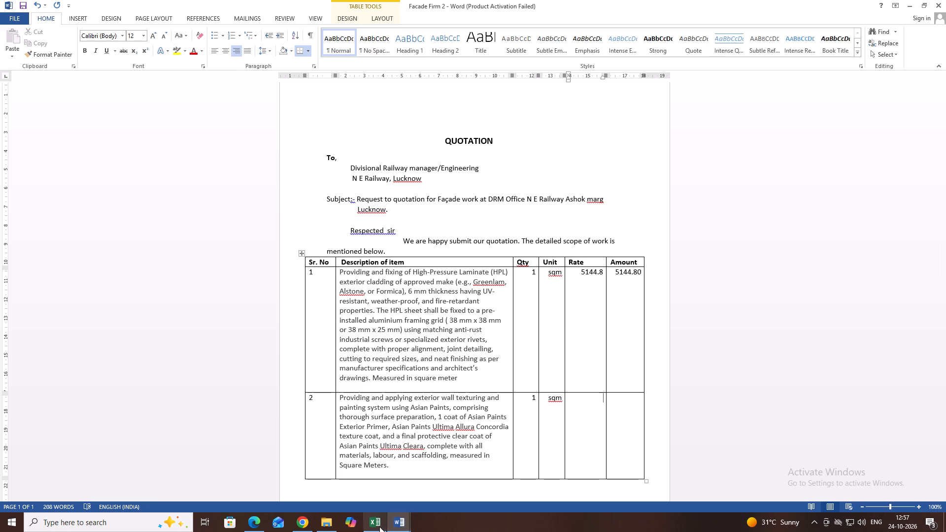
{"action": "left_click", "coordinate": [378, 527]}
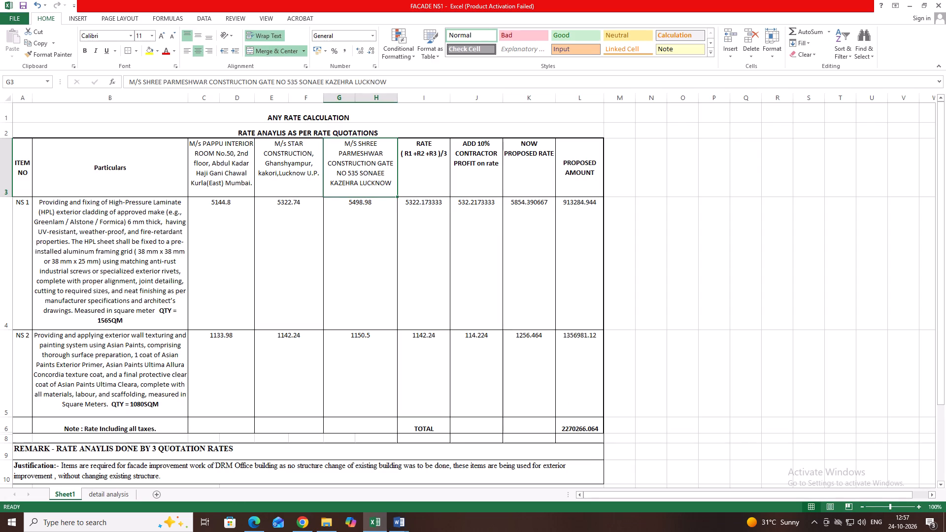
{"action": "left_click", "coordinate": [105, 493]}
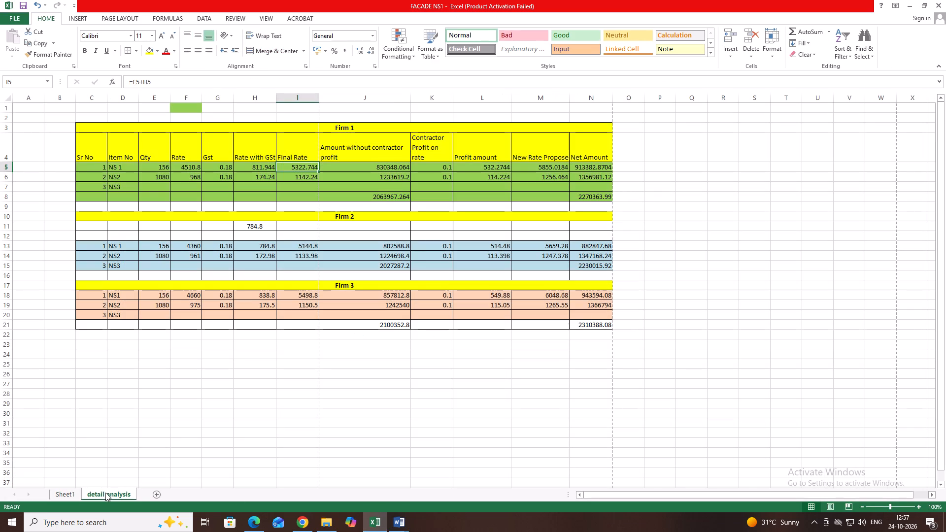
{"action": "left_click", "coordinate": [68, 493]}
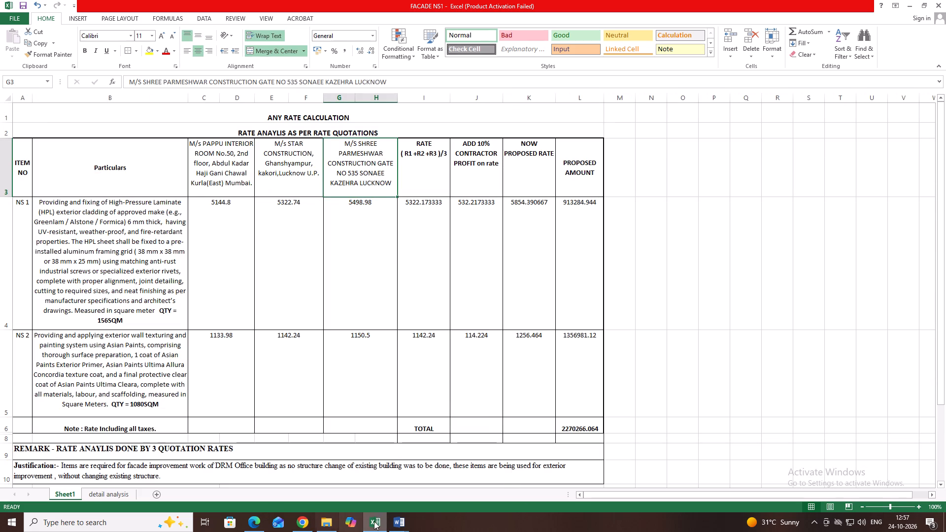
{"action": "left_click", "coordinate": [405, 521]}
{"action": "left_click", "coordinate": [432, 466]}
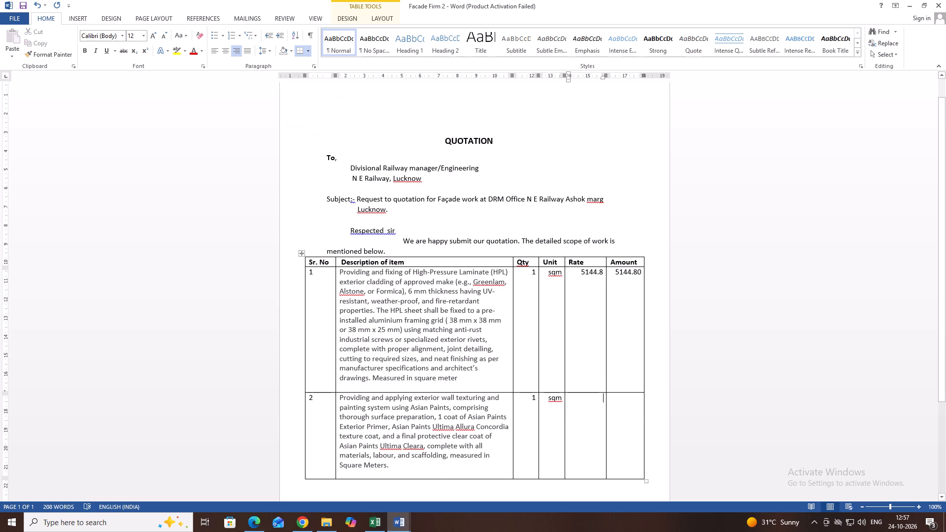
{"action": "type", "text": "1133.98"}
{"action": "left_click", "coordinate": [623, 418]}
{"action": "type", "text": "1133.98"}
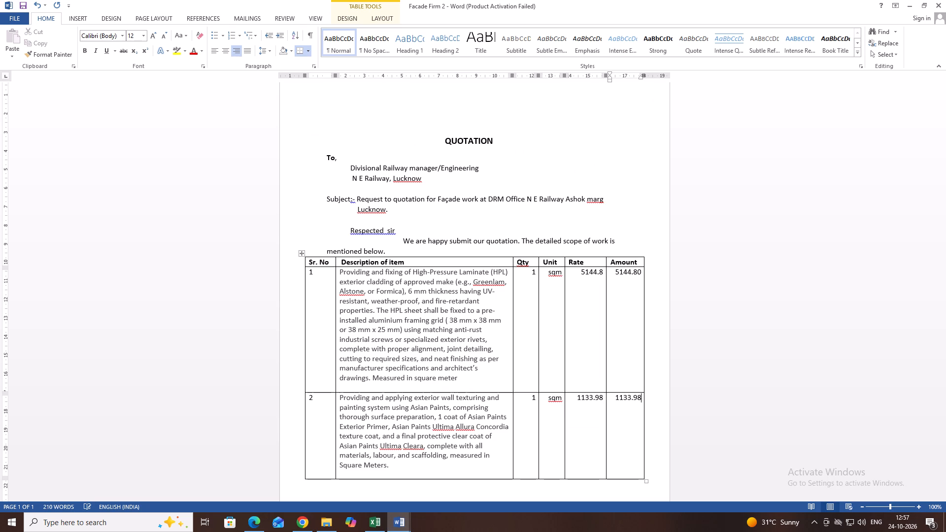
{"action": "left_click", "coordinate": [671, 360]}
{"action": "scroll", "coordinate": [470, 392], "scroll_direction": "down", "scroll_amount": 6}
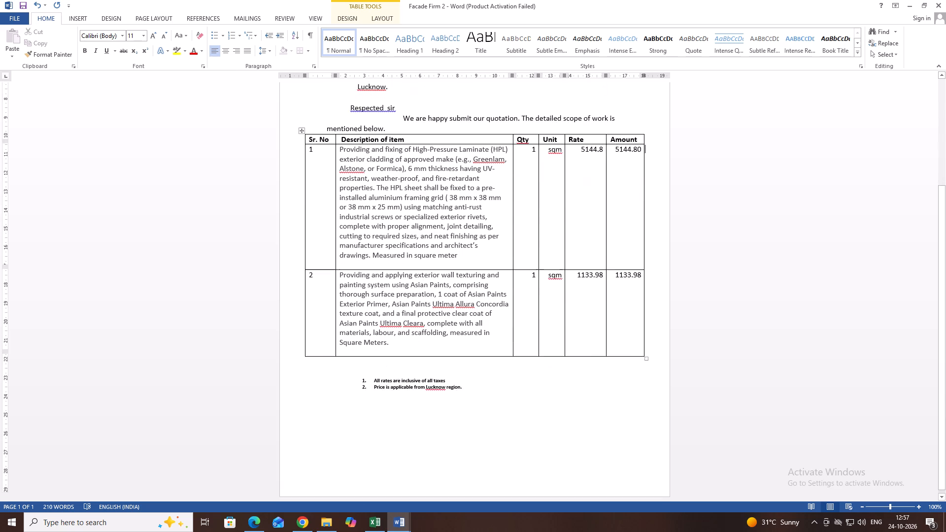
{"action": "scroll", "coordinate": [470, 392], "scroll_direction": "up", "scroll_amount": 1}
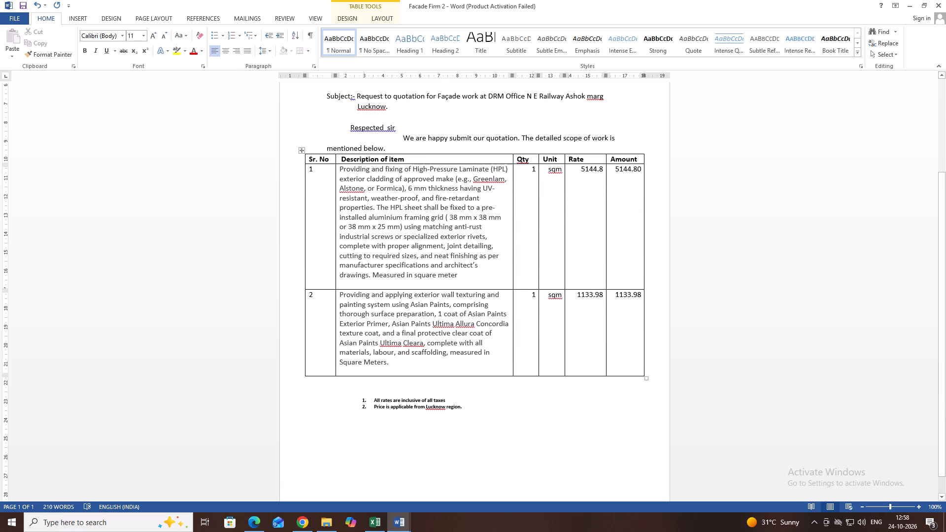
Save the quotation as a new Word document named Facade Firm pAPPU in New folder.
{"action": "left_click", "coordinate": [7, 20]}
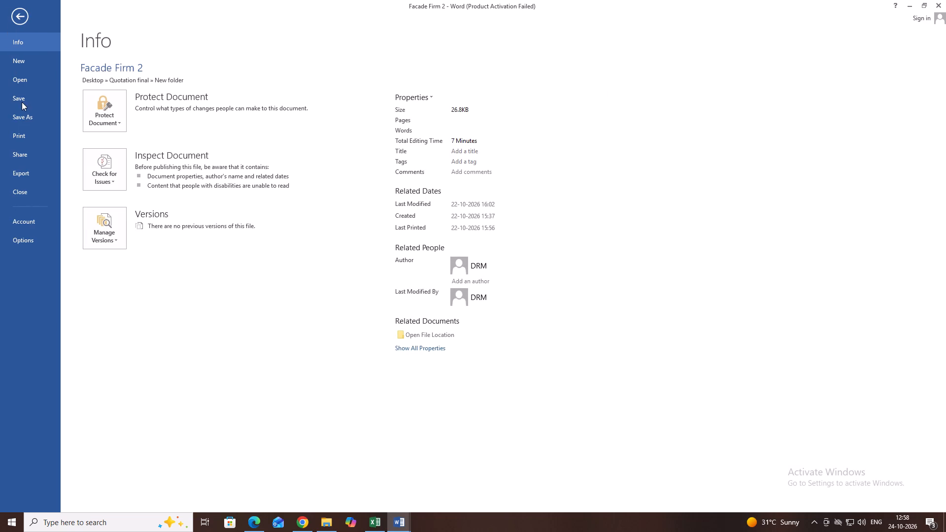
{"action": "left_click", "coordinate": [27, 115]}
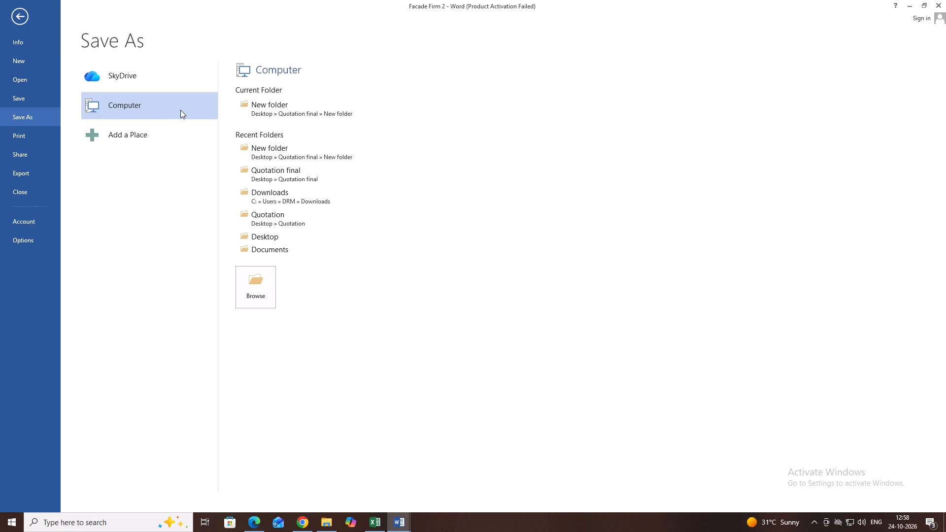
{"action": "left_click", "coordinate": [256, 117]}
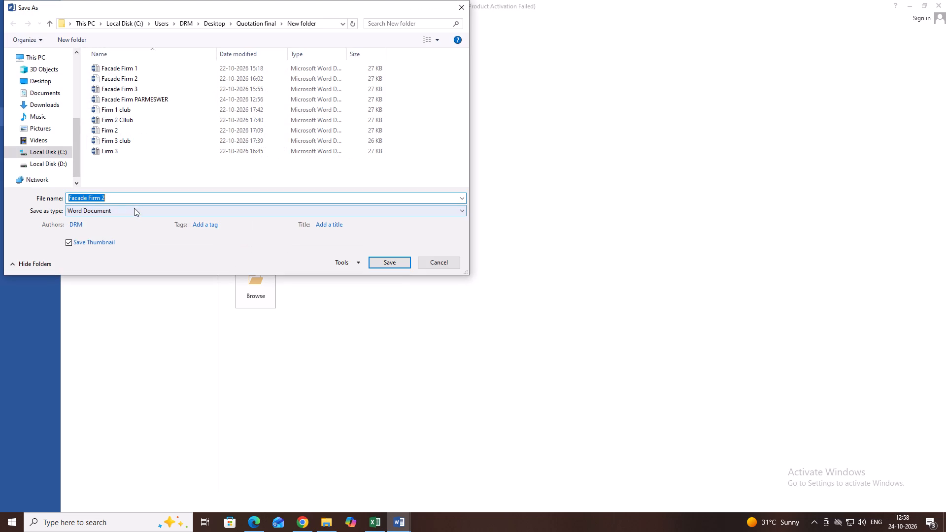
{"action": "left_click", "coordinate": [126, 199]}
{"action": "key", "text": "BackSpace"}
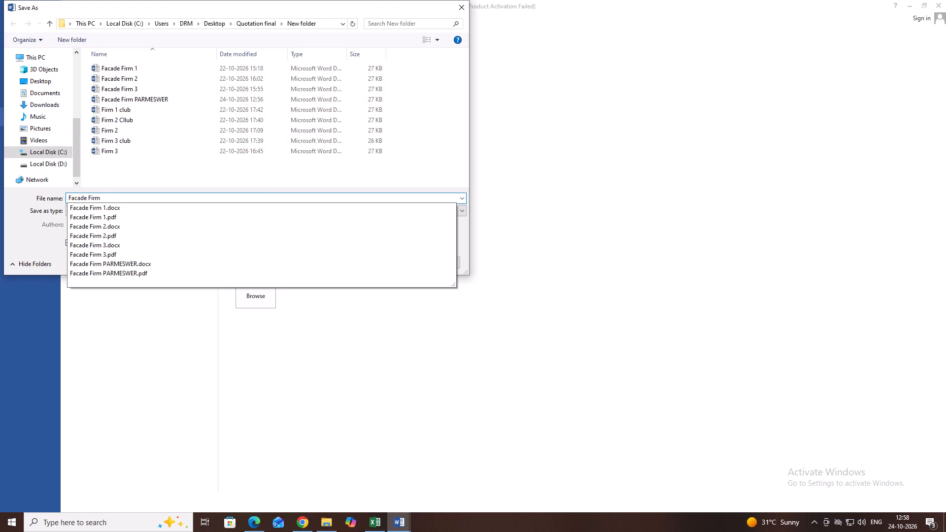
{"action": "type", "text": "pAPPU"}
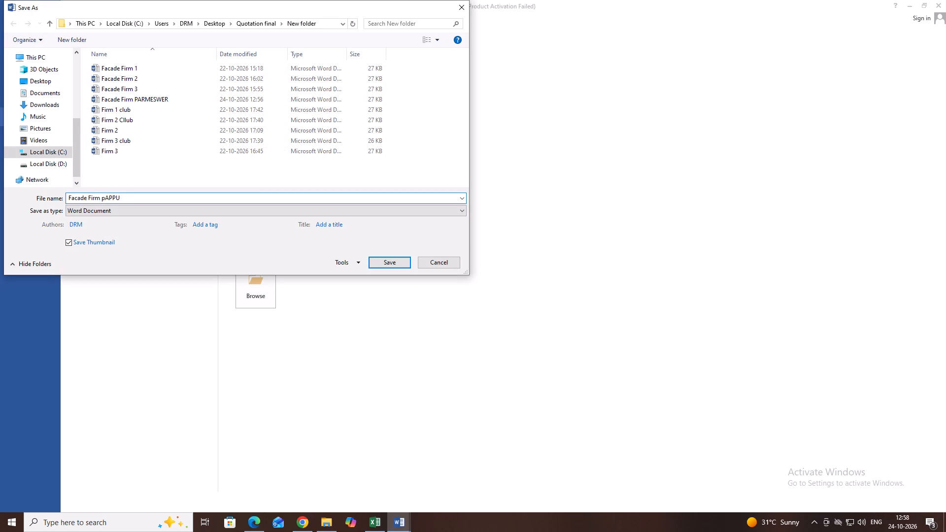
{"action": "left_click", "coordinate": [397, 263]}
Save the quotation as a PDF named Facade Firm pAPPU in New folder.
{"action": "left_click", "coordinate": [18, 17]}
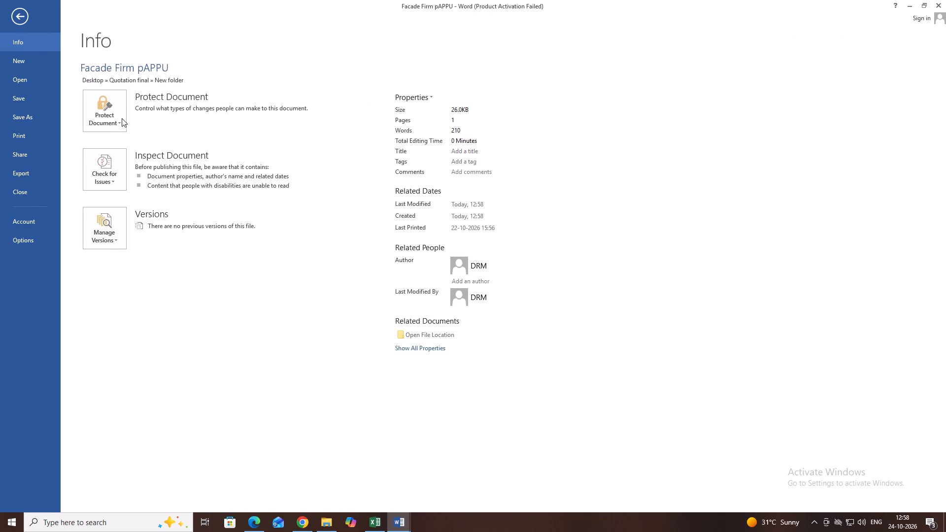
{"action": "left_click", "coordinate": [35, 116]}
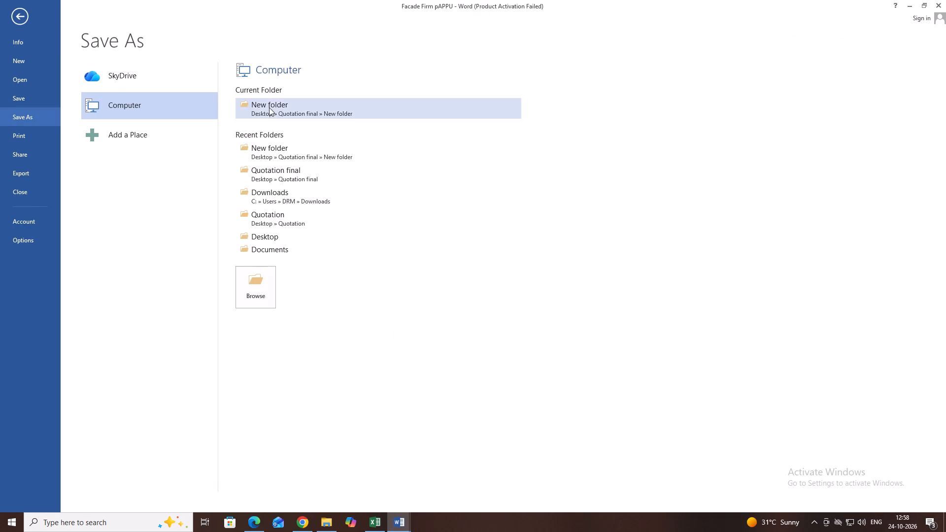
{"action": "left_click", "coordinate": [269, 107]}
{"action": "left_click", "coordinate": [140, 207]}
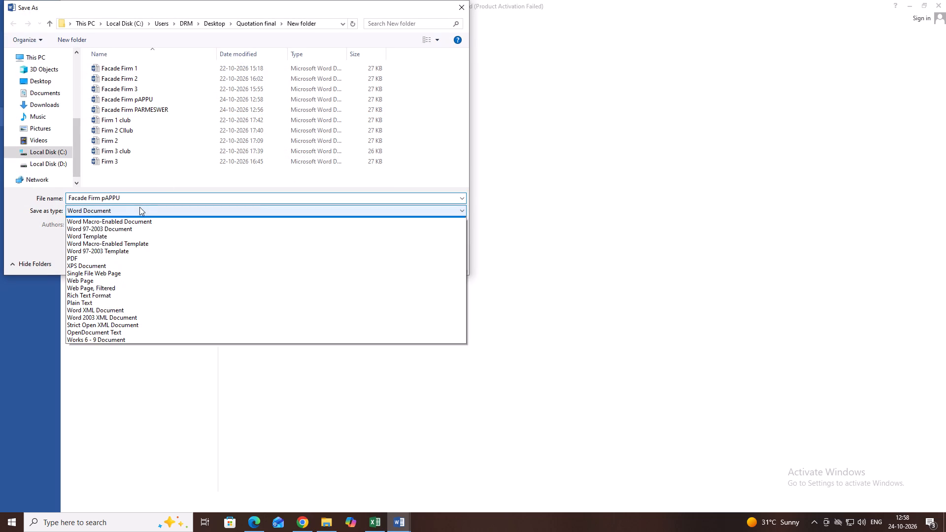
{"action": "left_click", "coordinate": [135, 263]}
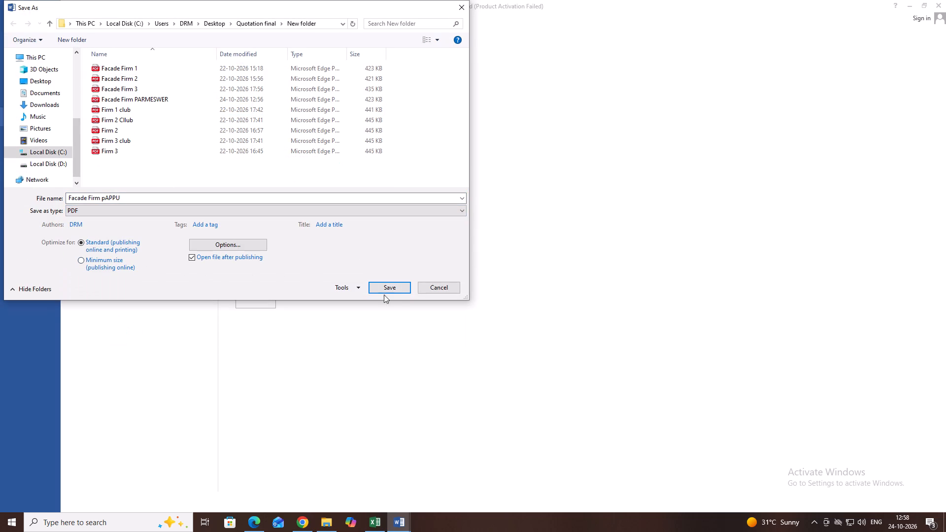
{"action": "left_click", "coordinate": [391, 289]}
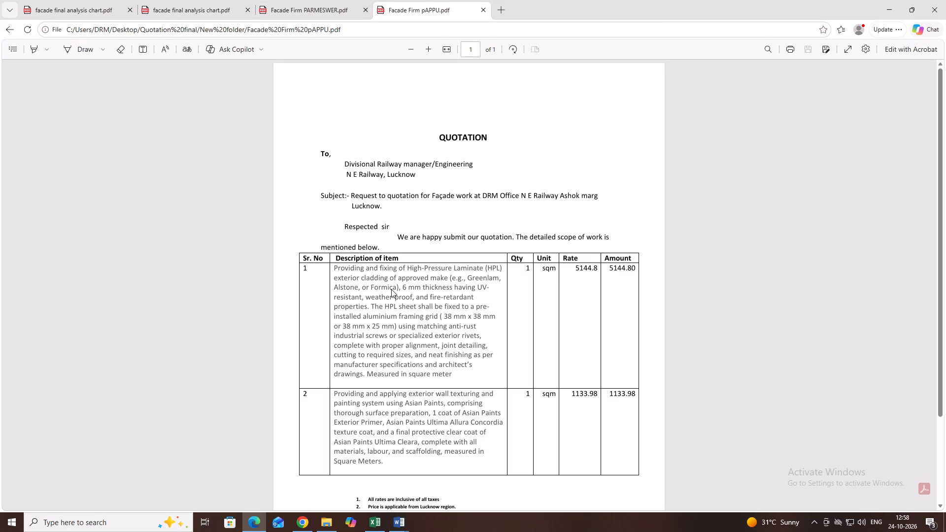
Review the item rates, amounts and closing notes in the exported Facade Firm pAPPU PDF.
{"action": "scroll", "coordinate": [478, 327], "scroll_direction": "down", "scroll_amount": 1}
{"action": "scroll", "coordinate": [478, 327], "scroll_direction": "up", "scroll_amount": 1}
{"action": "scroll", "coordinate": [478, 327], "scroll_direction": "down", "scroll_amount": 1}
{"action": "scroll", "coordinate": [478, 327], "scroll_direction": "up", "scroll_amount": 1}
{"action": "scroll", "coordinate": [478, 327], "scroll_direction": "down", "scroll_amount": 1}
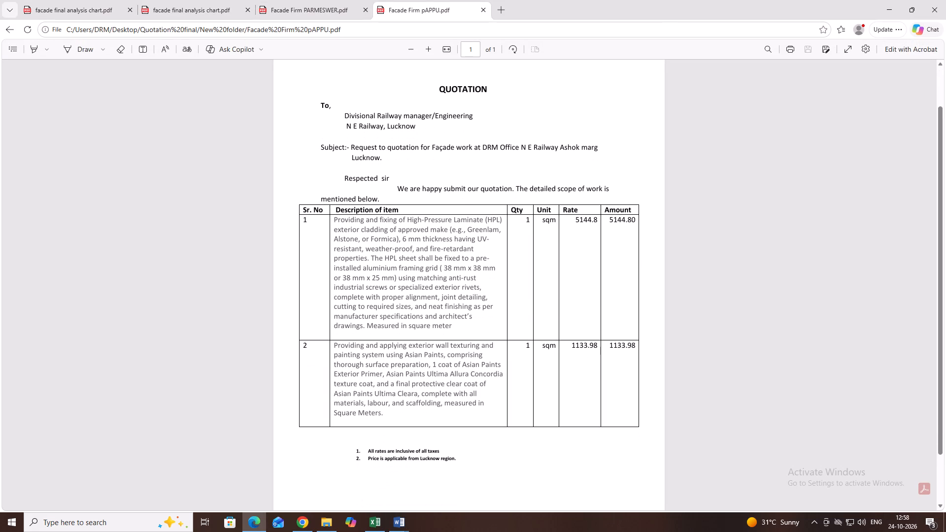
{"action": "scroll", "coordinate": [478, 327], "scroll_direction": "up", "scroll_amount": 3}
{"action": "scroll", "coordinate": [478, 327], "scroll_direction": "down", "scroll_amount": 1}
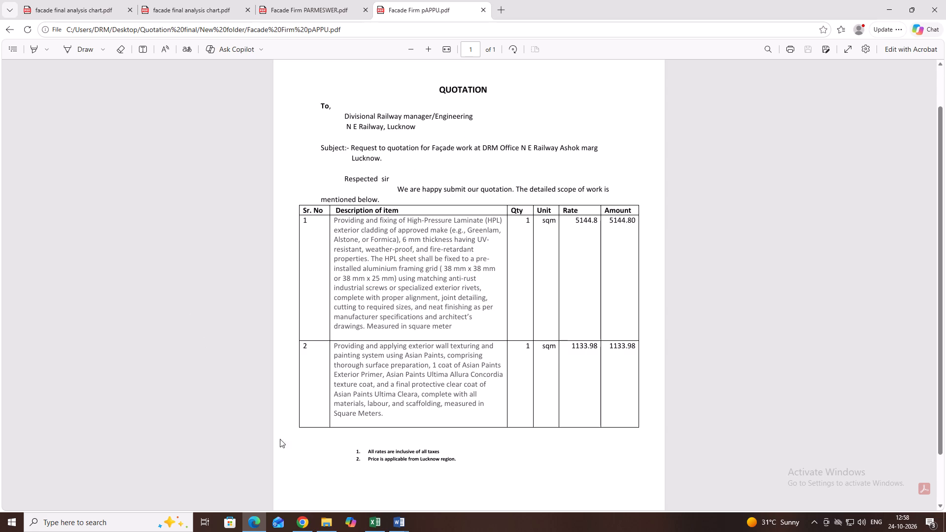
Open the Facade Firm 3 Word quotation from New folder in File Explorer.
{"action": "left_click", "coordinate": [404, 525]}
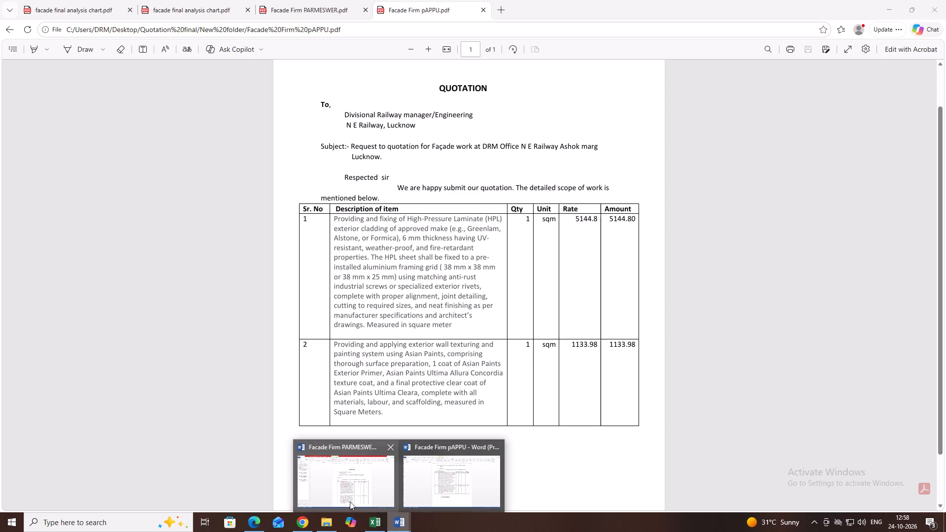
{"action": "left_click", "coordinate": [329, 520]}
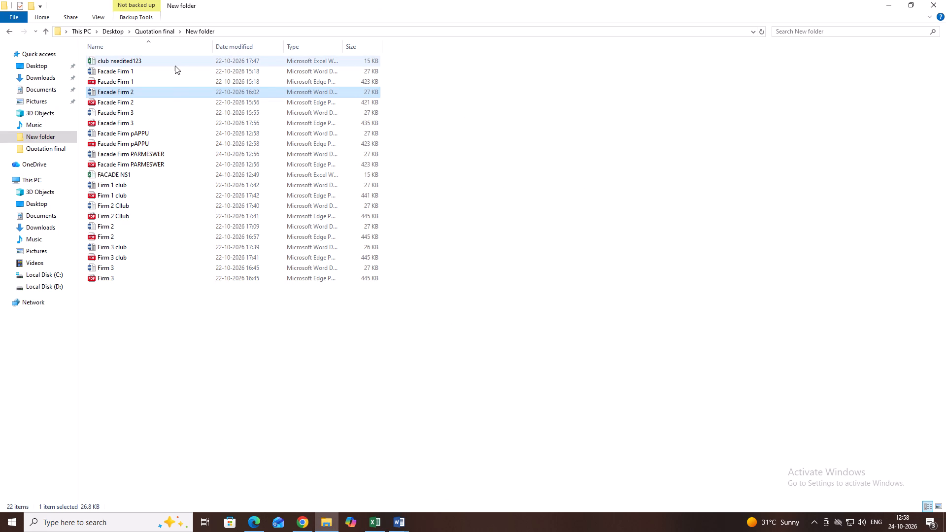
{"action": "double_click", "coordinate": [135, 114]}
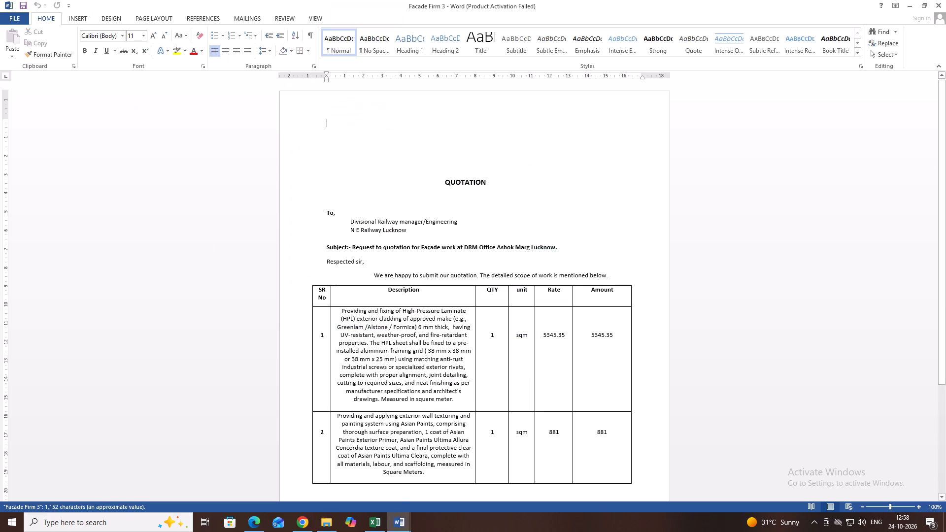
Move the QUOTATION heading down one line and indent it back to the middle of the page.
{"action": "scroll", "coordinate": [429, 327], "scroll_direction": "up", "scroll_amount": 1}
{"action": "left_click", "coordinate": [439, 184]}
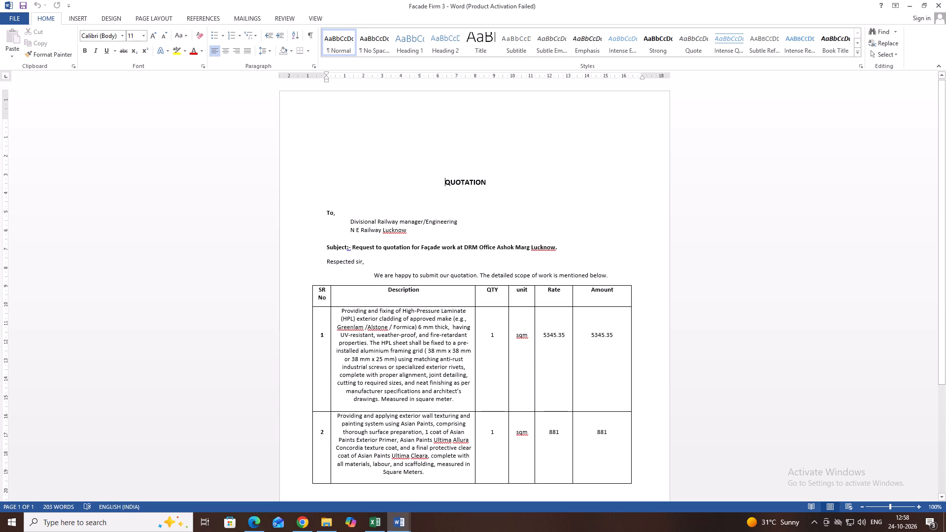
{"action": "key", "text": "Return"}
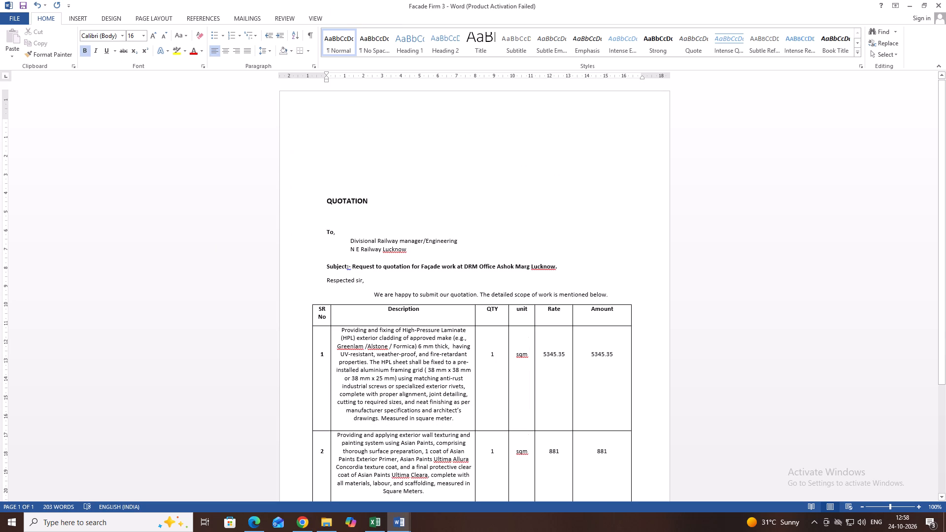
{"action": "key", "text": "Tab"}
{"action": "key", "text": "Tab"}
{"action": "key", "text": "Tab"}
{"action": "key", "text": "Tab"}
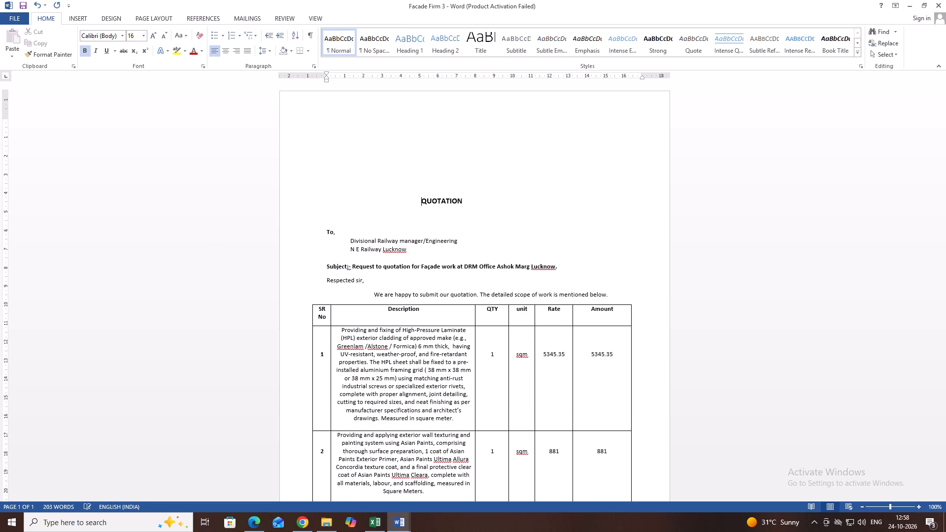
{"action": "key", "text": "Tab"}
{"action": "scroll", "coordinate": [499, 226], "scroll_direction": "down", "scroll_amount": 1}
{"action": "scroll", "coordinate": [481, 229], "scroll_direction": "up", "scroll_amount": 1}
{"action": "scroll", "coordinate": [480, 229], "scroll_direction": "down", "scroll_amount": 1}
{"action": "scroll", "coordinate": [479, 229], "scroll_direction": "up", "scroll_amount": 1}
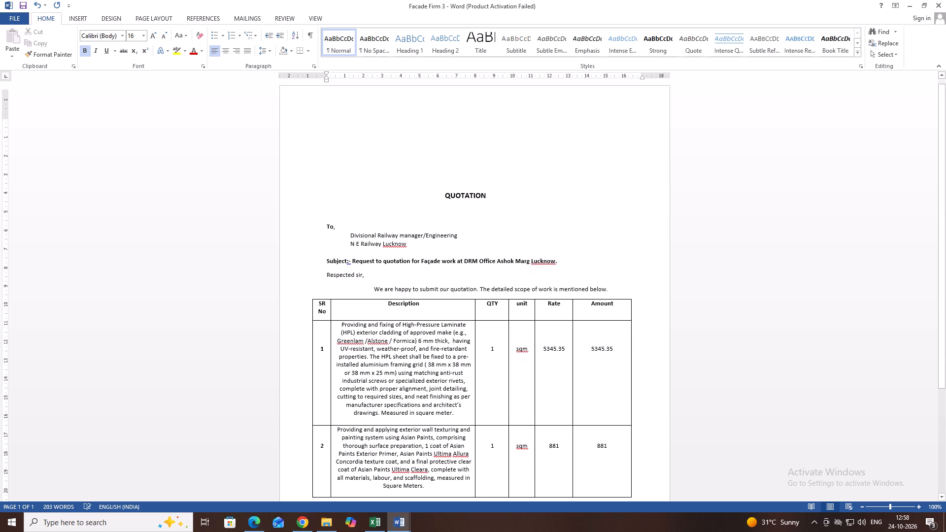
Clear the rate and amount values of both items in the Facade Firm 3 quotation table.
{"action": "scroll", "coordinate": [474, 300], "scroll_direction": "down", "scroll_amount": 6}
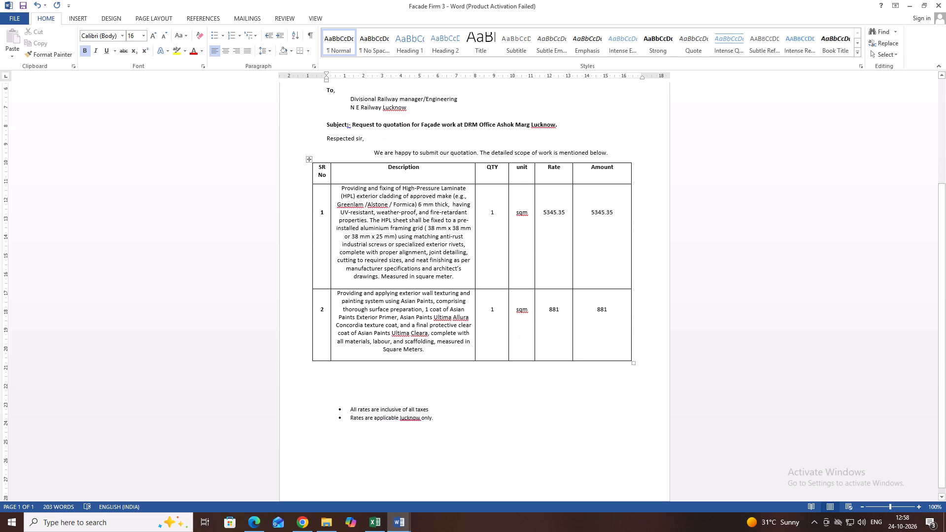
{"action": "left_click_drag", "start_coordinate": [564, 213], "coordinate": [546, 211]}
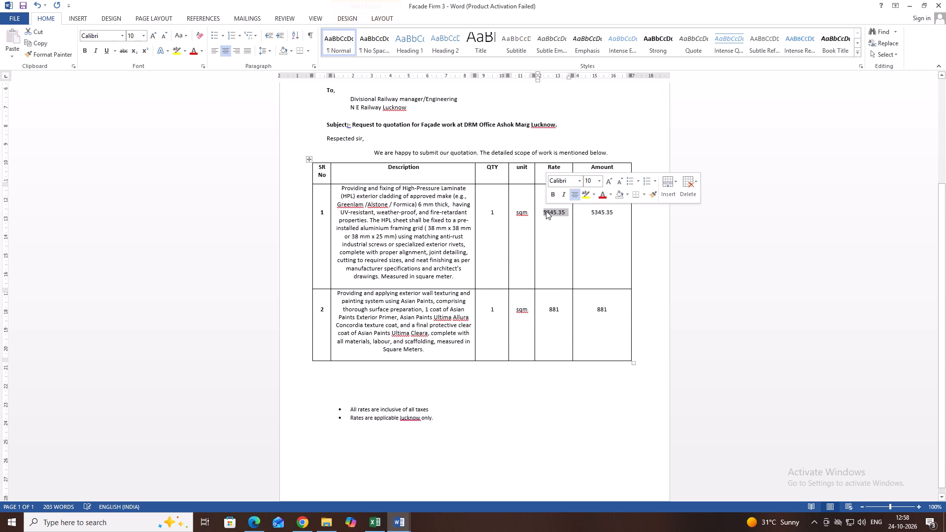
{"action": "key", "text": "BackSpace"}
{"action": "left_click_drag", "start_coordinate": [546, 211], "coordinate": [628, 297]}
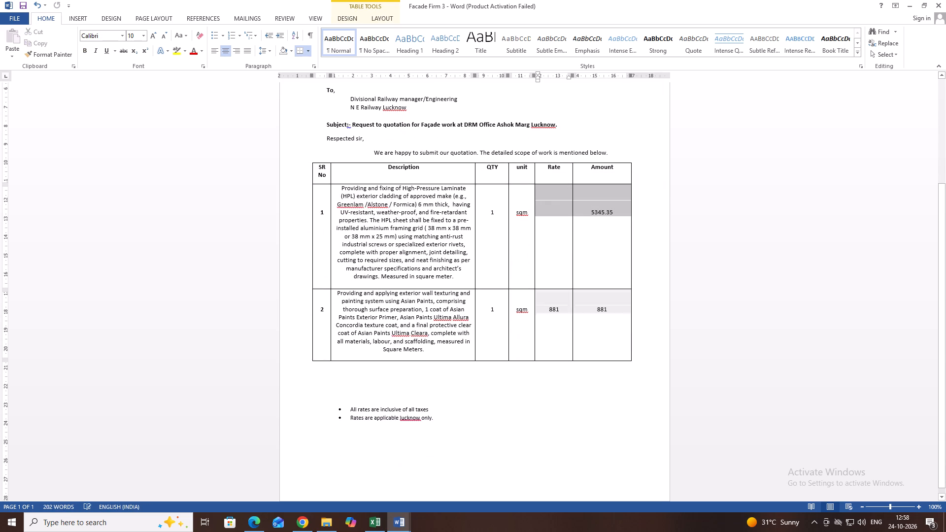
{"action": "left_click_drag", "start_coordinate": [628, 297], "coordinate": [626, 323]}
{"action": "key", "text": "Delete"}
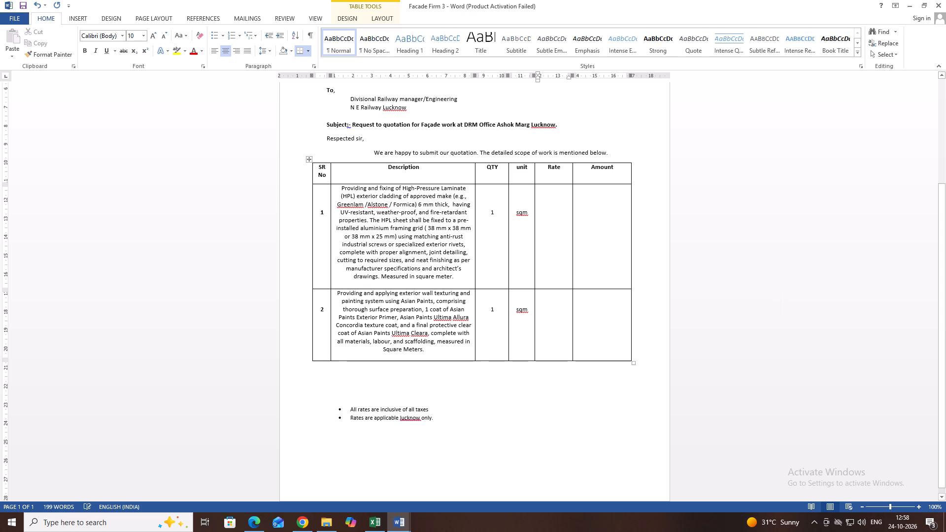
Enter 5498.80 as item 1's rate, taking Firm 3's NS1 final rate from the detail analysis sheet of the FACADE NS1 workbook.
{"action": "left_click", "coordinate": [396, 530]}
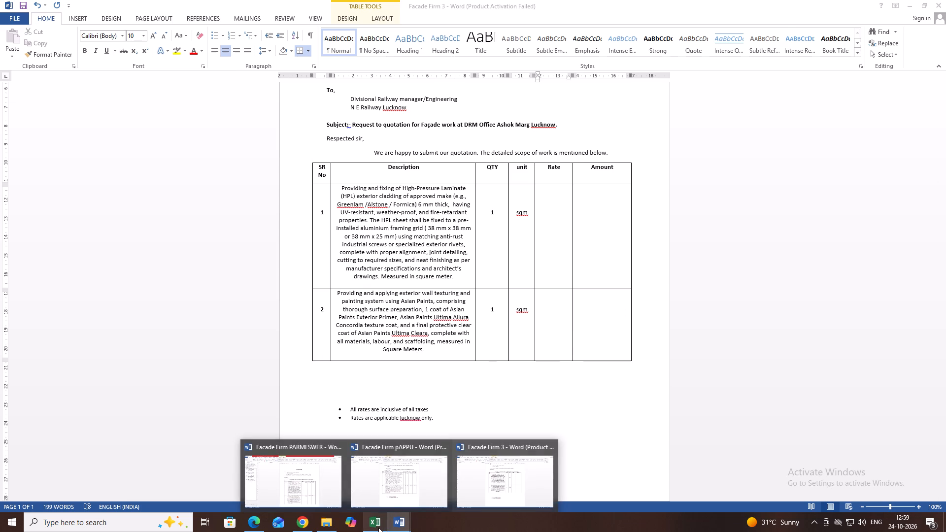
{"action": "left_click", "coordinate": [375, 527]}
{"action": "left_click", "coordinate": [102, 496]}
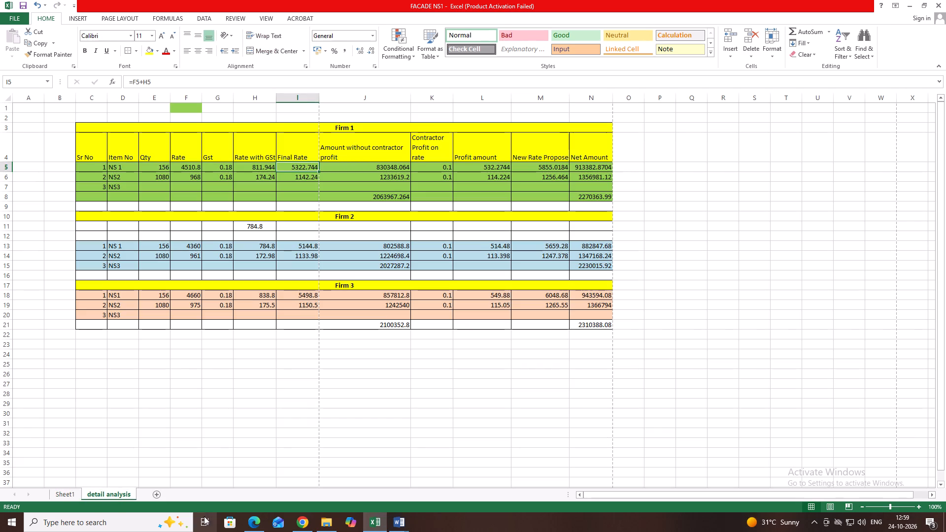
{"action": "left_click", "coordinate": [57, 494]}
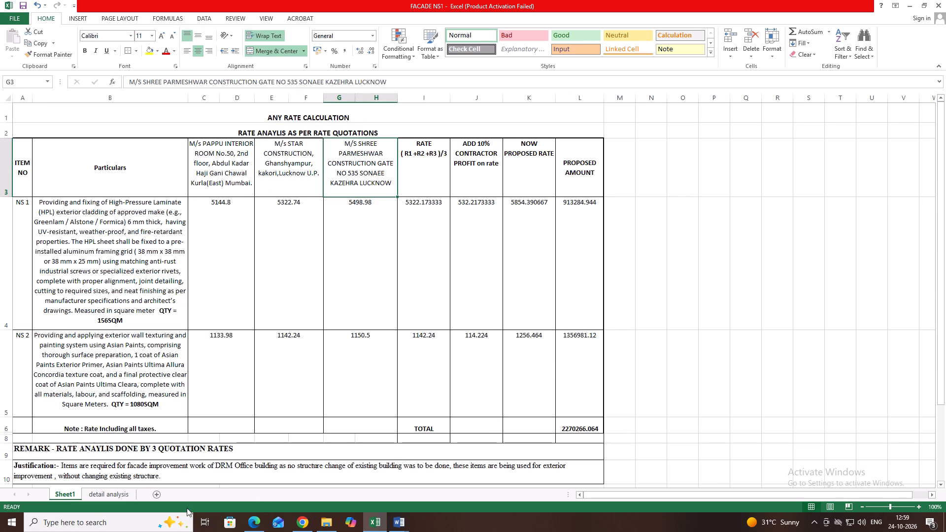
{"action": "left_click", "coordinate": [395, 525]}
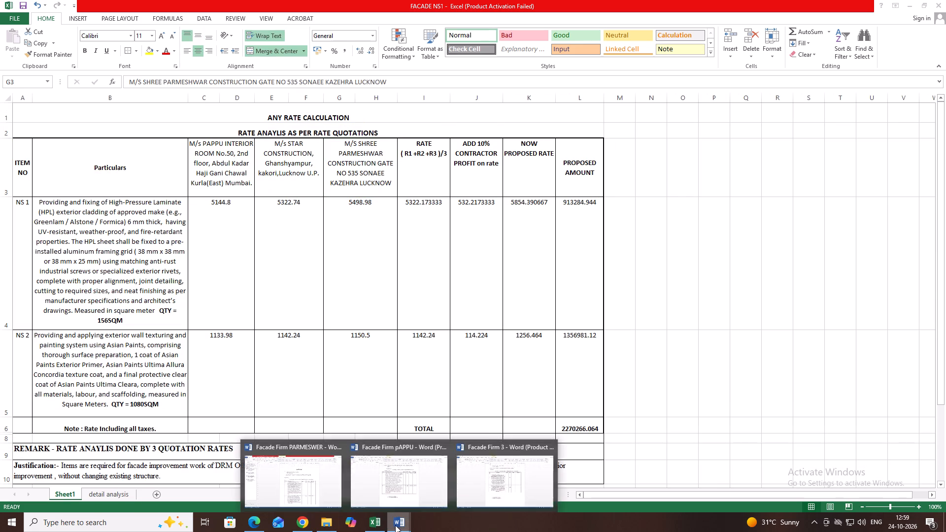
{"action": "left_click", "coordinate": [507, 484]}
{"action": "type", "text": "5498"}
{"action": "type", "text": ".8"}
{"action": "key", "text": "0"}
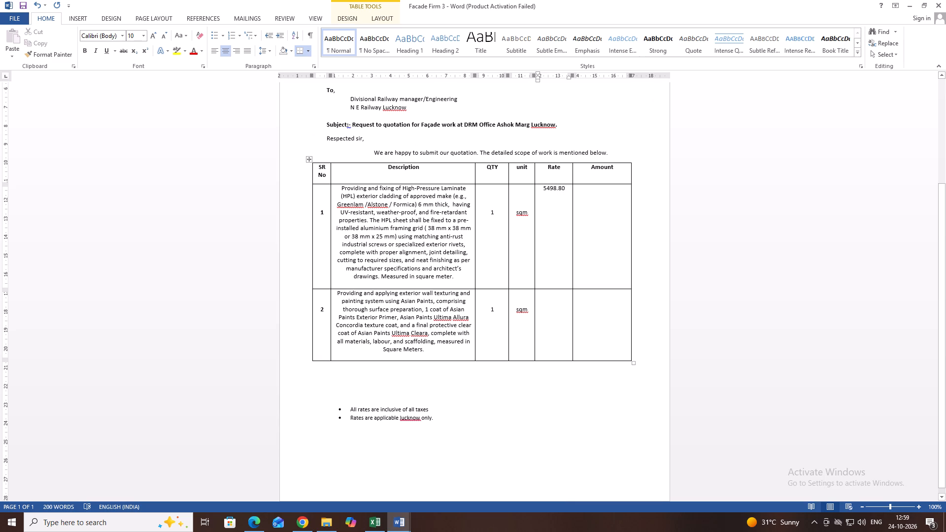
Enter 1150.50 as item 2's rate, taking Firm 3's NS2 final rate from the workbook's detail analysis sheet.
{"action": "left_click", "coordinate": [545, 340]}
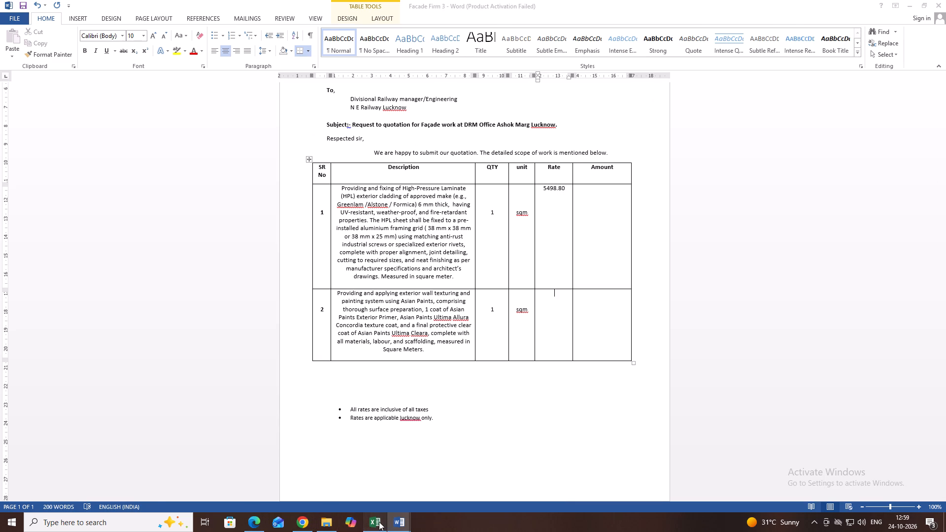
{"action": "left_click", "coordinate": [379, 522]}
{"action": "left_click", "coordinate": [110, 495]}
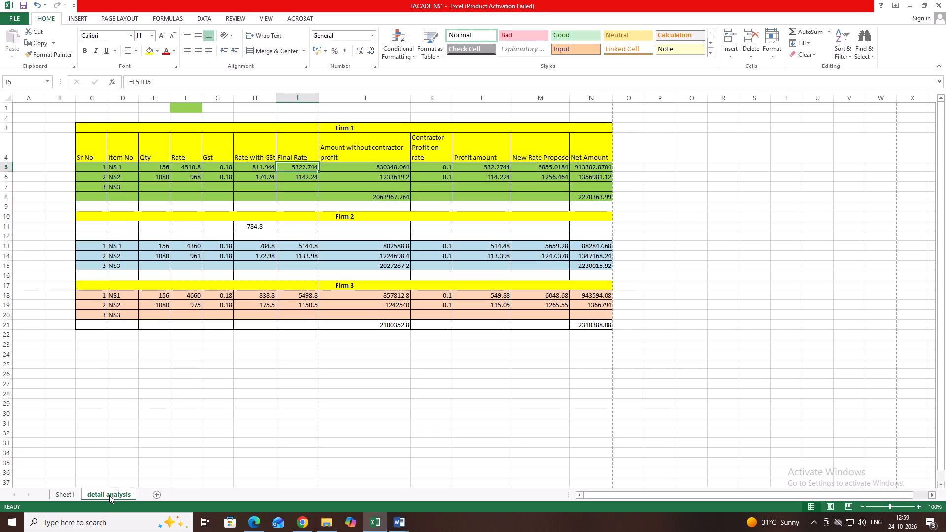
{"action": "left_click", "coordinate": [396, 524]}
{"action": "left_click", "coordinate": [489, 483]}
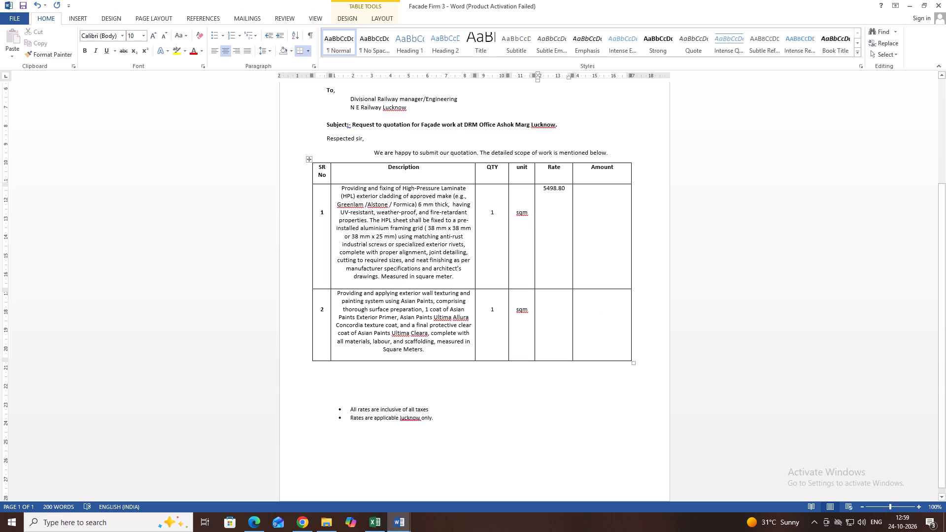
{"action": "type", "text": "1150.50"}
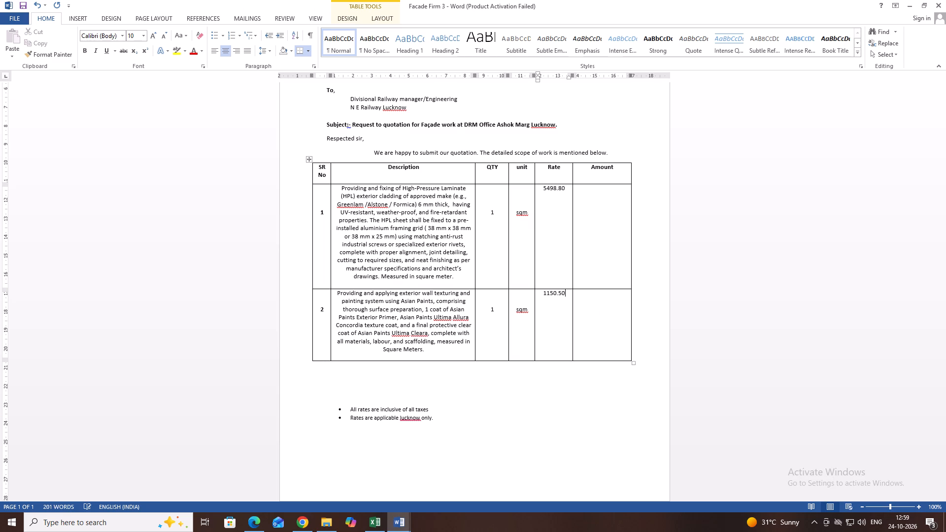